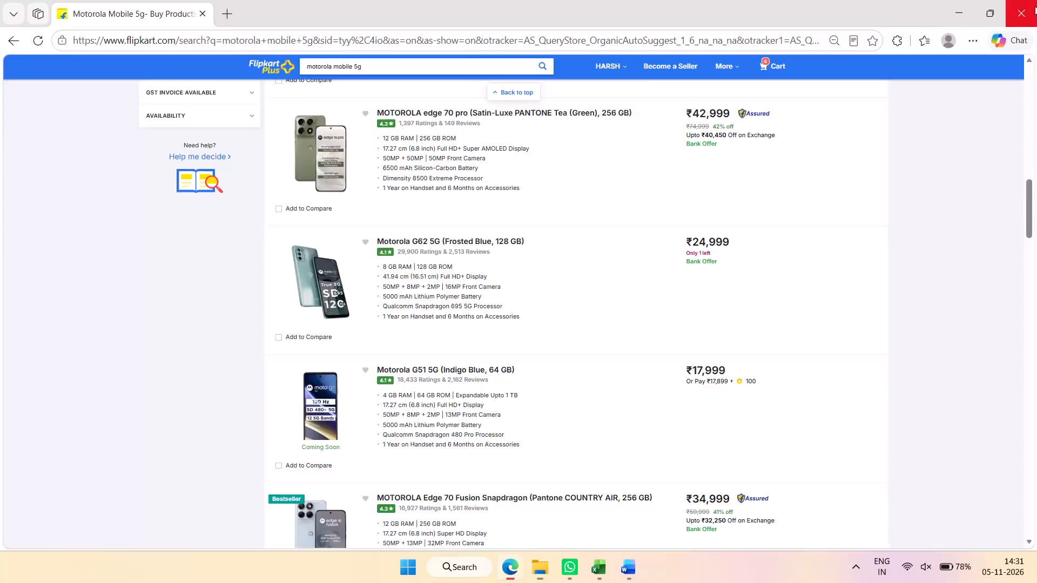
# Show the desktop and raise the screen brightness to maximum.
pyautogui.click(1036, 582)
pyautogui.click(928, 575)
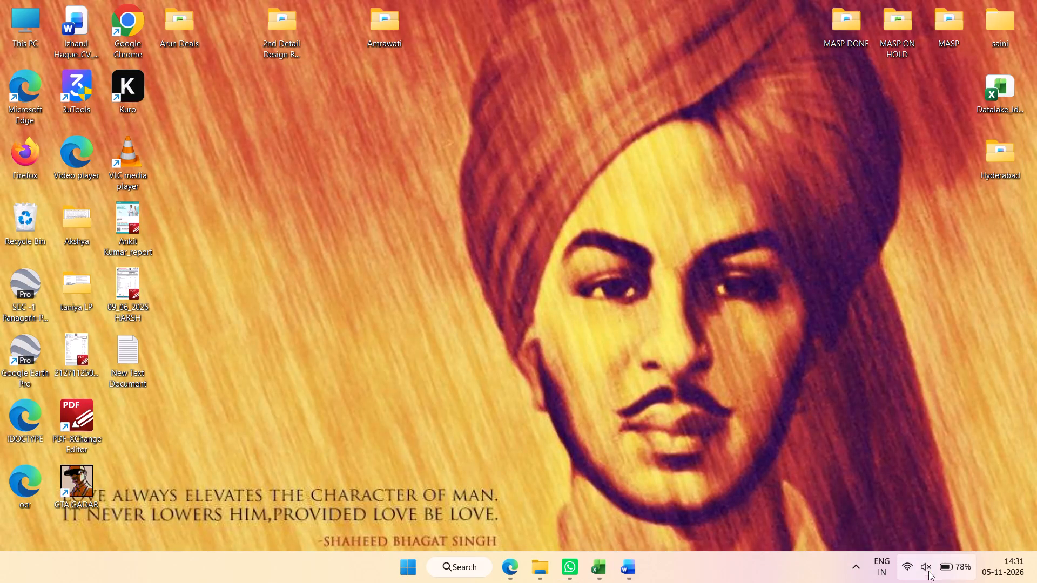
pyautogui.moveTo(885, 458); pyautogui.dragTo(1036, 452)
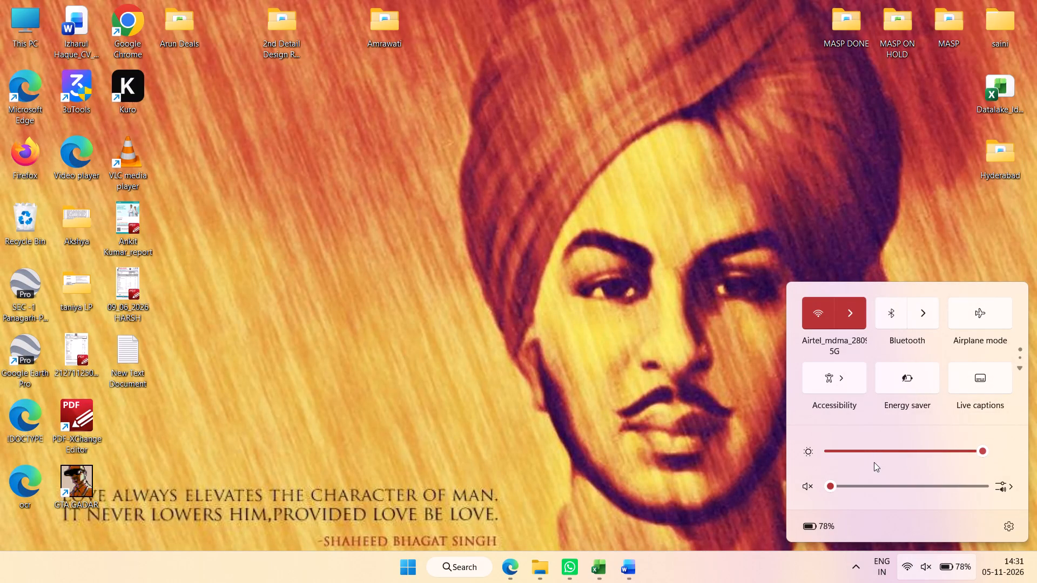
# Open the HP USB20FD (E:) drive and the "to be complied" folder of 2nd Detail Design Report in two windows arranged alongside each other.
pyautogui.press('super+e')
pyautogui.click(289, 47)
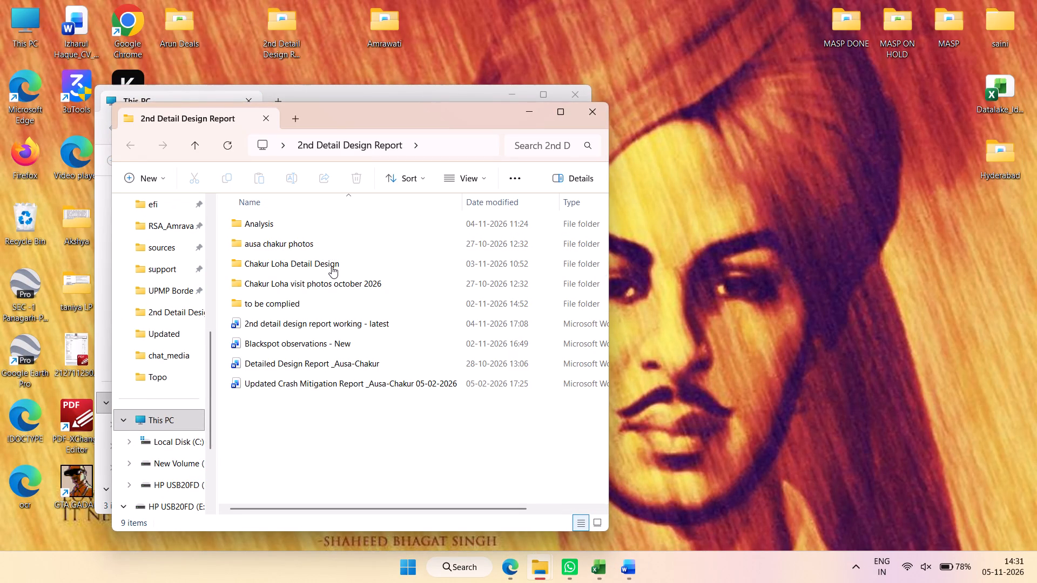
pyautogui.click(353, 267)
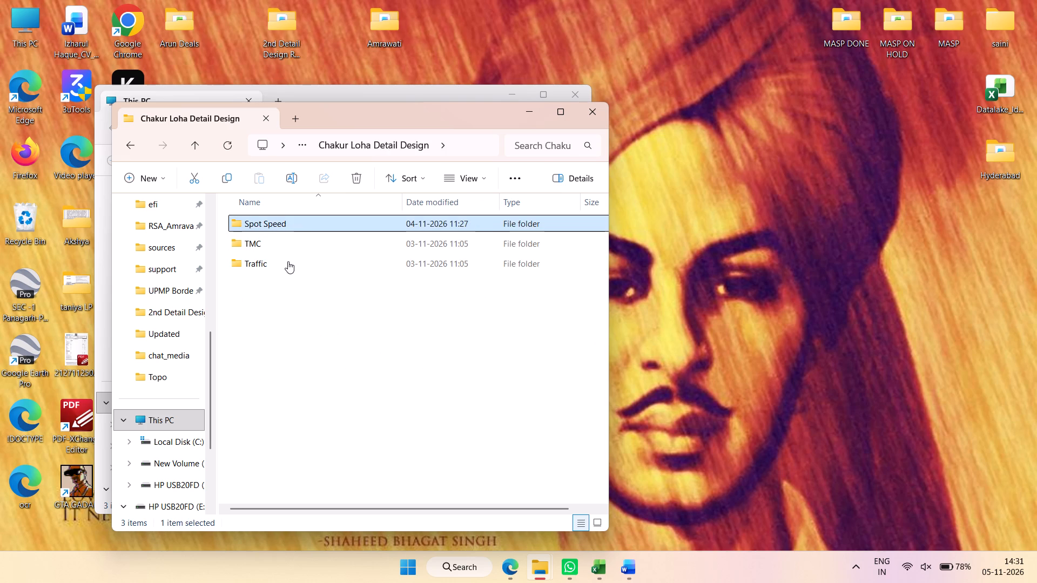
pyautogui.click(128, 141)
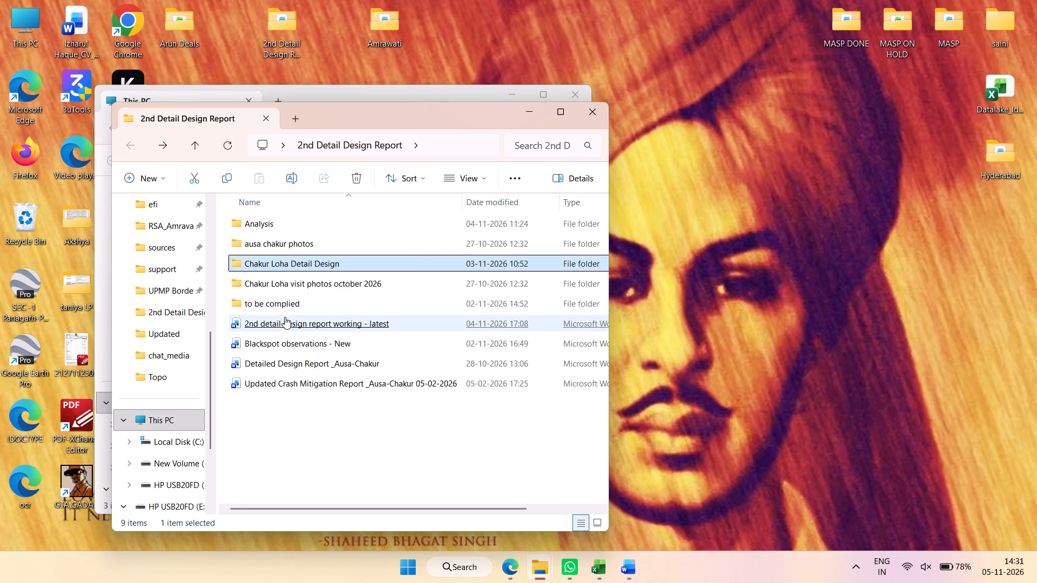
pyautogui.moveTo(390, 112); pyautogui.dragTo(654, 114)
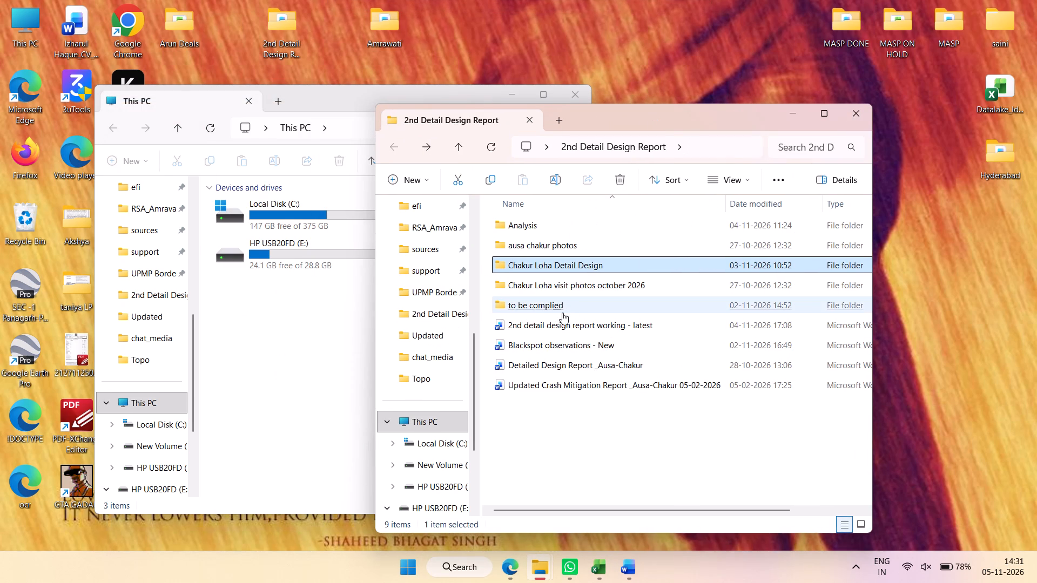
pyautogui.click(563, 306)
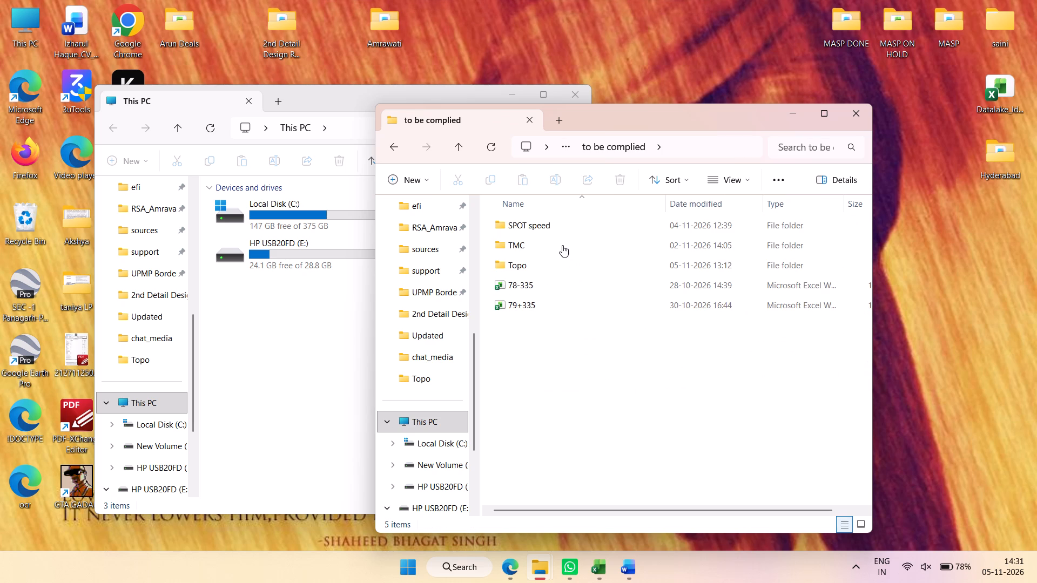
pyautogui.click(266, 269)
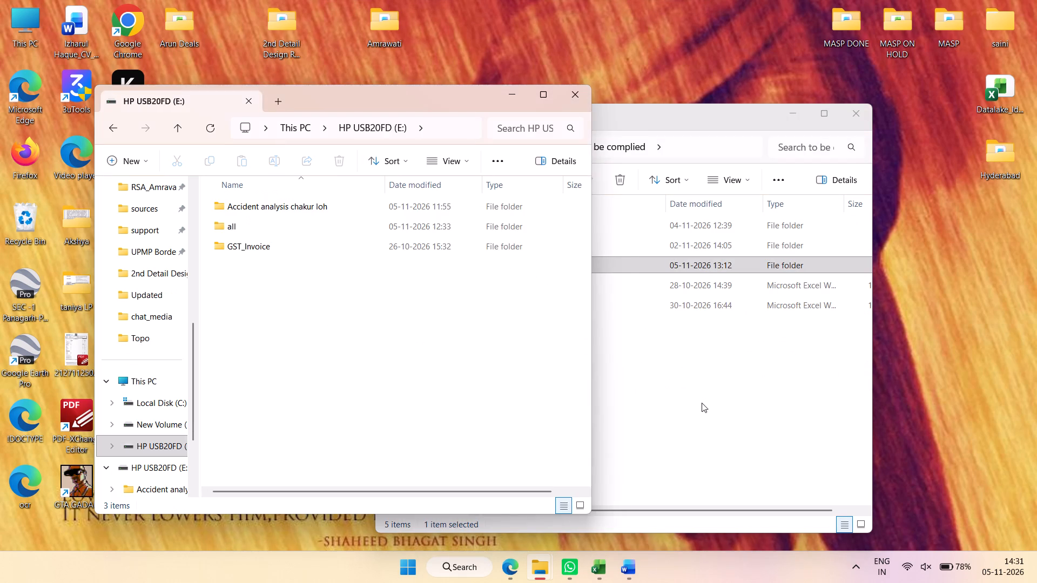
# Copy the Topo folder from the "to be complied" folder to the HP USB20FD (E:) drive and check its contents.
pyautogui.click(702, 403)
pyautogui.moveTo(616, 268); pyautogui.dragTo(333, 299)
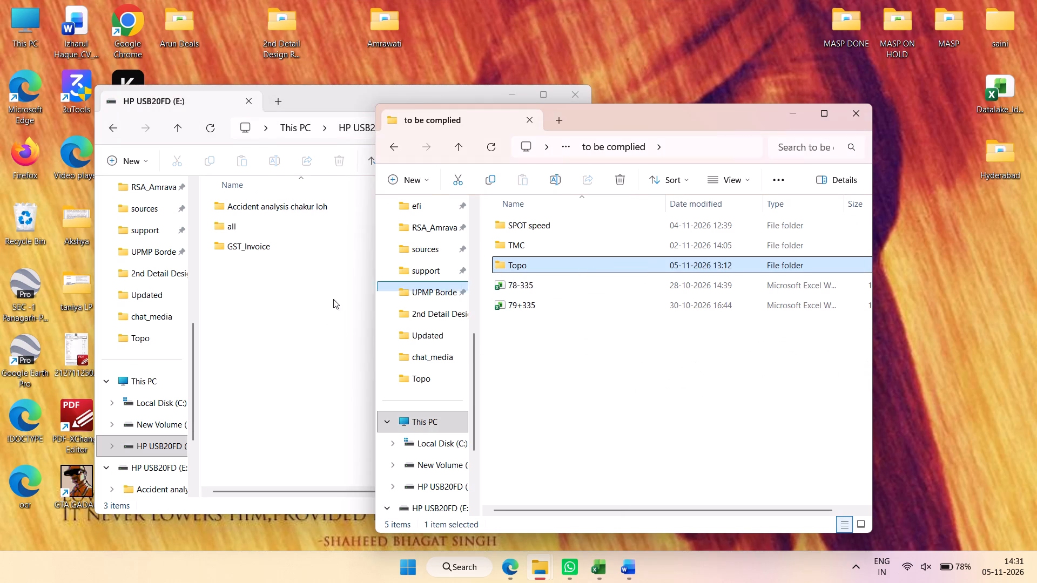
pyautogui.moveTo(333, 299); pyautogui.dragTo(289, 310)
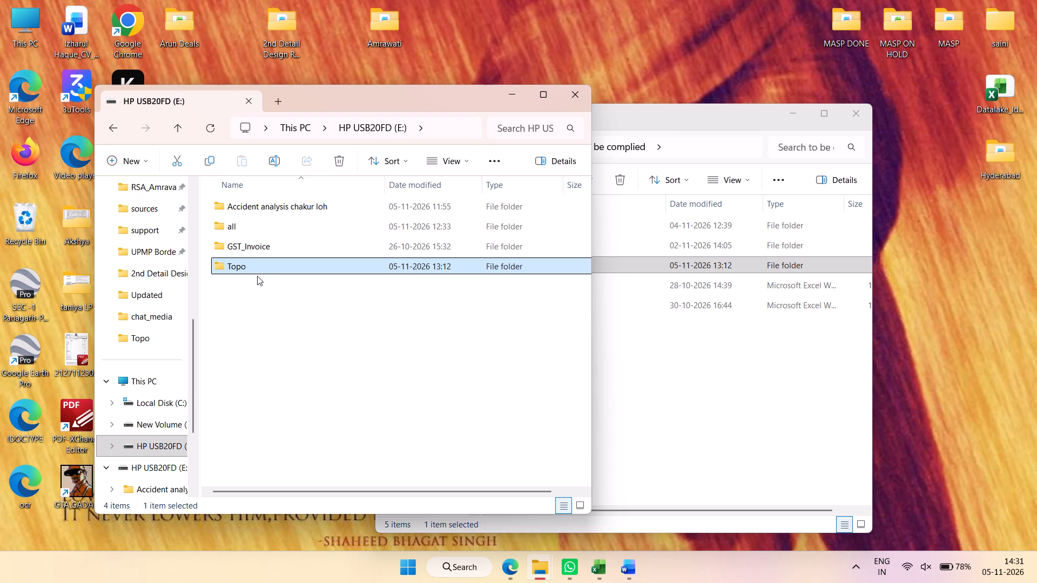
pyautogui.click(269, 271)
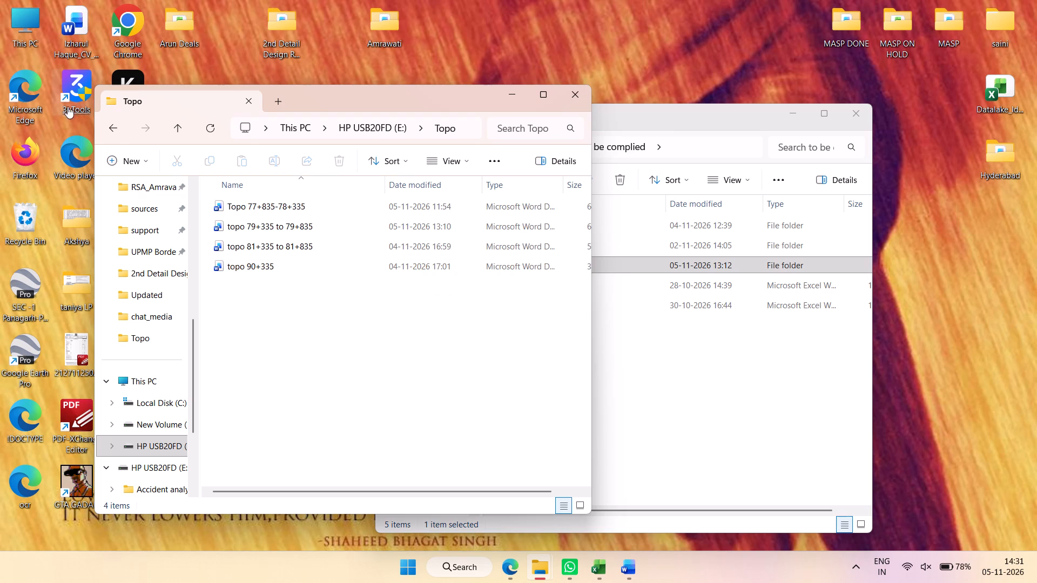
pyautogui.click(115, 125)
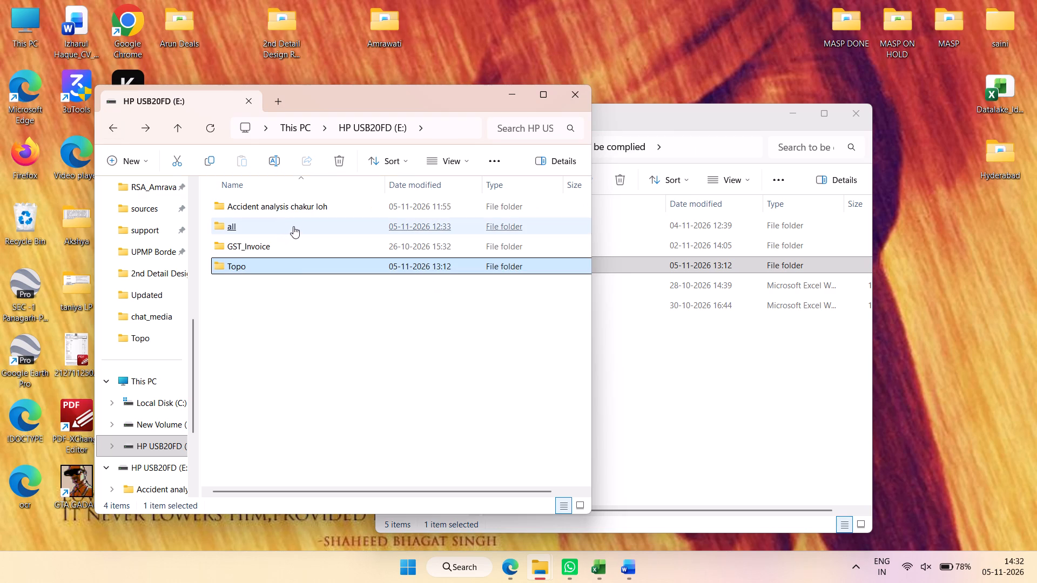
# Copy the "Accident analysis chakur loh" folder from the USB drive into Chakur Loha Detail Design inside 2nd Detail Design Report.
pyautogui.click(332, 208)
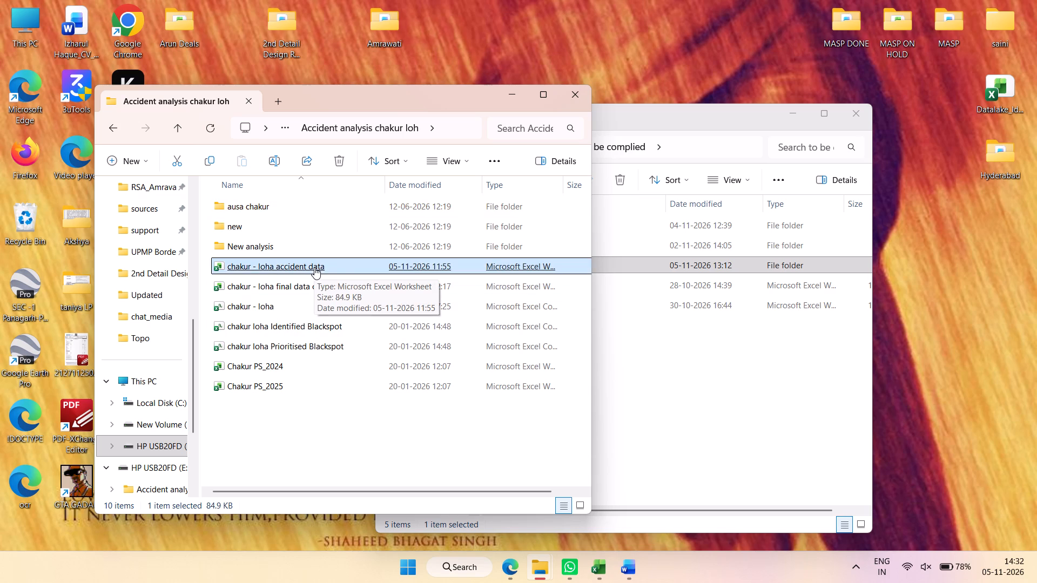
pyautogui.click(657, 113)
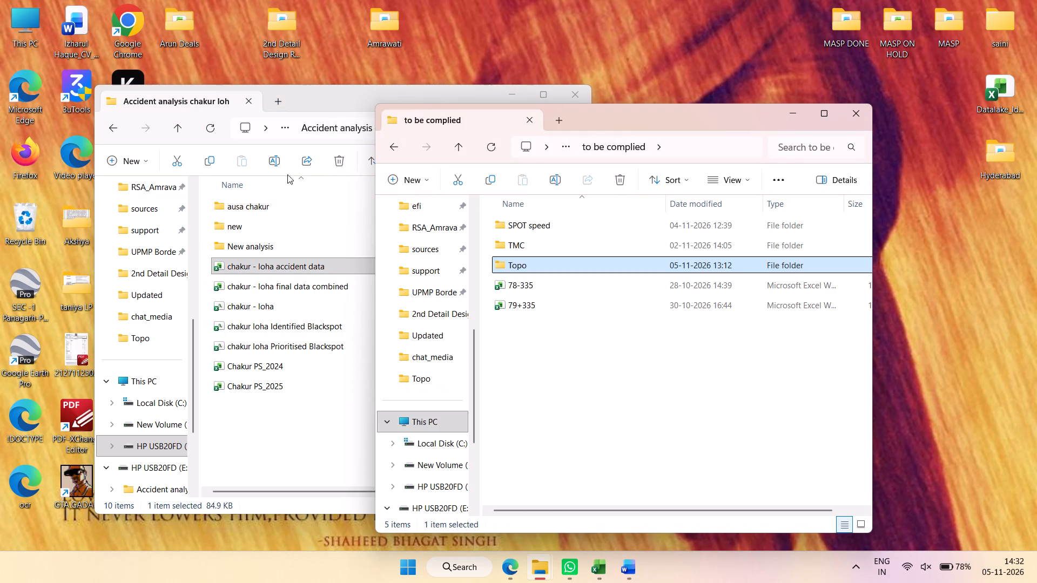
pyautogui.click(112, 128)
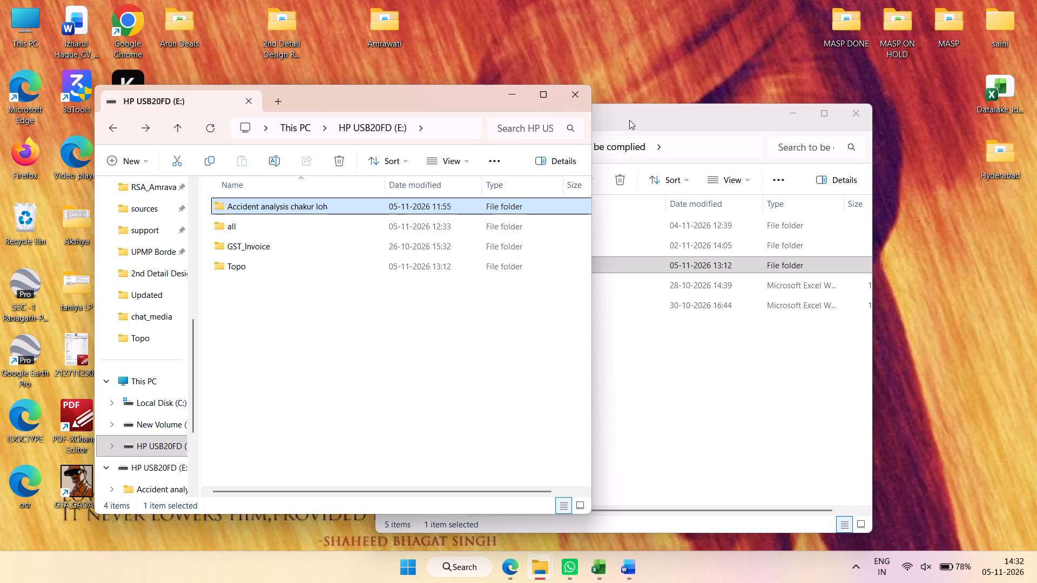
pyautogui.click(628, 121)
pyautogui.click(383, 147)
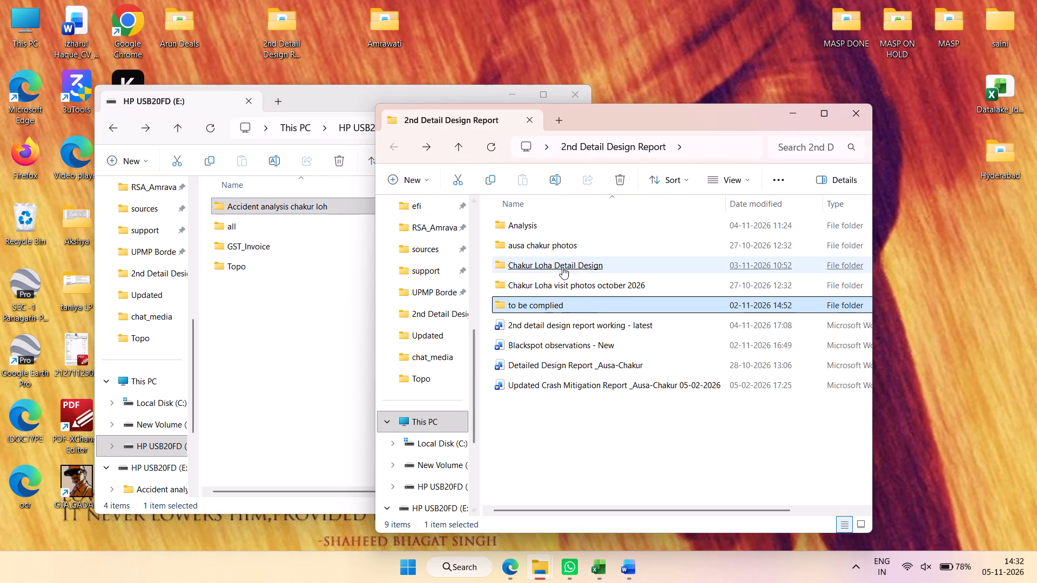
pyautogui.click(622, 267)
pyautogui.click(647, 378)
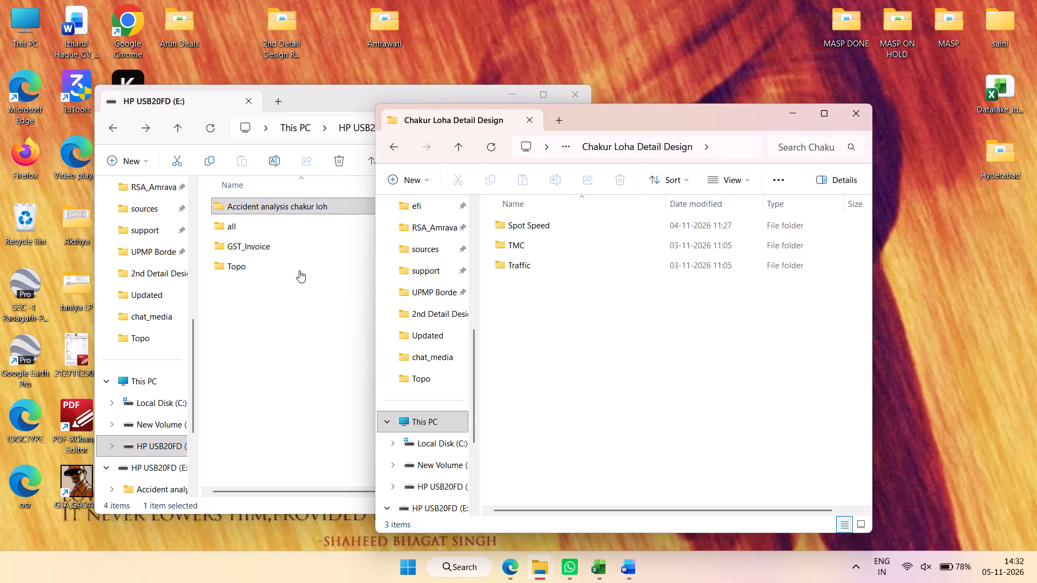
pyautogui.moveTo(257, 206); pyautogui.dragTo(575, 338)
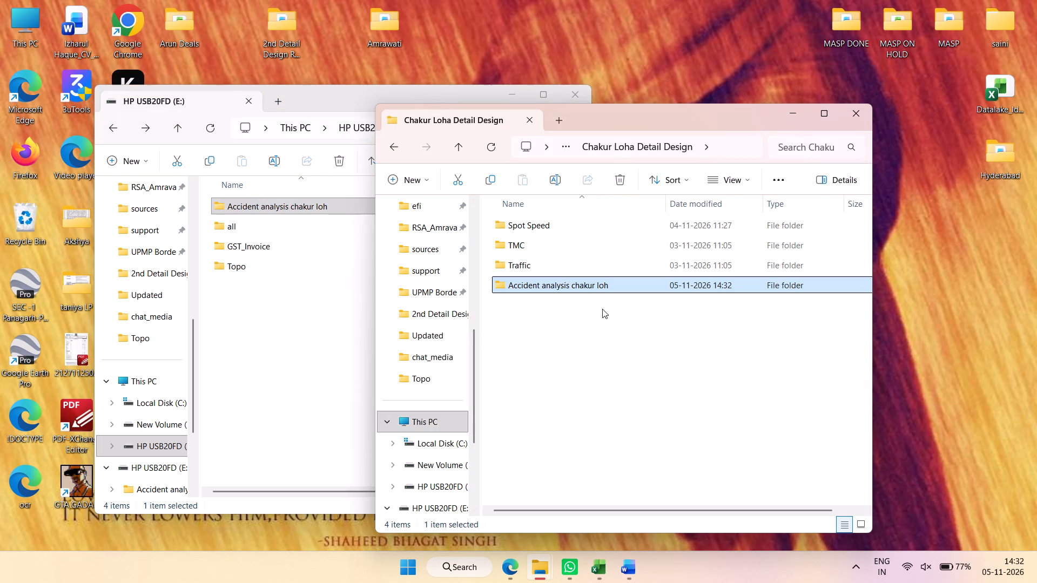
# Permanently delete the "Accident analysis chakur loh" folder from the HP USB20FD (E:) drive.
pyautogui.click(334, 164)
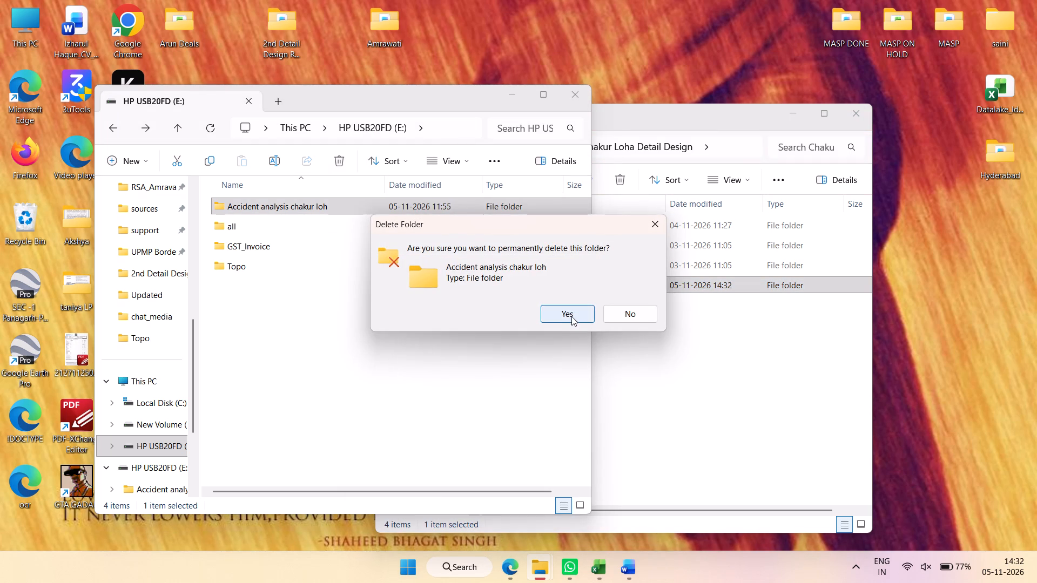
pyautogui.click(571, 316)
# Close the USB drive's window and open the "chakur - loha accident data" workbook from the copied accident analysis folder.
pyautogui.click(628, 333)
pyautogui.click(591, 281)
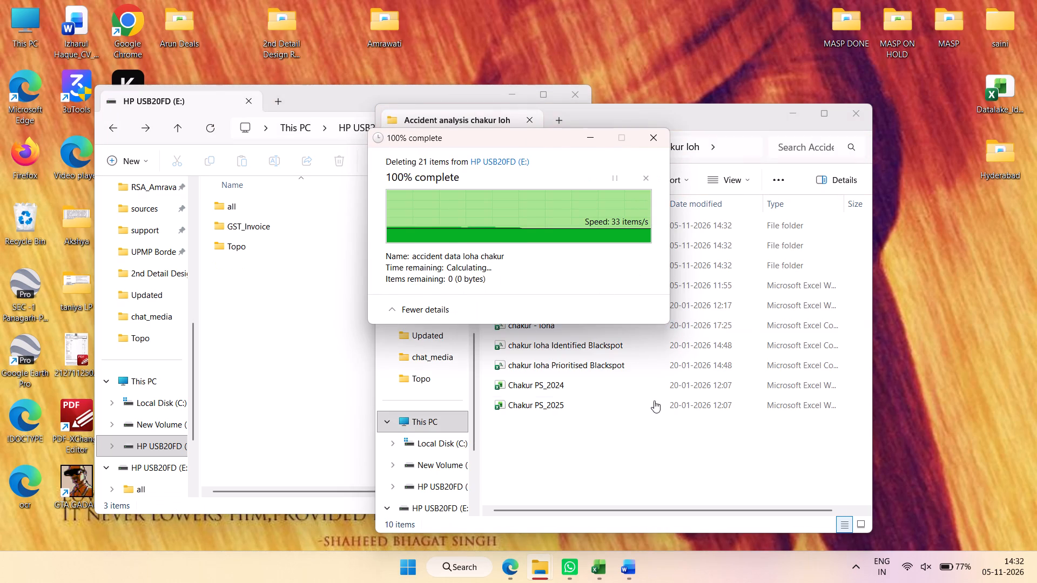
pyautogui.click(331, 96)
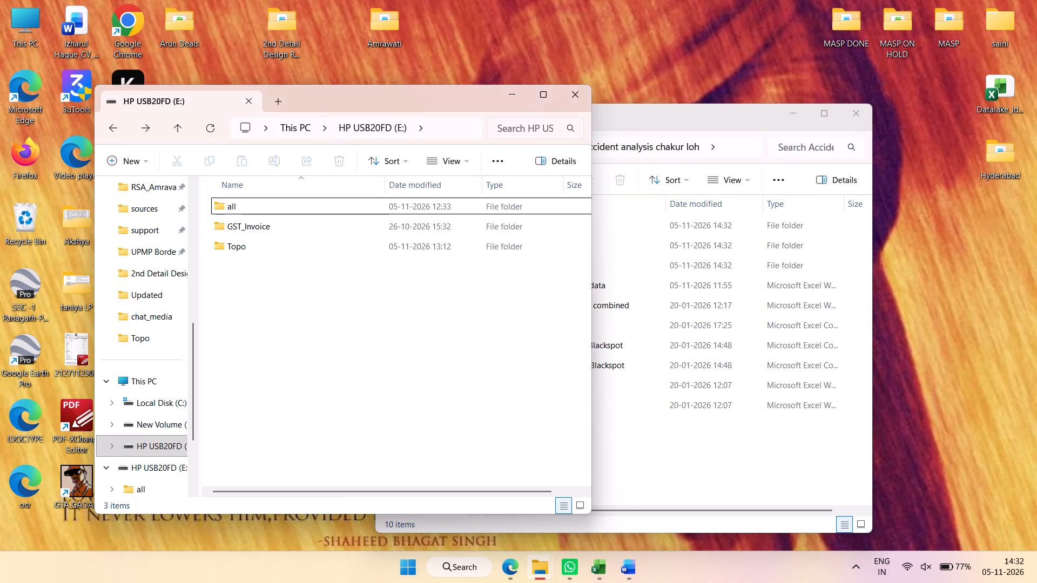
pyautogui.click(575, 99)
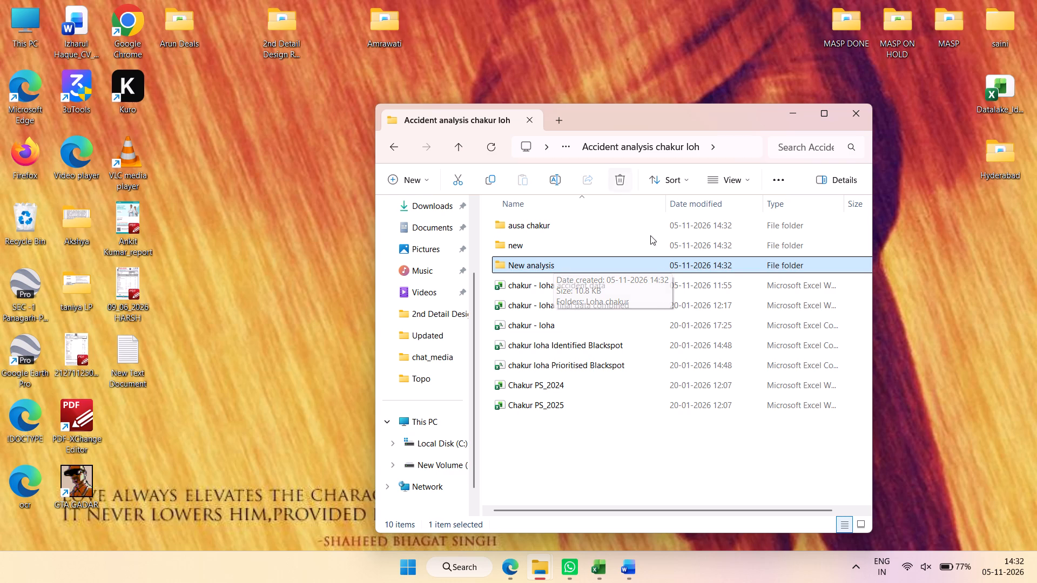
pyautogui.click(588, 291)
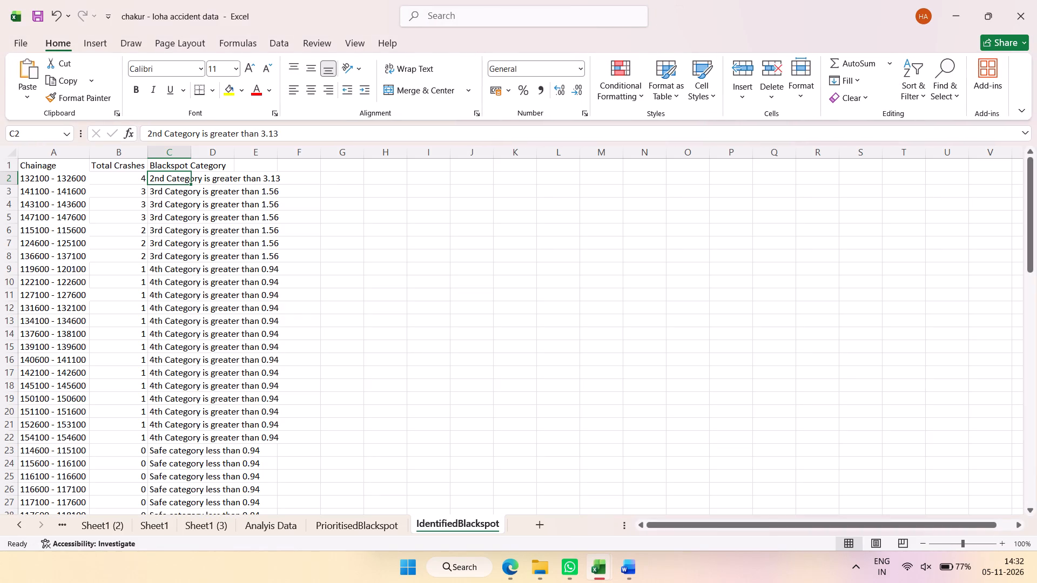
# Look through the workbook's combined data, Sheet1 variants, Analyis Data and blackspot sheets to see what each contains.
pyautogui.click(76, 528)
pyautogui.click(61, 526)
pyautogui.click(61, 526)
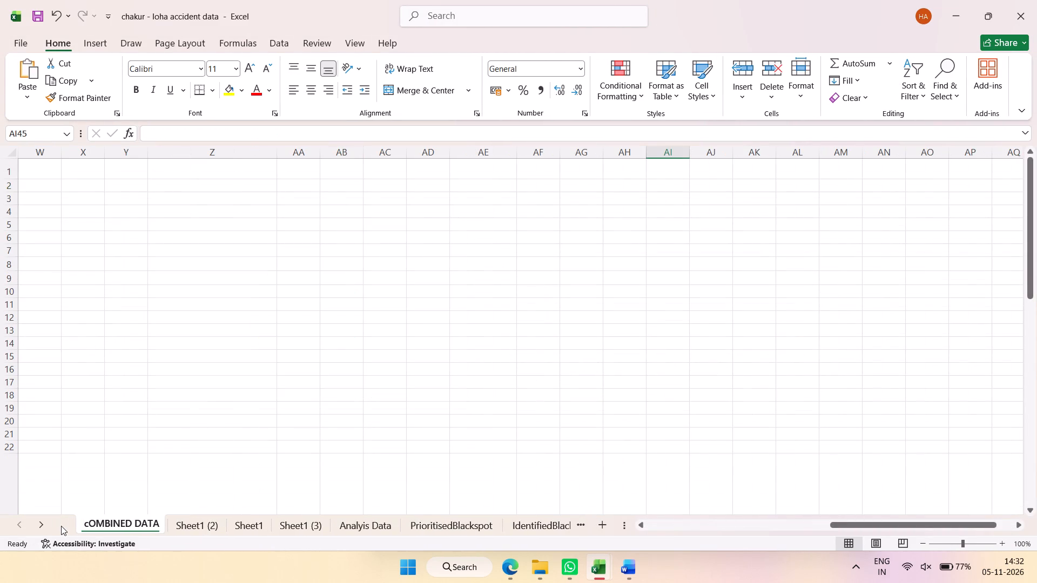
pyautogui.scroll(20, 252, 482)
pyautogui.scroll(16, 252, 482)
pyautogui.click(201, 540)
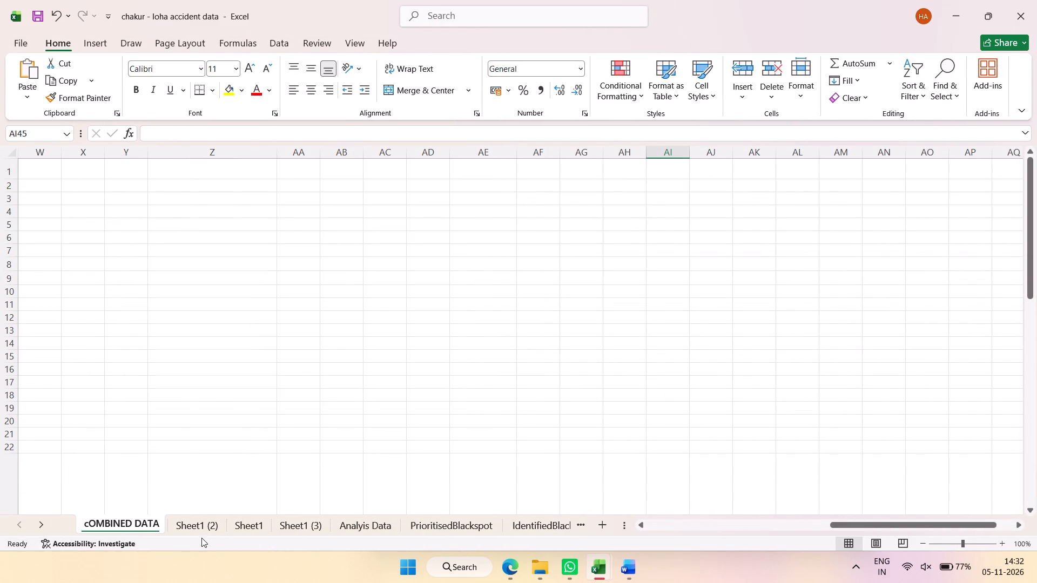
pyautogui.click(200, 528)
pyautogui.click(244, 523)
pyautogui.click(300, 525)
pyautogui.click(350, 527)
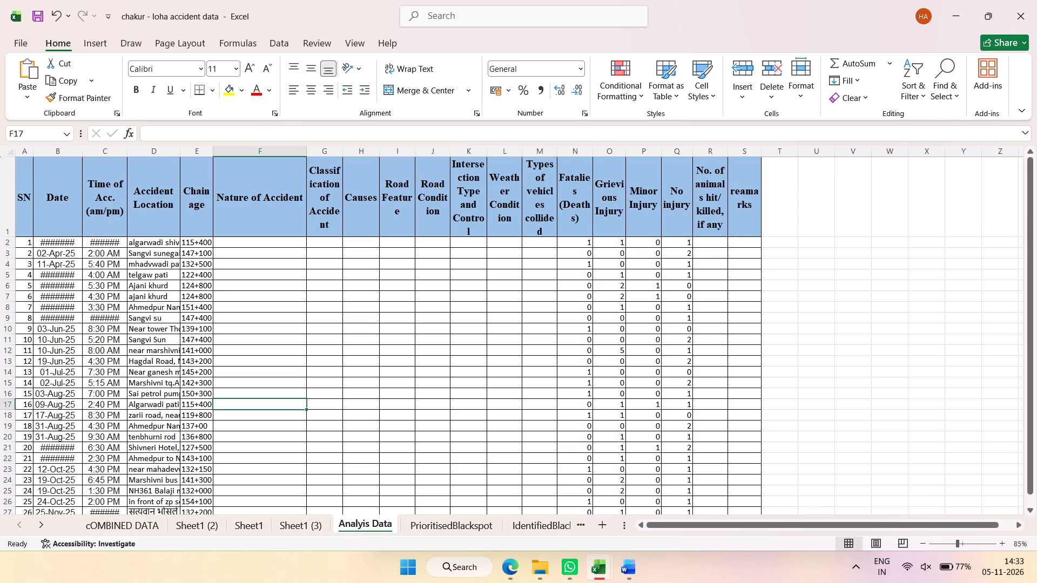
pyautogui.scroll(6, 340, 425)
pyautogui.scroll(-6, 145, 406)
pyautogui.scroll(6, 137, 418)
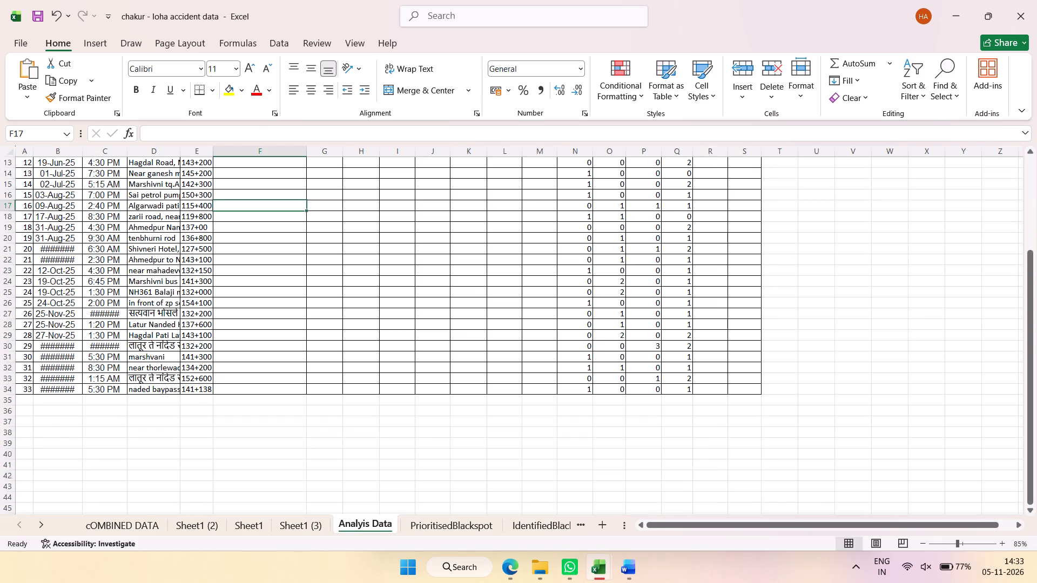
pyautogui.scroll(3, 146, 423)
pyautogui.click(165, 531)
pyautogui.click(199, 528)
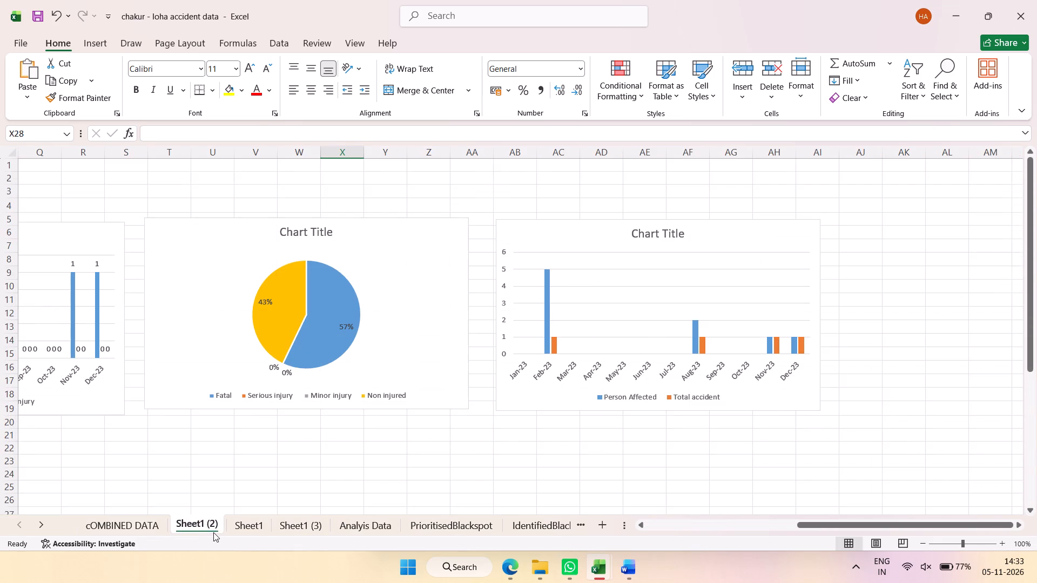
pyautogui.scroll(7, 171, 446)
pyautogui.click(294, 536)
pyautogui.click(362, 525)
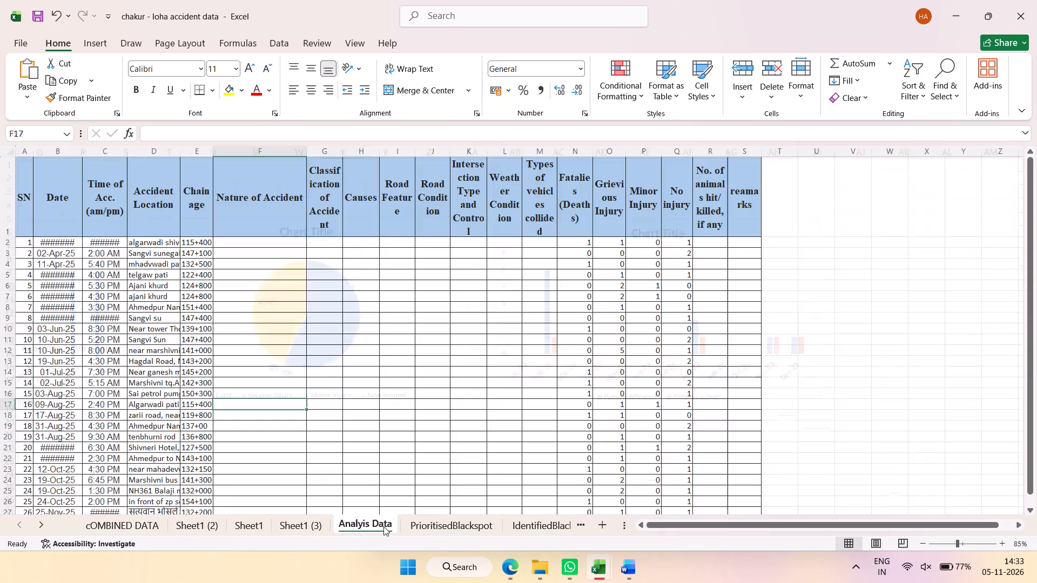
pyautogui.click(435, 526)
pyautogui.click(564, 525)
pyautogui.click(336, 528)
# Autofit the Date and Time of Acc. columns on the Analyis Data sheet.
pyautogui.click(282, 526)
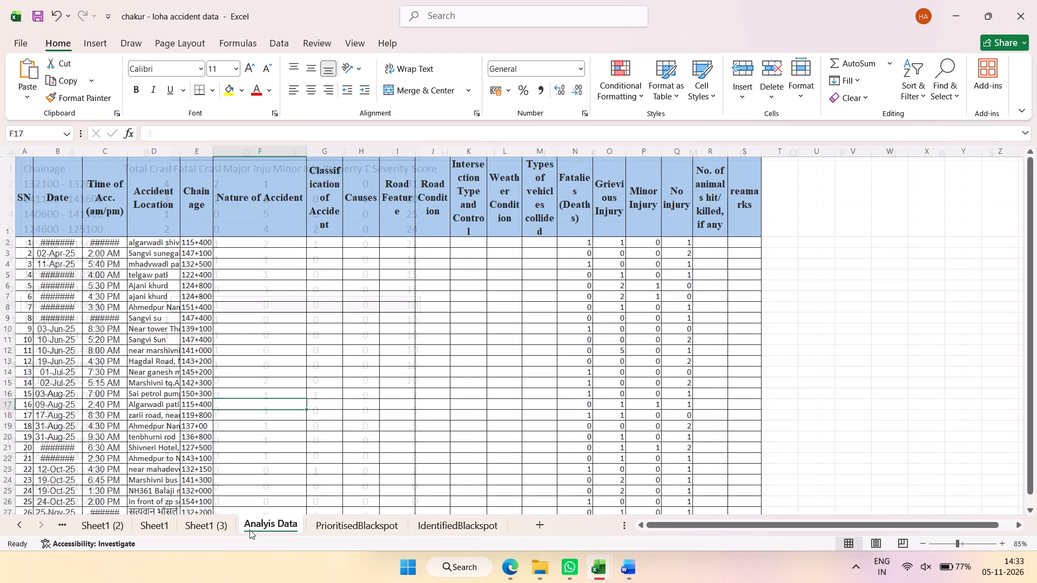
pyautogui.doubleClick(84, 150)
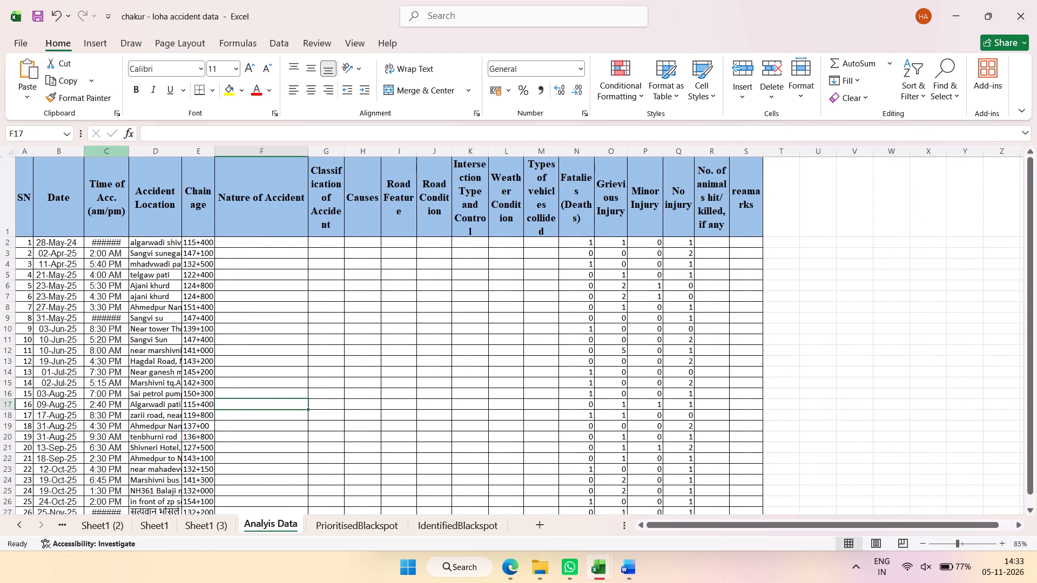
pyautogui.doubleClick(129, 152)
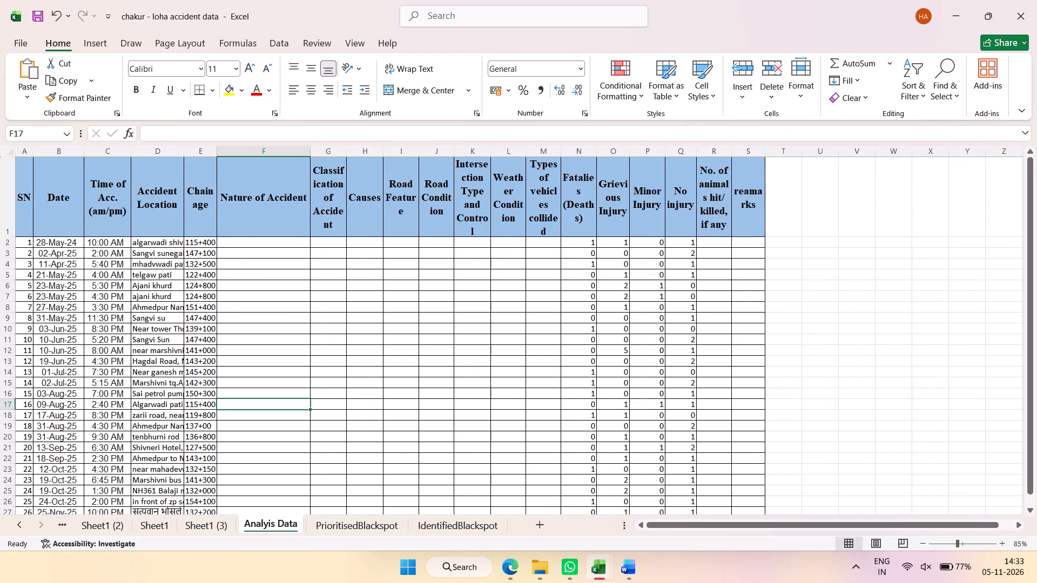
# Sort the accident records on the Analyis Data sheet by Date, oldest to newest, and look over the rows.
pyautogui.scroll(-3, 115, 392)
pyautogui.scroll(3, 110, 396)
pyautogui.scroll(2, 61, 333)
pyautogui.click(71, 247)
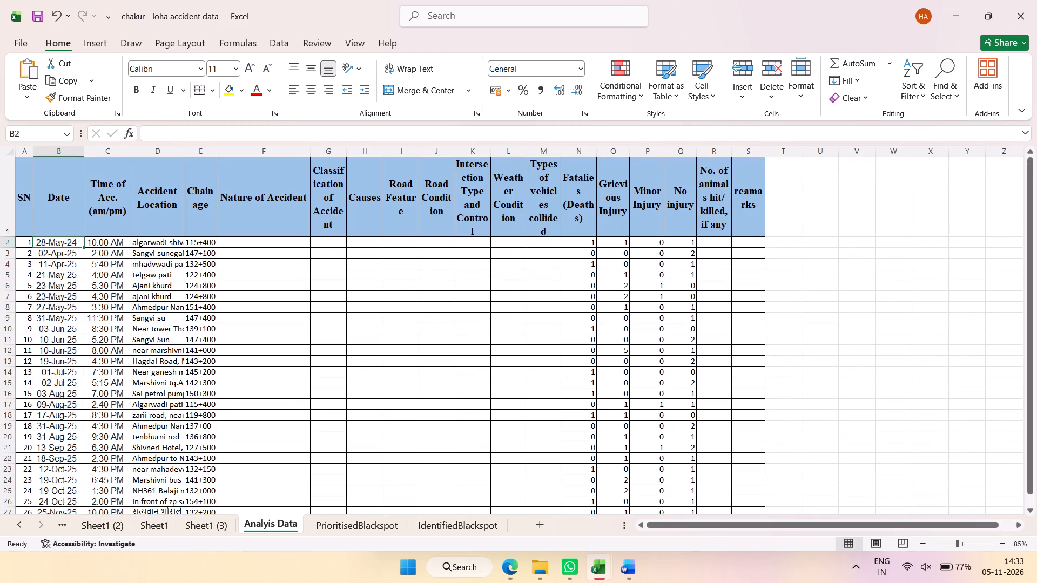
pyautogui.click(917, 90)
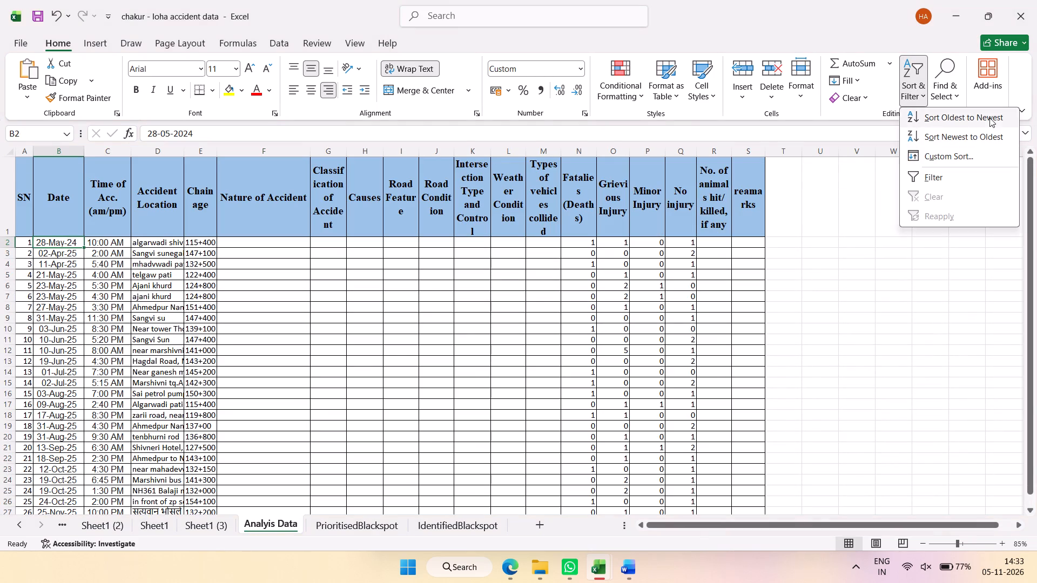
pyautogui.click(989, 118)
pyautogui.scroll(-2, 198, 363)
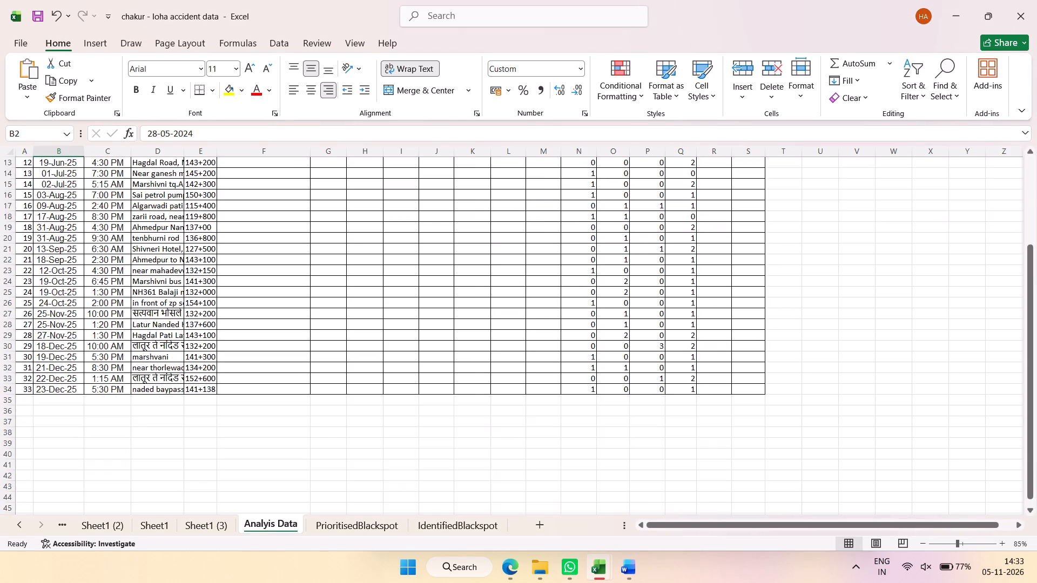
pyautogui.scroll(-1, 171, 377)
pyautogui.scroll(3, 78, 360)
pyautogui.scroll(-1, 206, 302)
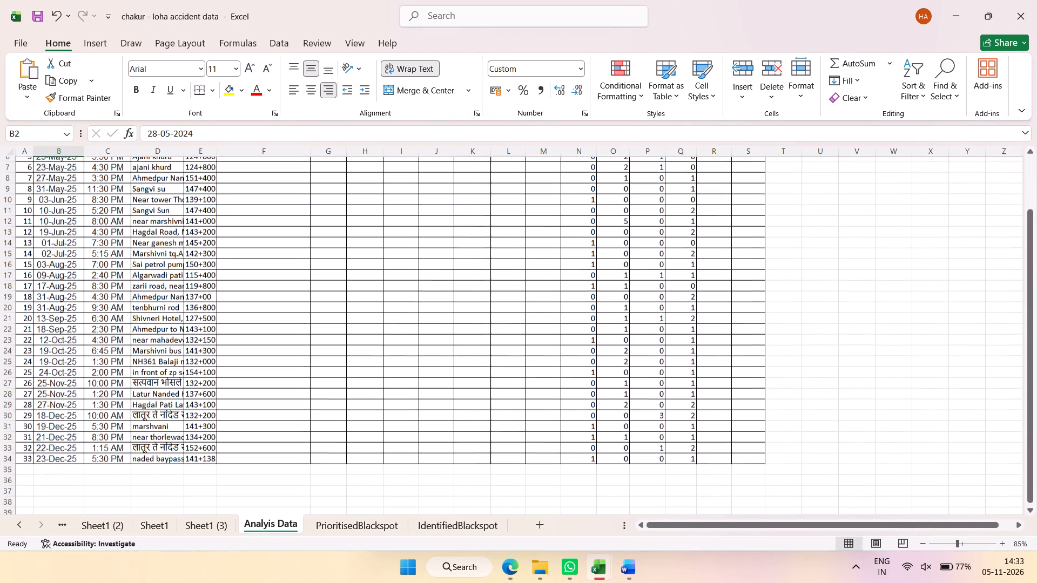
pyautogui.scroll(1, 230, 299)
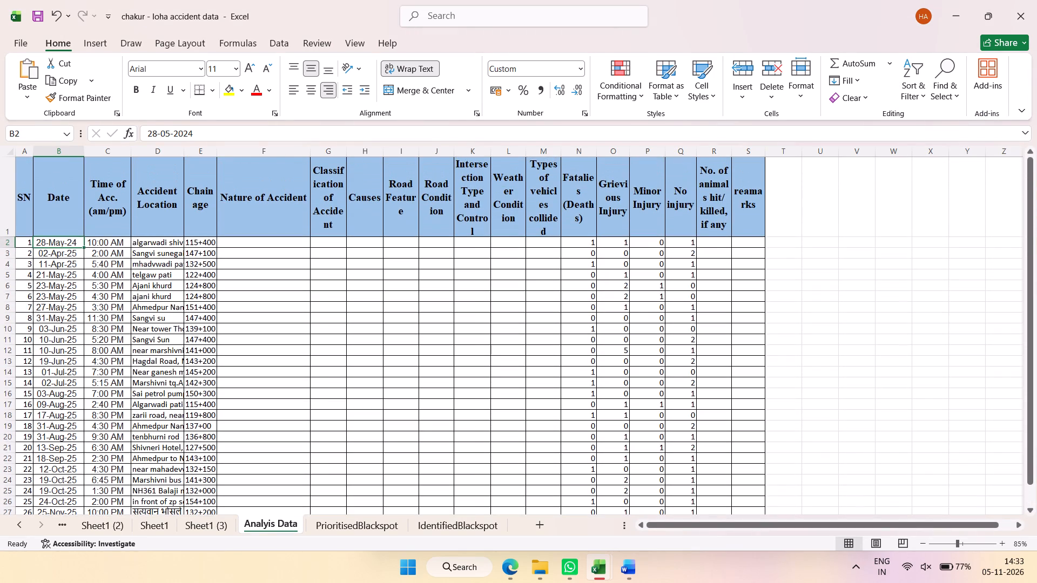
# Review the 2023, 2024 and 2025 monthly accident tables and charts on the Sheet1 variants, and recheck the Analyis Data records.
pyautogui.click(231, 527)
pyautogui.click(158, 528)
pyautogui.click(279, 522)
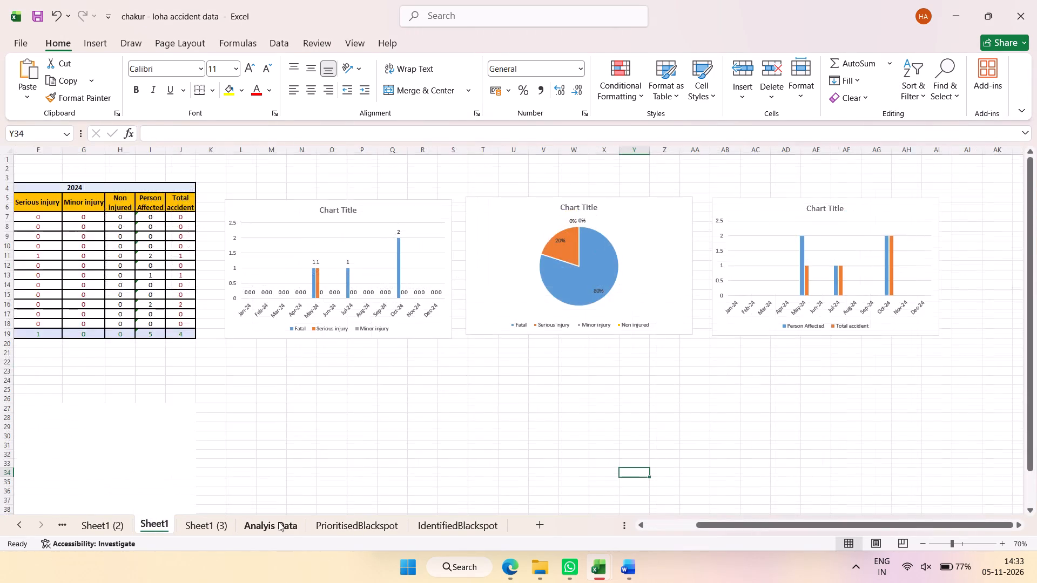
pyautogui.click(211, 524)
pyautogui.scroll(7, 162, 294)
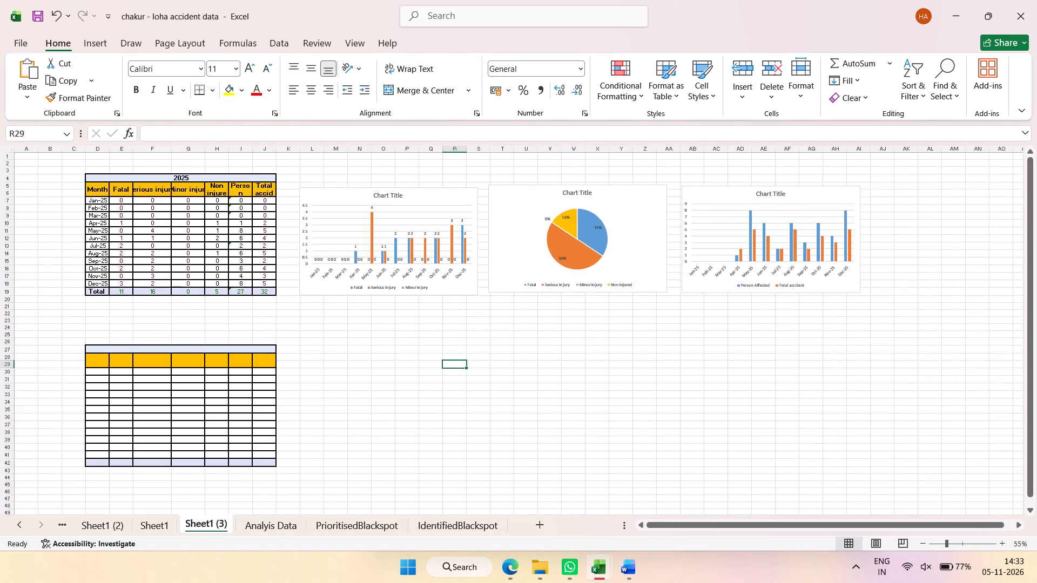
pyautogui.click(158, 536)
pyautogui.click(164, 528)
pyautogui.scroll(1, 140, 390)
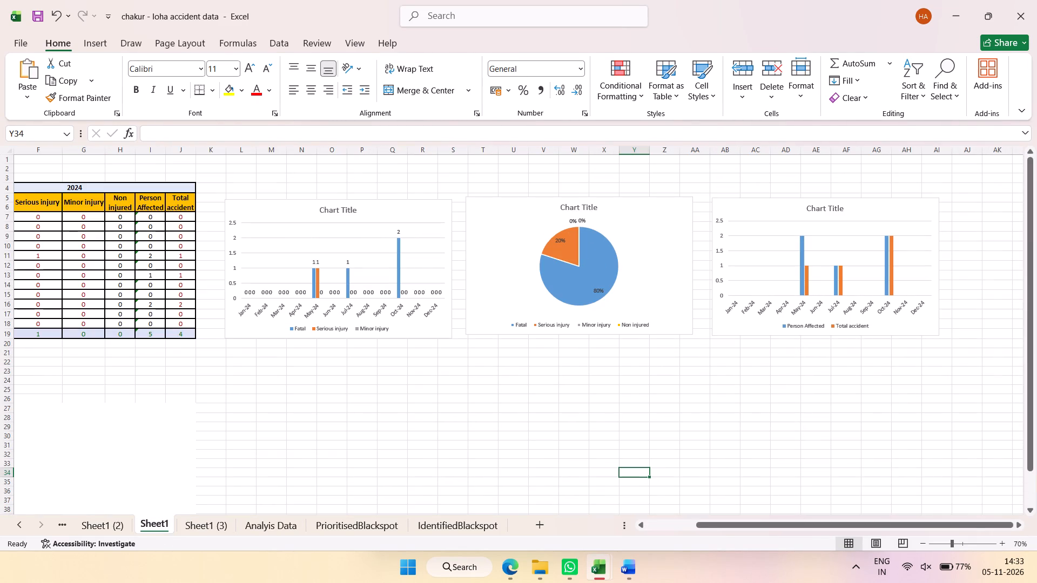
pyautogui.scroll(1, 140, 390)
pyautogui.moveTo(778, 533); pyautogui.dragTo(739, 532)
pyautogui.moveTo(765, 527); pyautogui.dragTo(627, 532)
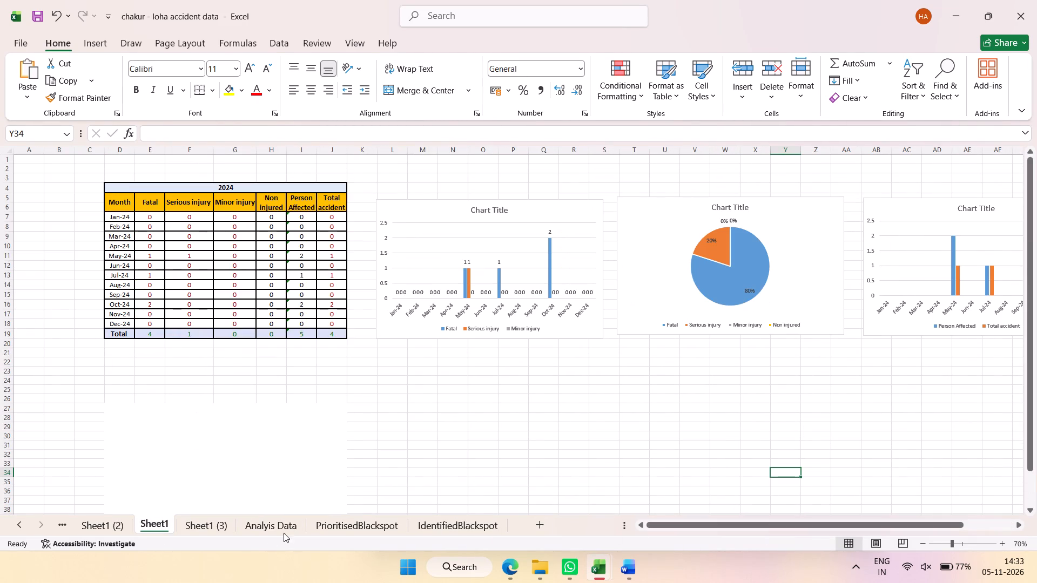
pyautogui.click(129, 539)
pyautogui.click(127, 534)
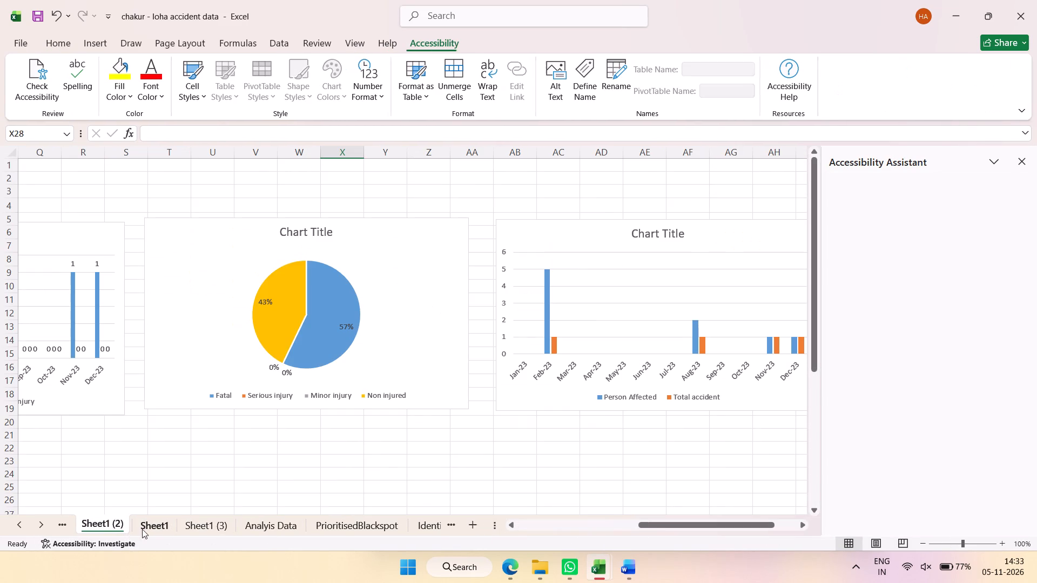
pyautogui.moveTo(729, 527); pyautogui.dragTo(618, 531)
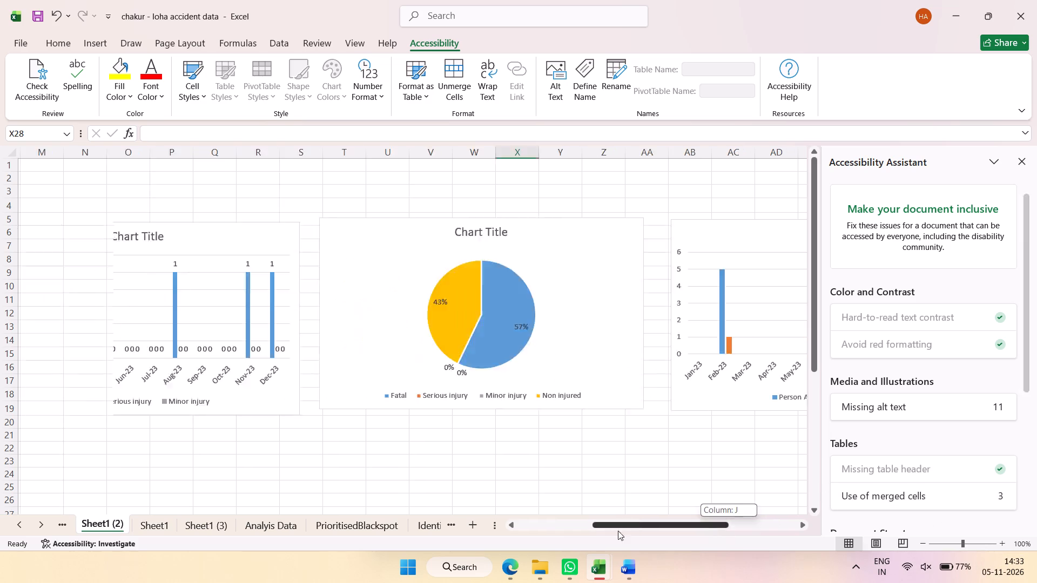
pyautogui.moveTo(618, 531); pyautogui.dragTo(530, 534)
pyautogui.click(1026, 166)
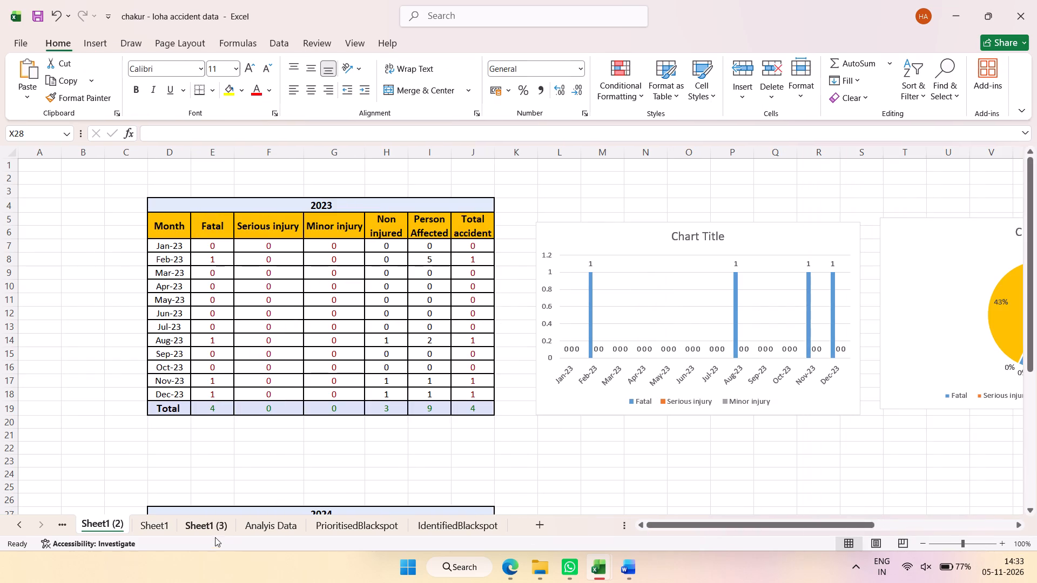
pyautogui.click(274, 533)
pyautogui.scroll(-2, 101, 417)
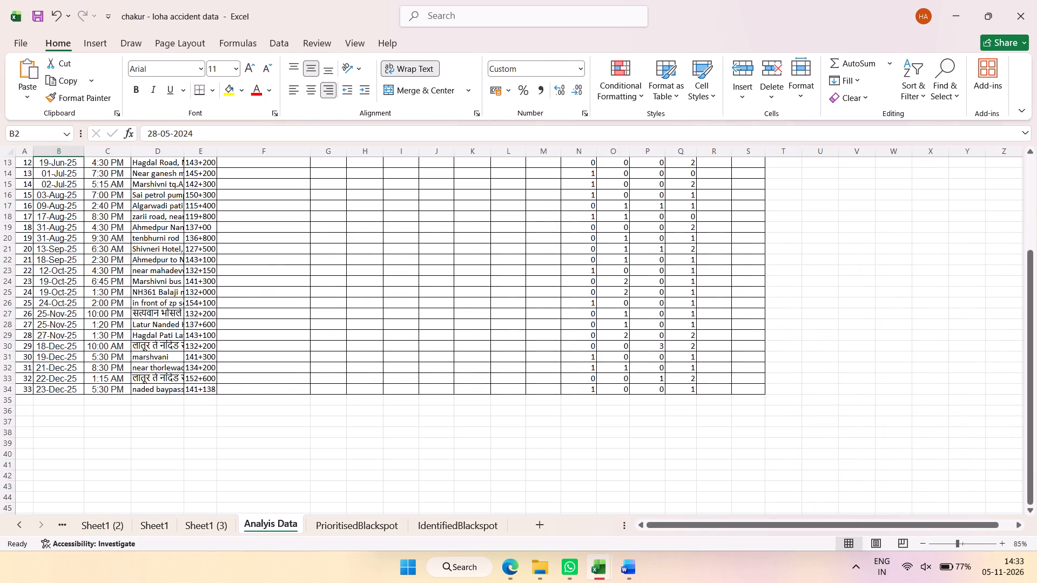
pyautogui.scroll(2, 101, 417)
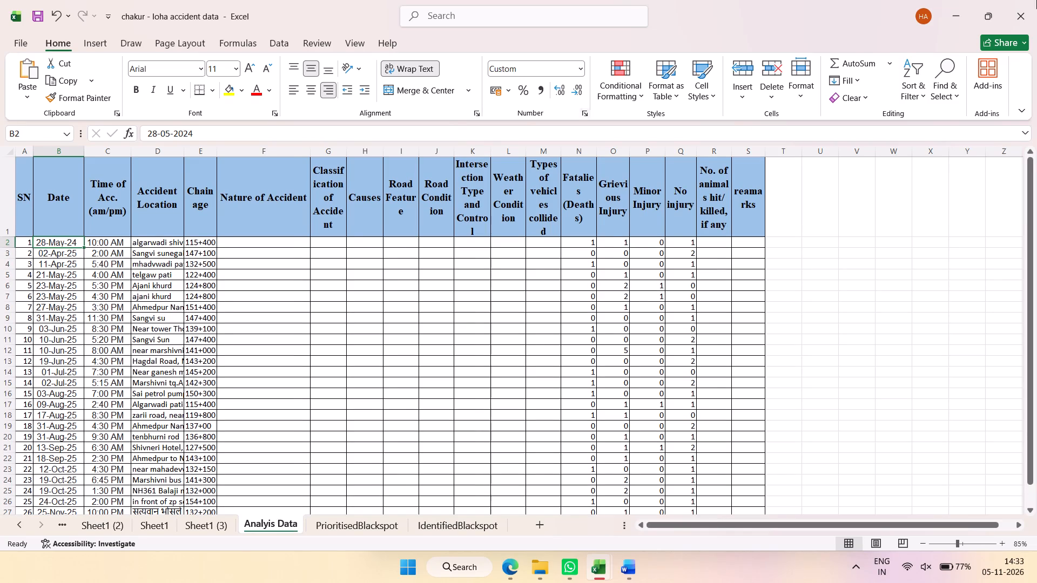
# Close the accident data workbook without saving, minimise the Amrawati chikali workbook, and reopen "chakur - loha accident data" from its folder.
pyautogui.click(1036, 0)
pyautogui.click(533, 306)
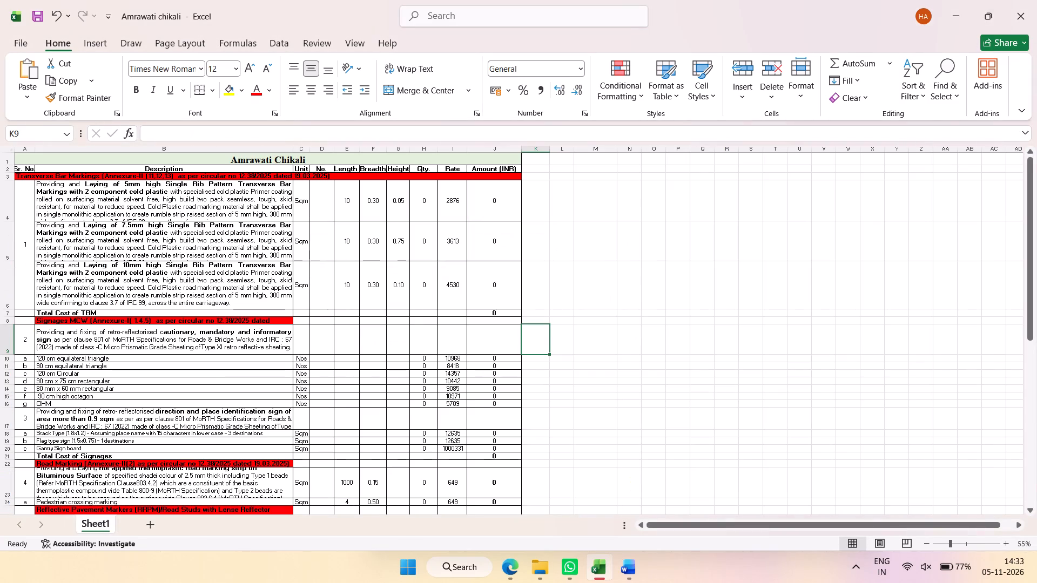
pyautogui.click(965, 10)
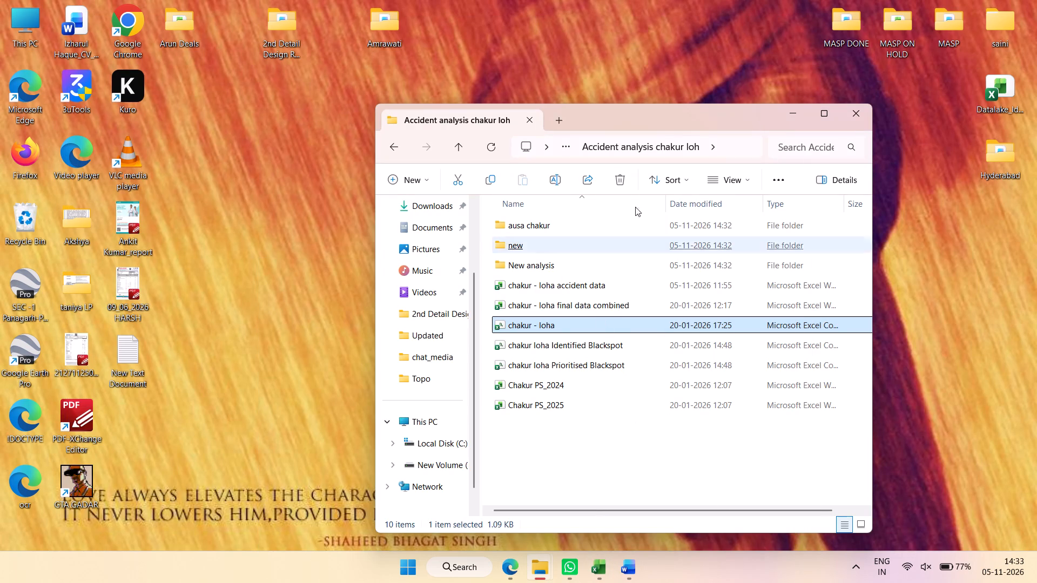
pyautogui.moveTo(682, 123); pyautogui.dragTo(481, 65)
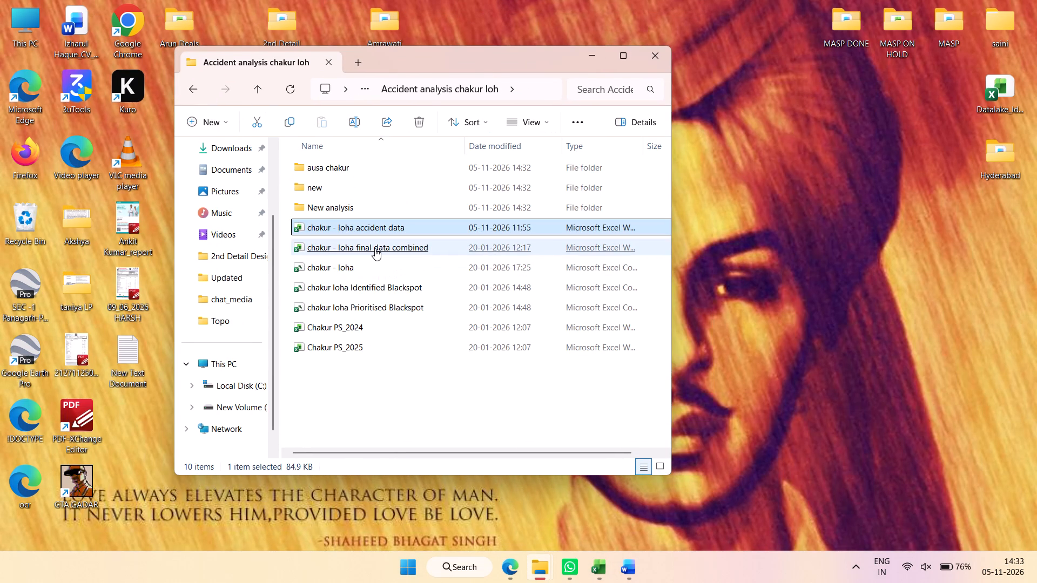
pyautogui.click(376, 231)
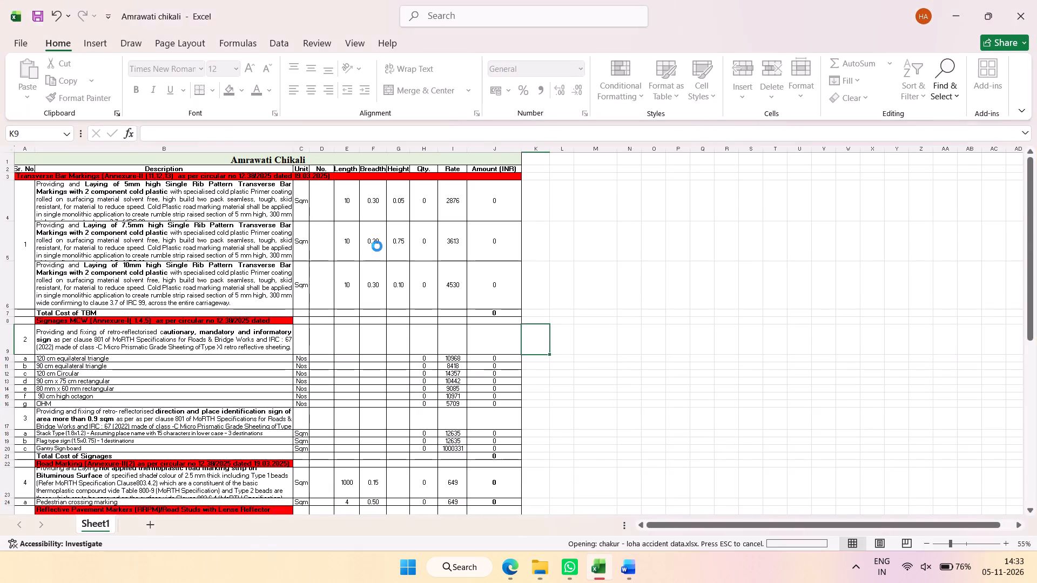
# On the cOMBINED DATA sheet, copy the accident records table with its headers, from SN through the animals hit/killed column, rows 23 to 63.
pyautogui.click(160, 532)
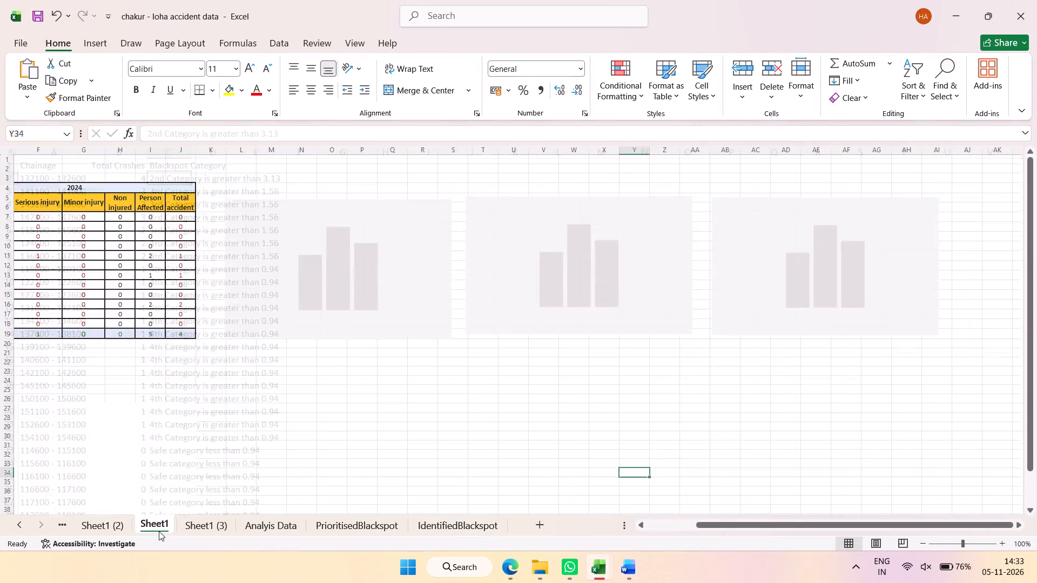
pyautogui.click(123, 527)
pyautogui.click(78, 526)
pyautogui.click(63, 526)
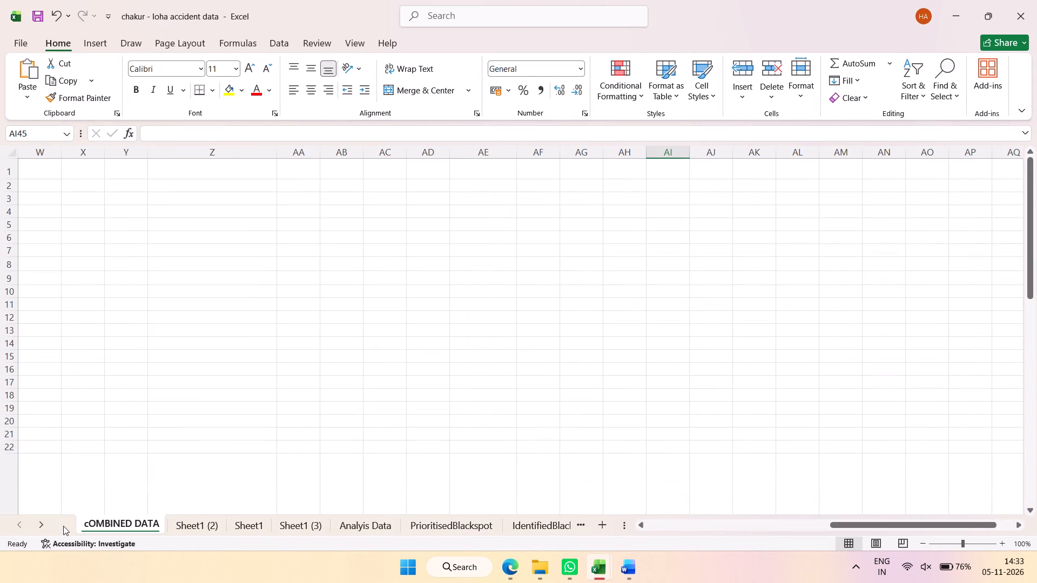
pyautogui.click(63, 526)
pyautogui.scroll(15, 133, 413)
pyautogui.scroll(-9, 133, 413)
pyautogui.scroll(9, 140, 401)
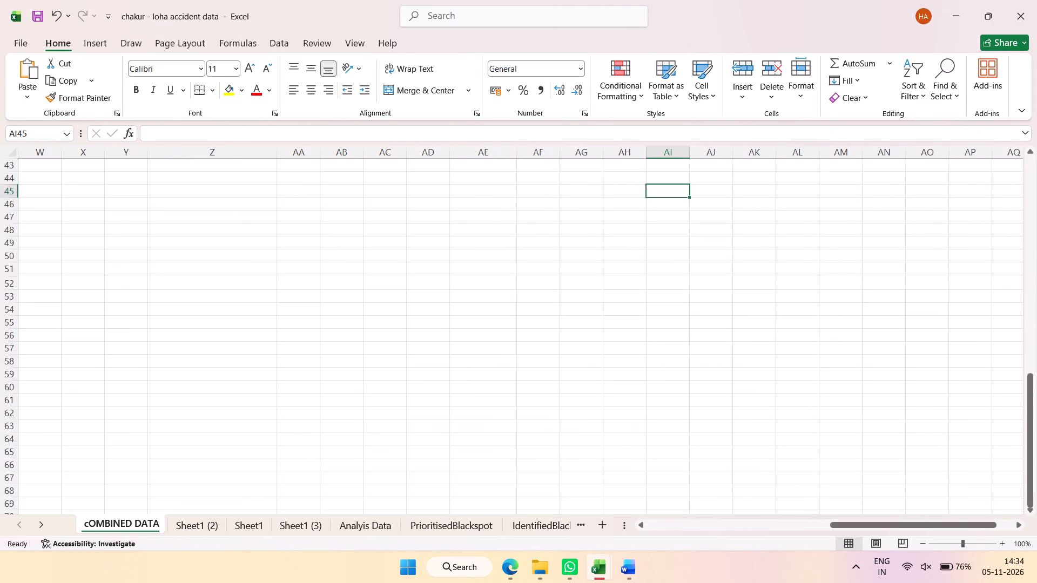
pyautogui.scroll(-4, 158, 418)
pyautogui.keyDown('ctrl'); pyautogui.scroll(-3, 159, 416); pyautogui.keyUp('ctrl')
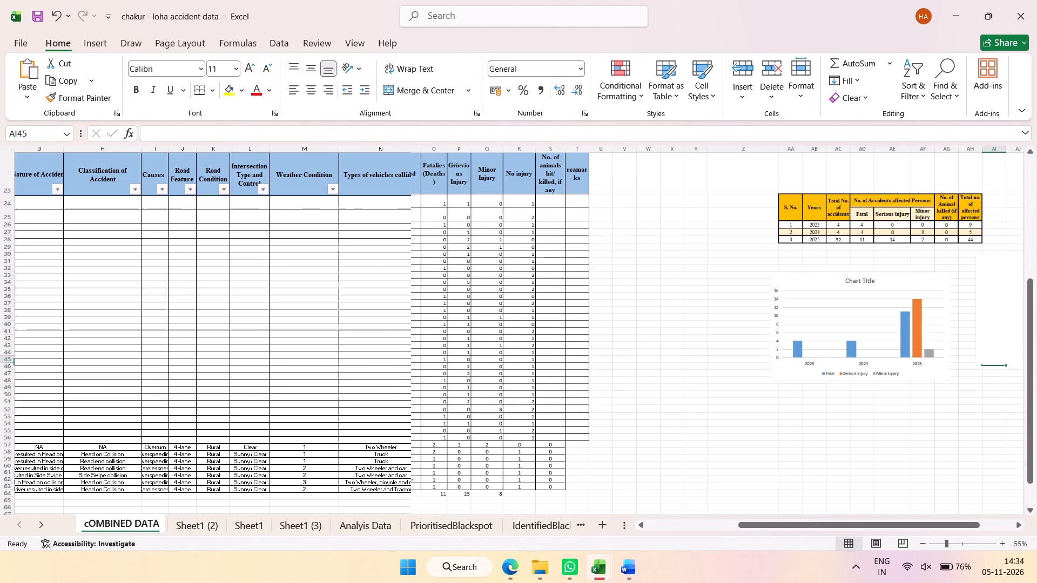
pyautogui.moveTo(776, 526); pyautogui.dragTo(649, 532)
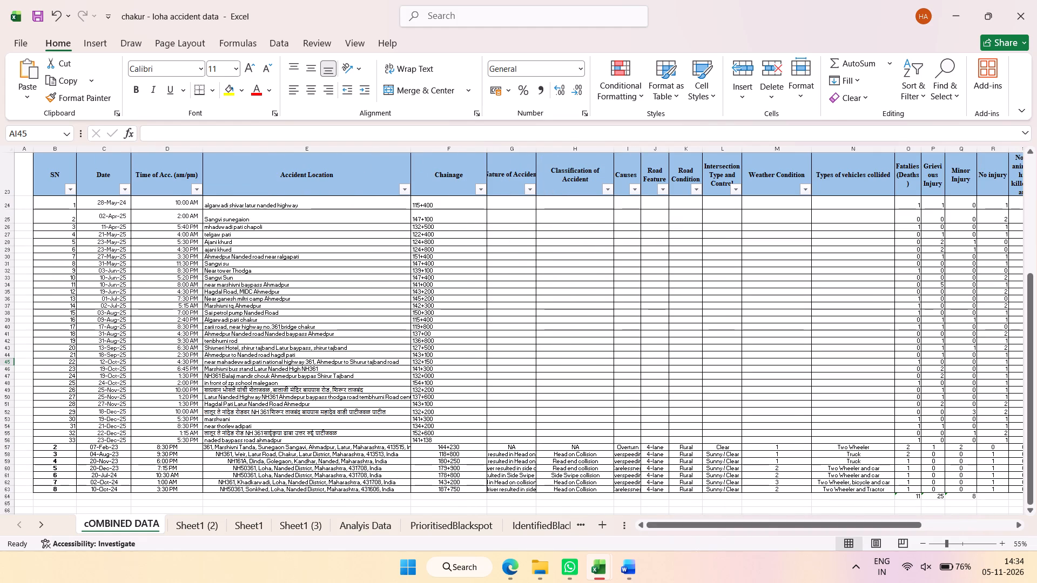
pyautogui.moveTo(56, 155); pyautogui.dragTo(1036, 280)
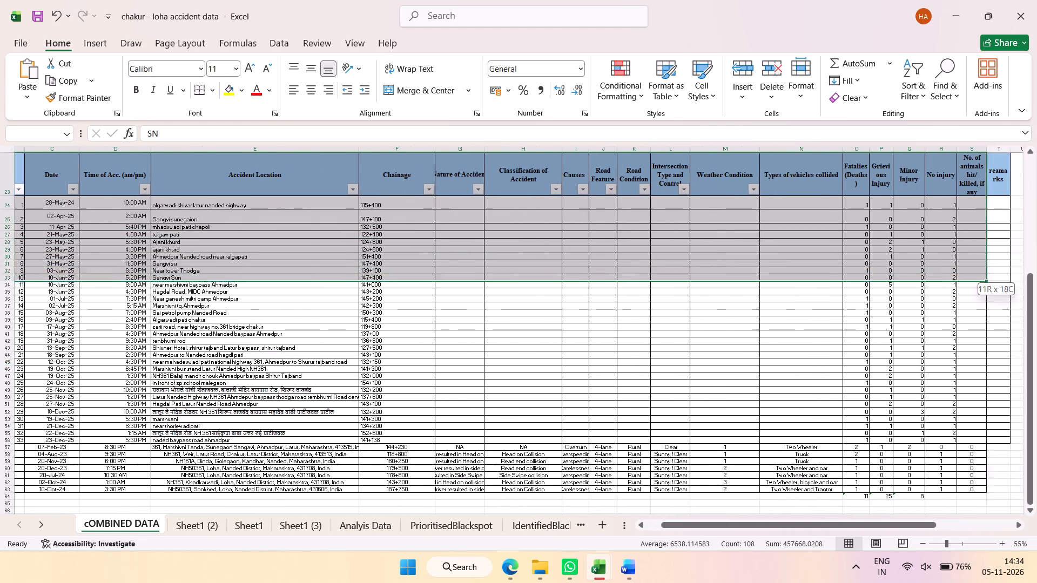
pyautogui.moveTo(1036, 280); pyautogui.dragTo(901, 492)
pyautogui.hotkey('ctrl', 'c')
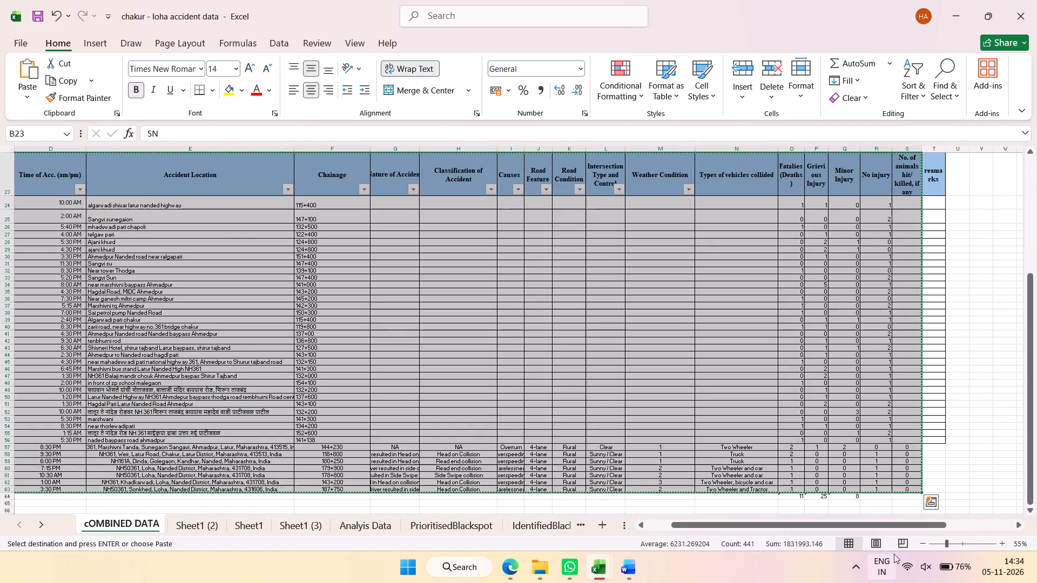
pyautogui.hotkey('ctrl', 'c')
pyautogui.hotkey('ctrl', 'c')
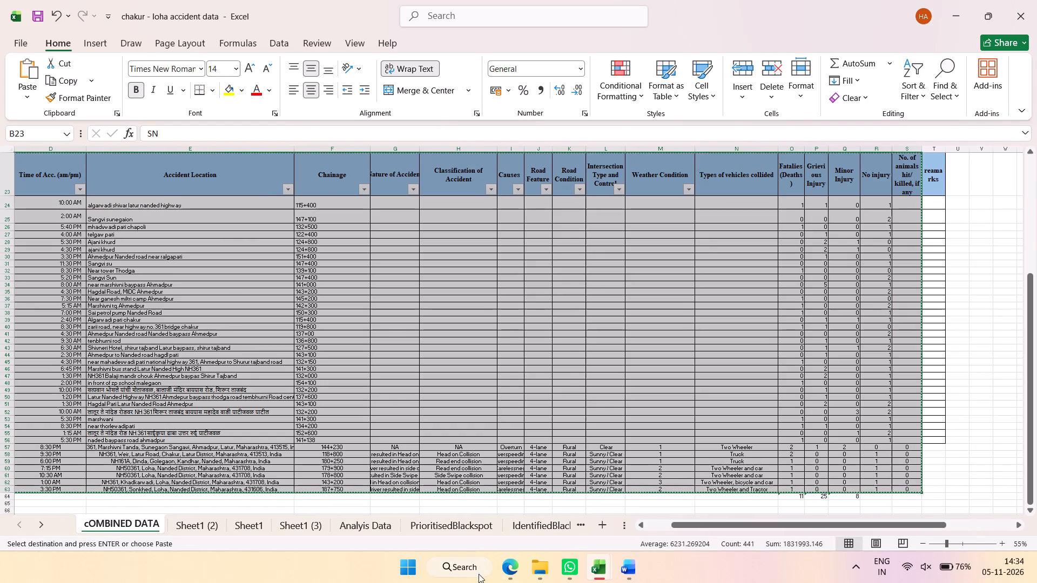
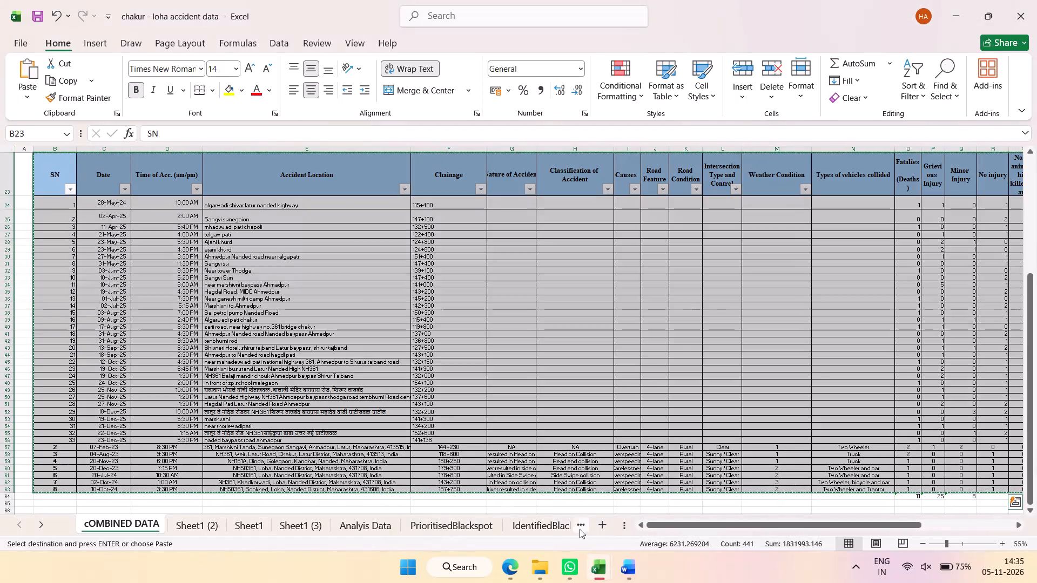
# Switch to the "Accident data analysis- londhali talegaon" workbook and review the yearly accident tables and charts on its monthly graph sheet.
pyautogui.click(596, 562)
pyautogui.click(758, 496)
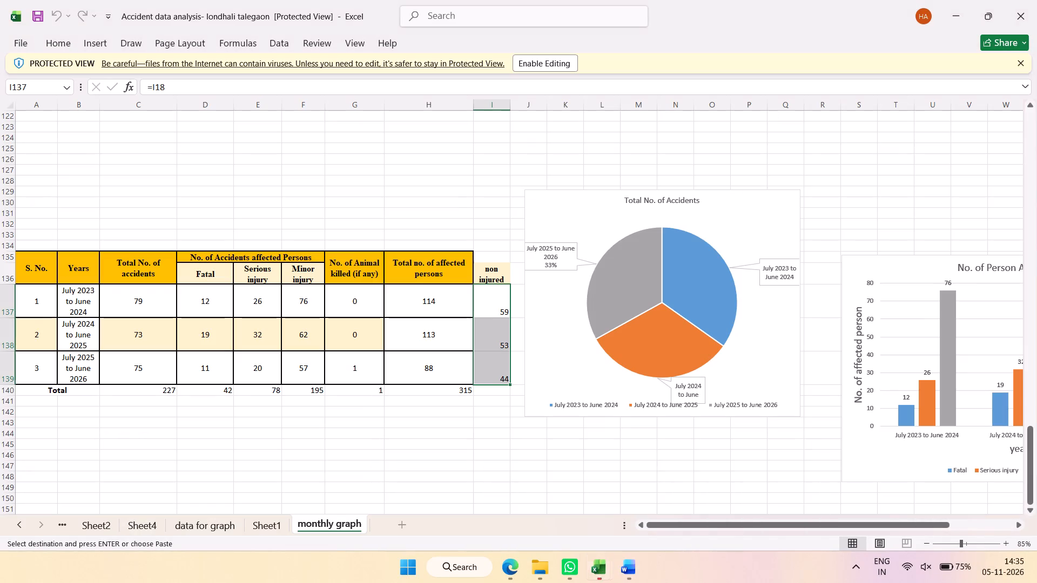
pyautogui.moveTo(770, 523); pyautogui.dragTo(731, 526)
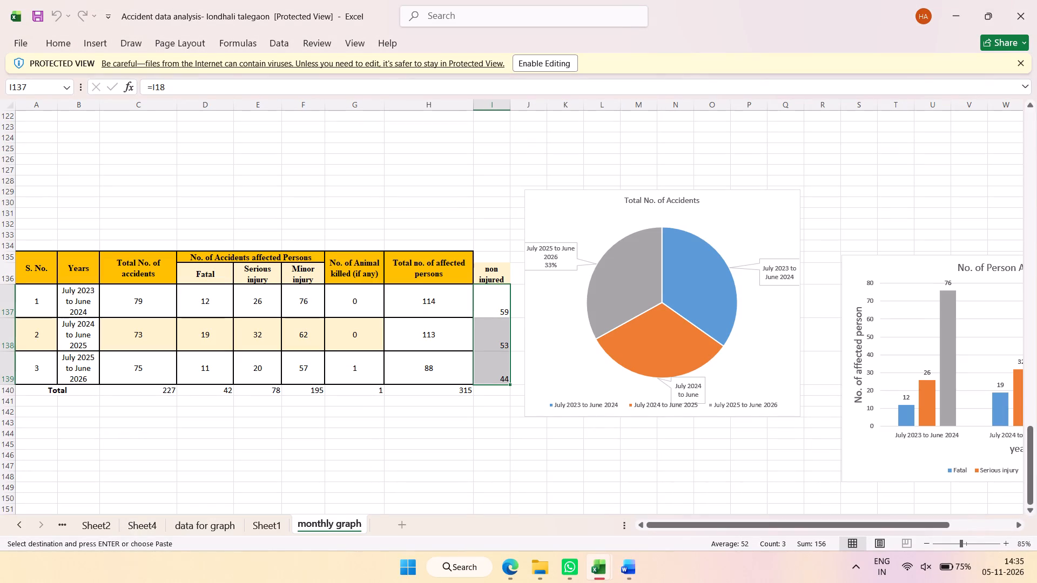
pyautogui.scroll(7, 346, 389)
pyautogui.scroll(15, 346, 389)
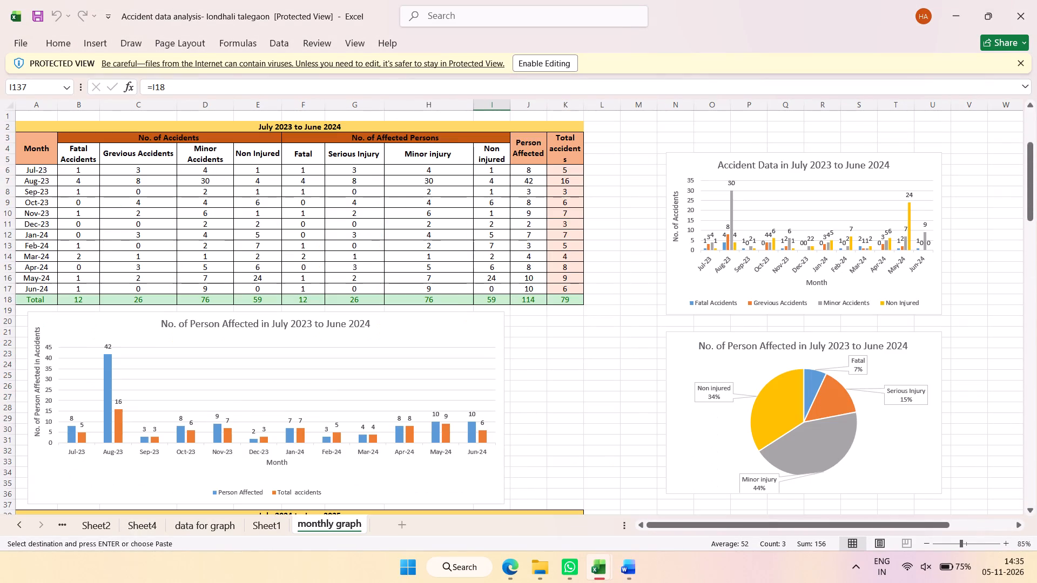
pyautogui.scroll(9, 346, 389)
pyautogui.scroll(-10, 346, 389)
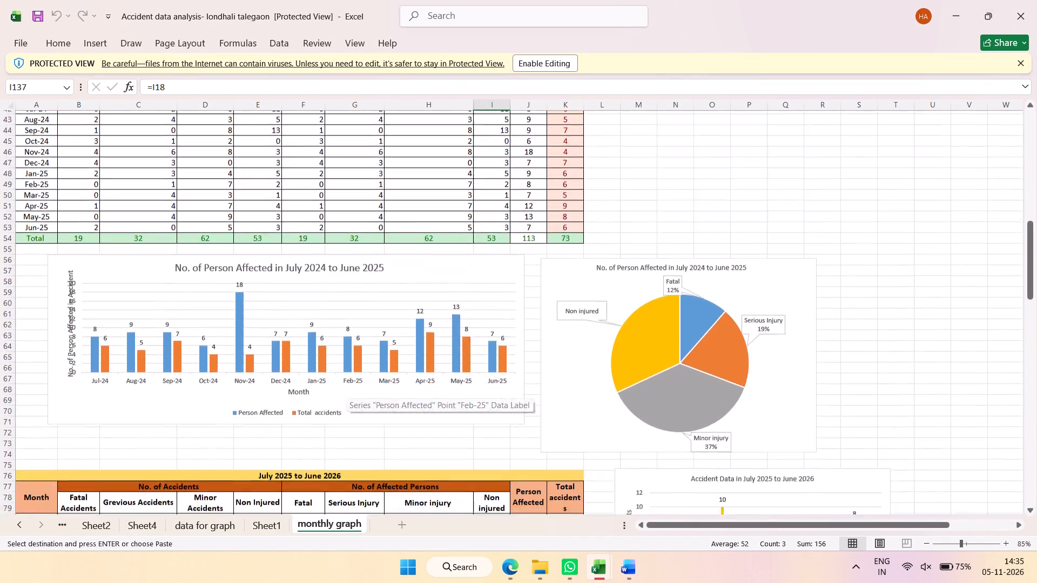
pyautogui.scroll(-11, 347, 389)
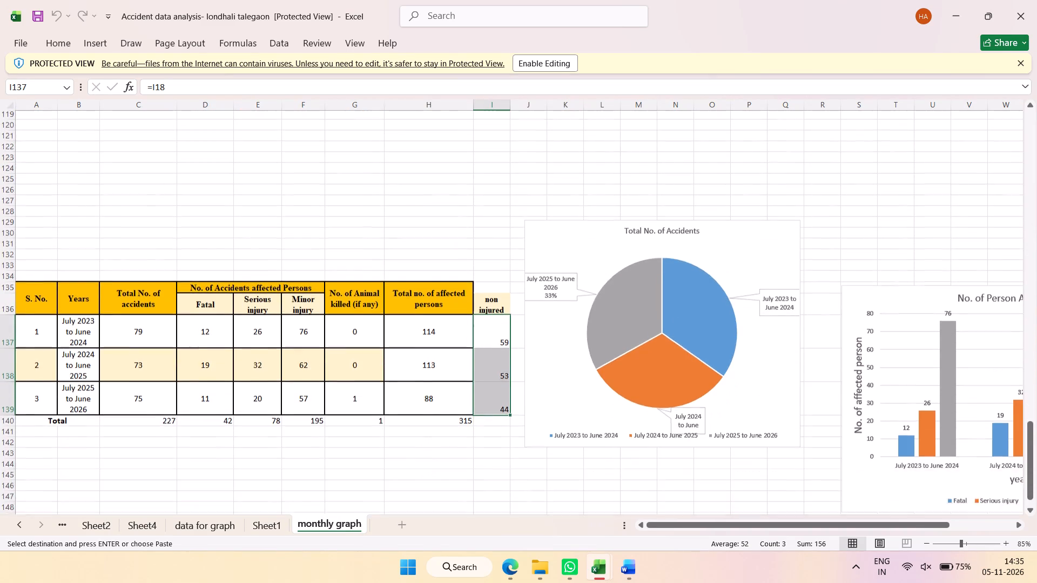
pyautogui.scroll(-5, 349, 388)
pyautogui.scroll(12, 349, 388)
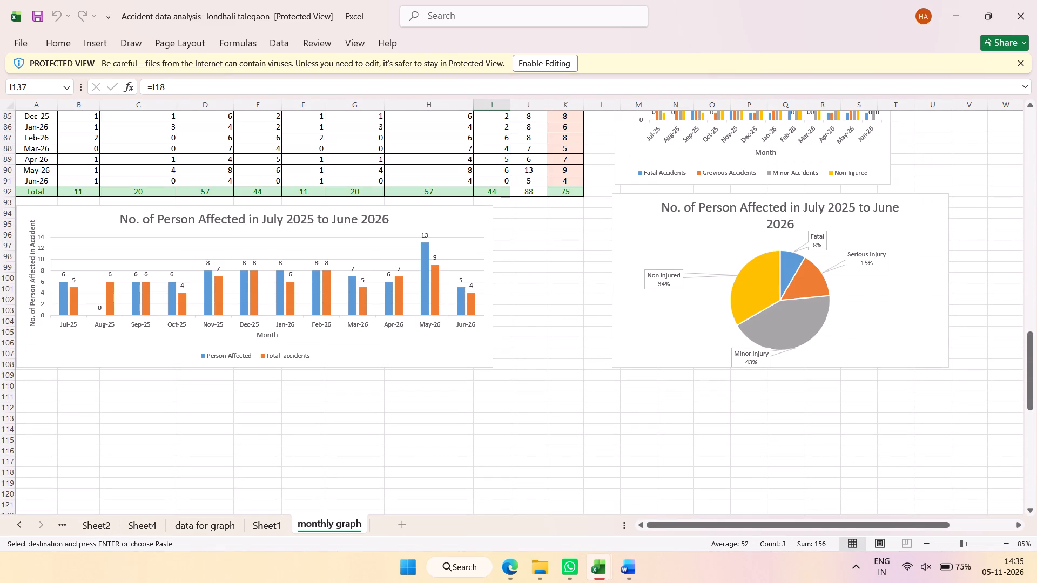
pyautogui.scroll(14, 349, 388)
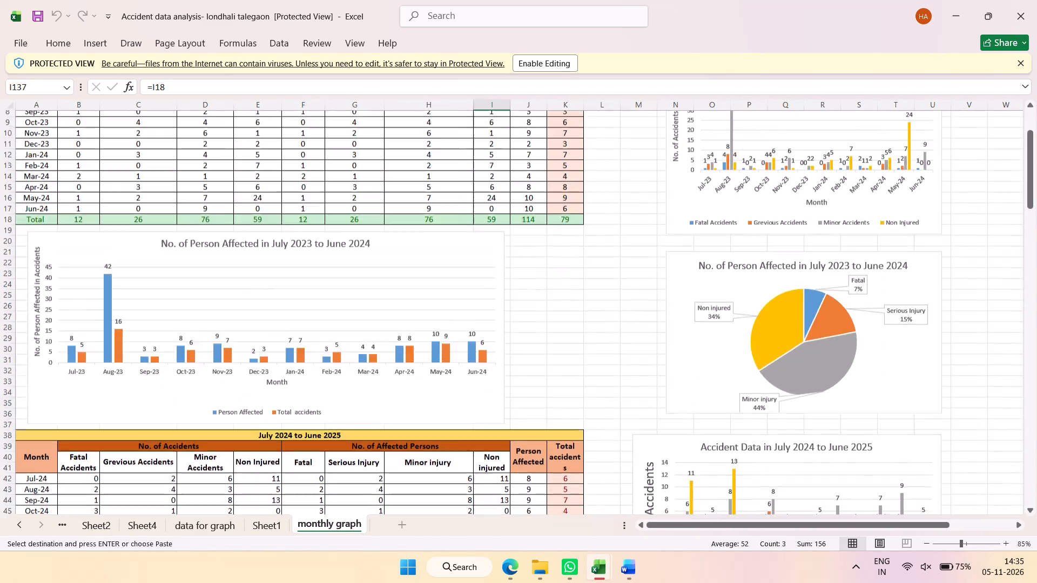
pyautogui.scroll(2, 349, 388)
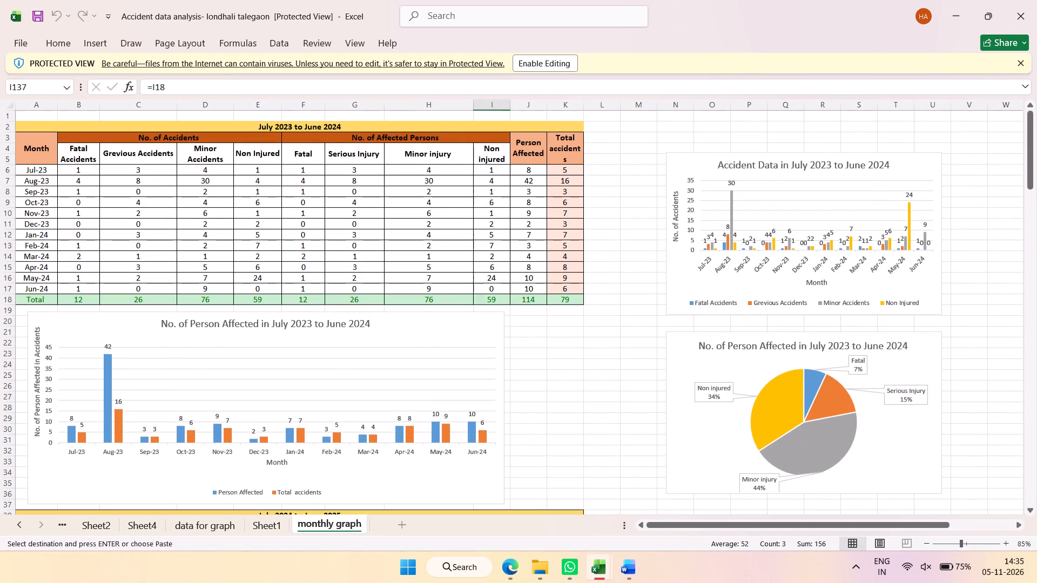
# Review the yearly accident tables and charts on the monthly graph sheet of the londhali talegaon workbook, down to the three-year summary.
pyautogui.scroll(-11, 130, 335)
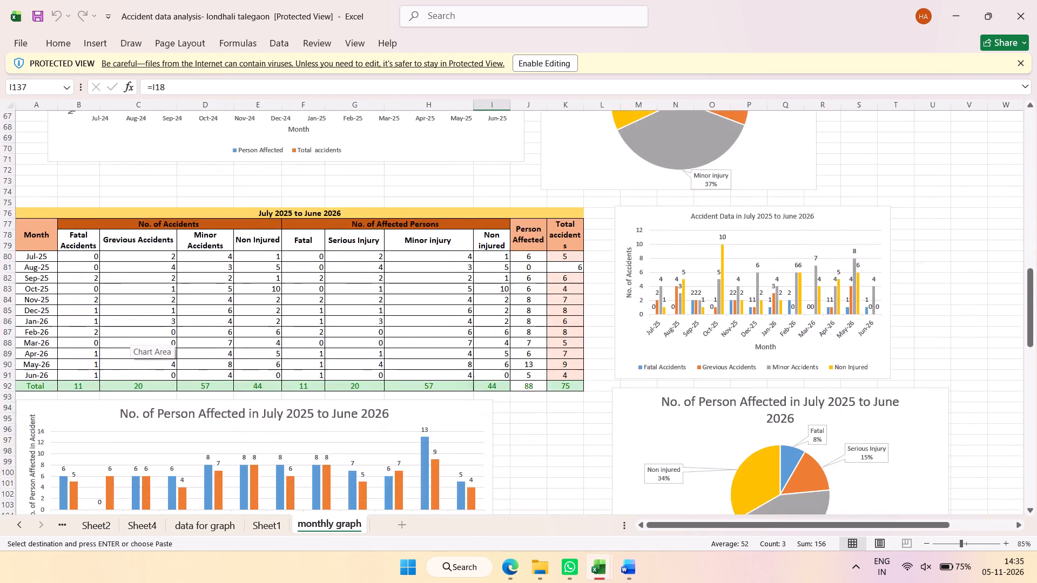
pyautogui.scroll(-4, 130, 335)
pyautogui.scroll(2, 130, 335)
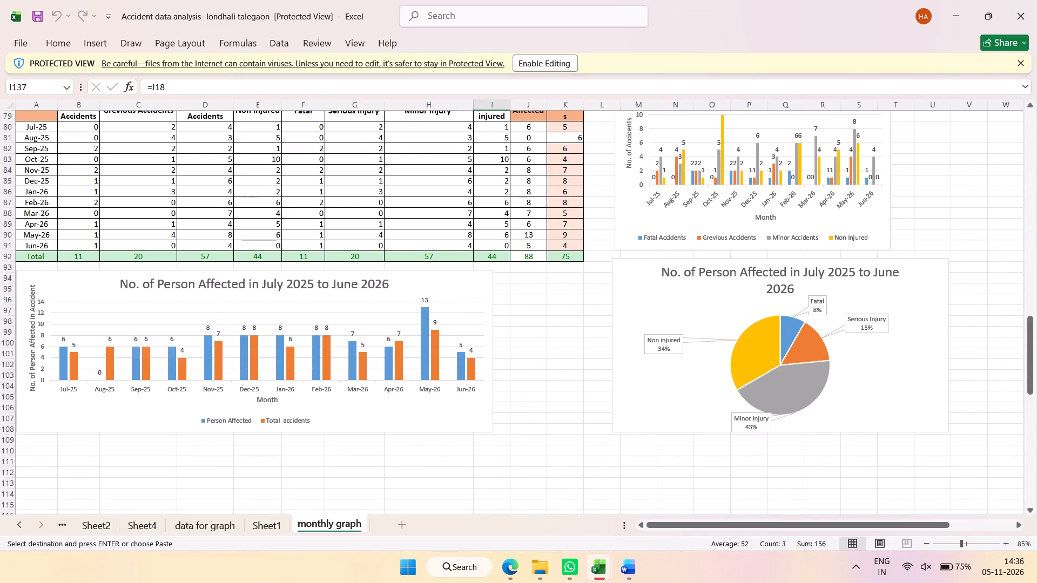
pyautogui.scroll(-8, 134, 332)
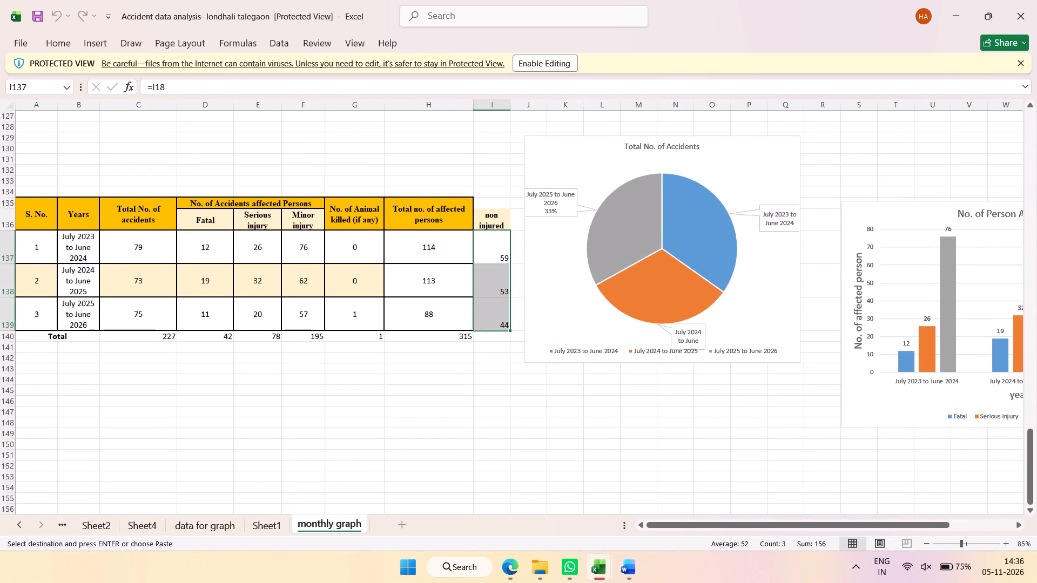
# Enable editing in the londhali talegaon workbook and copy its monthly graph sheet into a new blank workbook, Book1.
pyautogui.click(555, 53)
pyautogui.click(562, 63)
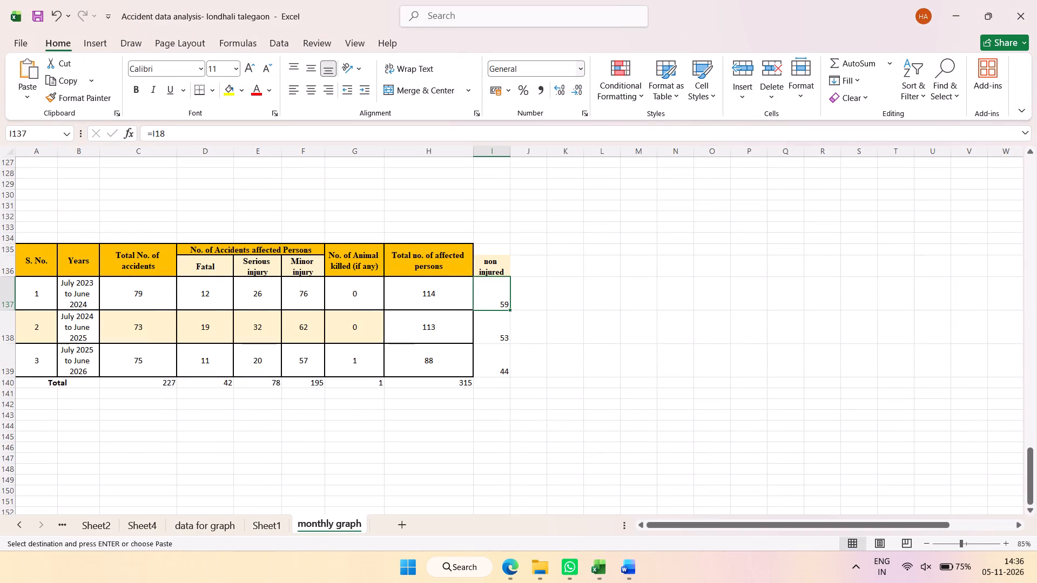
pyautogui.press('super+r')
pyautogui.write('excel')
pyautogui.press('Return')
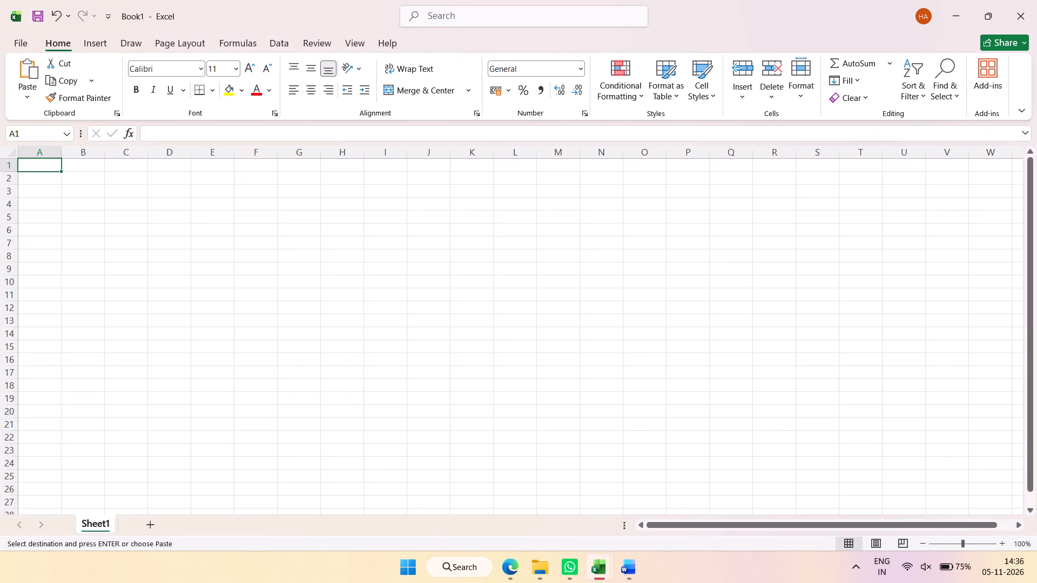
pyautogui.click(600, 572)
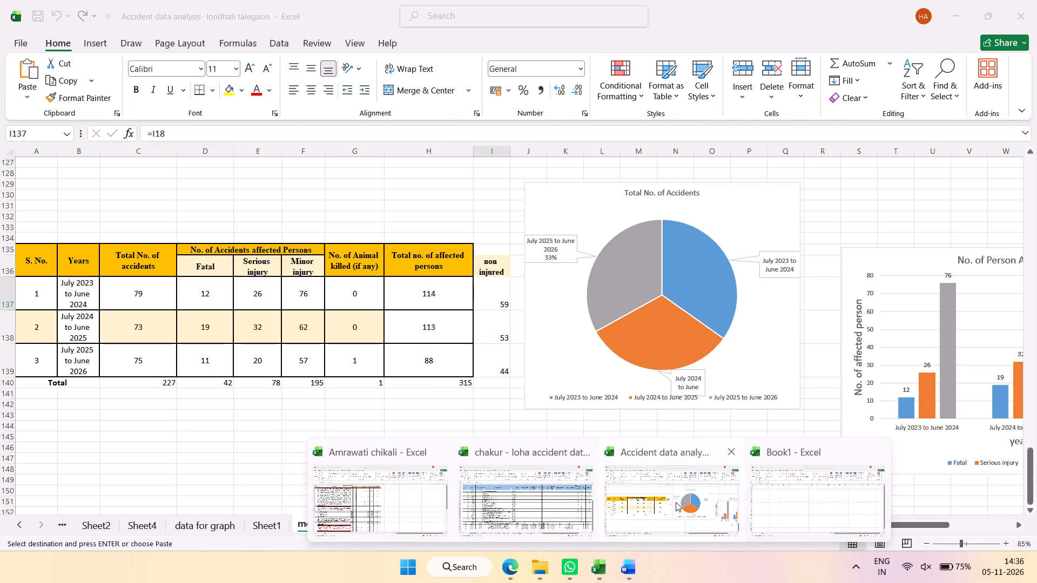
pyautogui.click(676, 502)
pyautogui.rightClick(301, 525)
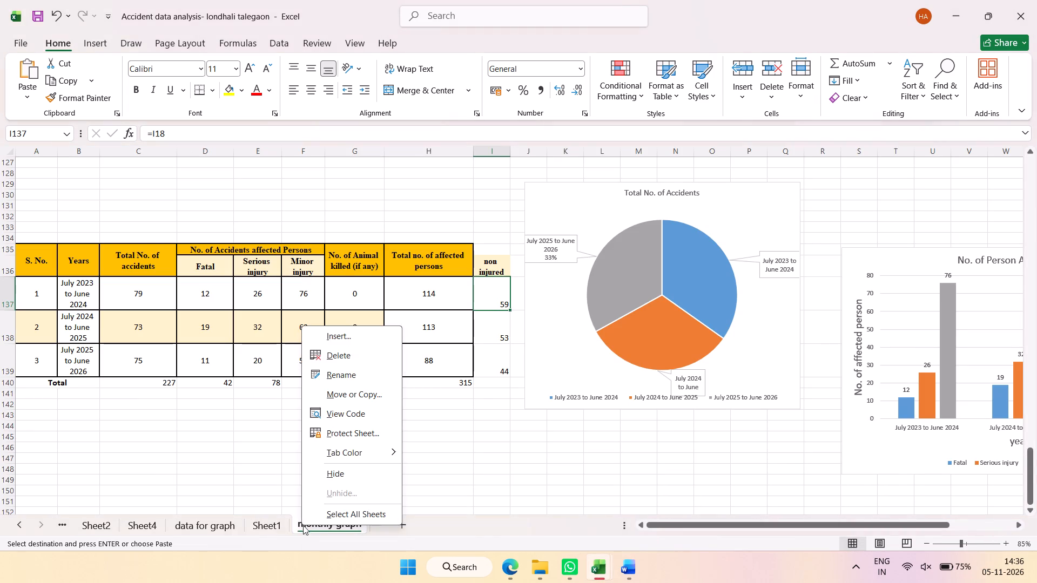
pyautogui.click(359, 396)
pyautogui.click(273, 505)
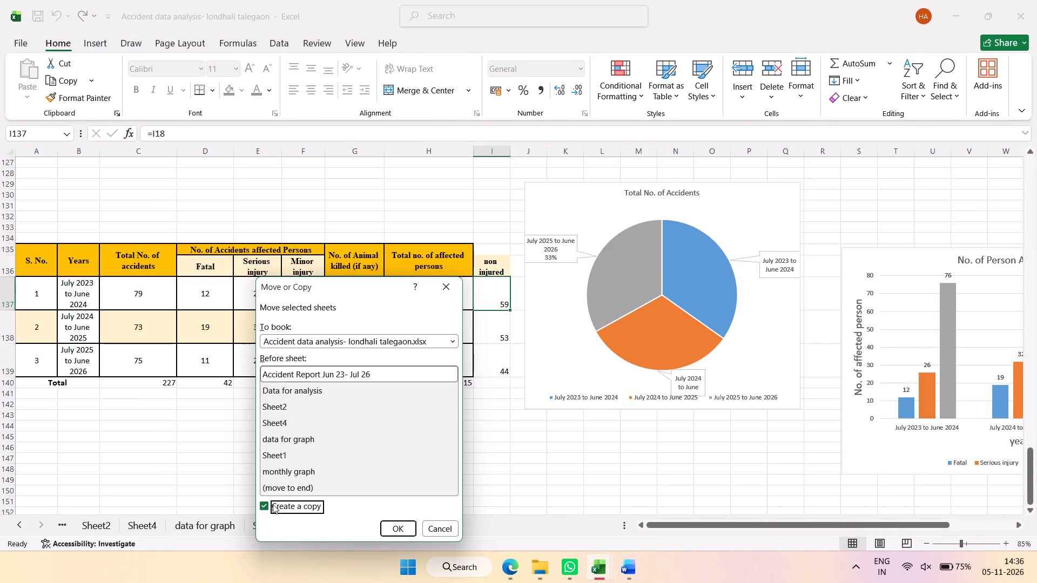
pyautogui.click(346, 338)
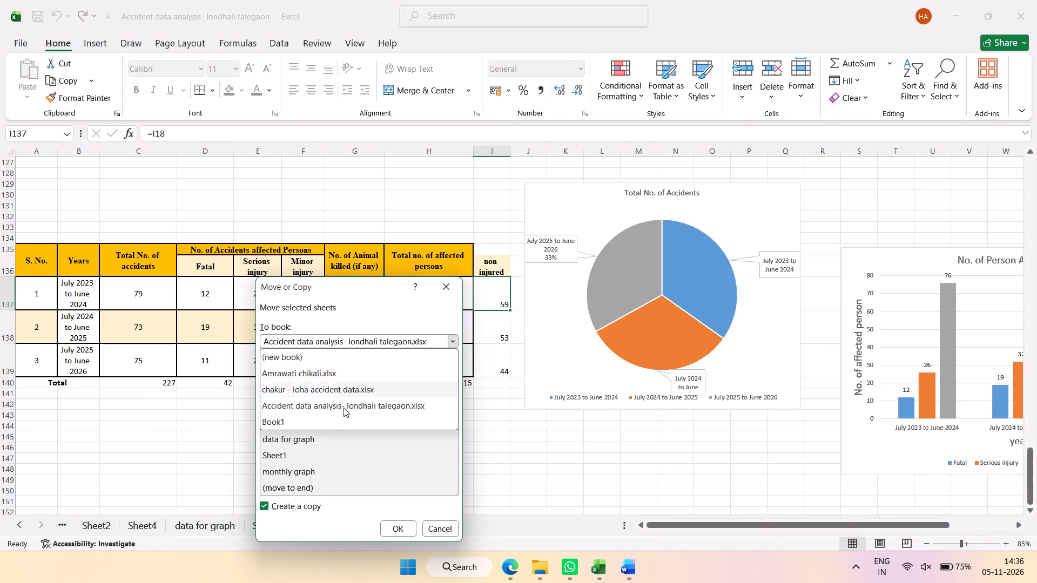
pyautogui.click(342, 425)
pyautogui.click(394, 531)
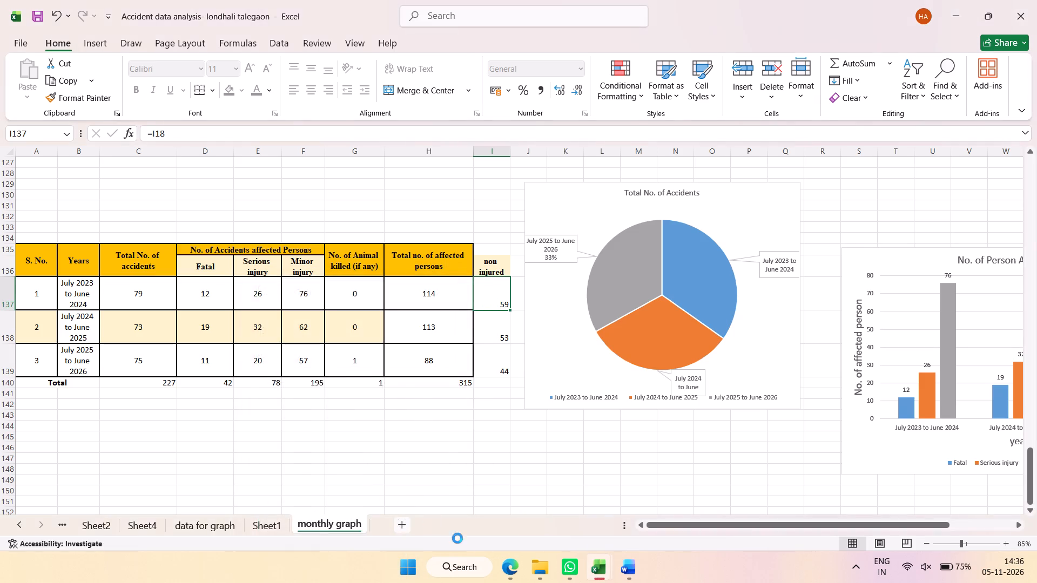
# Copy the selected cOMBINED DATA accident records from the chakur - loha workbook and paste them at A1 on Sheet1 of Book1.
pyautogui.click(597, 574)
pyautogui.click(288, 455)
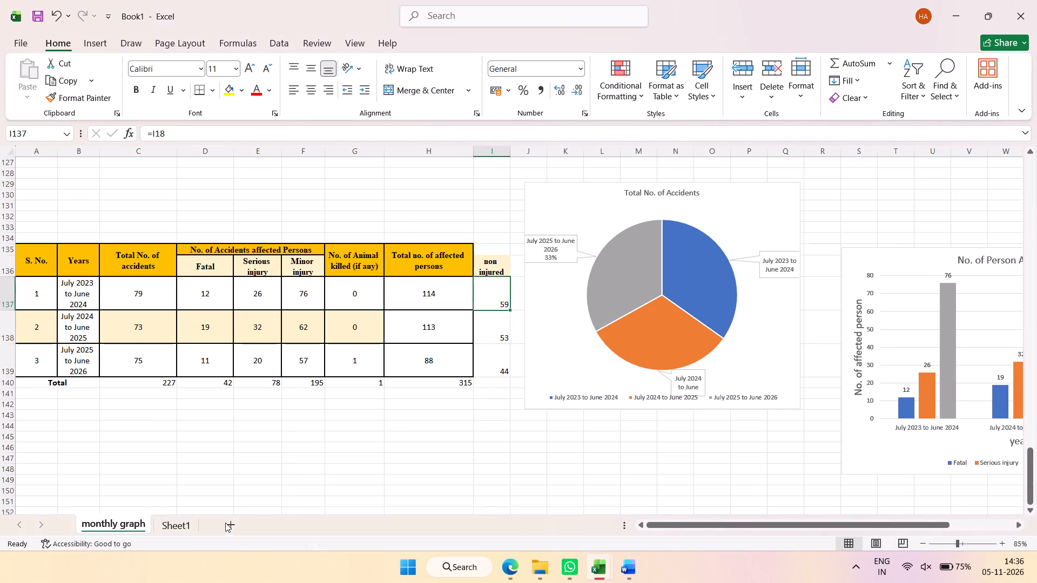
pyautogui.click(186, 526)
pyautogui.click(594, 562)
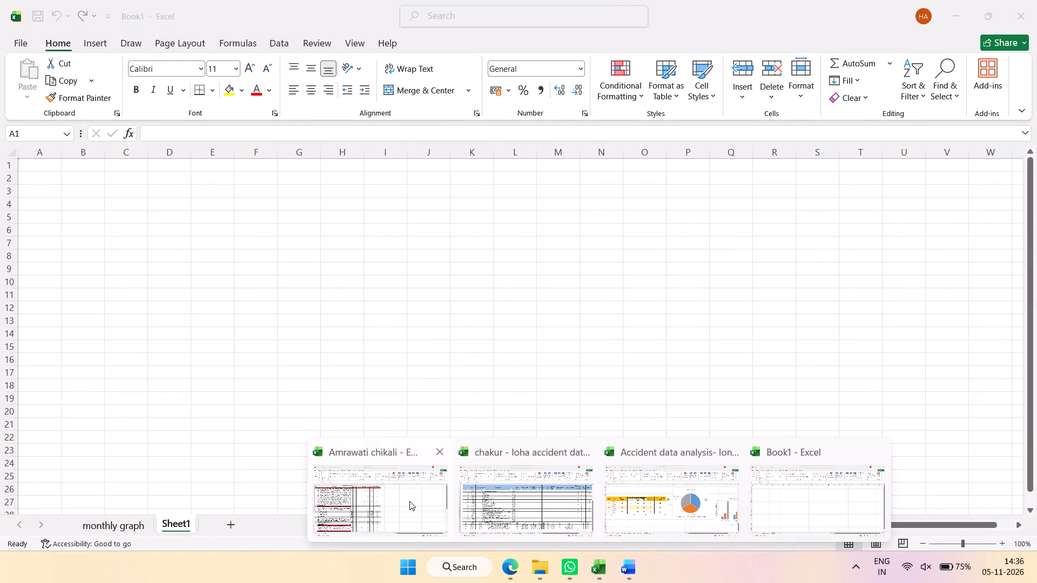
pyautogui.click(521, 501)
pyautogui.hotkey('ctrl', 'c')
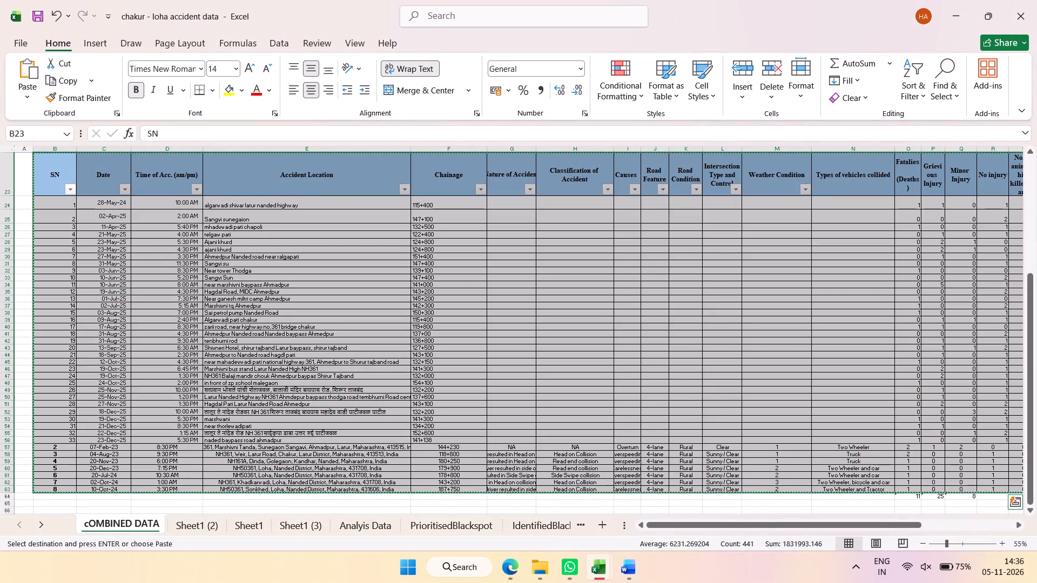
pyautogui.hotkey('alt', 'Tab')
pyautogui.hotkey('ctrl', 'v')
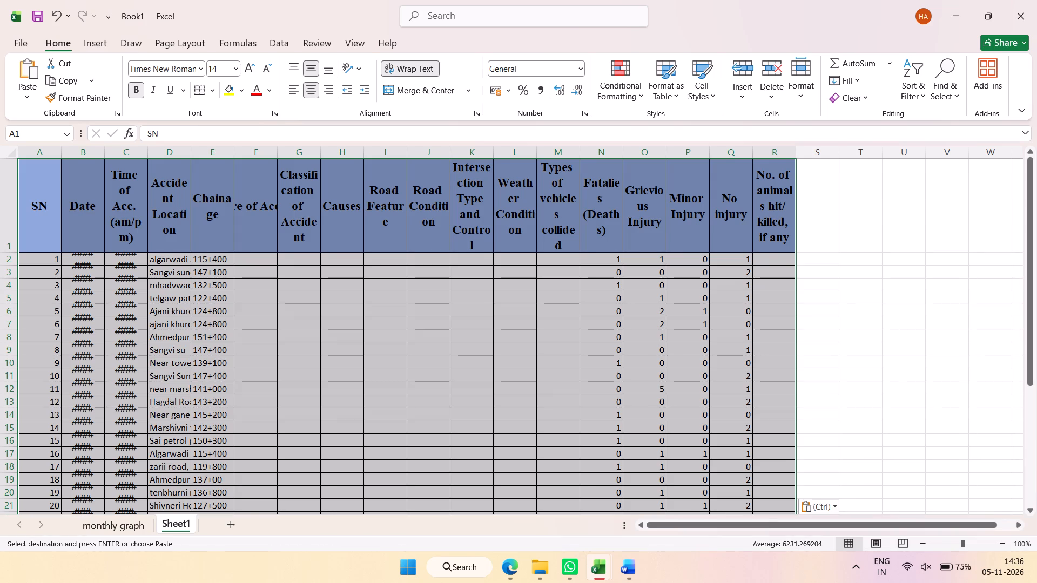
# Auto-fit the widths of the Date and Time of Acc. columns to their contents.
pyautogui.doubleClick(105, 153)
pyautogui.doubleClick(163, 152)
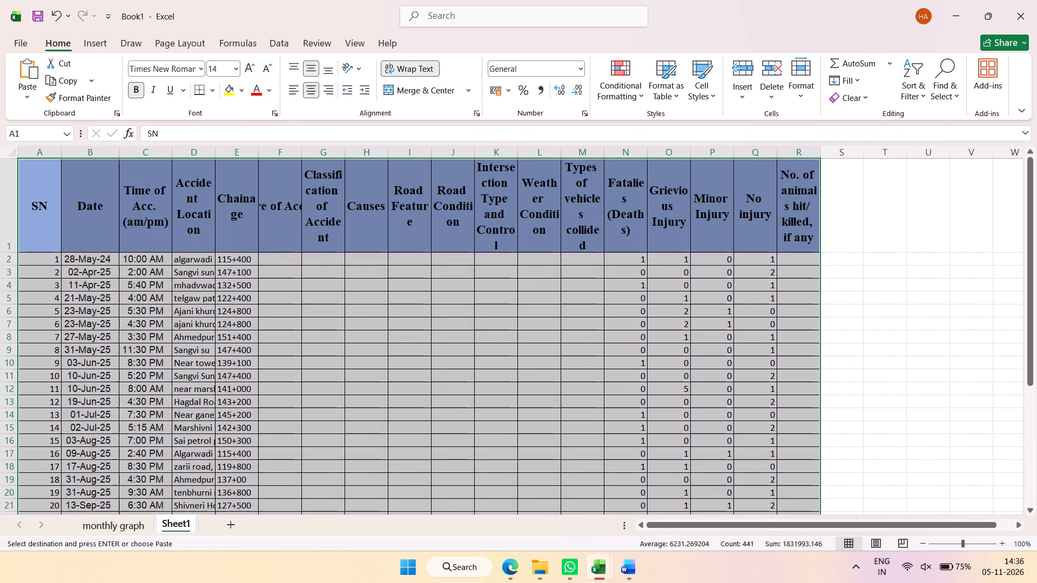
# Sort the pasted accident records by Date, oldest to newest.
pyautogui.click(100, 256)
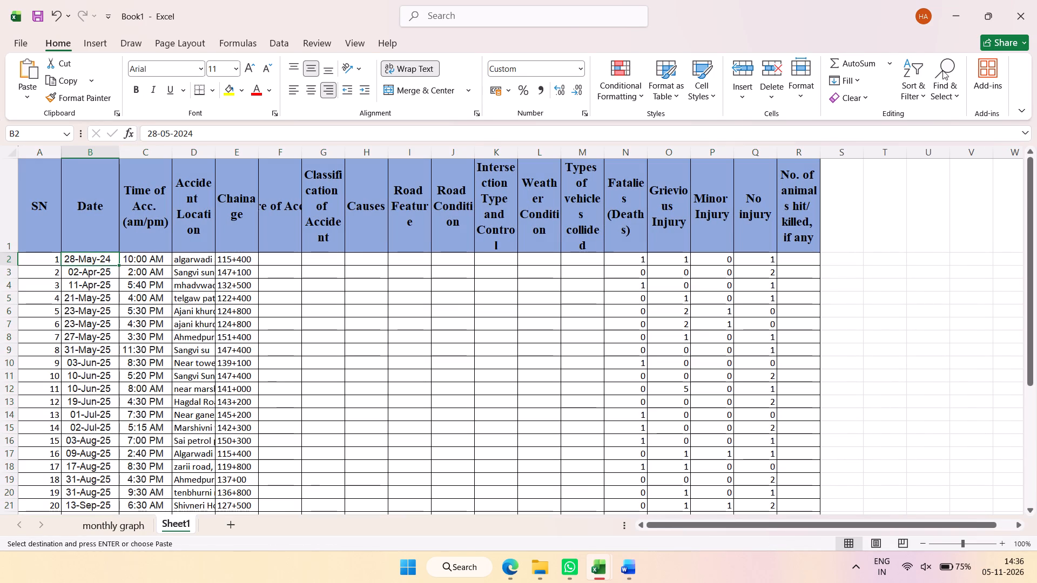
pyautogui.click(910, 87)
pyautogui.click(925, 117)
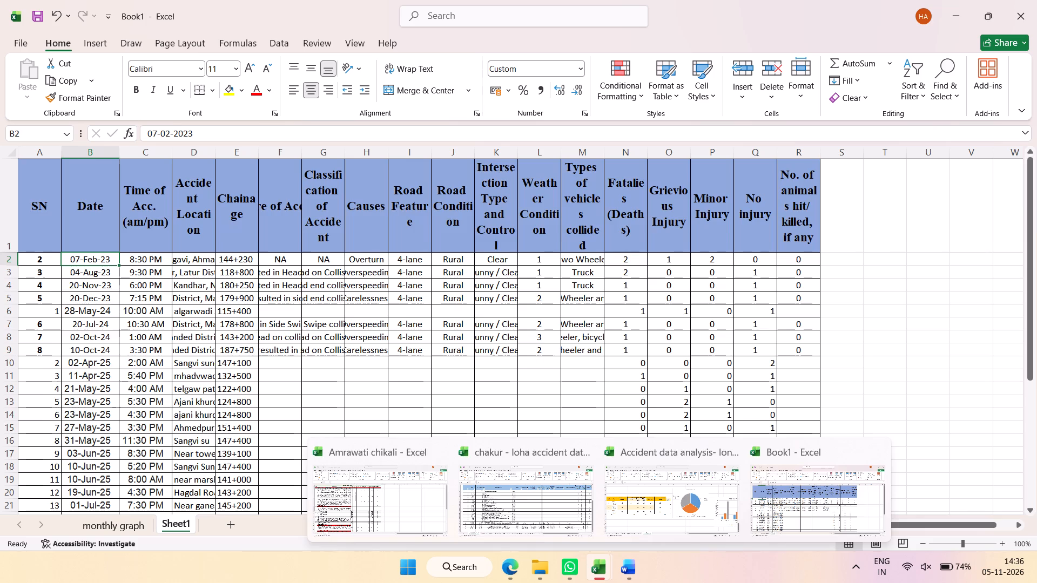
# Examine the sorted Date column, checking the 2023, 2024 and 2025 groups of accident records.
pyautogui.scroll(-3, 117, 370)
pyautogui.scroll(3, 119, 369)
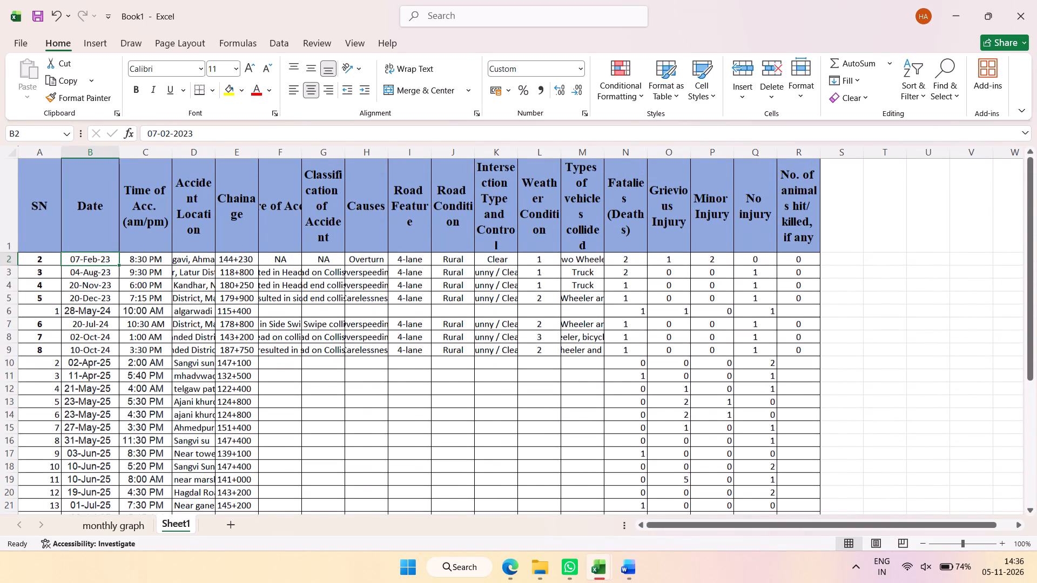
pyautogui.moveTo(108, 259); pyautogui.dragTo(111, 301)
pyautogui.moveTo(108, 313); pyautogui.dragTo(108, 335)
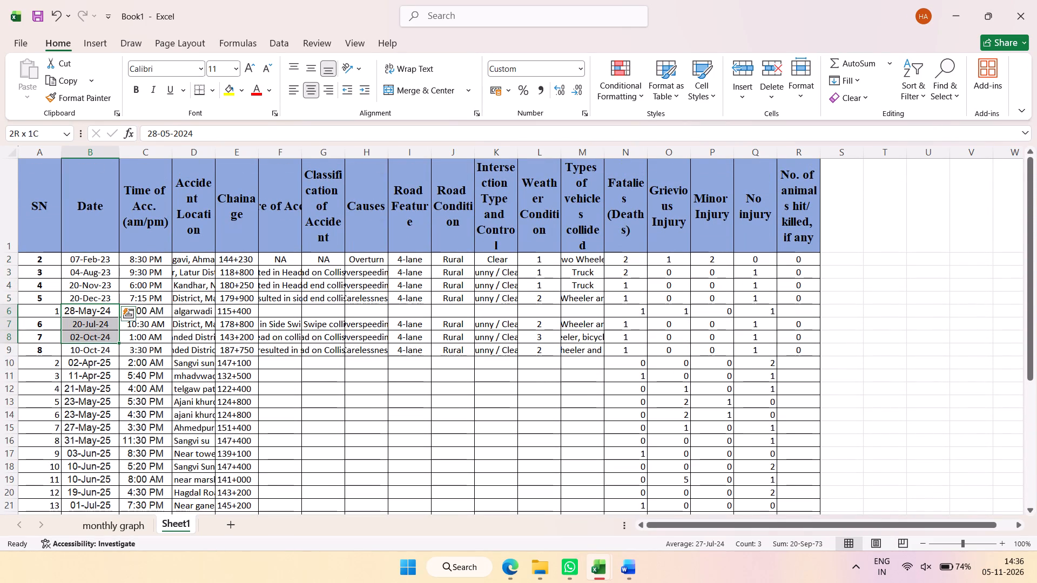
pyautogui.moveTo(108, 335); pyautogui.dragTo(106, 352)
pyautogui.scroll(-2, 216, 334)
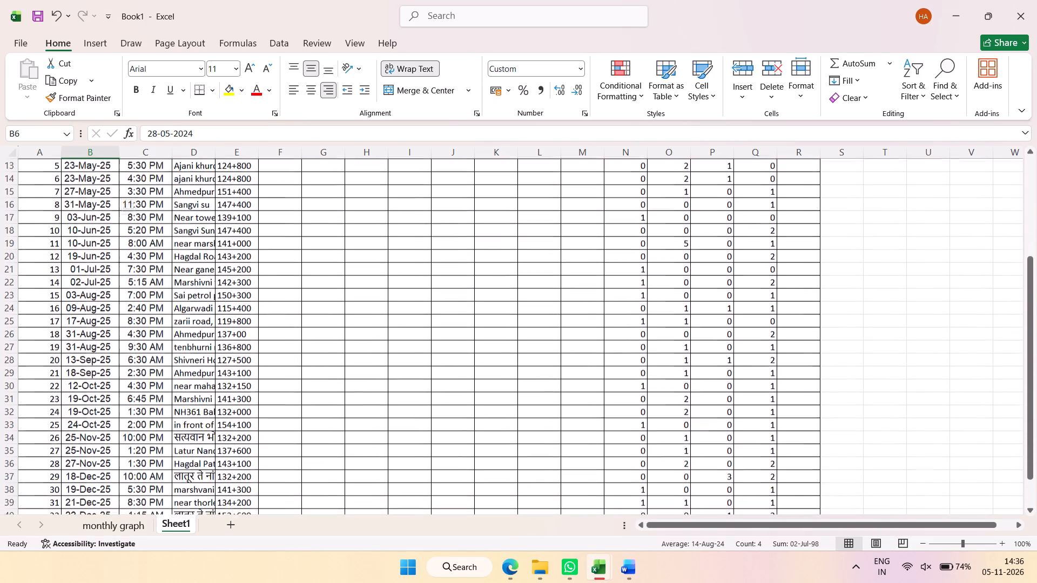
pyautogui.scroll(-1, 216, 334)
pyautogui.moveTo(85, 452); pyautogui.dragTo(79, 240)
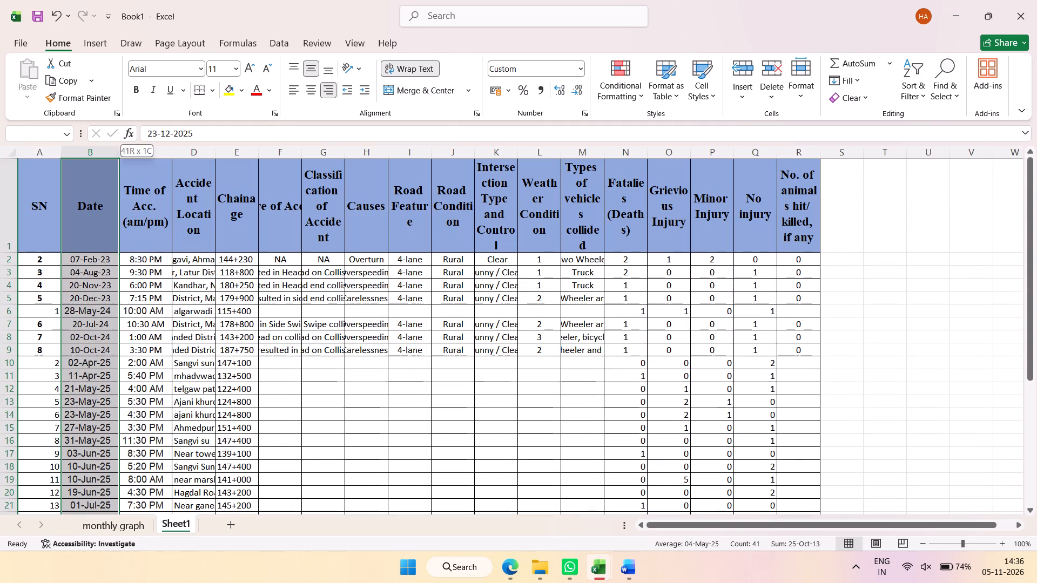
pyautogui.moveTo(79, 240); pyautogui.dragTo(92, 379)
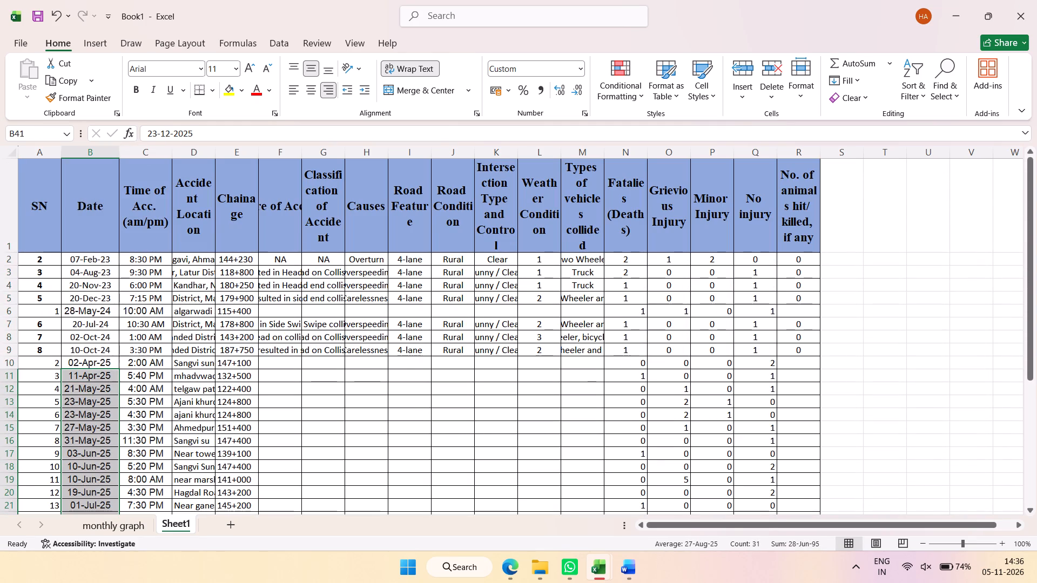
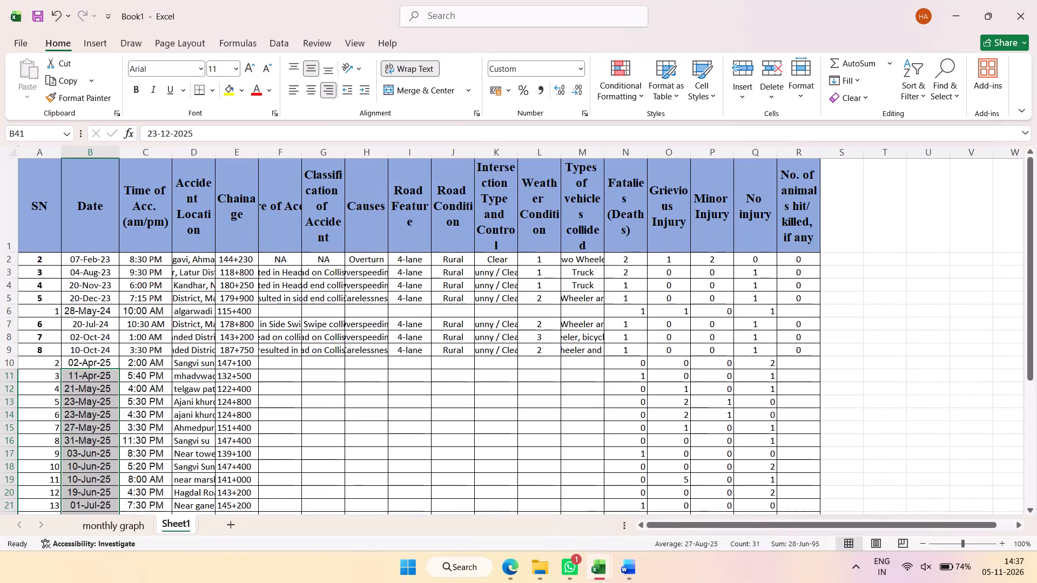
# Check the extent of the 2025, 2024 and 2023 accident records in Sheet1's Date column.
pyautogui.moveTo(80, 363); pyautogui.dragTo(78, 555)
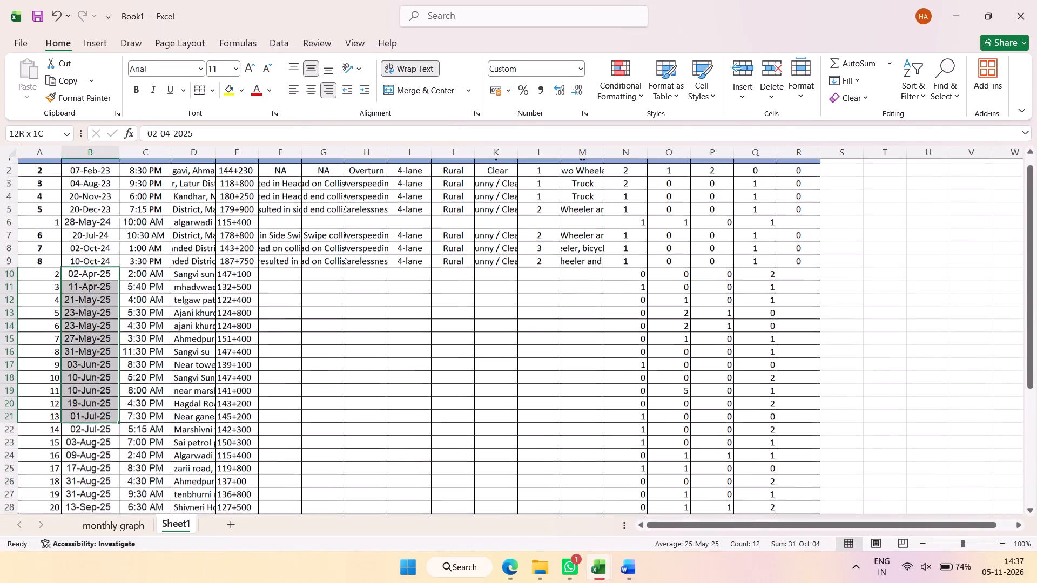
pyautogui.moveTo(78, 555); pyautogui.dragTo(106, 489)
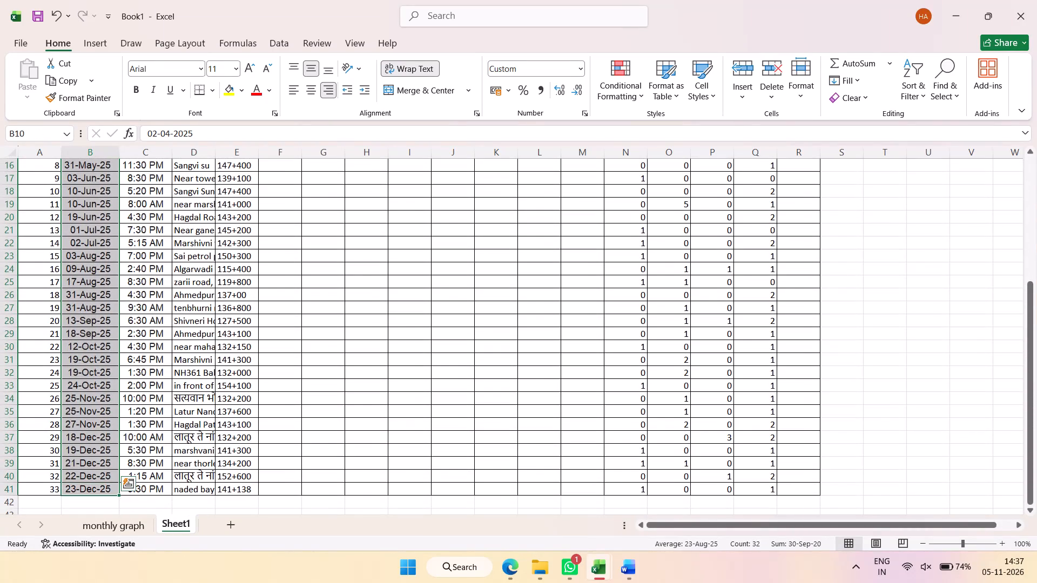
pyautogui.scroll(6, 98, 431)
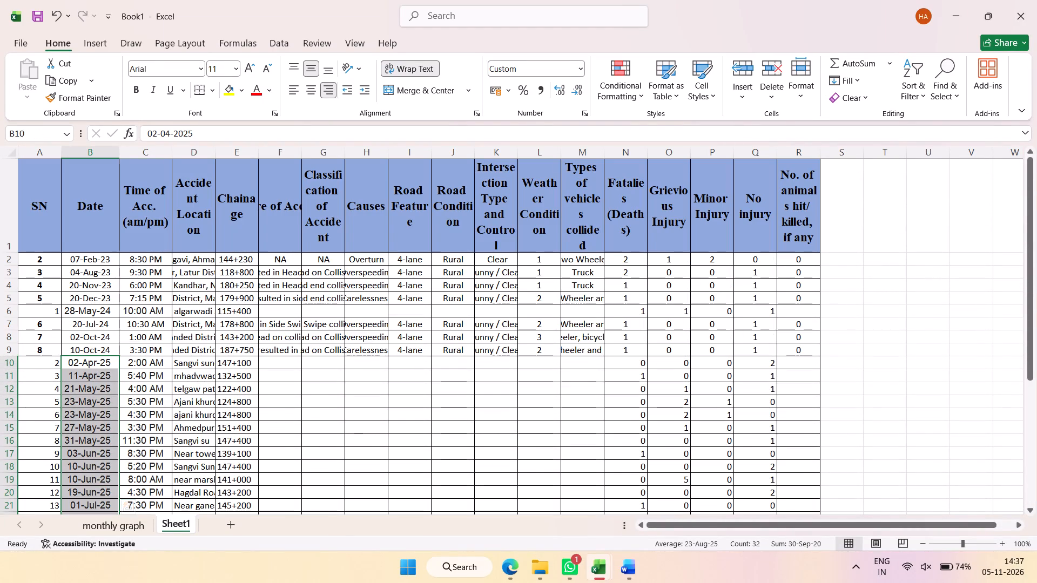
pyautogui.moveTo(107, 311); pyautogui.dragTo(104, 350)
pyautogui.moveTo(111, 255); pyautogui.dragTo(111, 293)
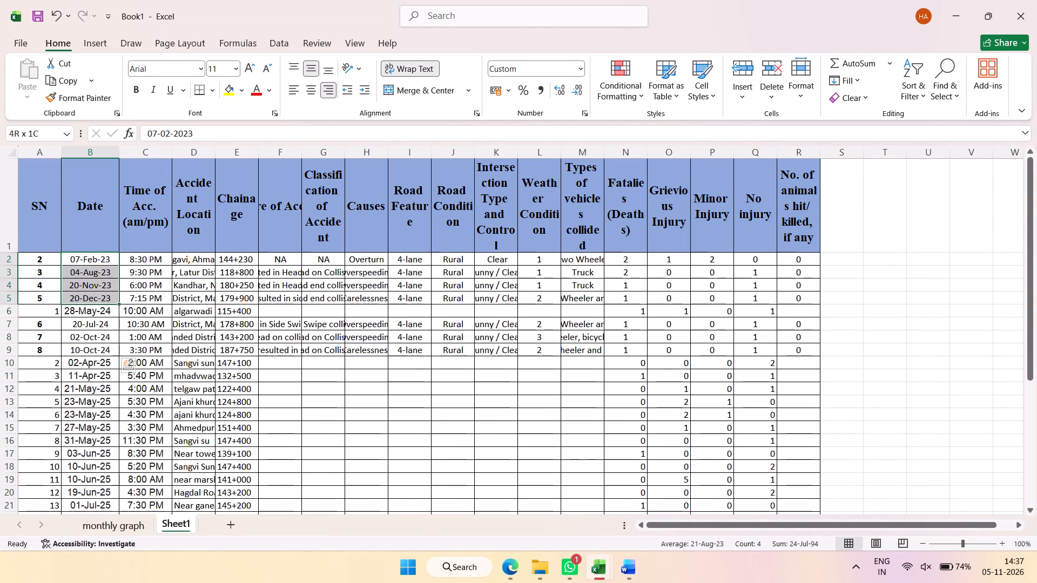
pyautogui.moveTo(111, 293); pyautogui.dragTo(110, 294)
pyautogui.click(277, 410)
# Close the chakur - loha and Accident data analysis source workbooks and return to the monthly graph sheet of Book1.
pyautogui.click(152, 520)
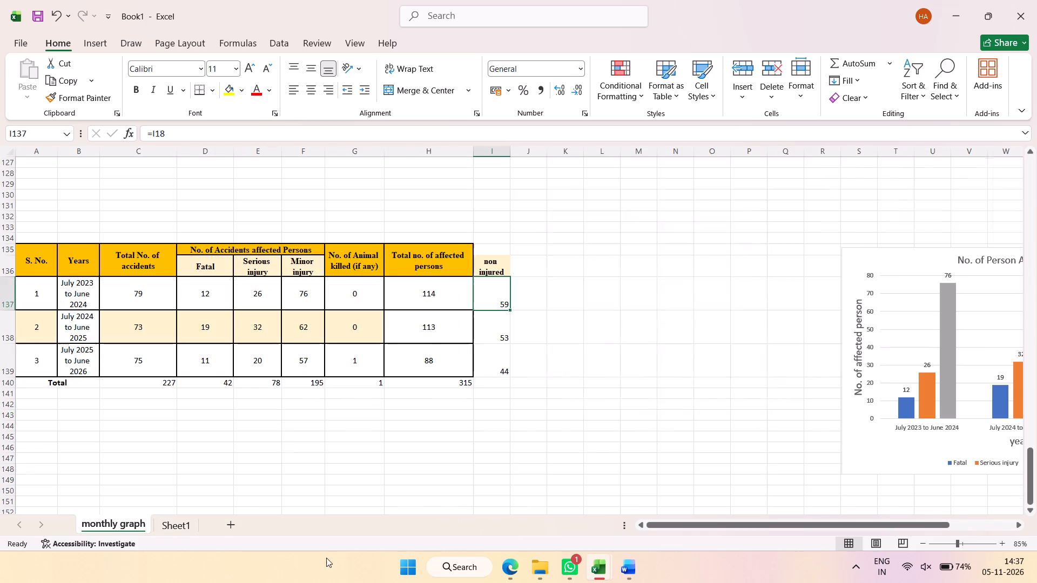
pyautogui.click(595, 566)
pyautogui.click(580, 455)
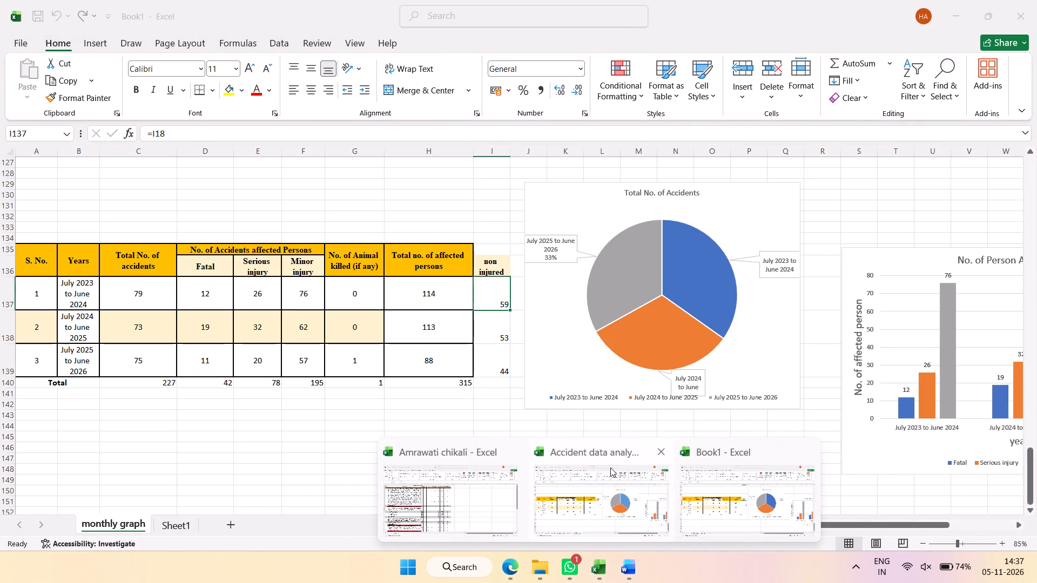
pyautogui.click(654, 453)
pyautogui.click(777, 368)
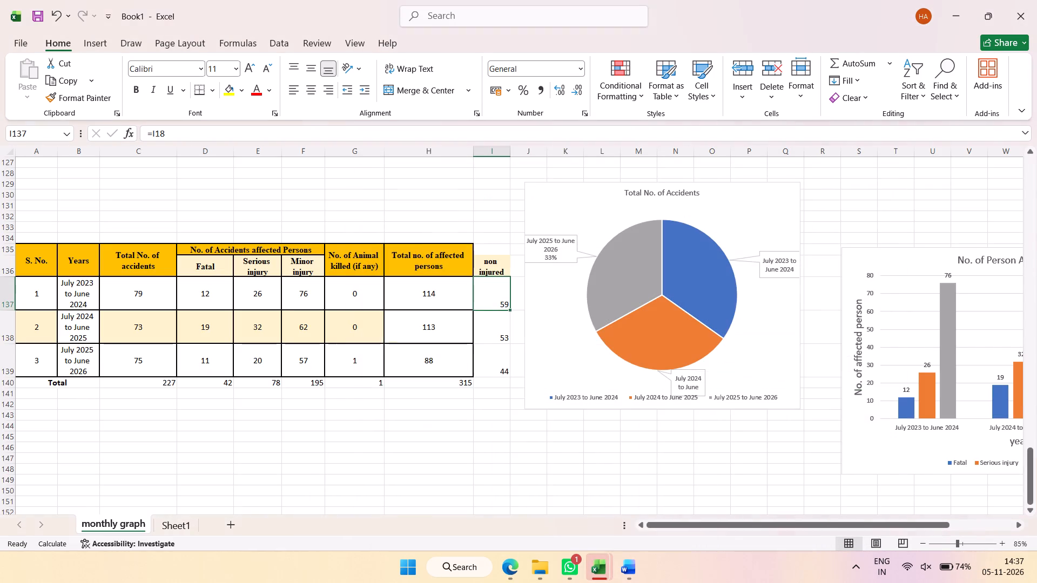
pyautogui.click(602, 562)
pyautogui.click(662, 500)
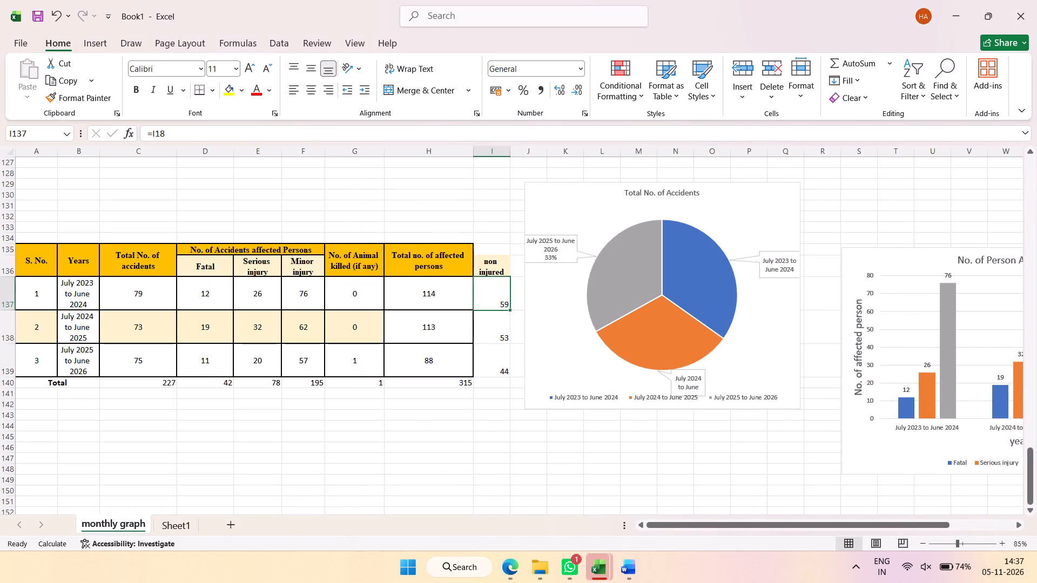
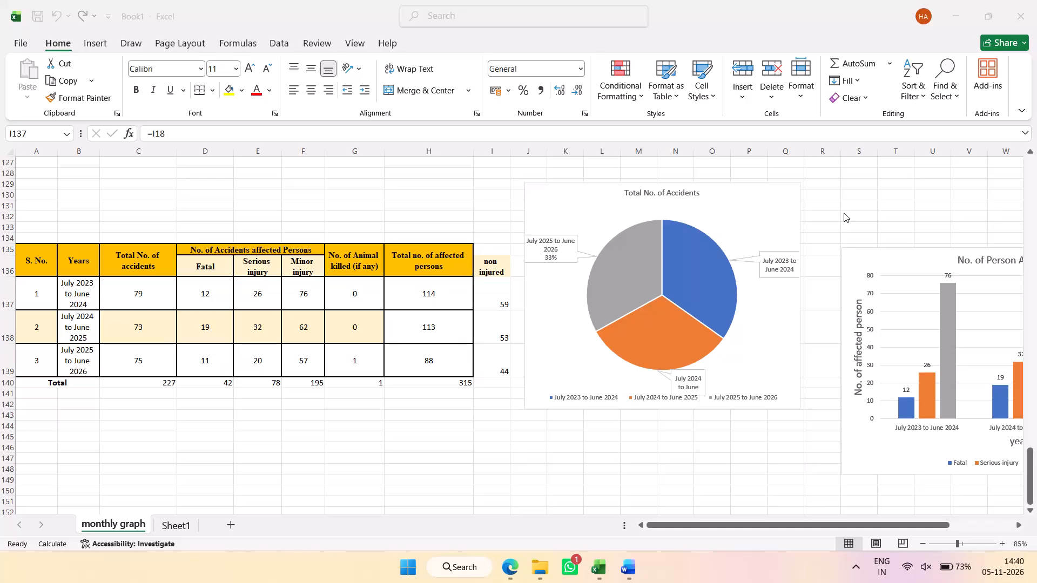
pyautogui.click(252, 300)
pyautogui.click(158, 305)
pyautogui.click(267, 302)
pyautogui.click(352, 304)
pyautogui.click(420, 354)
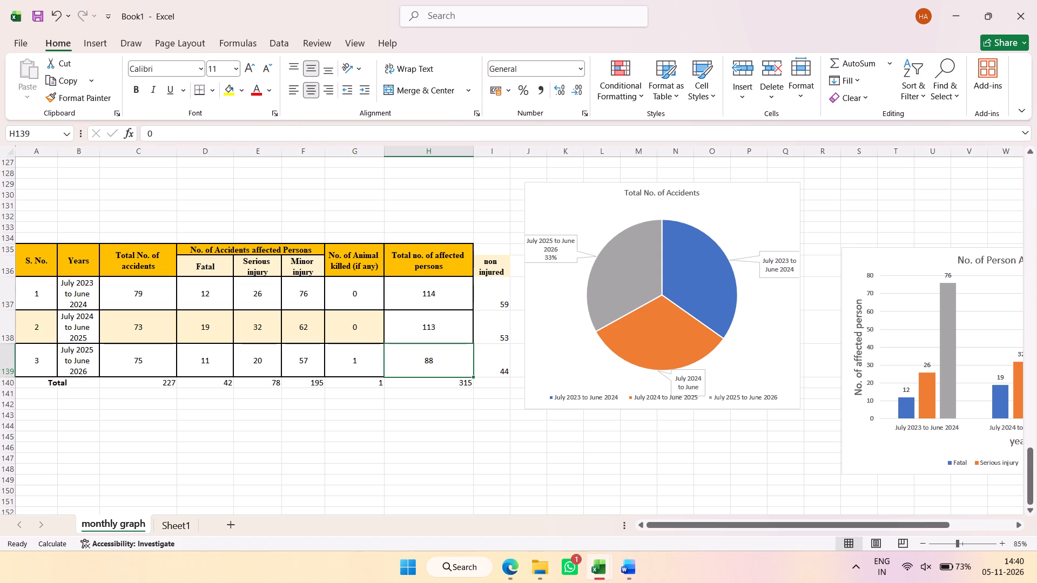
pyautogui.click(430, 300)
# Clear the monthly accident, affected-person and Total accidents figures in the July 2025 to June 2026 table, keeping the formula rows and columns.
pyautogui.scroll(8, 378, 324)
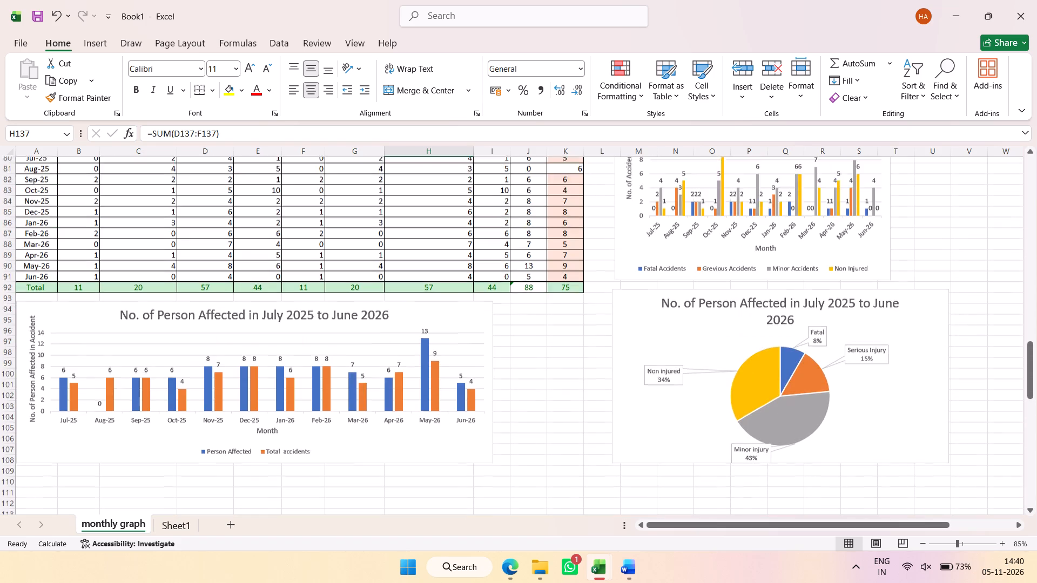
pyautogui.scroll(1, 354, 323)
pyautogui.moveTo(83, 236); pyautogui.dragTo(487, 346)
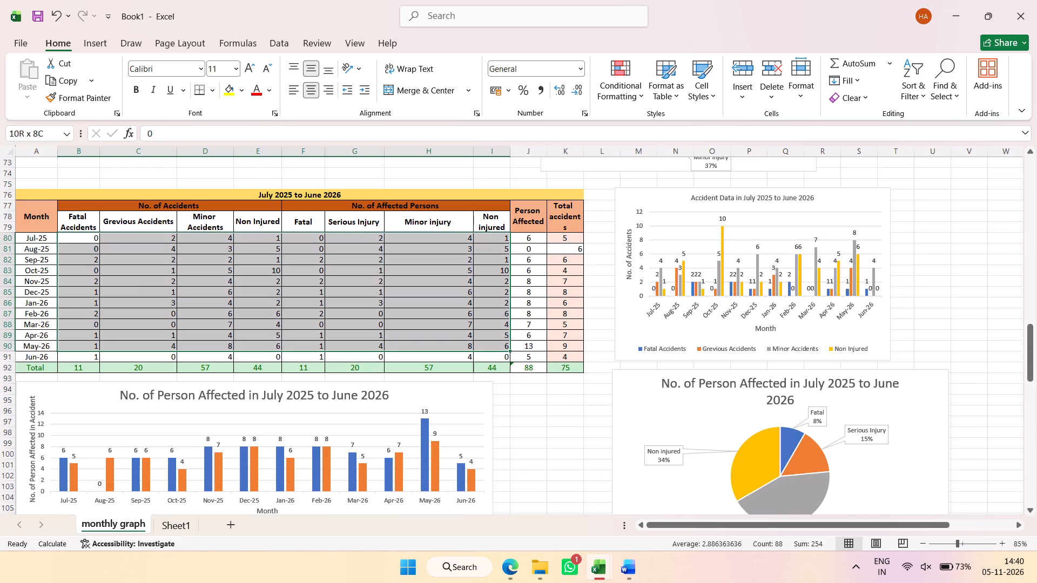
pyautogui.moveTo(487, 346); pyautogui.dragTo(487, 352)
pyautogui.press('Delete')
pyautogui.moveTo(575, 235); pyautogui.dragTo(562, 343)
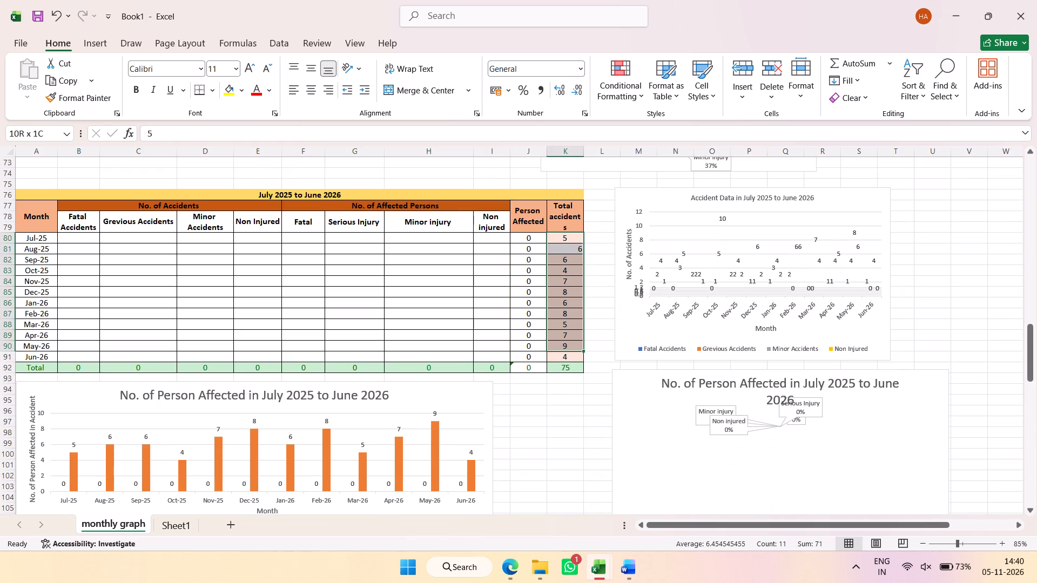
pyautogui.moveTo(562, 343); pyautogui.dragTo(562, 355)
pyautogui.press('Delete')
# Clear the monthly accident, affected-person and Total accidents figures in the July 2024 to June 2025 table.
pyautogui.scroll(7, 401, 299)
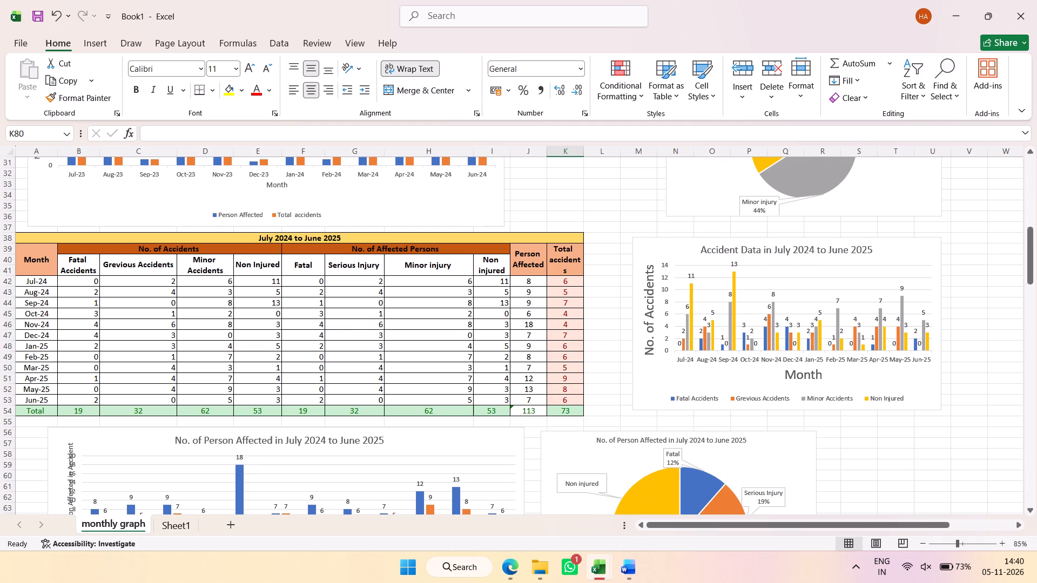
pyautogui.moveTo(83, 278); pyautogui.dragTo(496, 402)
pyautogui.press('Delete')
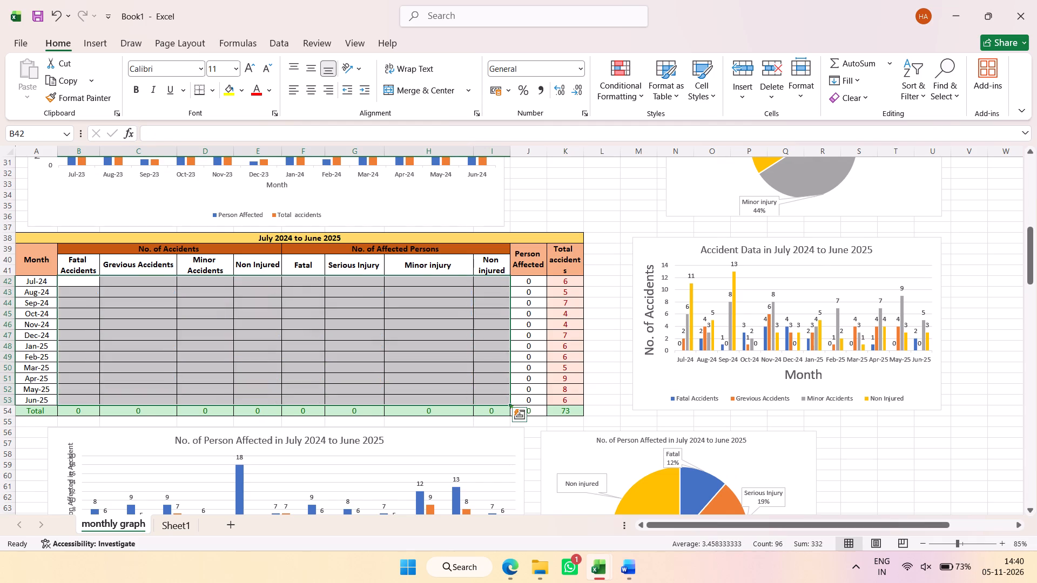
pyautogui.moveTo(572, 282); pyautogui.dragTo(572, 397)
pyautogui.press('Delete')
# Clear the Total accidents column and the monthly accident and affected-person figures in the July 2023 to June 2024 table.
pyautogui.scroll(6, 416, 344)
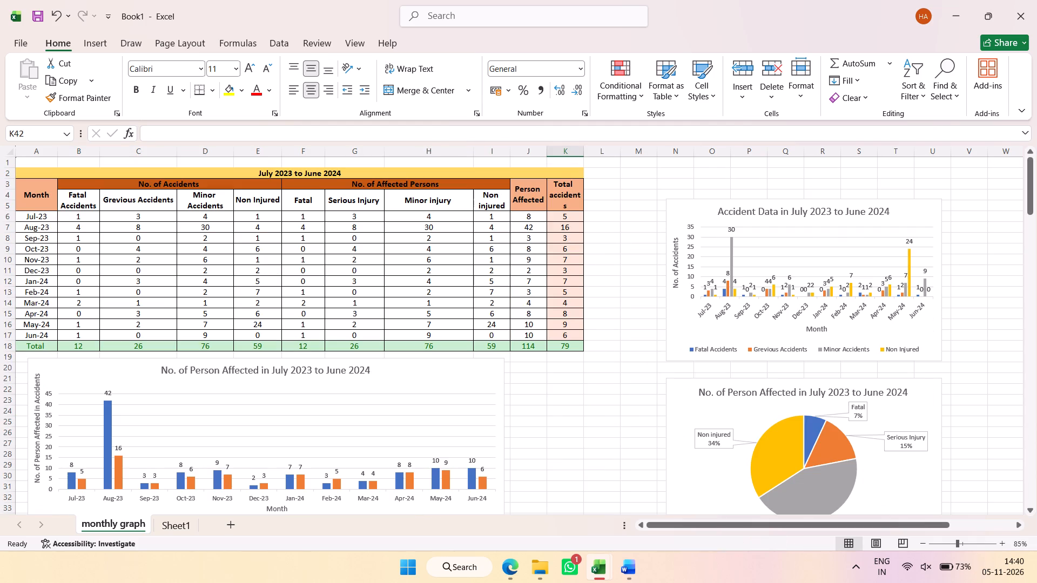
pyautogui.moveTo(566, 215); pyautogui.dragTo(575, 332)
pyautogui.press('Delete')
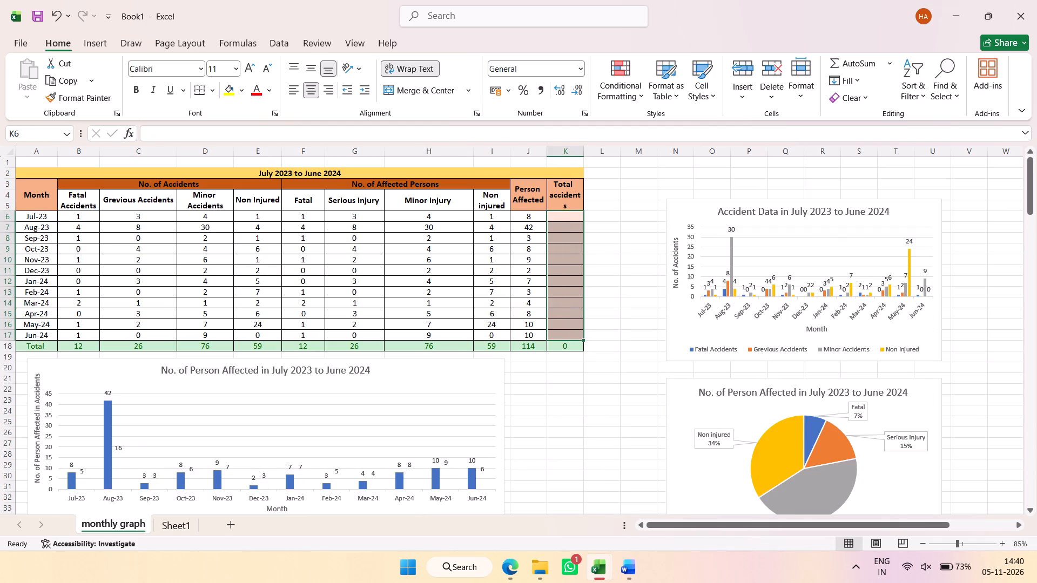
pyautogui.moveTo(498, 334); pyautogui.dragTo(129, 222)
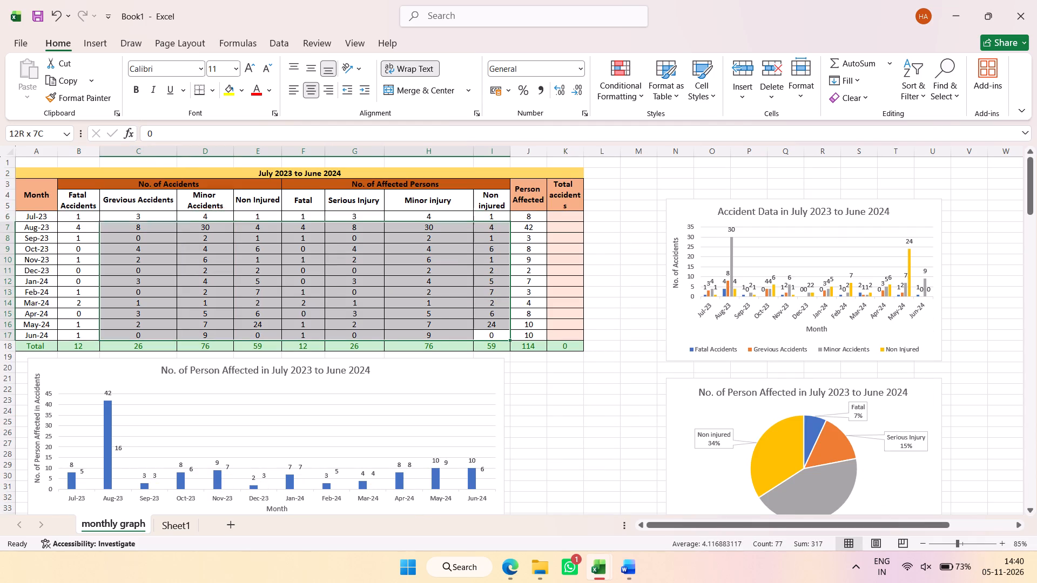
pyautogui.moveTo(129, 222); pyautogui.dragTo(95, 218)
pyautogui.press('Delete')
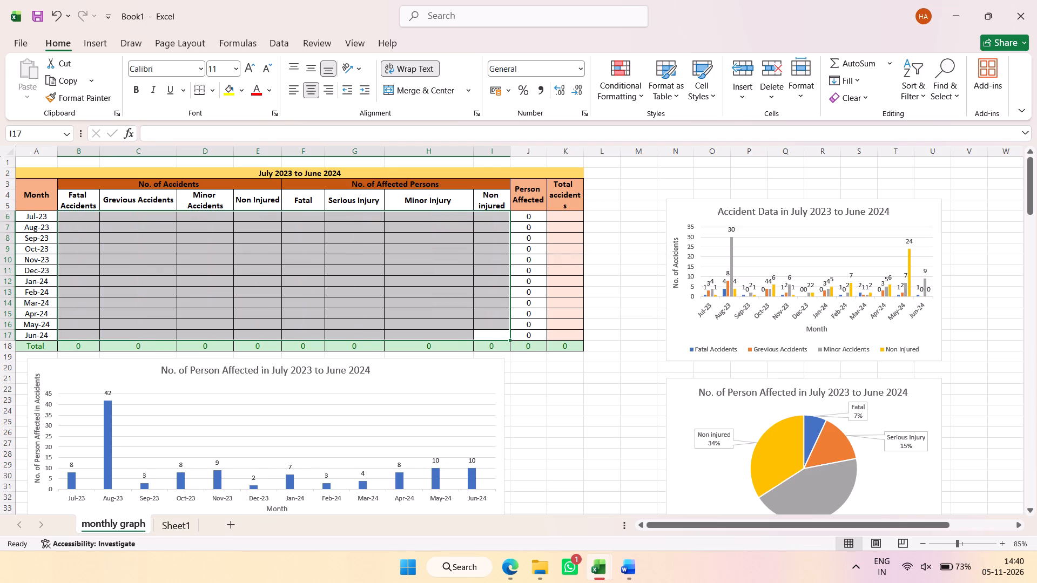
pyautogui.click(568, 394)
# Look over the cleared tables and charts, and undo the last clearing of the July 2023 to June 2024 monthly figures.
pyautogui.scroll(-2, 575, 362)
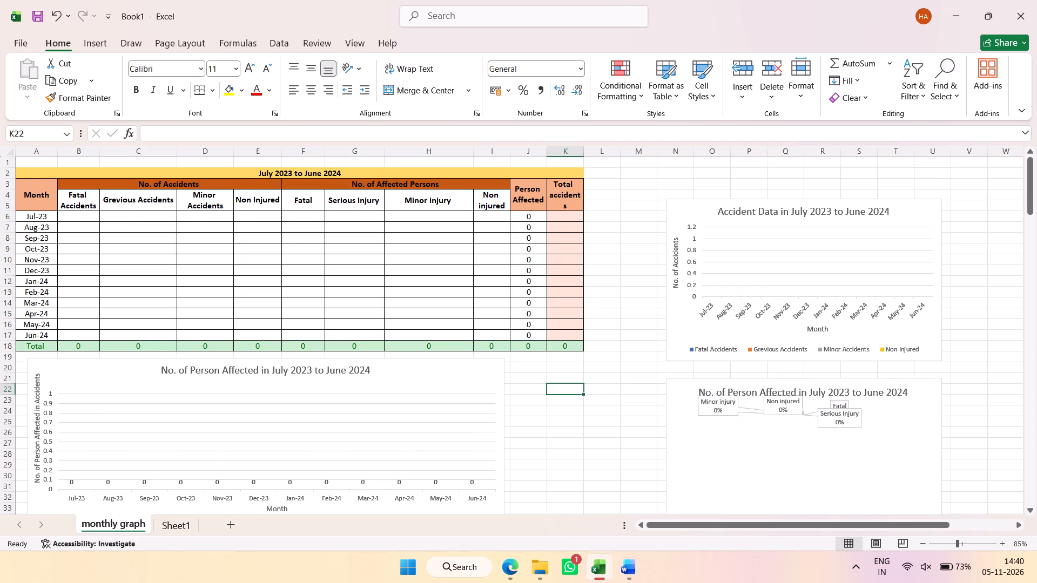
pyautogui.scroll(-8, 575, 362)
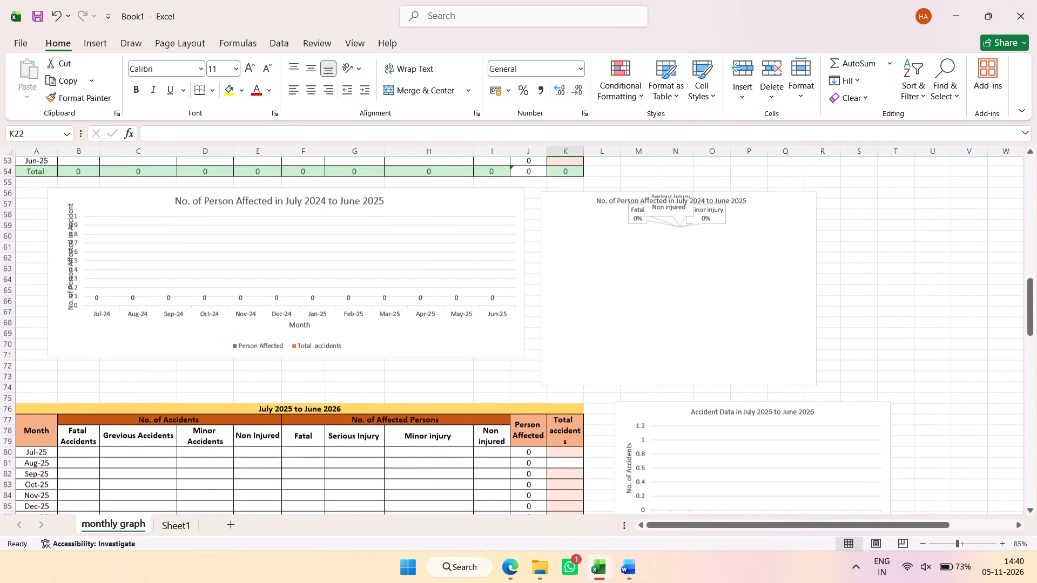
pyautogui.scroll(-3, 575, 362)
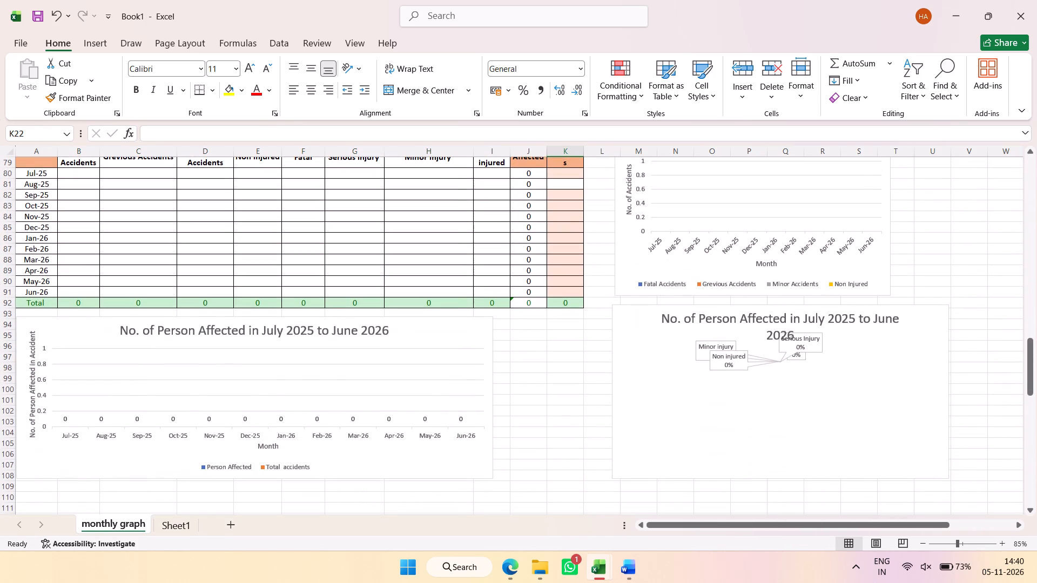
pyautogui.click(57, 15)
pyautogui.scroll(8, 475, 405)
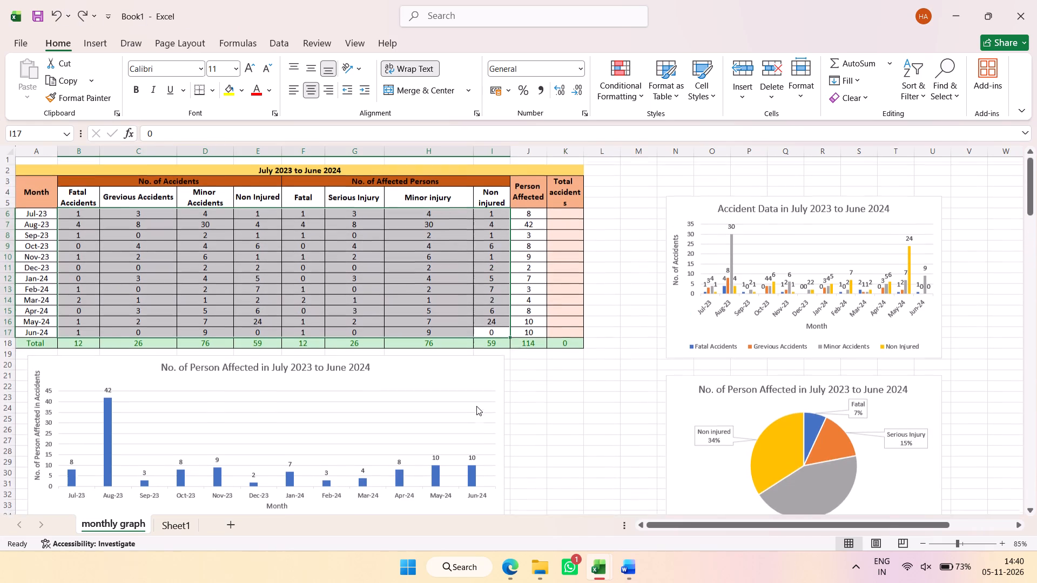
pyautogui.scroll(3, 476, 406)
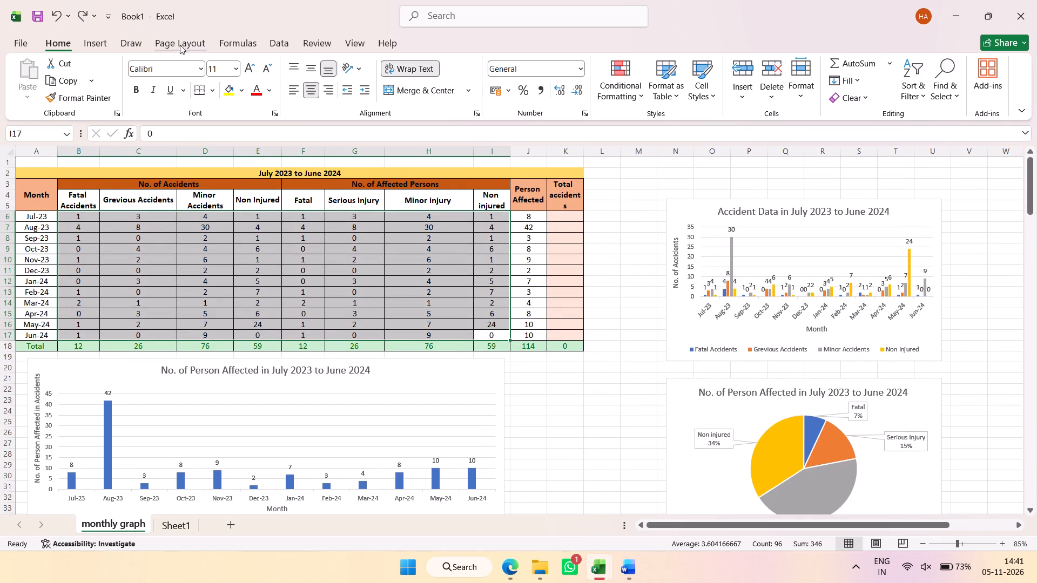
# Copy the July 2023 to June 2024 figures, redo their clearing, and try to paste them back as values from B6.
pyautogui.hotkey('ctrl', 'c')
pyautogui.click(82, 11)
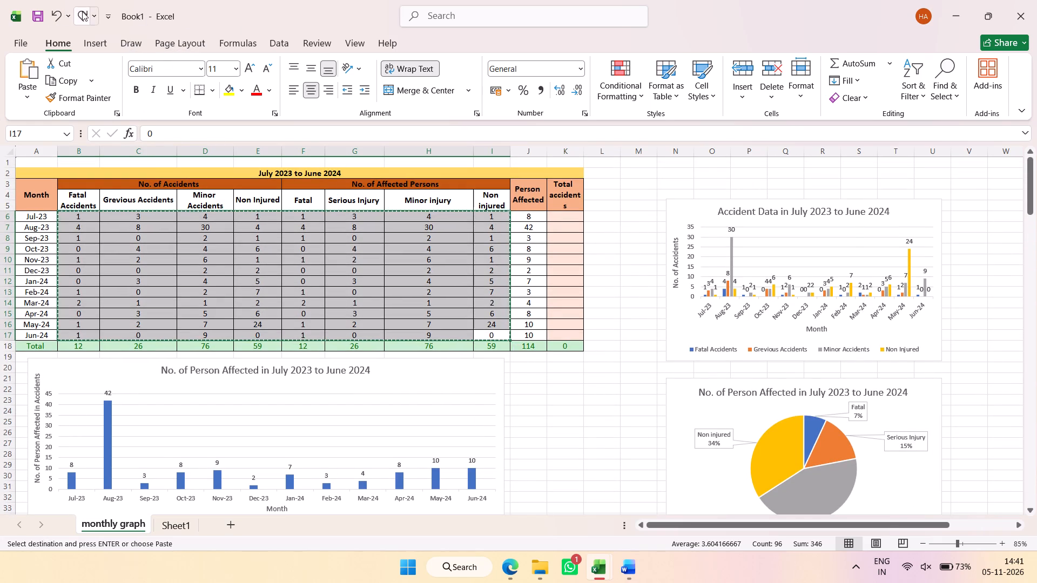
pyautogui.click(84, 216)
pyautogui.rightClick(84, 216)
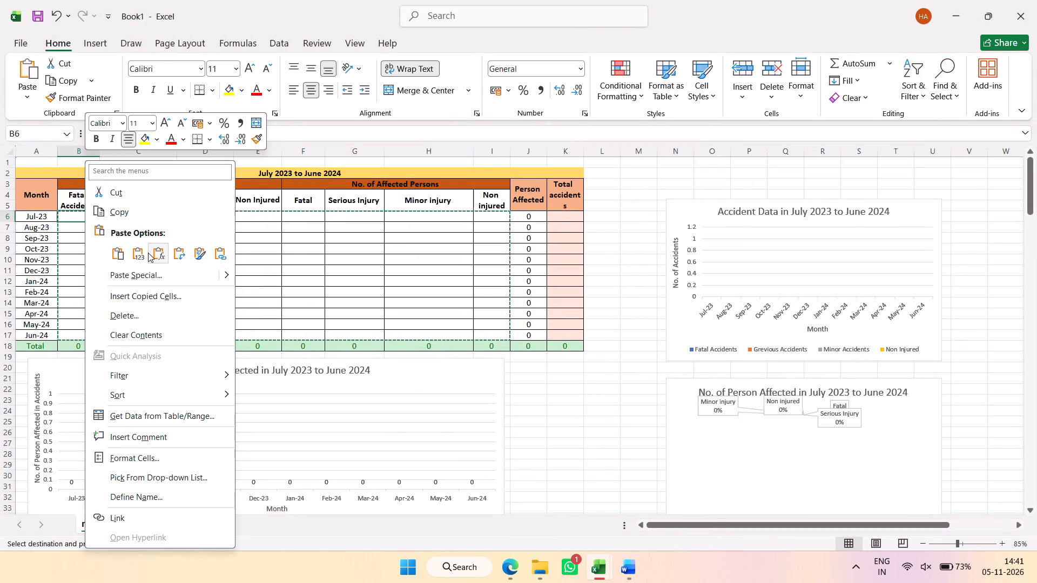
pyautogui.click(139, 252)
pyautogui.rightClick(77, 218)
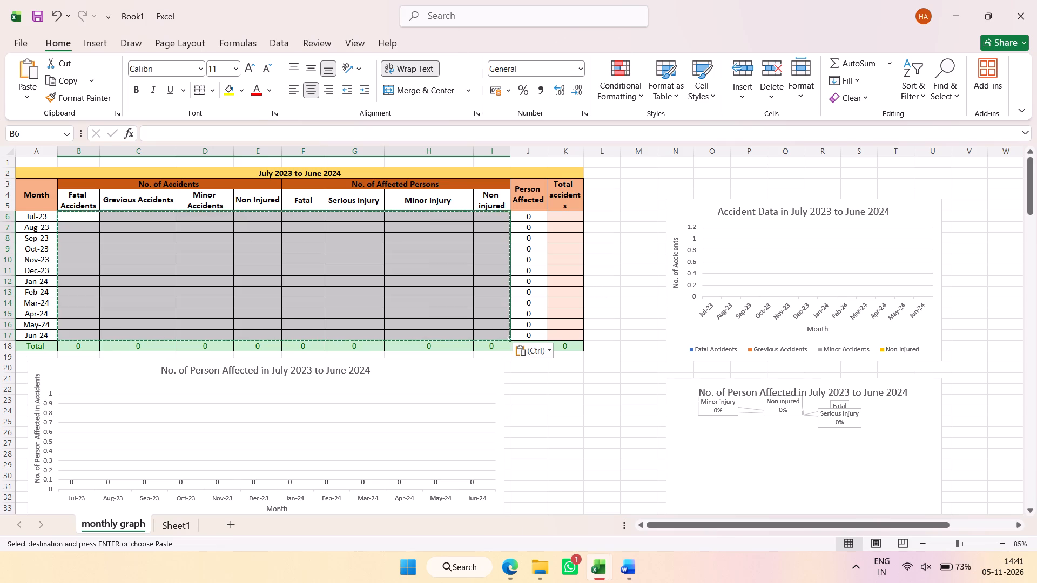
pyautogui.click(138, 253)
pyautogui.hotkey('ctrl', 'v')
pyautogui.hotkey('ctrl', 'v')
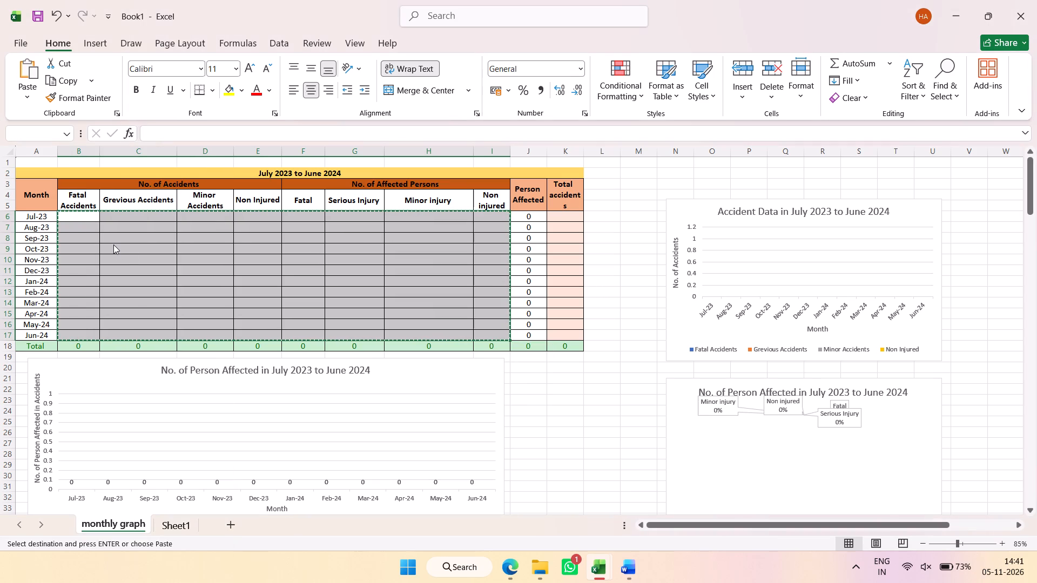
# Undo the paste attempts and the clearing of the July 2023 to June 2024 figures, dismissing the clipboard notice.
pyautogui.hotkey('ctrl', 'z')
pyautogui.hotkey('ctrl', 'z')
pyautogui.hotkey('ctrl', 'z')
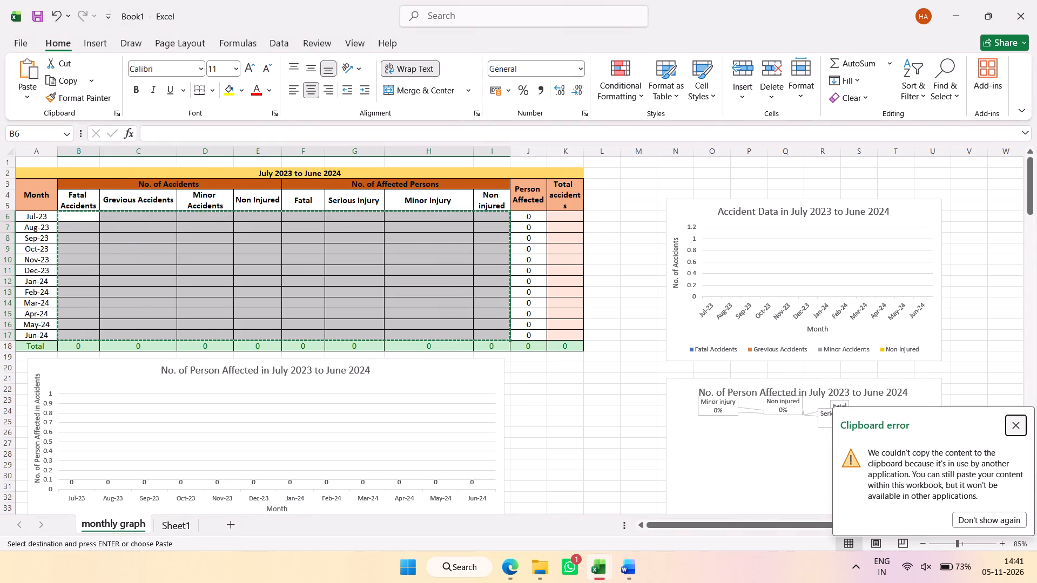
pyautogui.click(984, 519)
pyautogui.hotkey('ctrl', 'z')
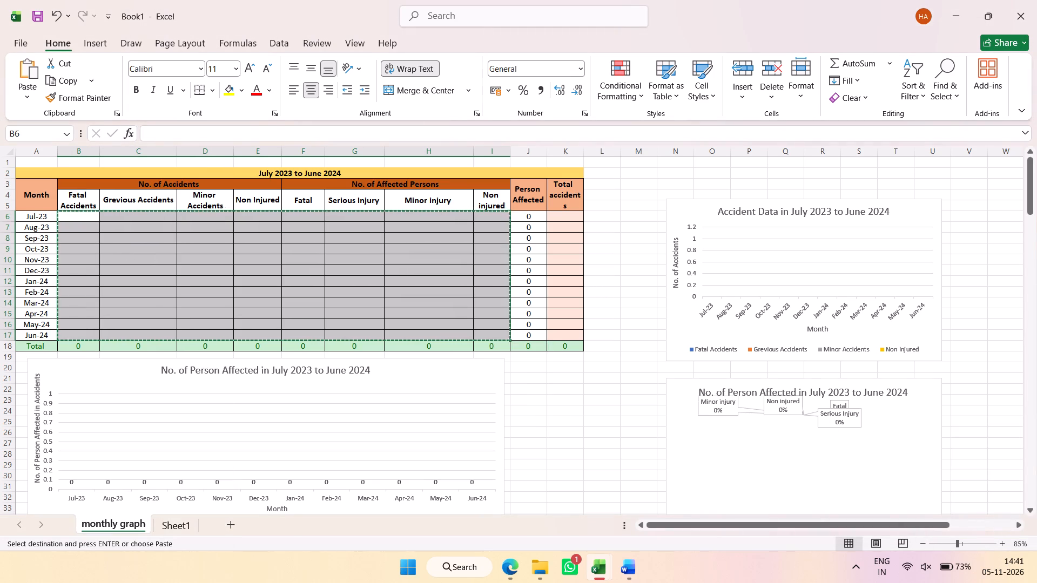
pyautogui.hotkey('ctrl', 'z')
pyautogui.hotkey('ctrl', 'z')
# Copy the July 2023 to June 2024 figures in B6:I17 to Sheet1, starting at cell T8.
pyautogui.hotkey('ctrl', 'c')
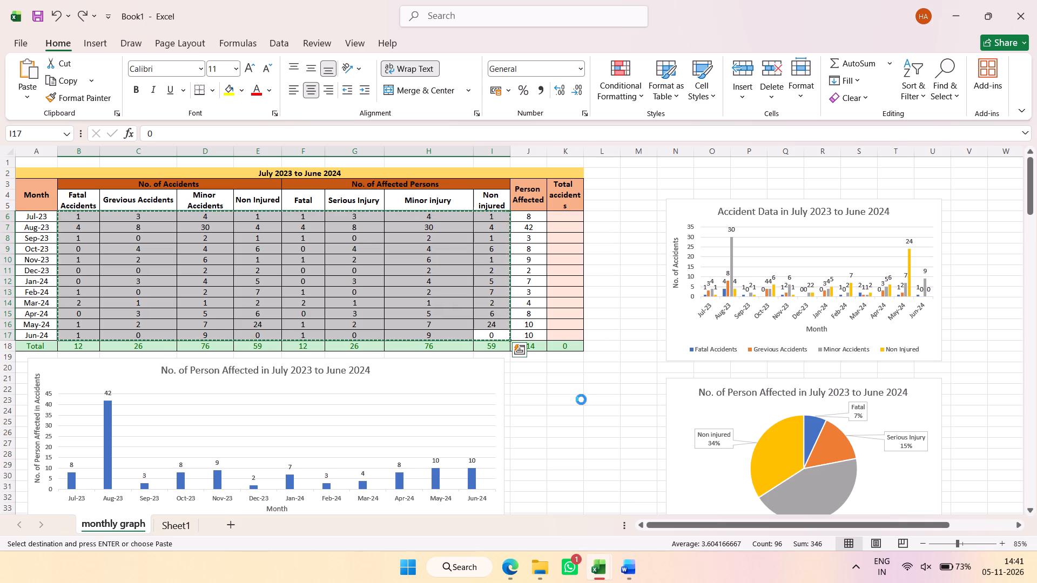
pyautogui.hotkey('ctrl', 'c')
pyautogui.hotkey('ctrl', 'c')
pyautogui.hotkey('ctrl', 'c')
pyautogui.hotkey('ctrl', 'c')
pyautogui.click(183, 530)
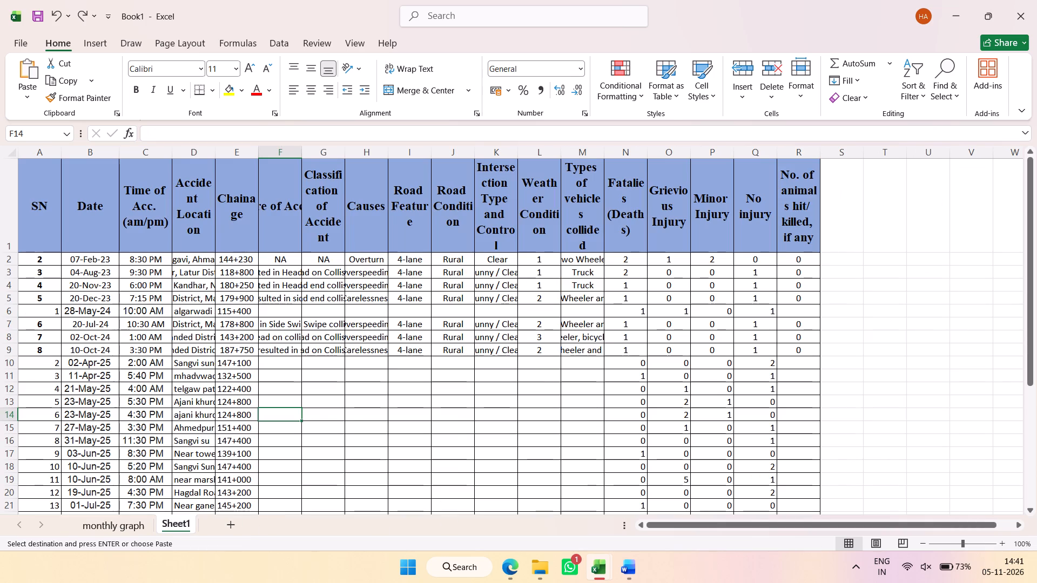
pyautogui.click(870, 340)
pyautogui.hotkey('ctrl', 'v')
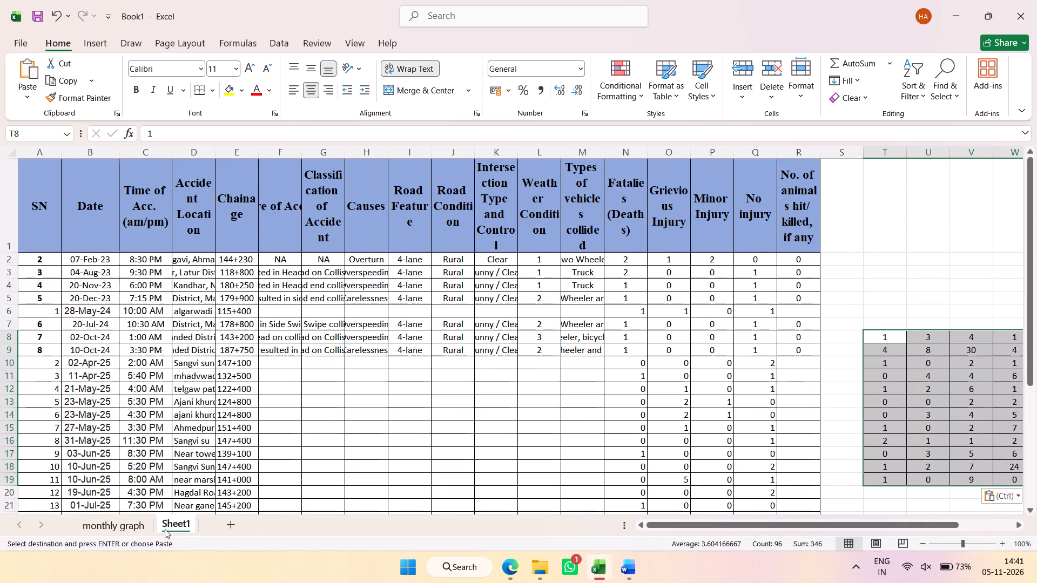
# Clear the July 2023 to June 2024 figures in B6:I17 of the monthly graph sheet again.
pyautogui.click(133, 523)
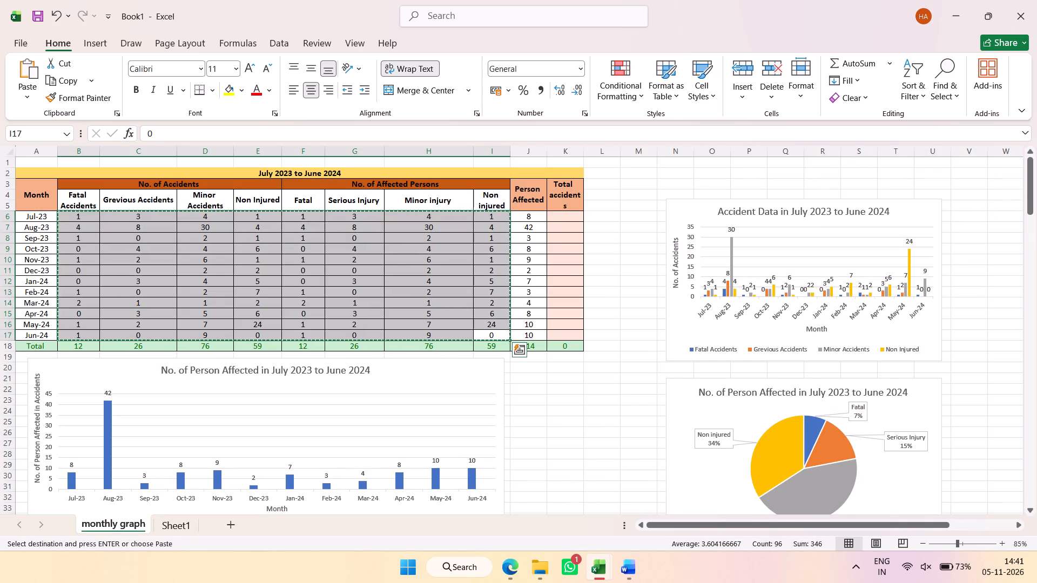
pyautogui.press('Delete')
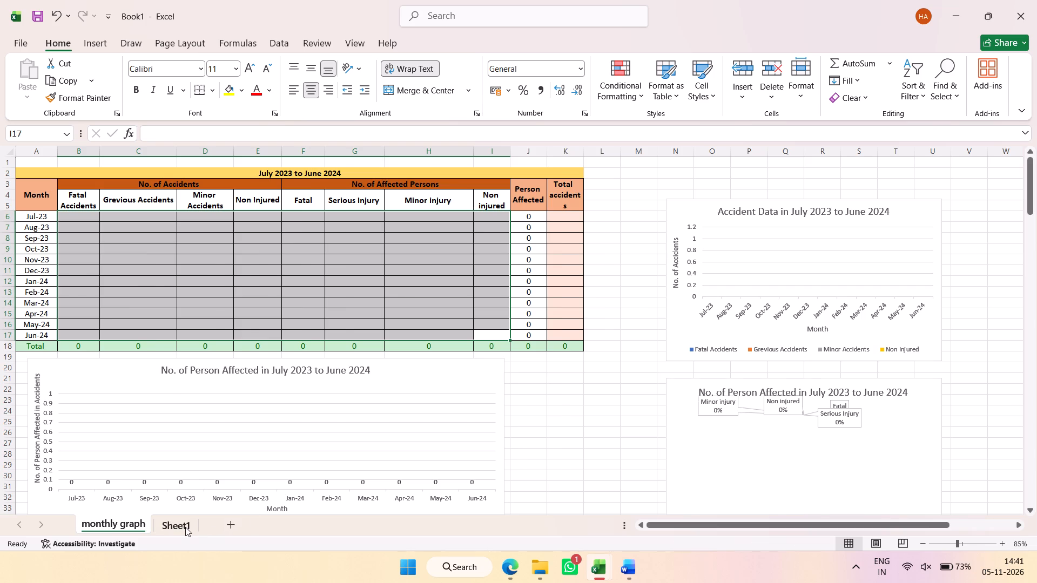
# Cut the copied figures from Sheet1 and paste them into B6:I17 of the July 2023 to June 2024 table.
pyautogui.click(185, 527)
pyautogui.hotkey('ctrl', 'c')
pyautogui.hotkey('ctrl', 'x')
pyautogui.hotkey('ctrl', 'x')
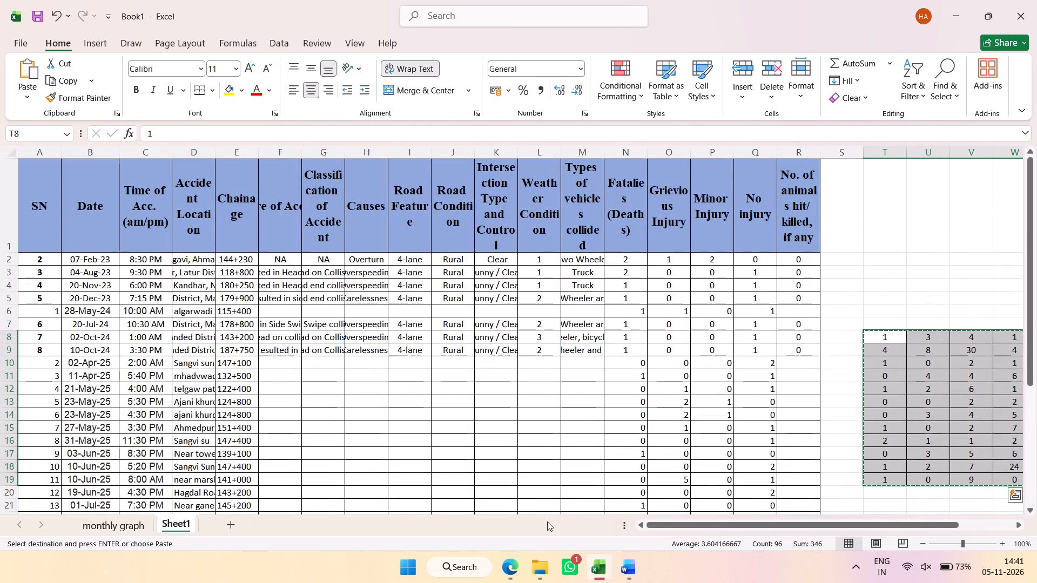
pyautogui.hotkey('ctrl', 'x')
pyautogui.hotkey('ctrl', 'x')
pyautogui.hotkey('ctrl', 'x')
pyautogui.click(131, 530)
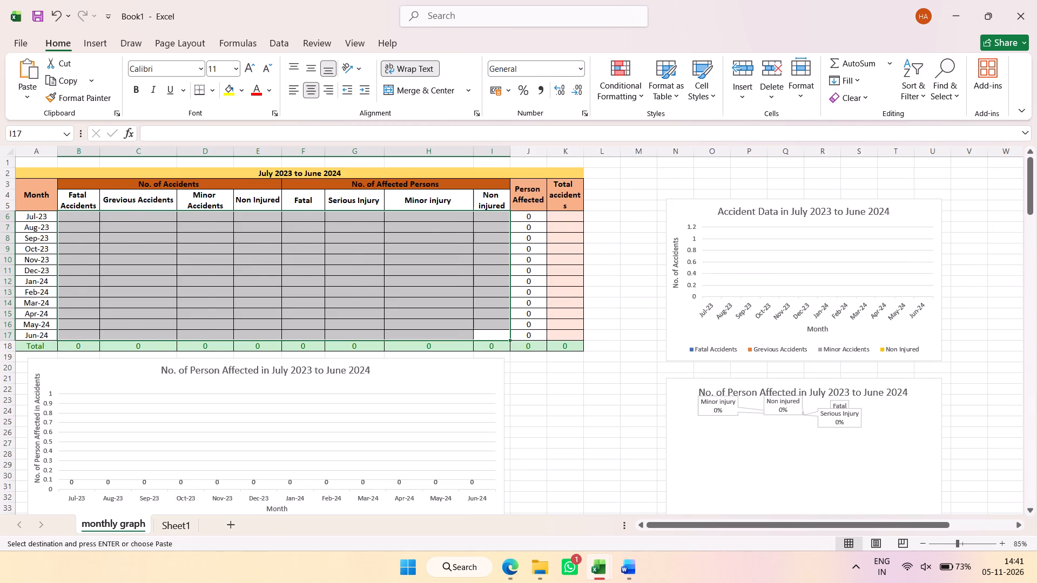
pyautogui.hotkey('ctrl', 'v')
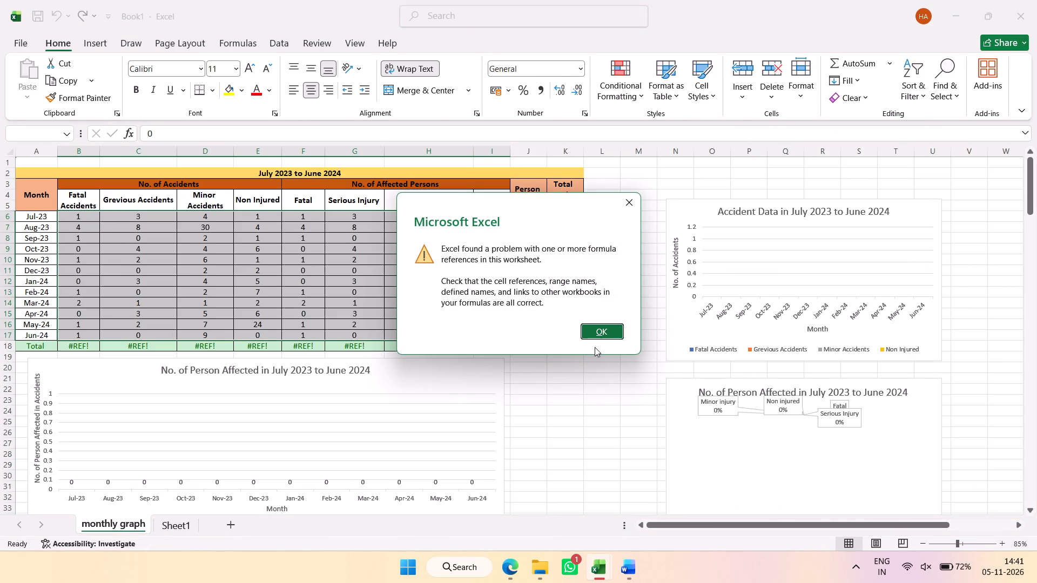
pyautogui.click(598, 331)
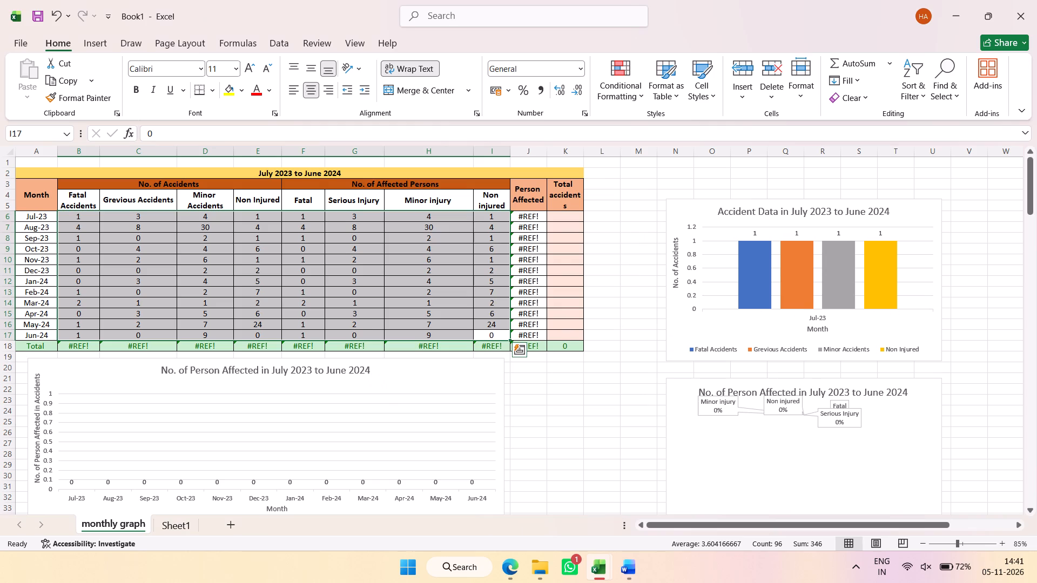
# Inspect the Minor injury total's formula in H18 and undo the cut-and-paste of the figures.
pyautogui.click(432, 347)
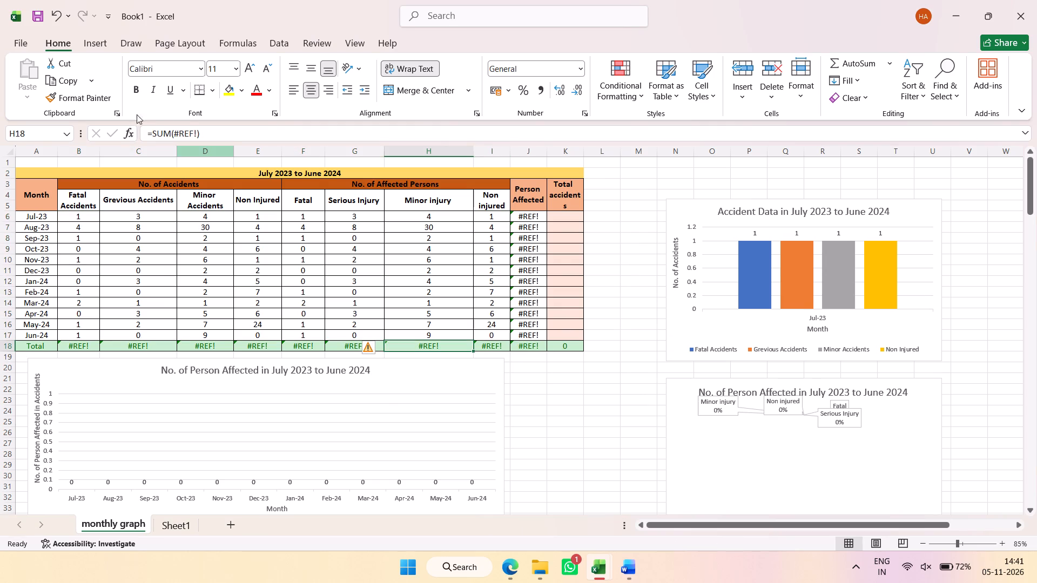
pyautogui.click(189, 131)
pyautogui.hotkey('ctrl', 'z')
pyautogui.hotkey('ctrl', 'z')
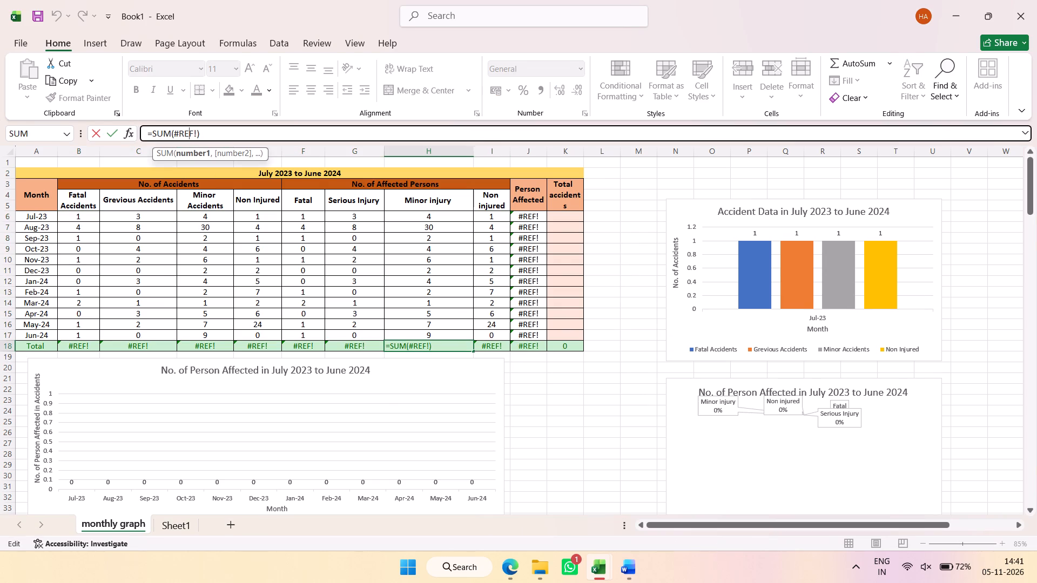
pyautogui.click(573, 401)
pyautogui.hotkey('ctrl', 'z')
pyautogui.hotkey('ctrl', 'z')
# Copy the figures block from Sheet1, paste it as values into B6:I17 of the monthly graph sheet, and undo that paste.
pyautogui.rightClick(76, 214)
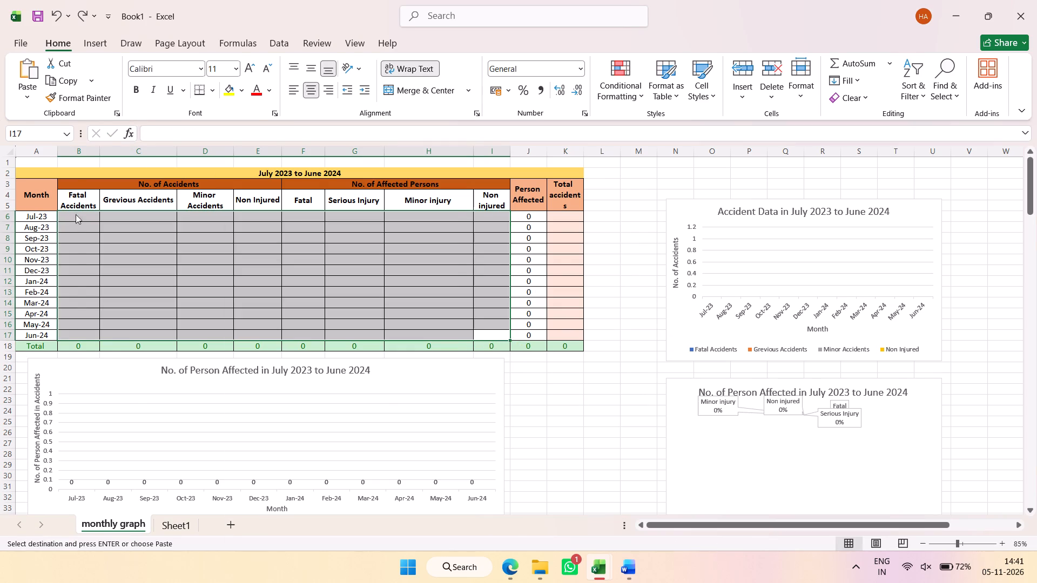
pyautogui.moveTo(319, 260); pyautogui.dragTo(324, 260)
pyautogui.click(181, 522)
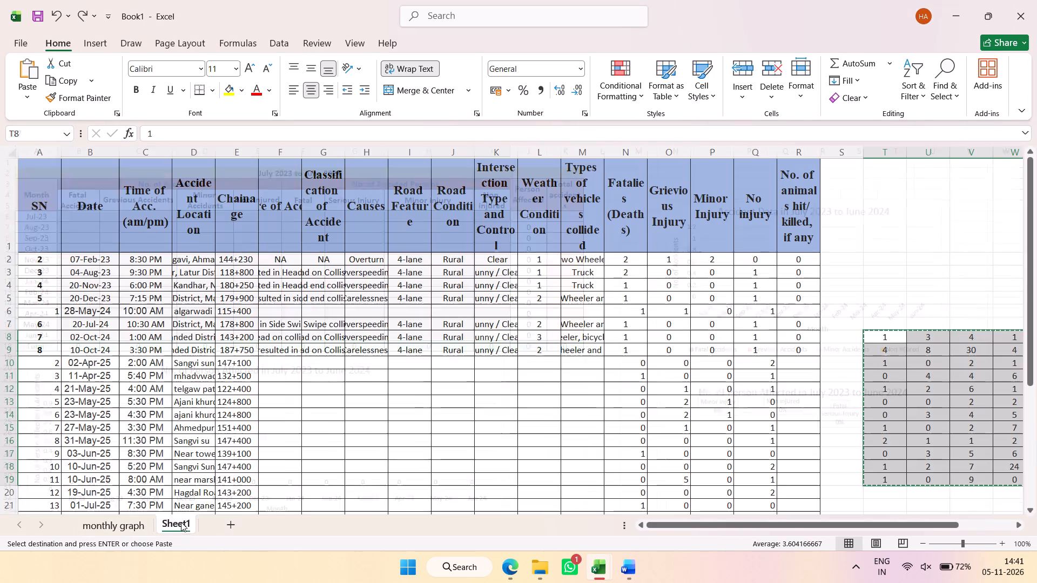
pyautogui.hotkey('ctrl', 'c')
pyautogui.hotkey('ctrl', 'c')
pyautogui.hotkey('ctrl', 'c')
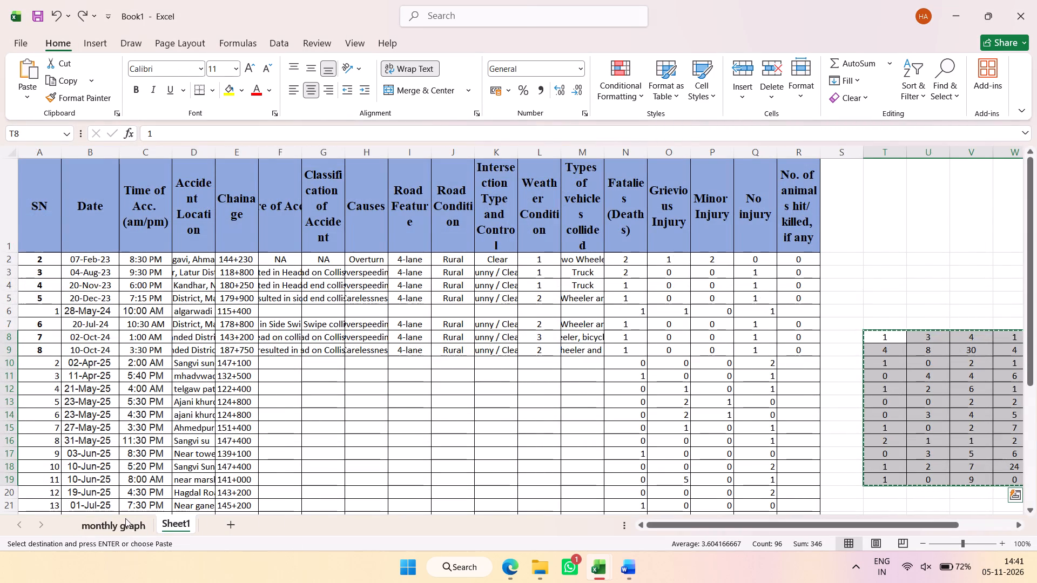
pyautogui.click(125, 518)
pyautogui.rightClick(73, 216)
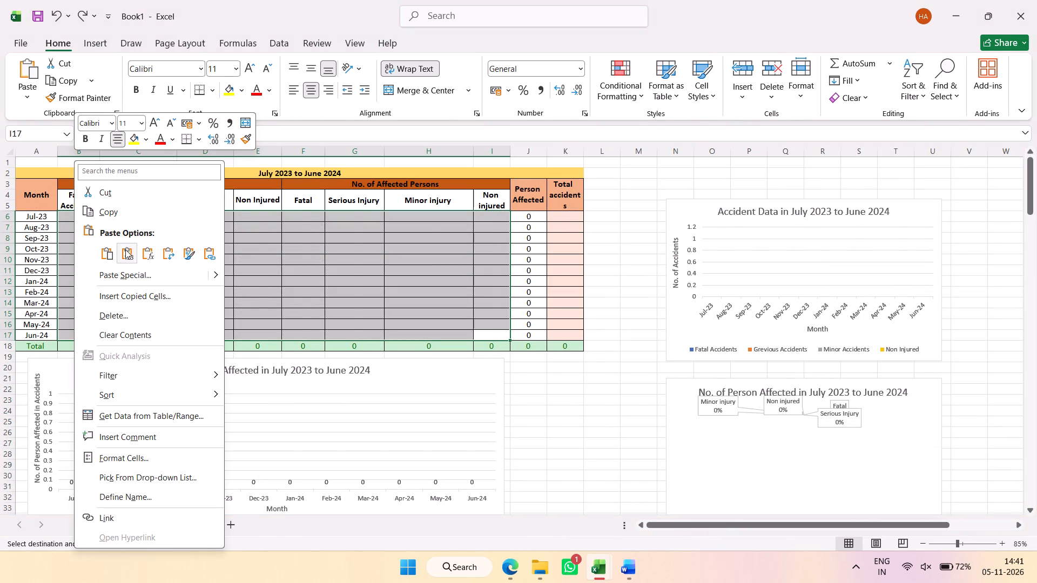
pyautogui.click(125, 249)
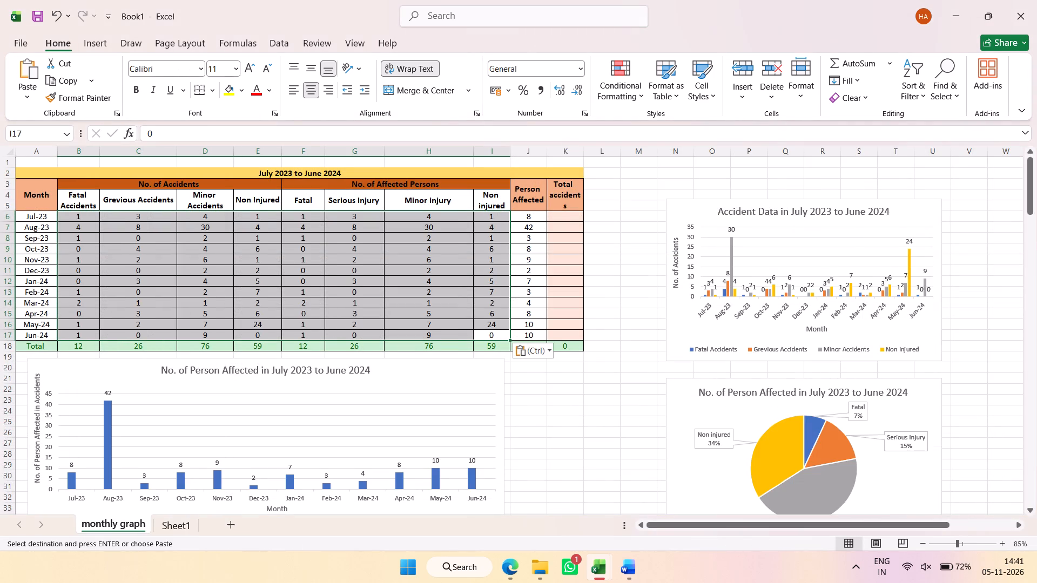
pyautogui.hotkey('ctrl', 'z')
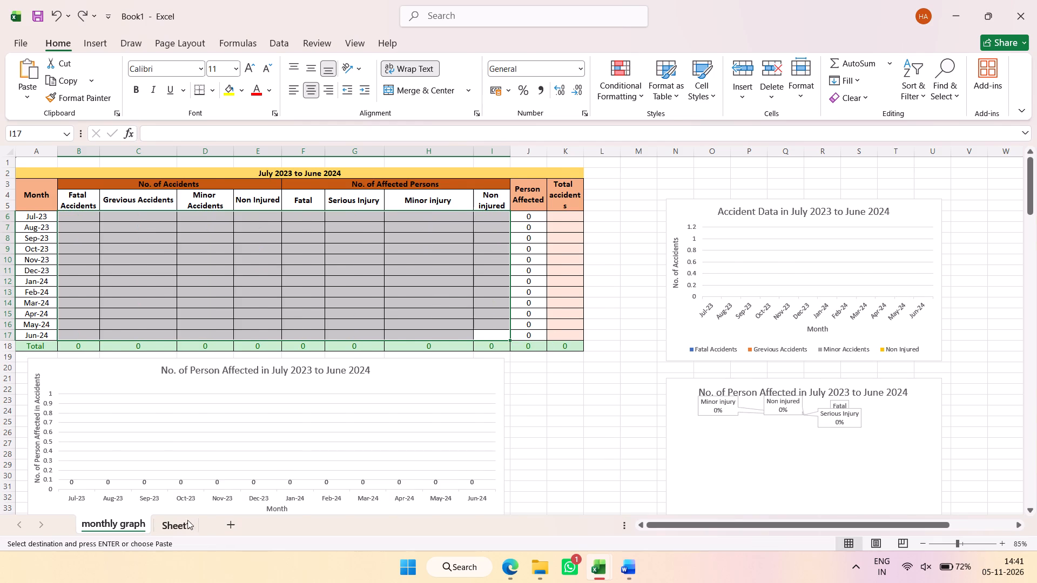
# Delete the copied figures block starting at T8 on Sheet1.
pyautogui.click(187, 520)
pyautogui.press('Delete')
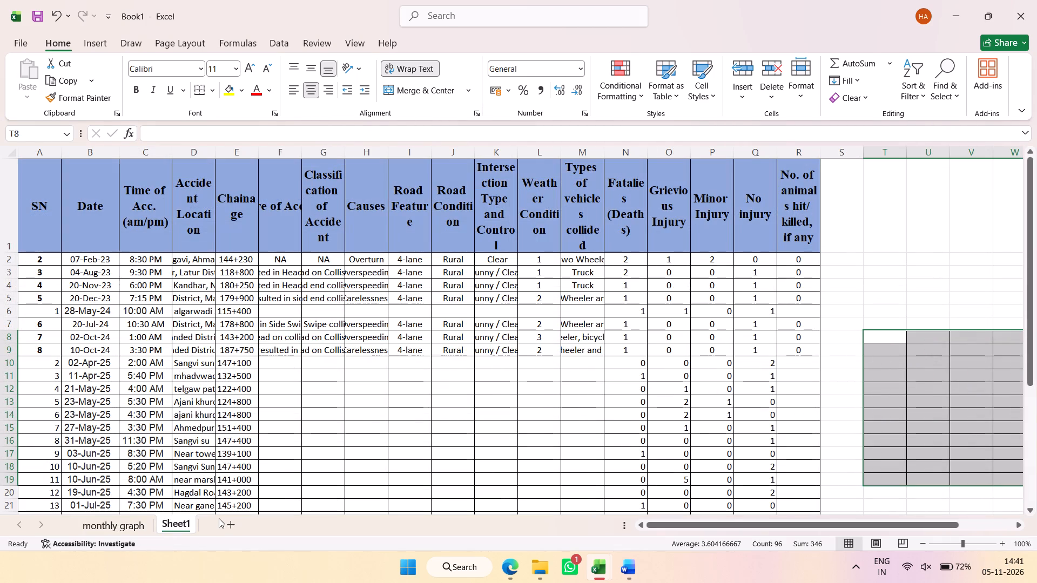
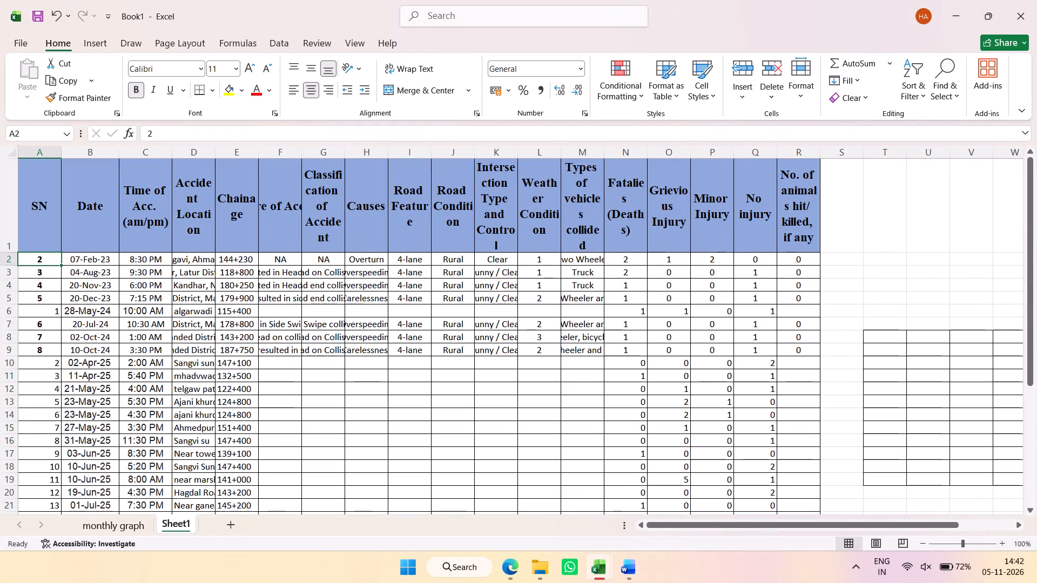
# Renumber the SN column on Sheet1 as a continuous series from 1 to 40 in A2:A41.
pyautogui.press('1')
pyautogui.click(60, 265)
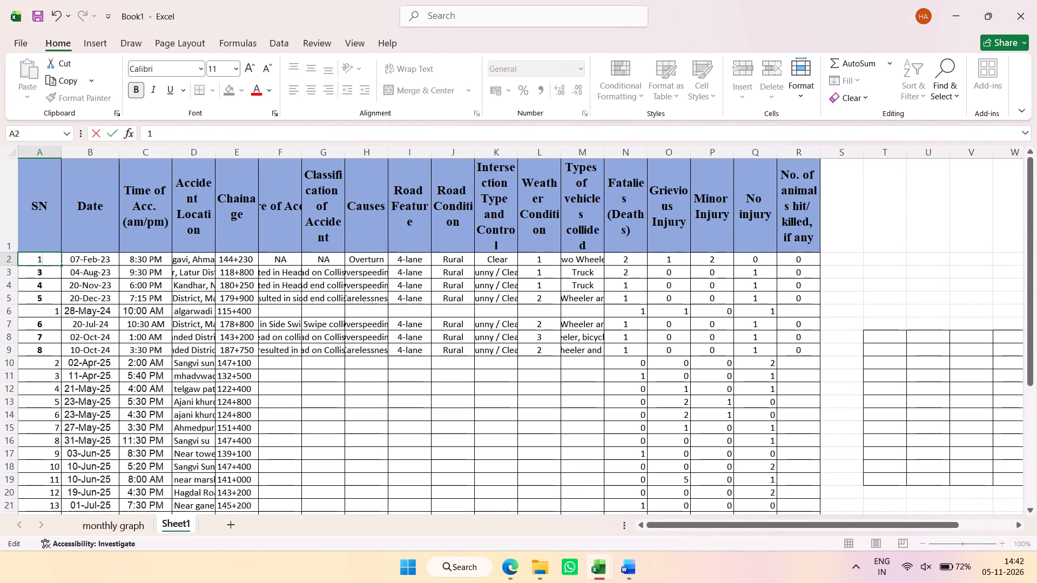
pyautogui.moveTo(63, 266); pyautogui.dragTo(59, 519)
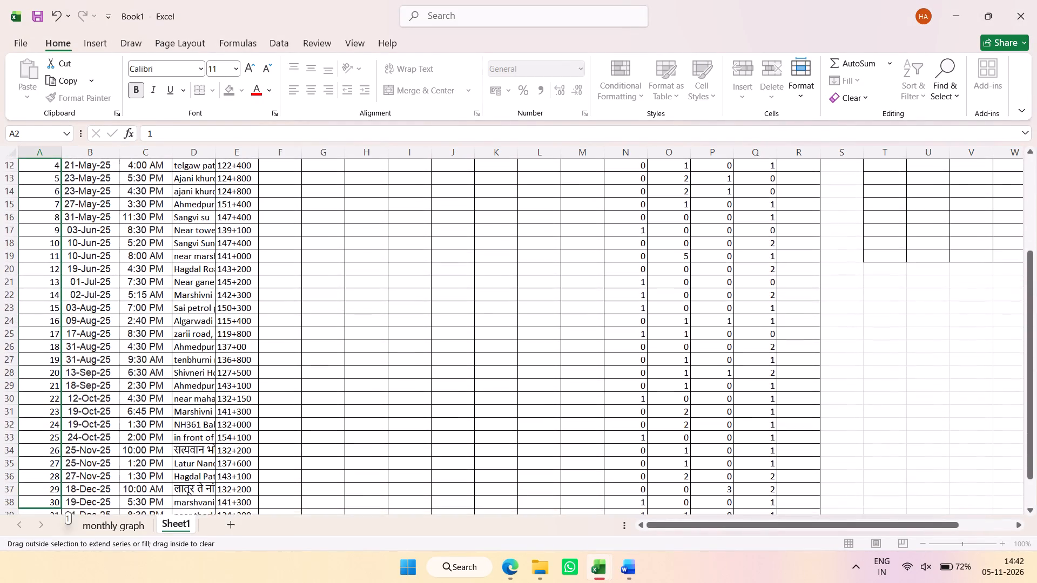
pyautogui.moveTo(59, 519); pyautogui.dragTo(53, 489)
pyautogui.click(71, 497)
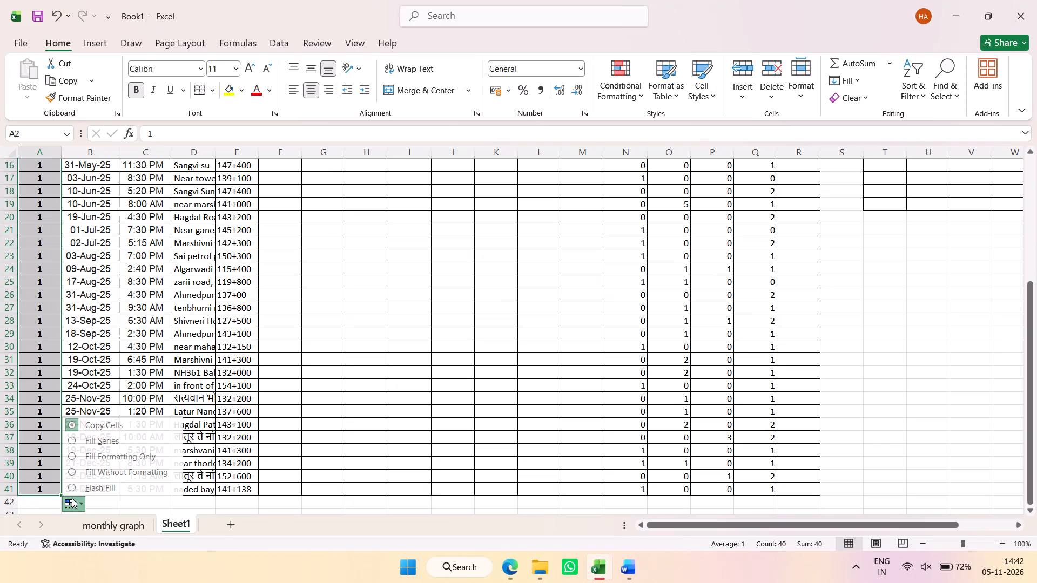
pyautogui.click(92, 441)
pyautogui.scroll(9, 330, 385)
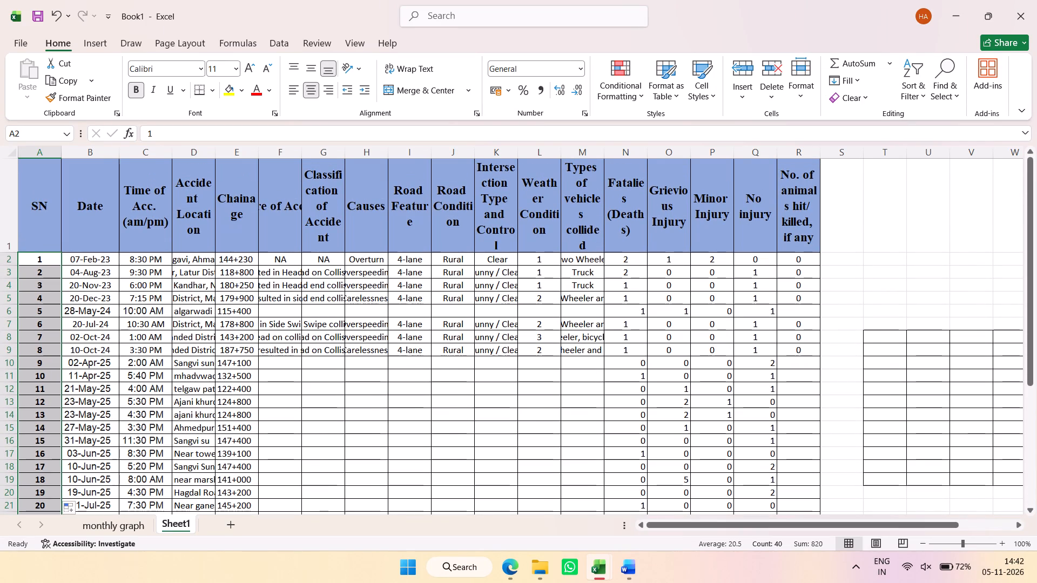
pyautogui.scroll(-2, 625, 308)
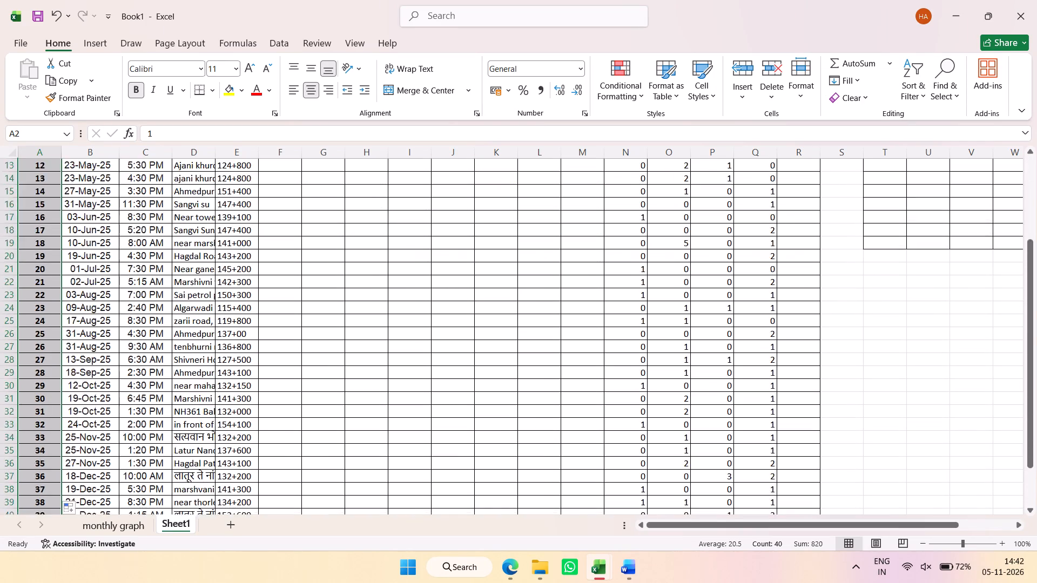
pyautogui.scroll(-3, 625, 308)
pyautogui.scroll(9, 626, 305)
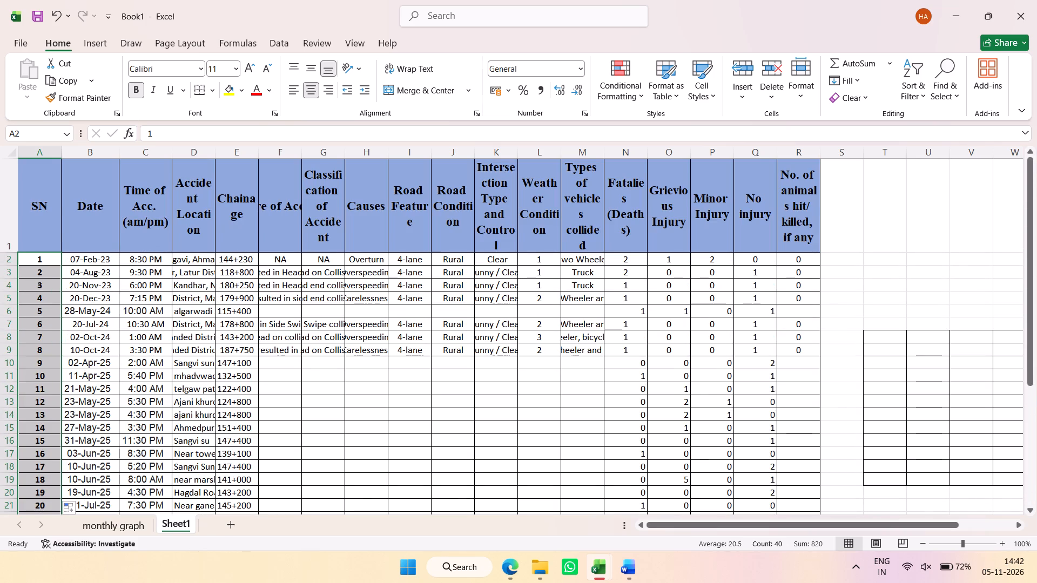
# On the monthly graph sheet, move Jul-23 to Dec-23 to A12:A17 and fill the months above back to Jan-23.
pyautogui.click(123, 528)
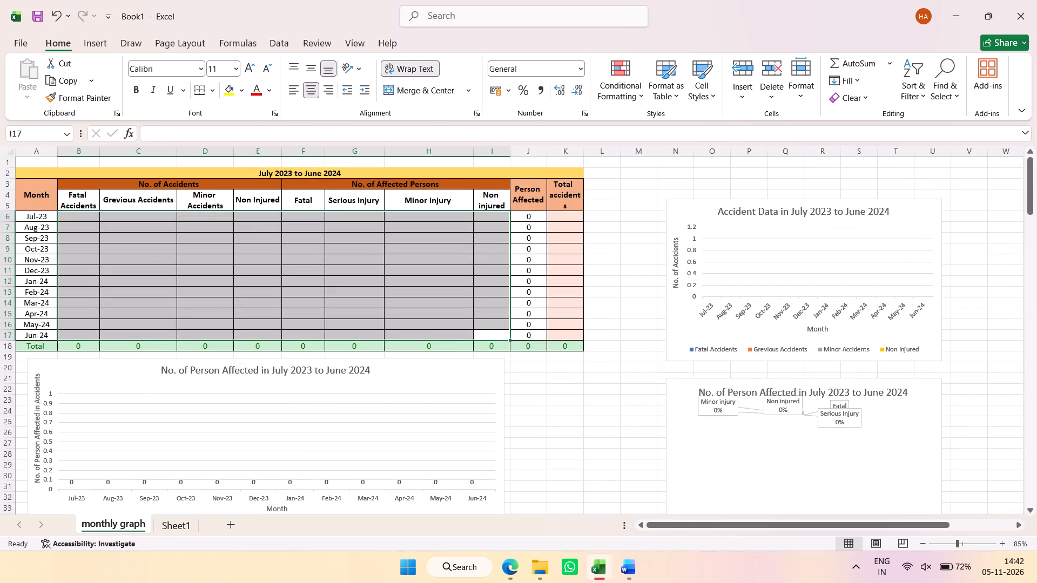
pyautogui.moveTo(44, 216); pyautogui.dragTo(45, 268)
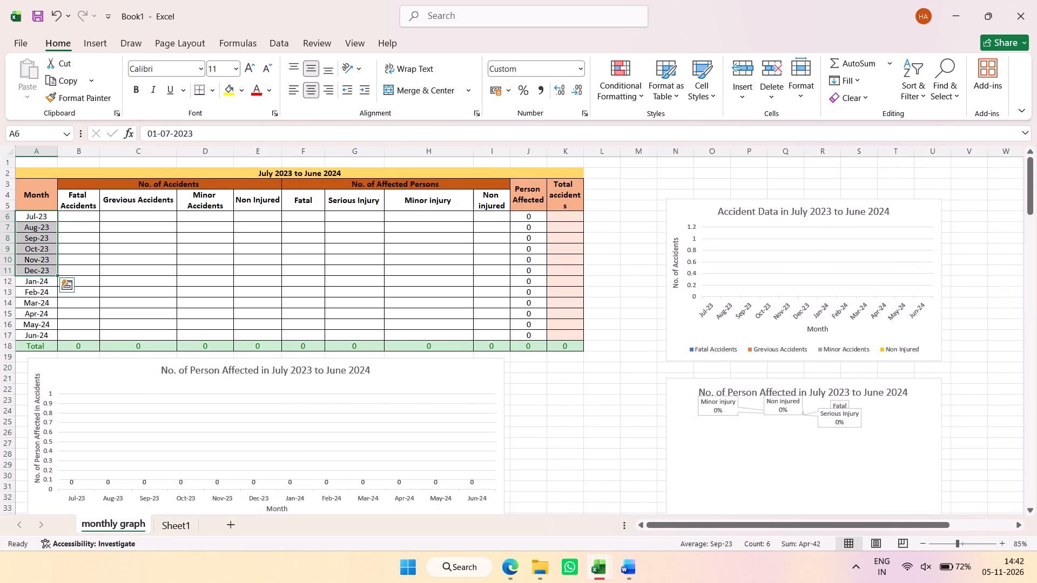
pyautogui.hotkey('ctrl', 'x')
pyautogui.click(43, 278)
pyautogui.hotkey('ctrl', 'v')
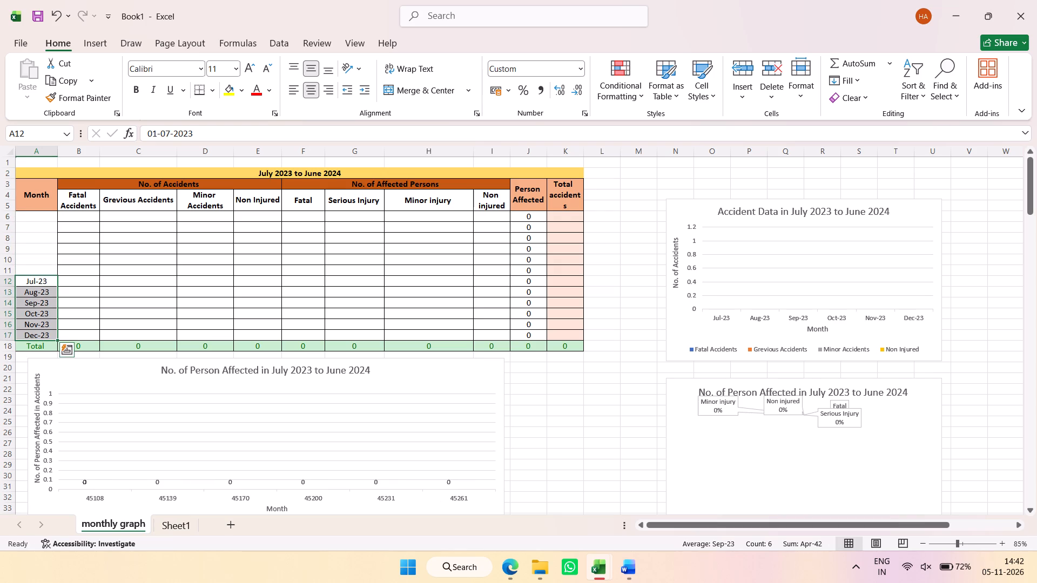
pyautogui.moveTo(57, 338); pyautogui.dragTo(56, 233)
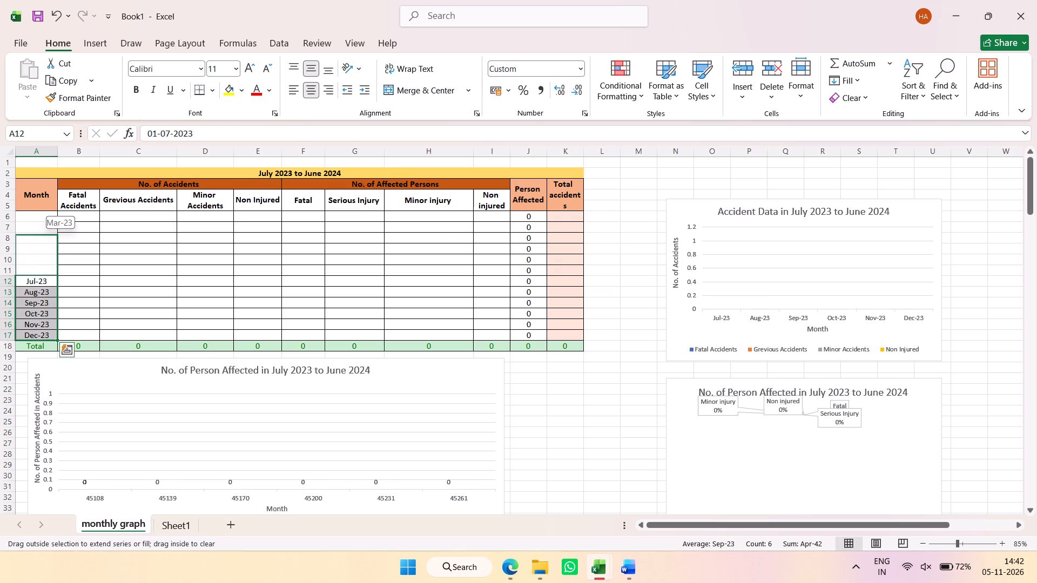
pyautogui.moveTo(56, 233); pyautogui.dragTo(57, 214)
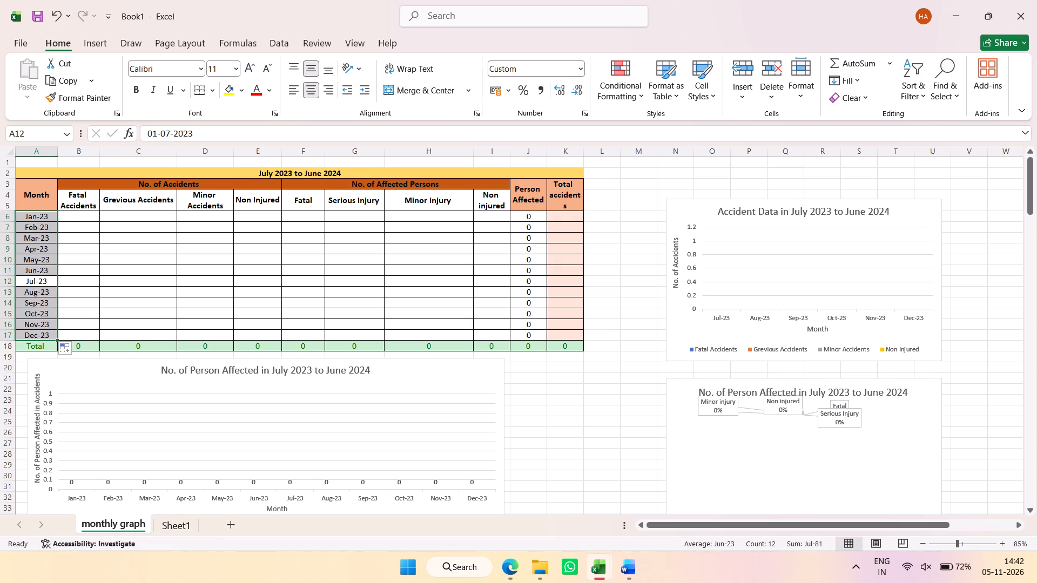
# In the July 2024 to June 2025 table, move Jul-24 to Dec-24 to A48:A53 and fill the months above back to Jan-24.
pyautogui.scroll(-5, 66, 316)
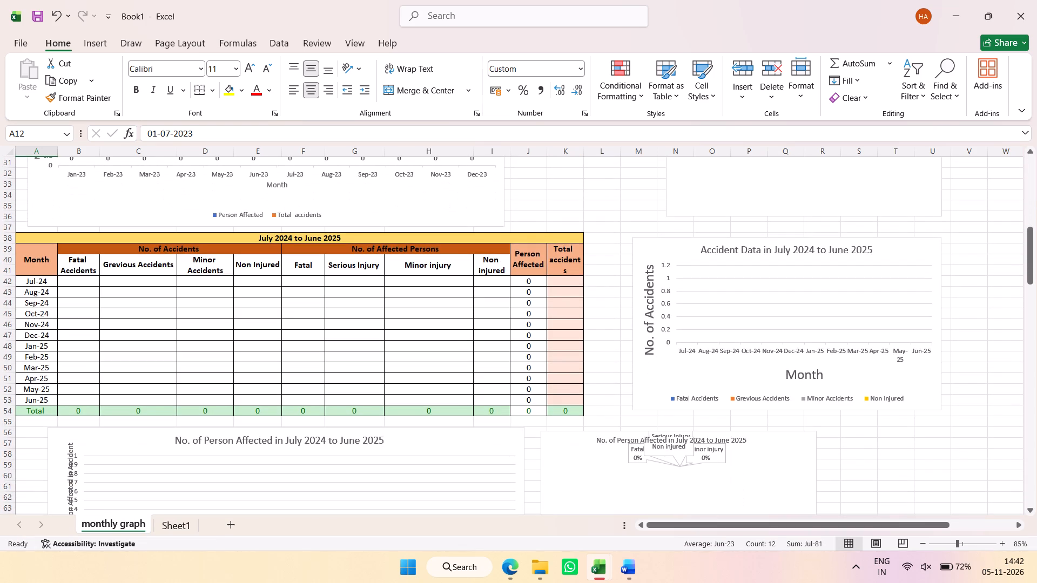
pyautogui.moveTo(50, 282); pyautogui.dragTo(56, 338)
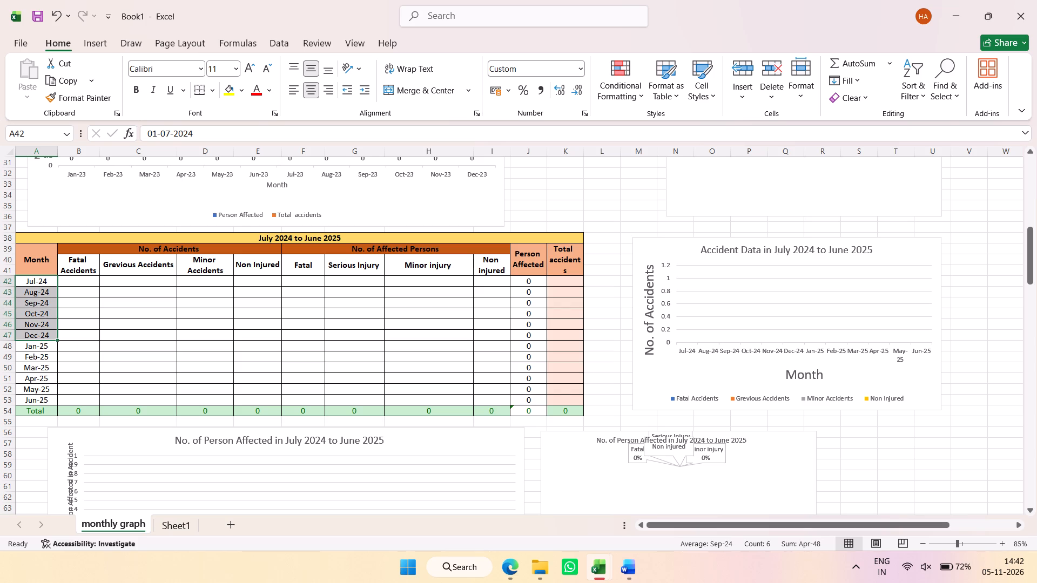
pyautogui.hotkey('ctrl', 'x')
pyautogui.click(50, 348)
pyautogui.hotkey('ctrl', 'v')
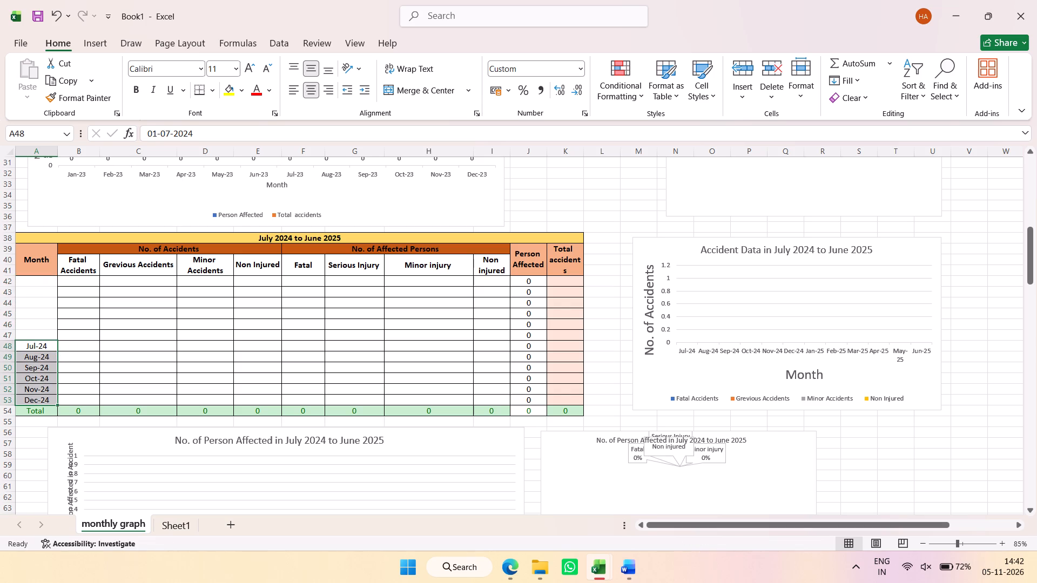
pyautogui.moveTo(56, 405); pyautogui.dragTo(51, 279)
# In the July 2025 to June 2026 table, move Jul-25 to Dec-25 to A86:A91 and fill the months above back to Jan-25.
pyautogui.scroll(-4, 115, 314)
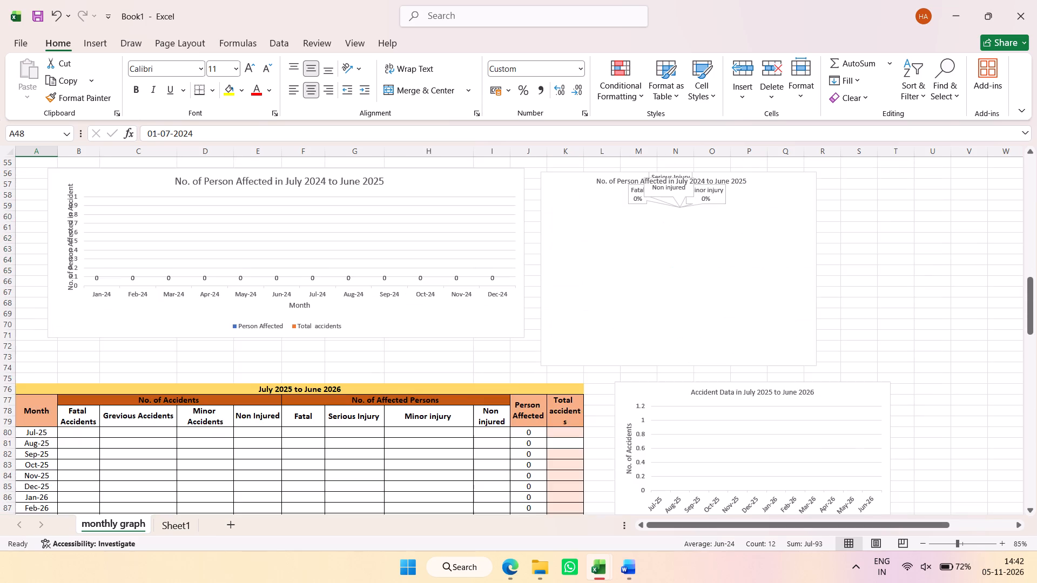
pyautogui.scroll(-3, 105, 333)
pyautogui.moveTo(47, 239); pyautogui.dragTo(49, 288)
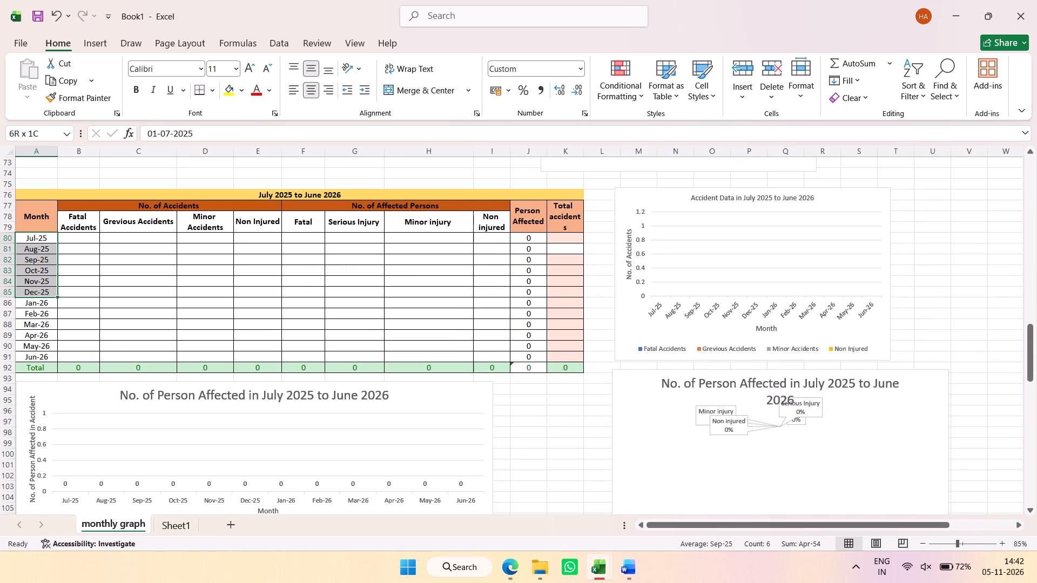
pyautogui.moveTo(49, 288); pyautogui.dragTo(49, 291)
pyautogui.hotkey('ctrl', 'x')
pyautogui.click(40, 306)
pyautogui.hotkey('ctrl', 'v')
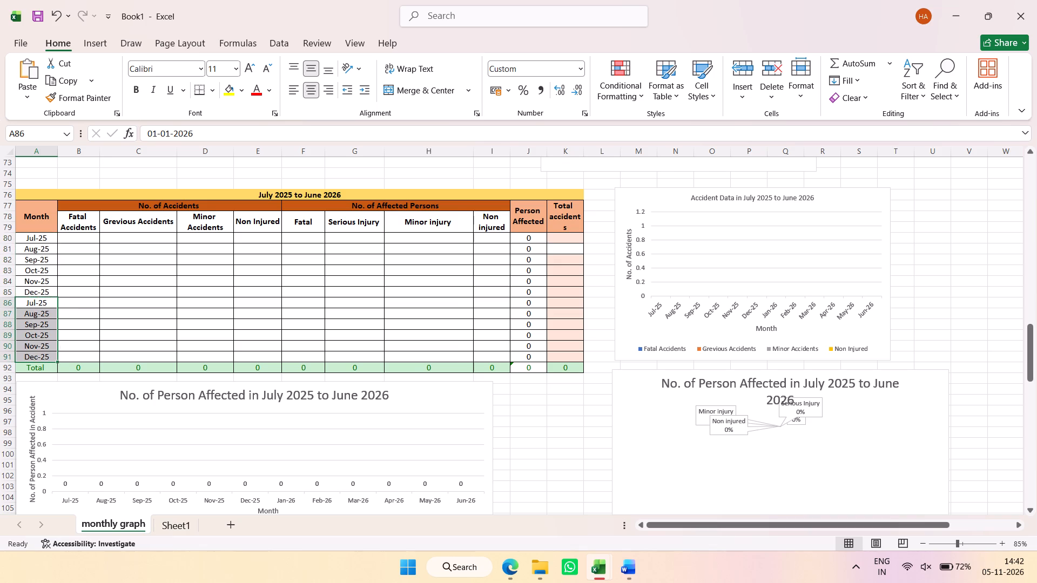
pyautogui.moveTo(57, 360); pyautogui.dragTo(55, 229)
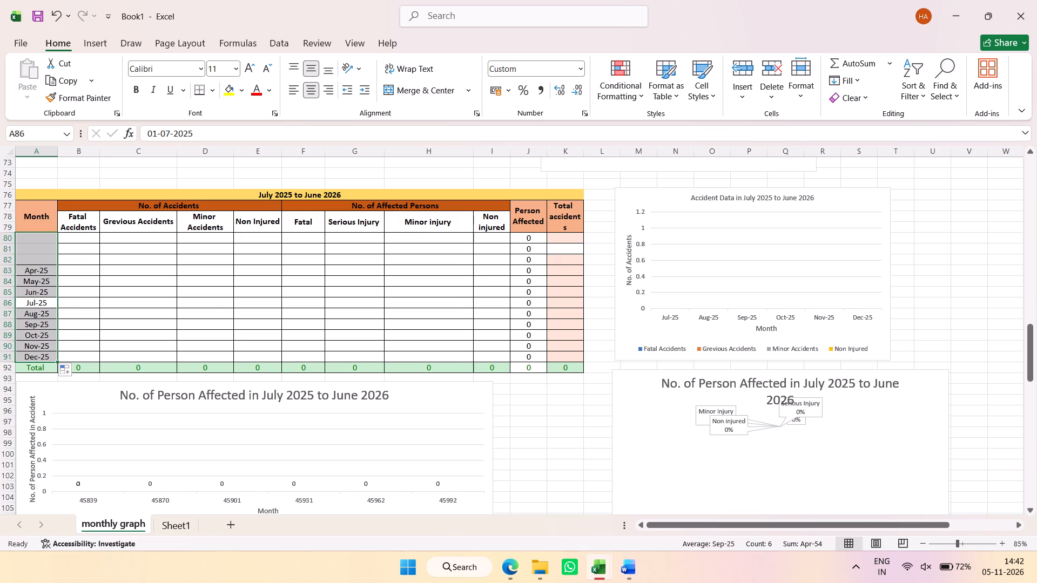
pyautogui.click(179, 319)
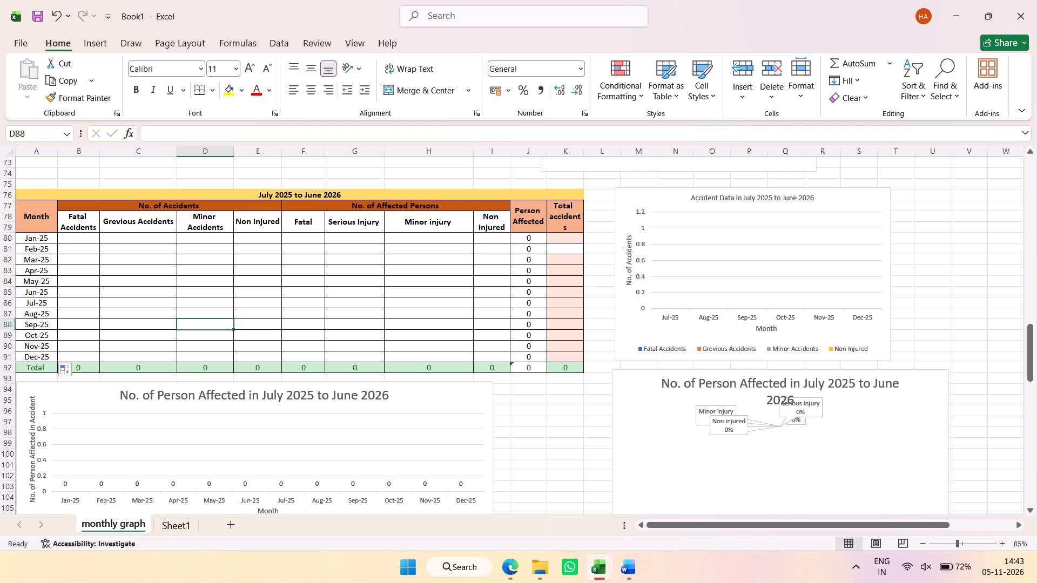
# Switch to Edge and open ChatGPT in the Amazon tab and Flipkart in the new tab.
pyautogui.click(502, 560)
pyautogui.click(326, 48)
pyautogui.press('c')
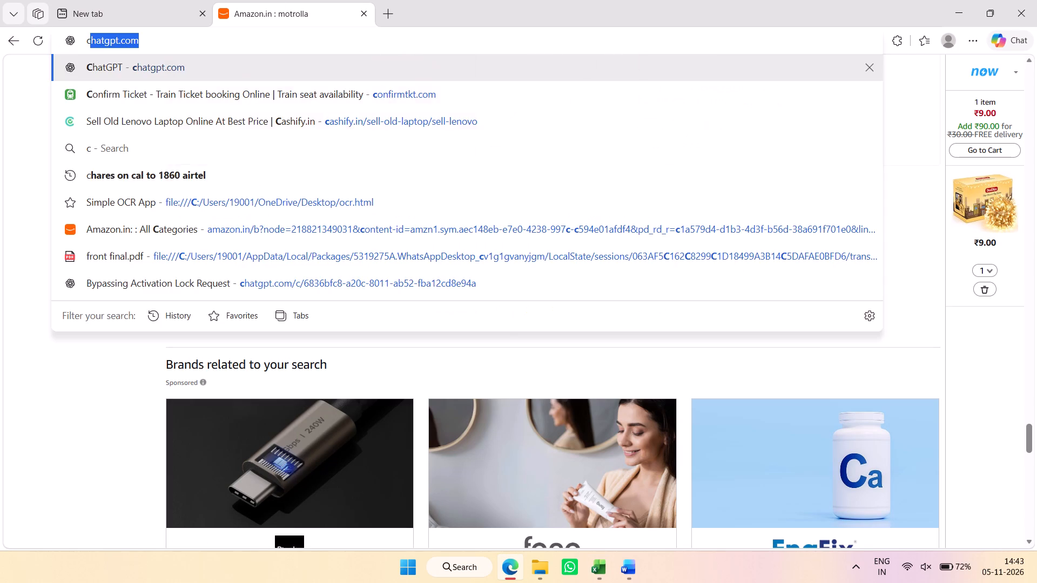
pyautogui.press('Return')
pyautogui.click(179, 17)
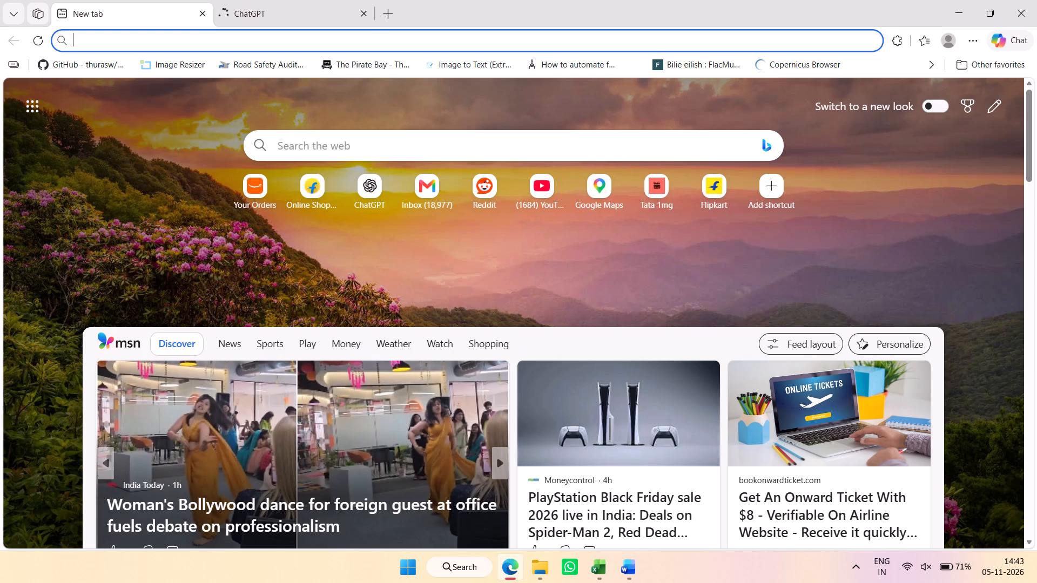
pyautogui.press('f')
pyautogui.press('Return')
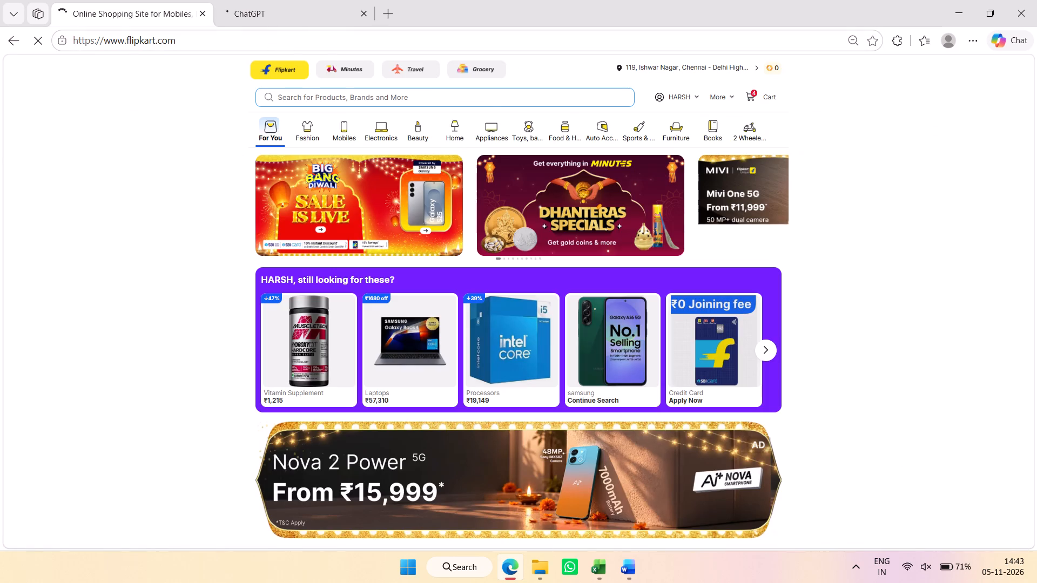
pyautogui.click(397, 99)
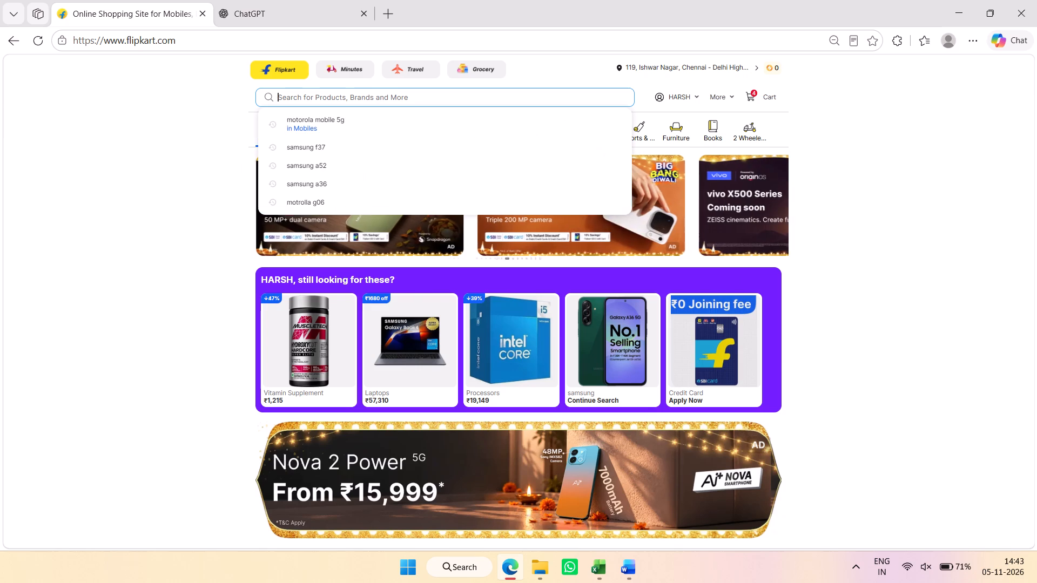
pyautogui.write('motr')
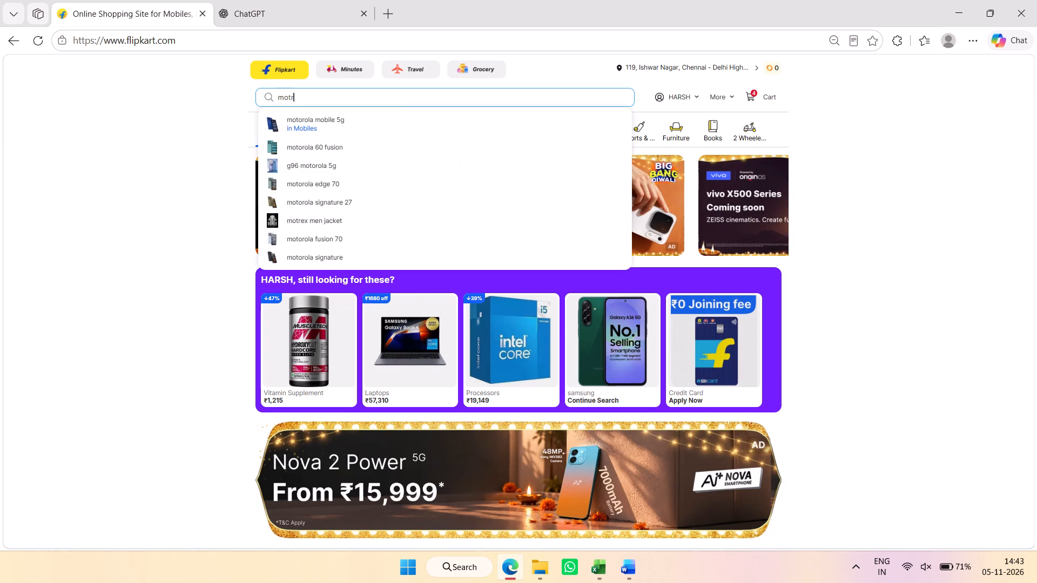
pyautogui.write('ola')
pyautogui.press('space')
pyautogui.write('06')
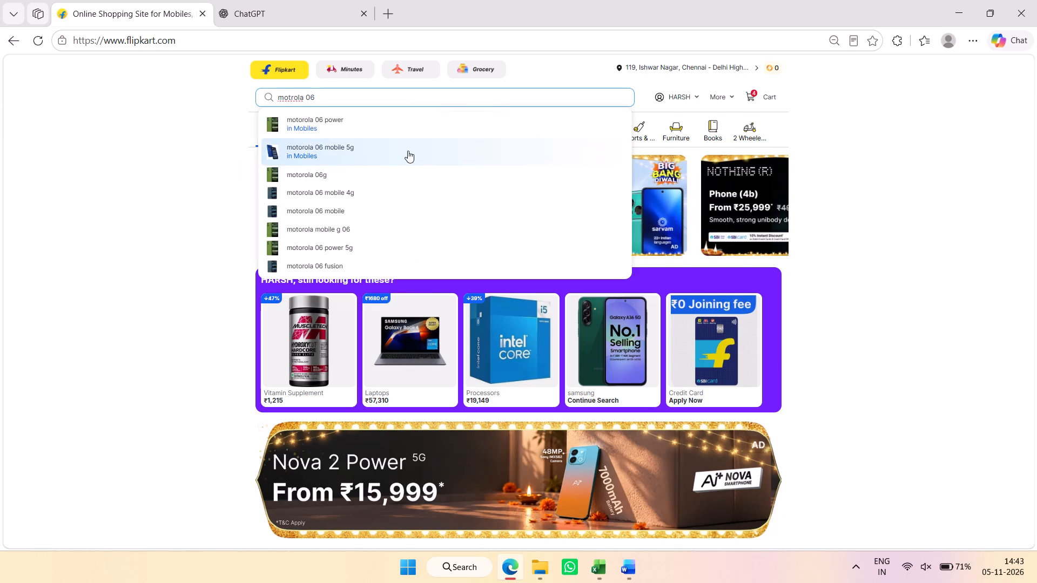
pyautogui.click(389, 121)
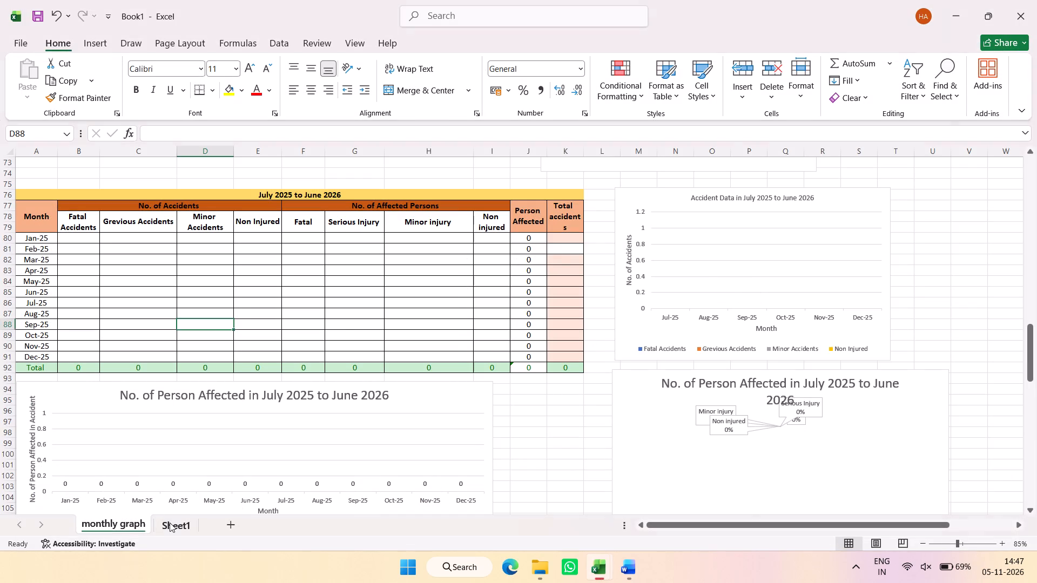
pyautogui.click(173, 519)
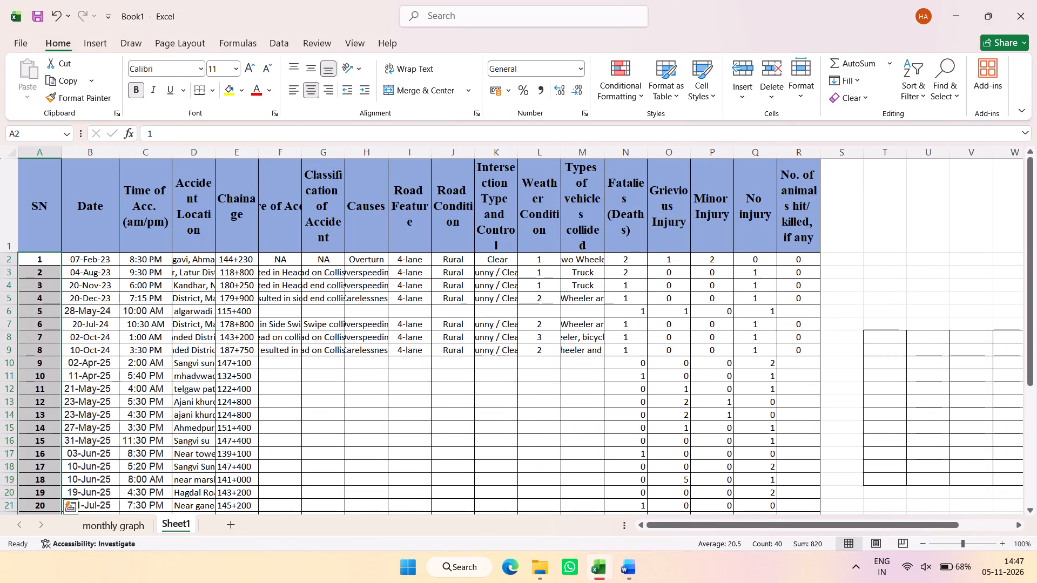
pyautogui.scroll(-6, 718, 302)
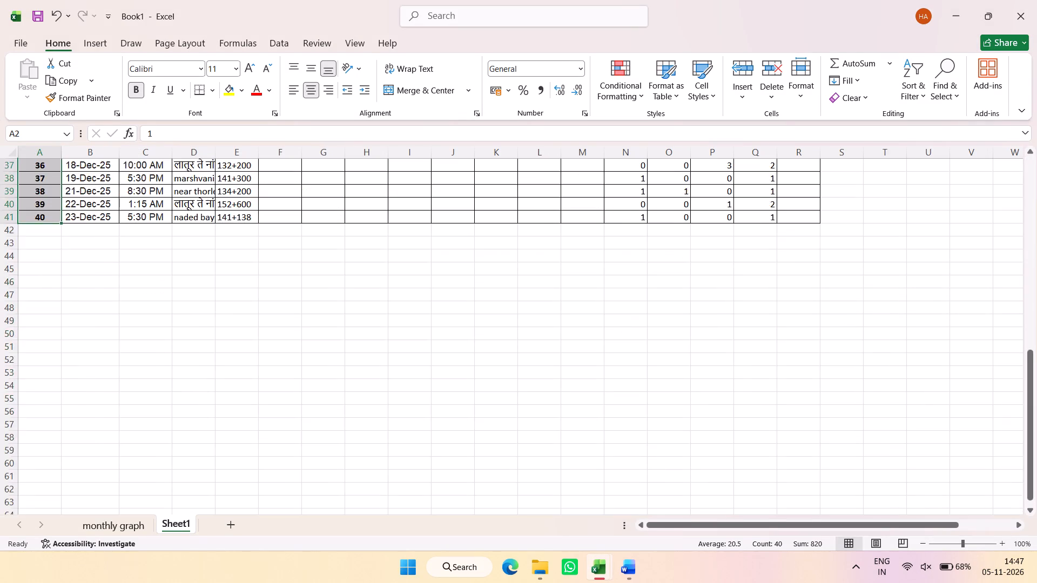
pyautogui.scroll(8, 718, 302)
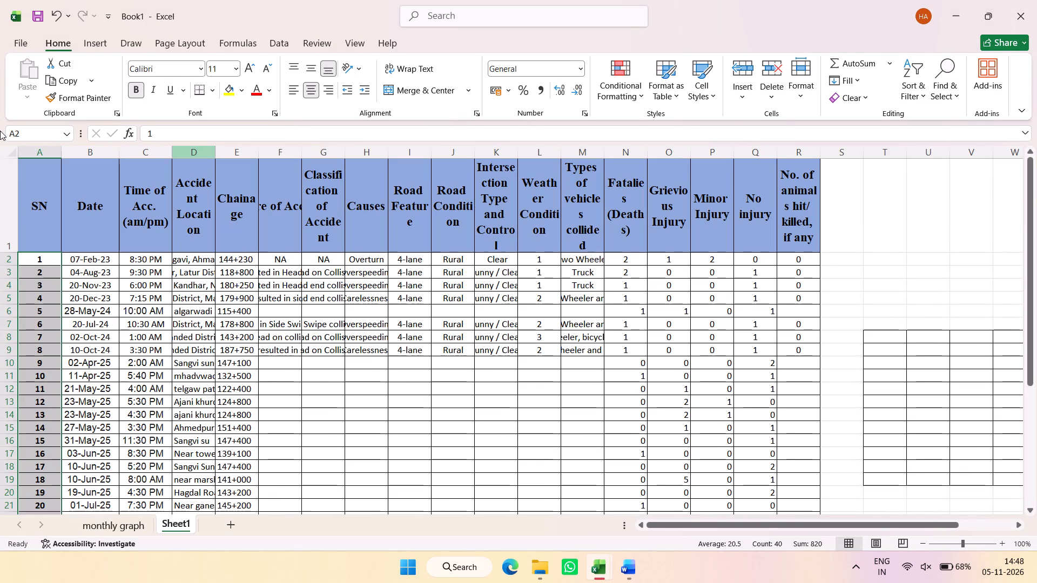
pyautogui.click(4, 150)
pyautogui.click(96, 34)
pyautogui.click(24, 79)
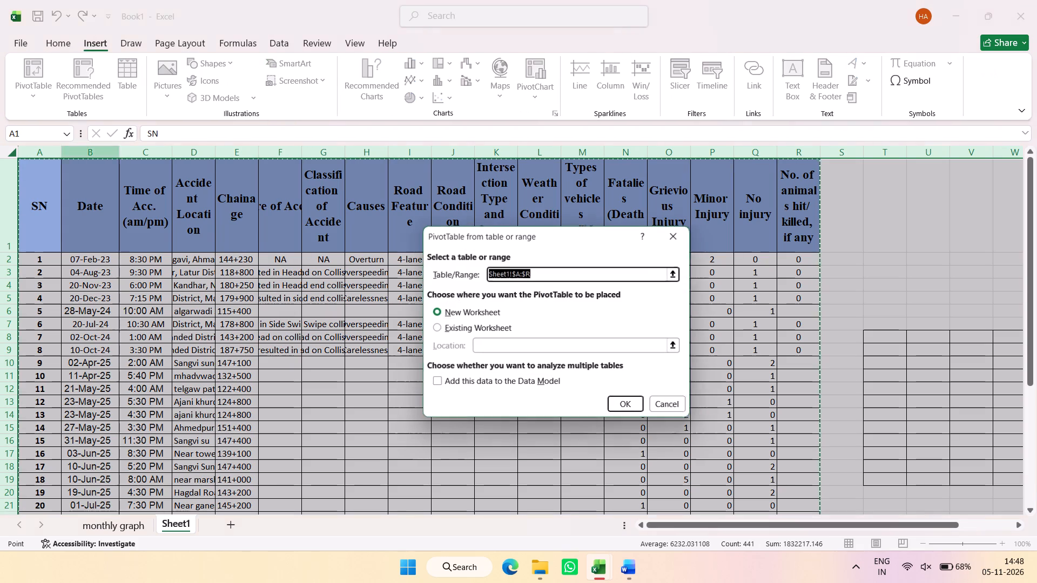
pyautogui.click(624, 402)
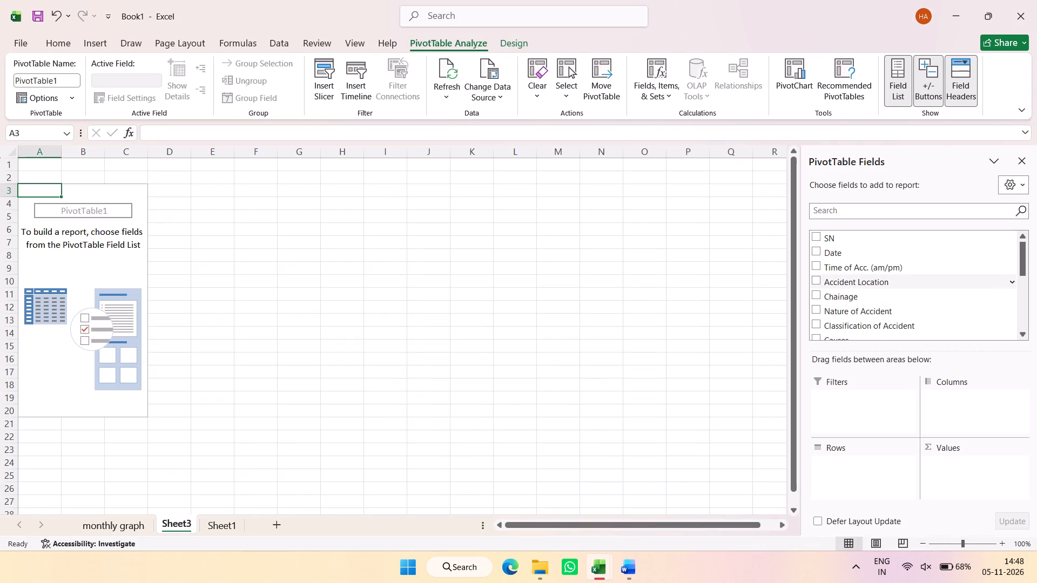
# Add Date to the PivotTable rows, grouped by years and months, and remove the Quarters (Date) field.
pyautogui.click(820, 255)
pyautogui.scroll(-8, 865, 317)
pyautogui.click(817, 302)
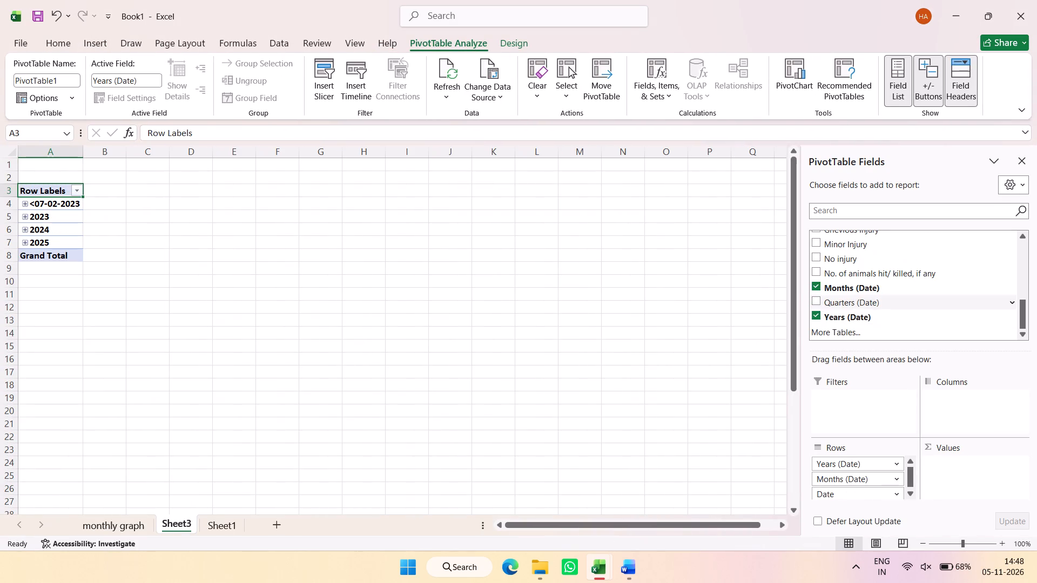
# Add Fatalies (Deaths), Grievious Injury, Minor Injury and No injury to the PivotTable as summed values.
pyautogui.scroll(1, 843, 314)
pyautogui.click(816, 278)
pyautogui.click(816, 290)
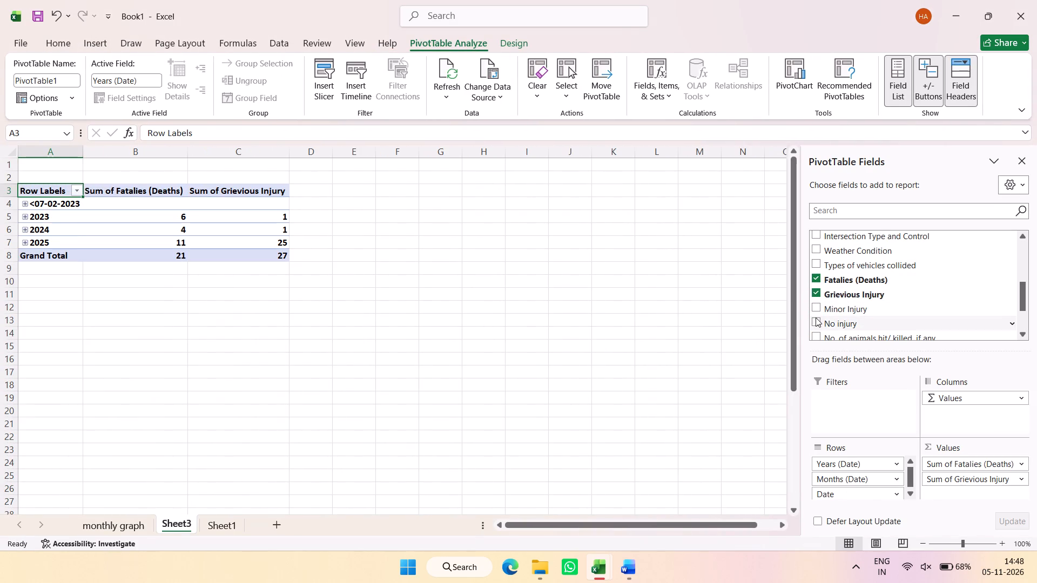
pyautogui.click(817, 312)
pyautogui.click(818, 325)
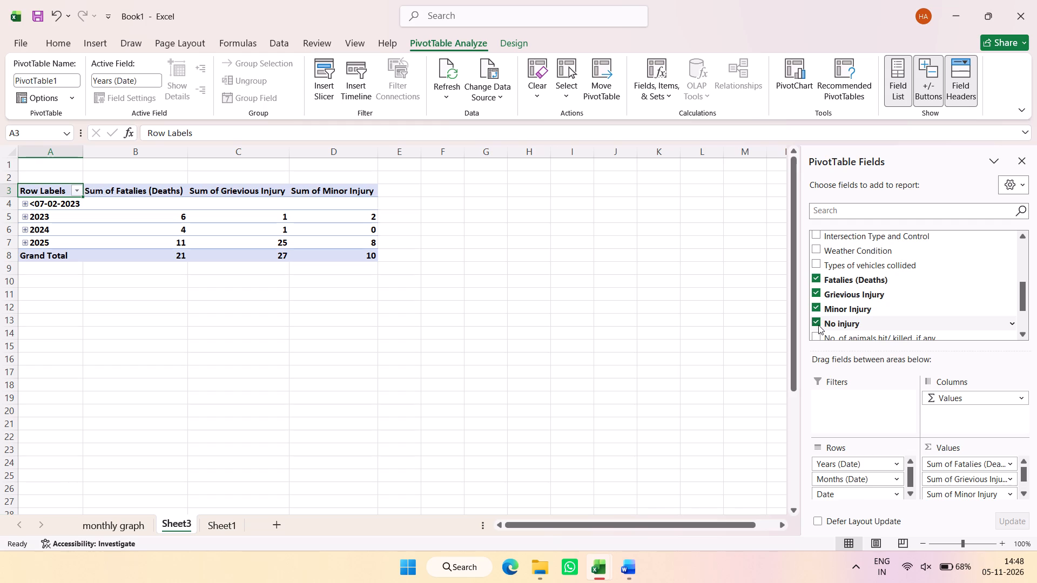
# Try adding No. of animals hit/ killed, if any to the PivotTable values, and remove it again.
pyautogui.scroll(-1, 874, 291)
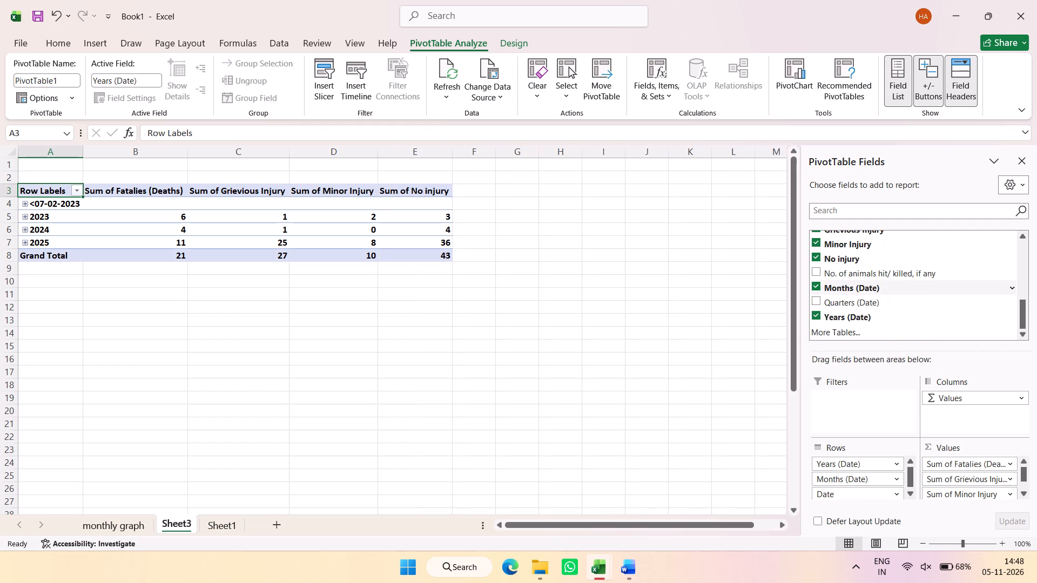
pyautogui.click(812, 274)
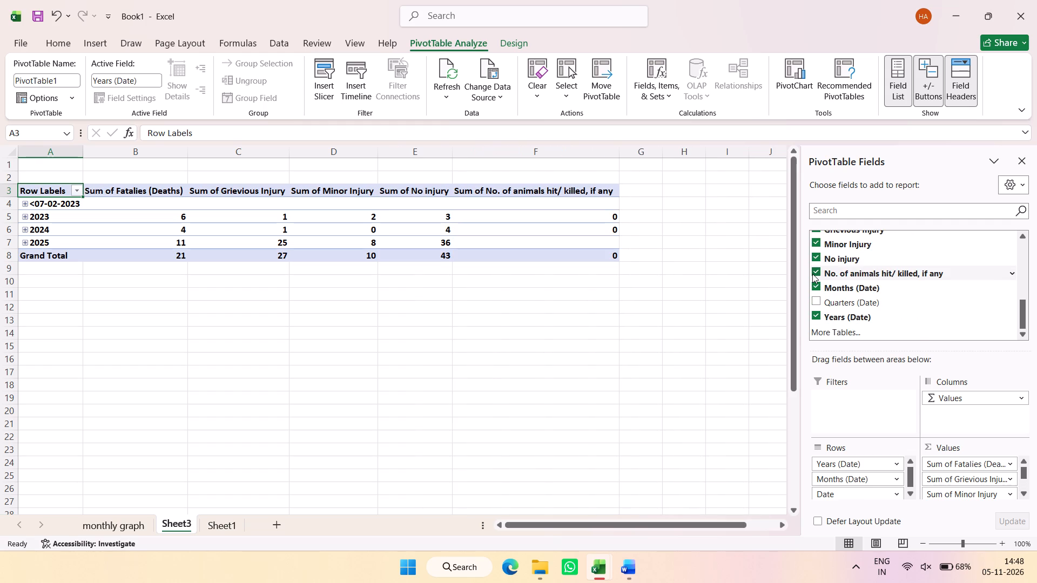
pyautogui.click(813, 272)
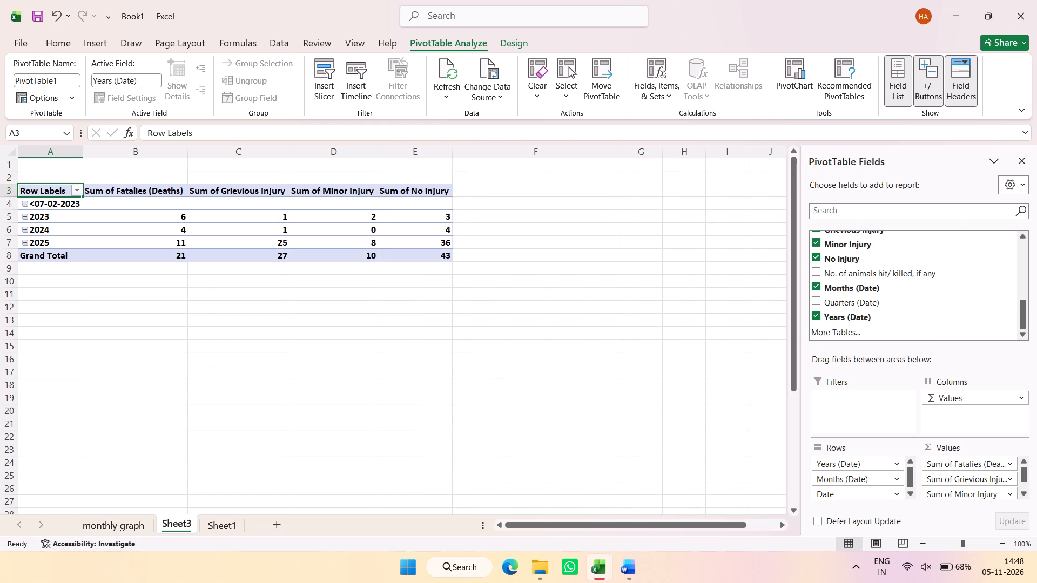
# Expand 2023 in the PivotTable and set the Years (Date) field to show items with no data.
pyautogui.click(22, 218)
pyautogui.rightClick(40, 218)
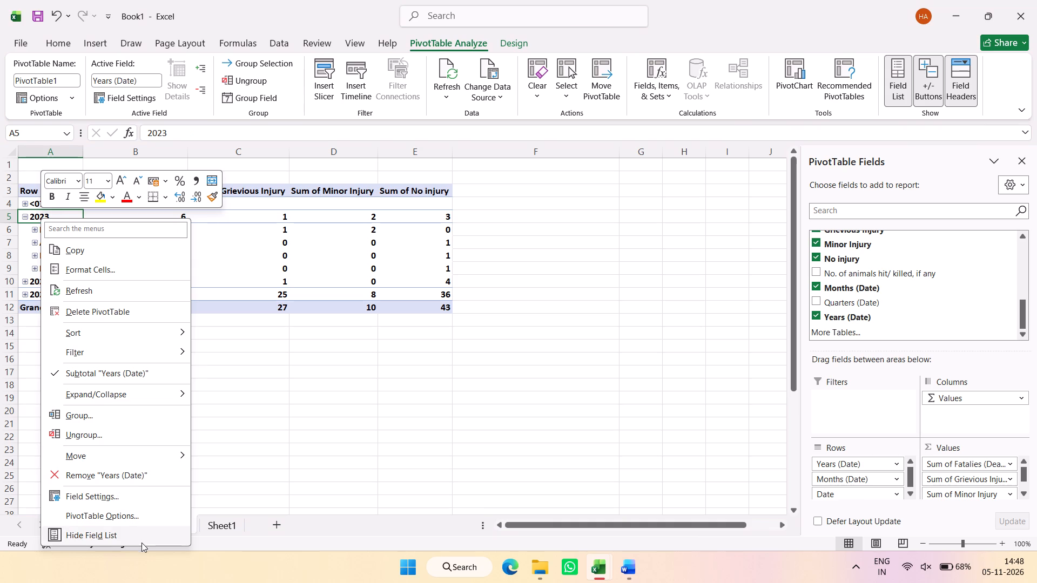
pyautogui.moveTo(136, 516); pyautogui.dragTo(138, 492)
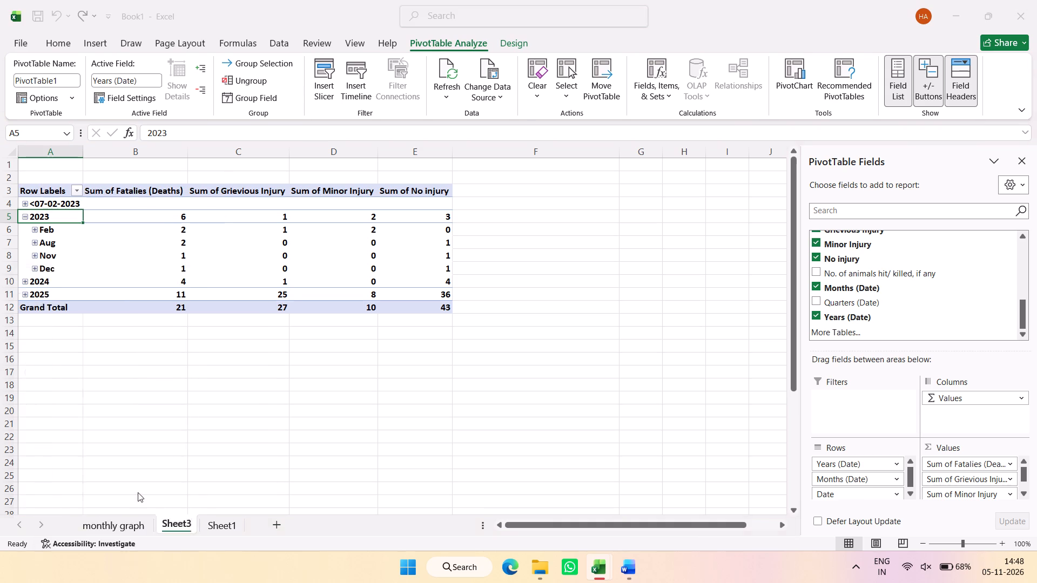
pyautogui.click(113, 329)
pyautogui.click(45, 415)
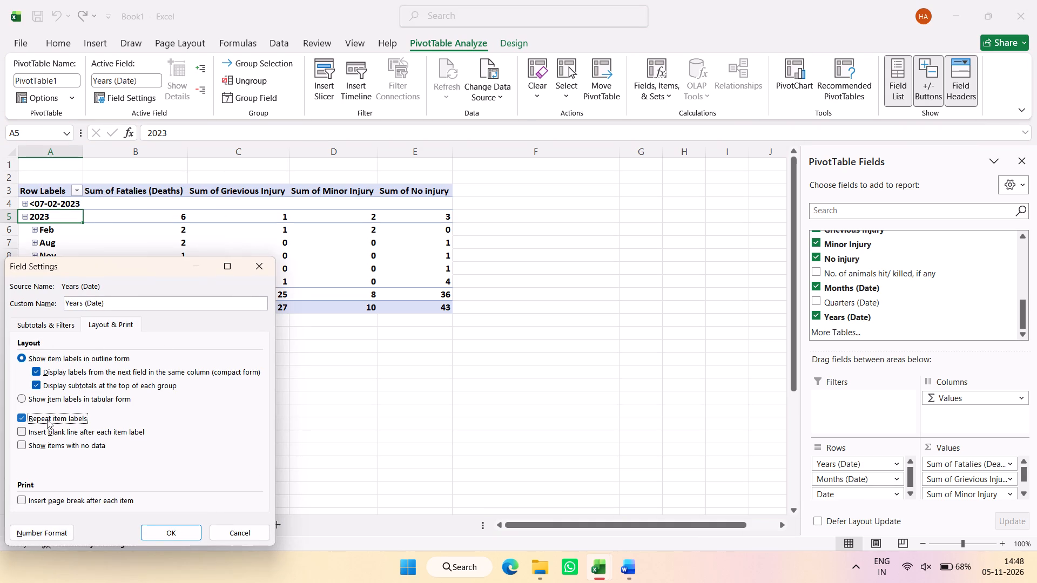
pyautogui.click(53, 431)
pyautogui.click(59, 411)
pyautogui.click(59, 431)
pyautogui.click(60, 418)
pyautogui.click(62, 447)
pyautogui.click(175, 532)
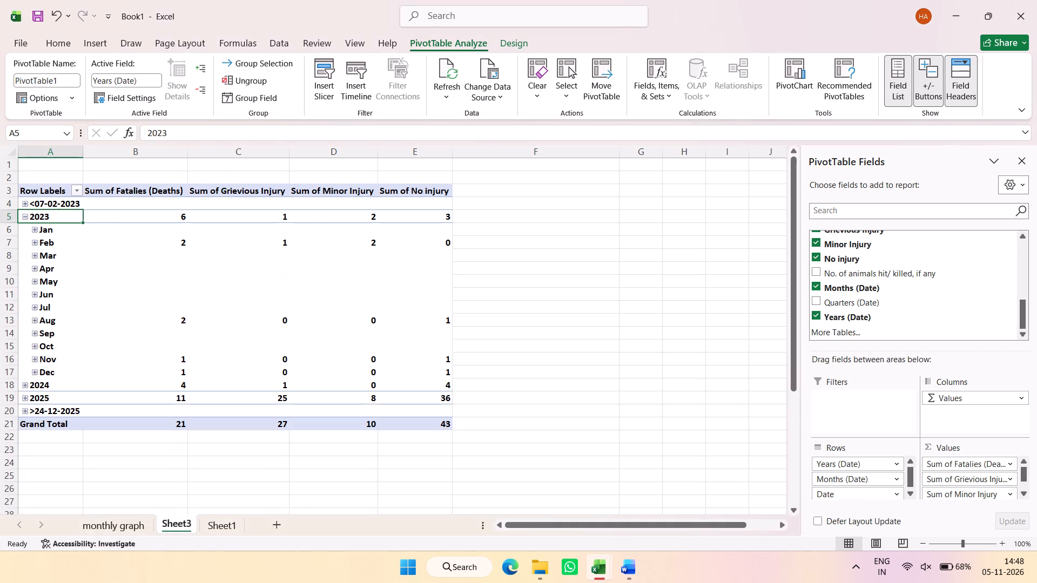
# Copy the January to December 2023 casualty sums from the PivotTable and go to the monthly graph sheet.
pyautogui.moveTo(153, 228); pyautogui.dragTo(390, 354)
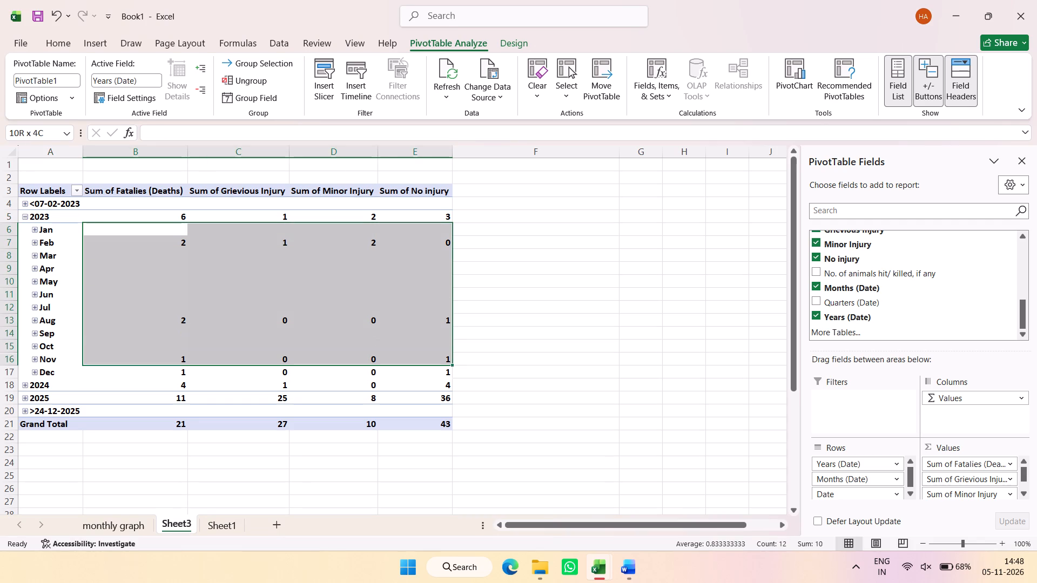
pyautogui.moveTo(390, 354); pyautogui.dragTo(408, 370)
pyautogui.hotkey('ctrl', 'c')
pyautogui.click(136, 528)
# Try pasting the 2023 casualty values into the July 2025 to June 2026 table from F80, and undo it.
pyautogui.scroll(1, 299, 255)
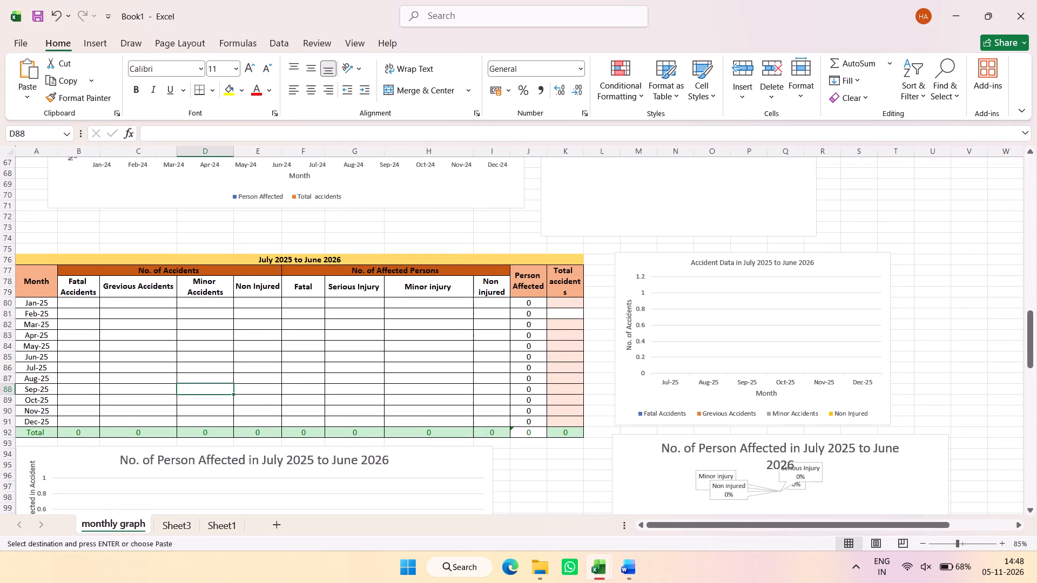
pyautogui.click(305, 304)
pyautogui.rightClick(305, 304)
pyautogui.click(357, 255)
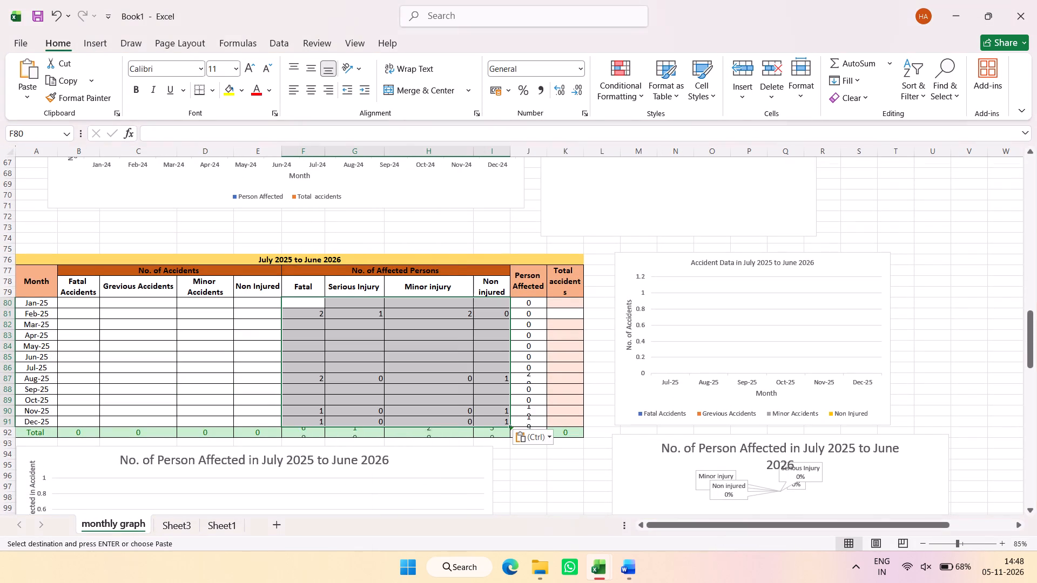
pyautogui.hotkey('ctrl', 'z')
# Paste the 2023 casualties as values under No. of Affected Persons in the Jan-23 to Dec-23 table, starting at F6.
pyautogui.scroll(18, 318, 316)
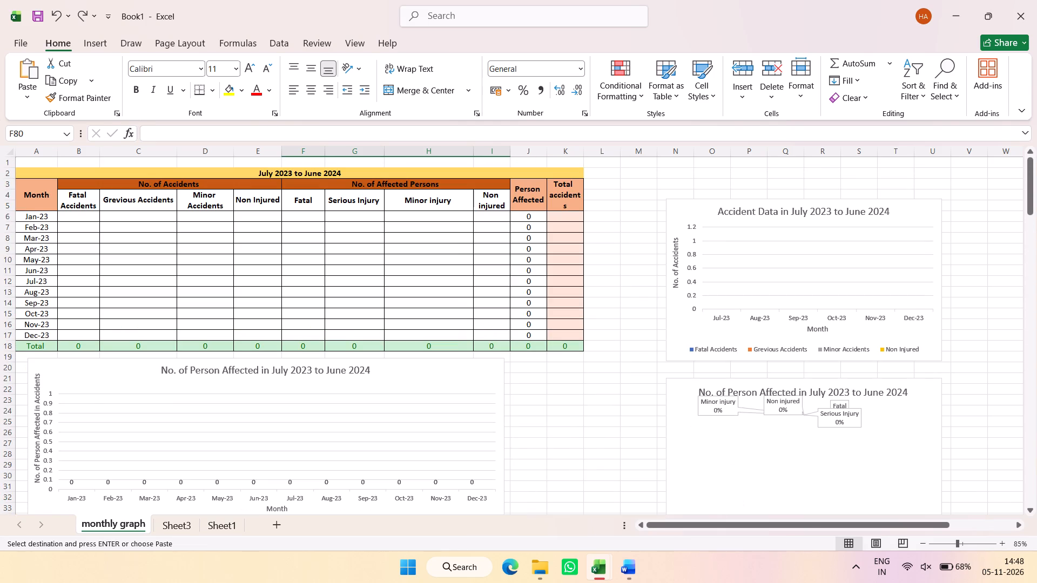
pyautogui.scroll(2, 311, 301)
pyautogui.click(304, 213)
pyautogui.rightClick(304, 213)
pyautogui.click(355, 257)
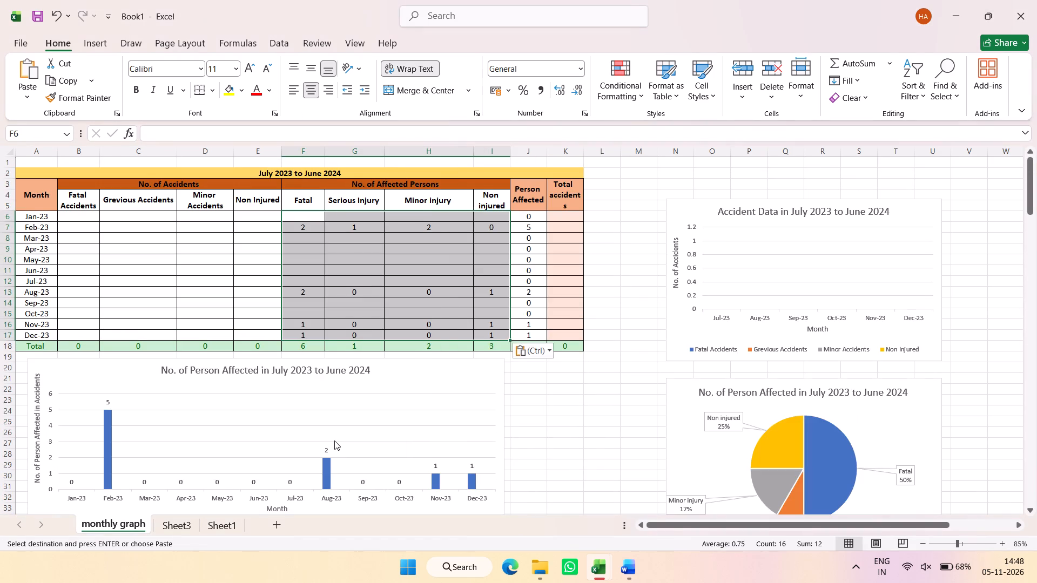
# Expand 2024 in the PivotTable and copy its monthly casualty sums as values into the Jan-24 to Dec-24 table, starting at F42.
pyautogui.scroll(-6, 316, 440)
pyautogui.click(188, 519)
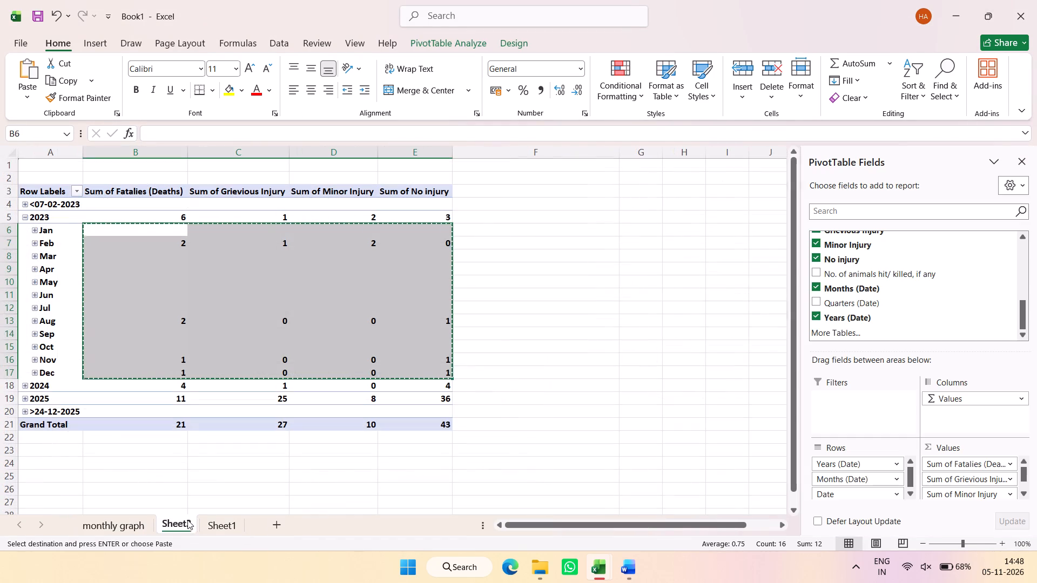
pyautogui.click(25, 388)
pyautogui.scroll(-1, 213, 345)
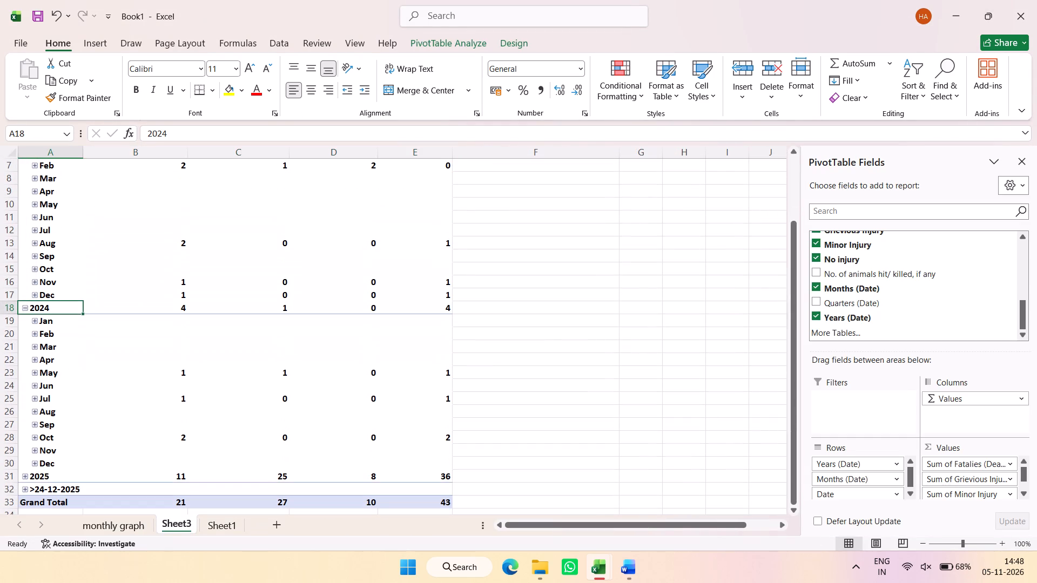
pyautogui.moveTo(177, 319); pyautogui.dragTo(423, 458)
pyautogui.hotkey('ctrl', 'c')
pyautogui.click(142, 527)
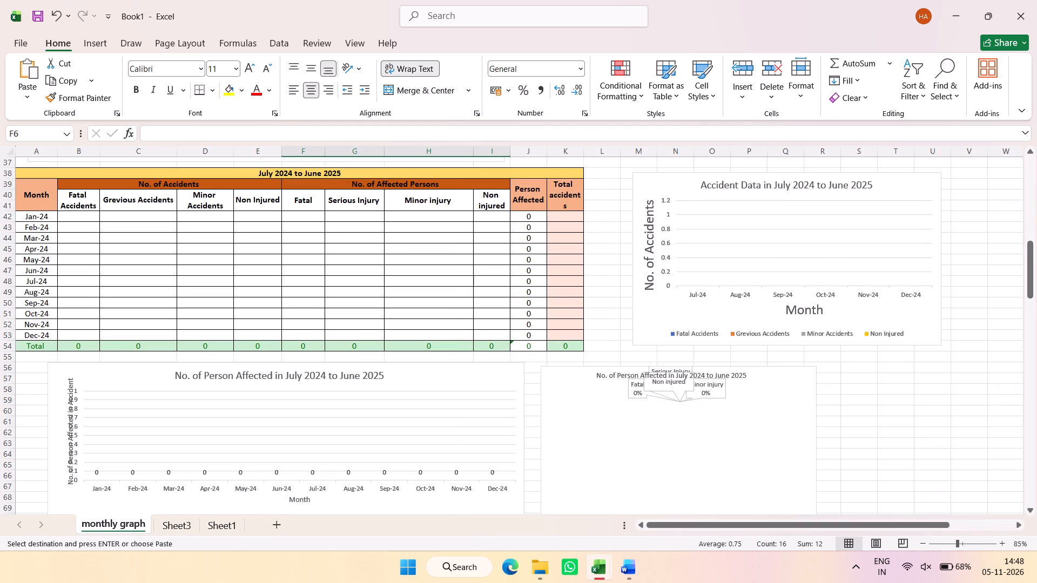
pyautogui.click(297, 218)
pyautogui.rightClick(297, 218)
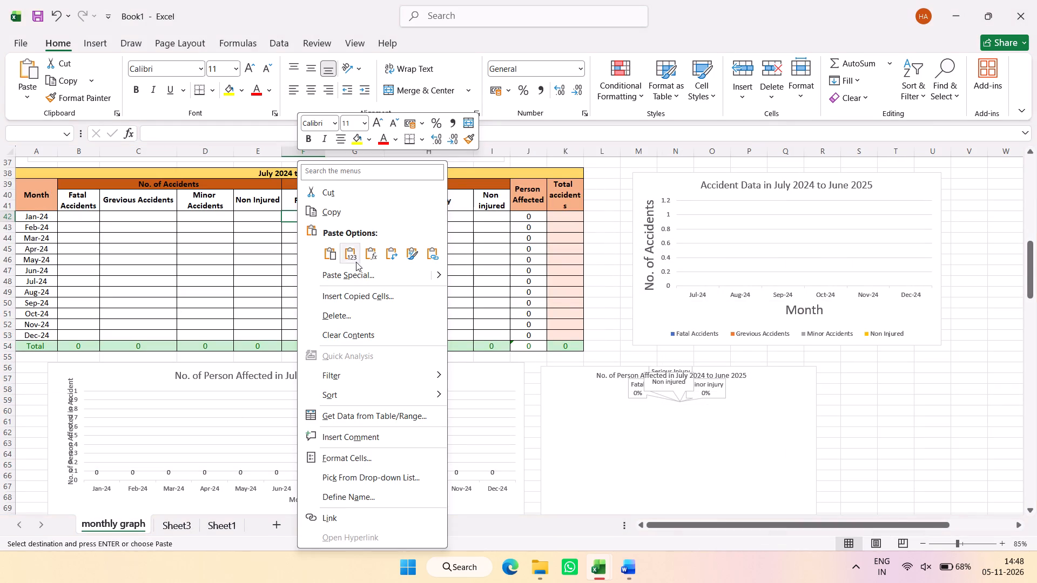
pyautogui.click(356, 262)
# Expand 2025 in the PivotTable and copy its monthly casualty sums as values into the Jan-25 to Dec-25 table, starting at F80.
pyautogui.scroll(-5, 279, 457)
pyautogui.scroll(-2, 541, 398)
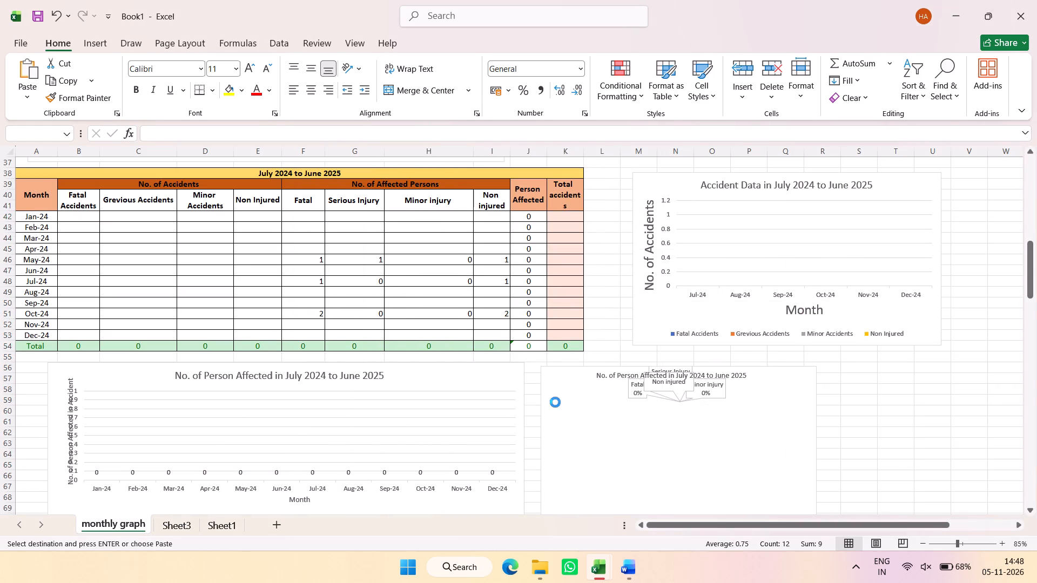
pyautogui.click(644, 326)
pyautogui.scroll(-1, 621, 391)
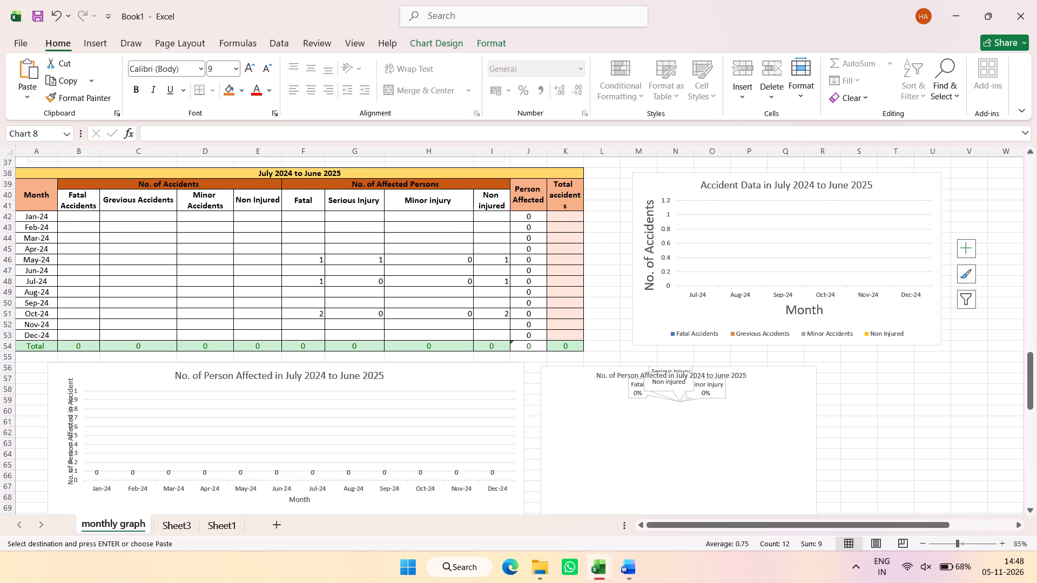
pyautogui.scroll(1, 621, 394)
pyautogui.moveTo(1035, 363); pyautogui.dragTo(1036, 265)
pyautogui.moveTo(1035, 267); pyautogui.dragTo(1034, 287)
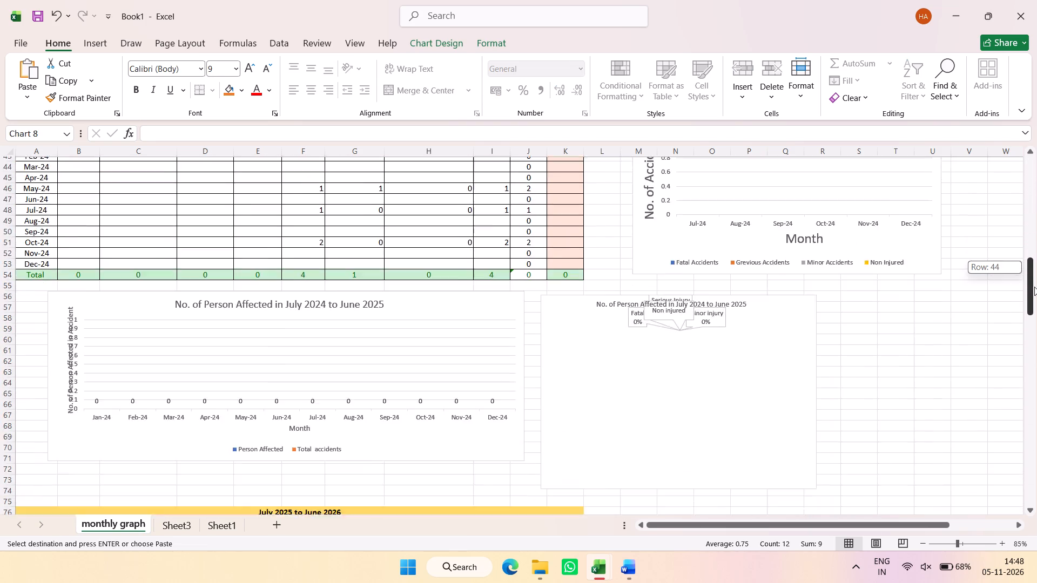
pyautogui.moveTo(1034, 287); pyautogui.dragTo(1031, 337)
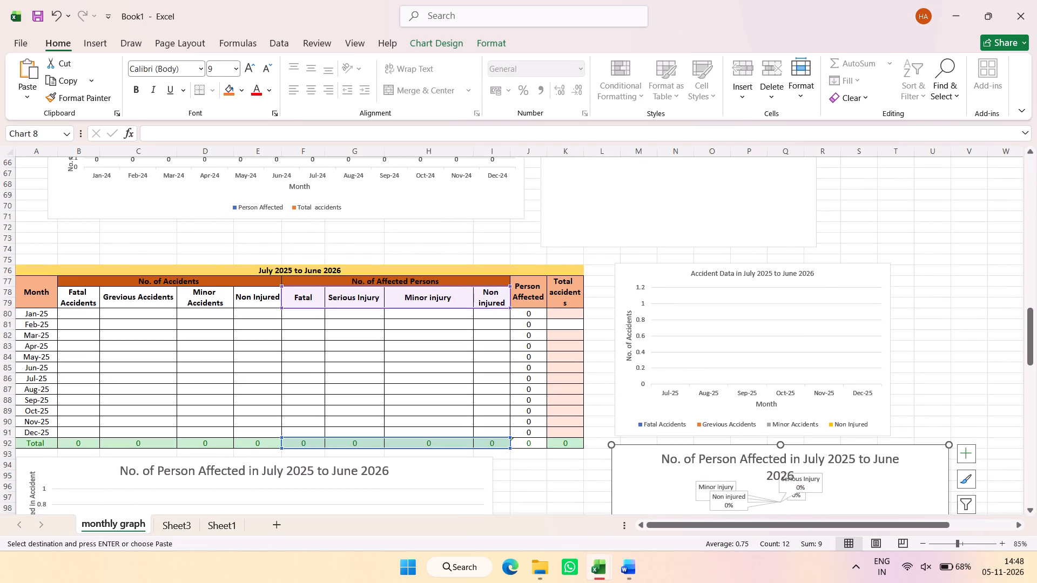
pyautogui.click(970, 306)
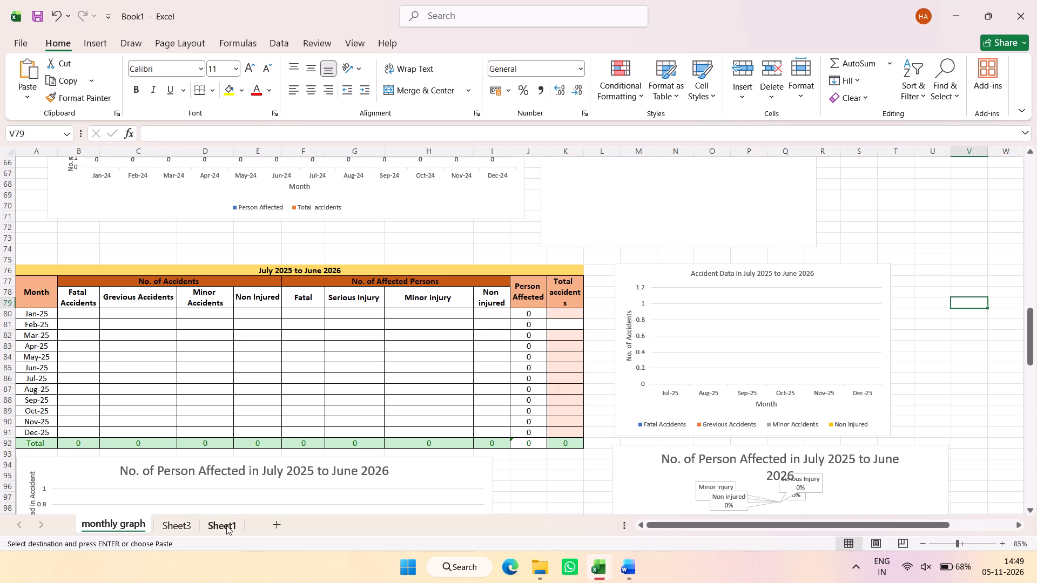
pyautogui.click(182, 527)
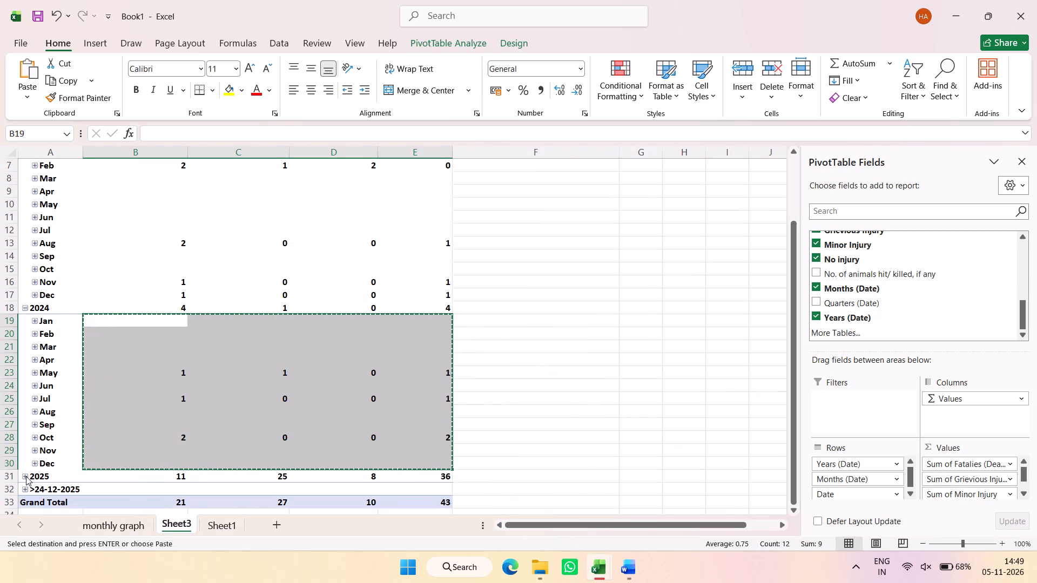
pyautogui.click(26, 476)
pyautogui.scroll(-2, 193, 356)
pyautogui.moveTo(163, 331); pyautogui.dragTo(366, 461)
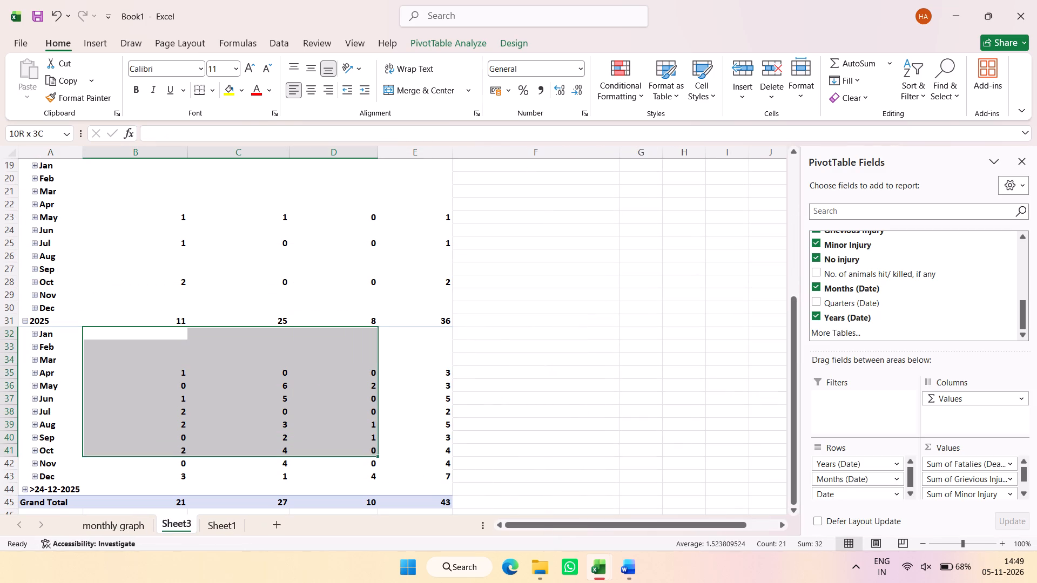
pyautogui.moveTo(366, 461); pyautogui.dragTo(401, 475)
pyautogui.hotkey('ctrl', 'c')
pyautogui.hotkey('ctrl', 'c')
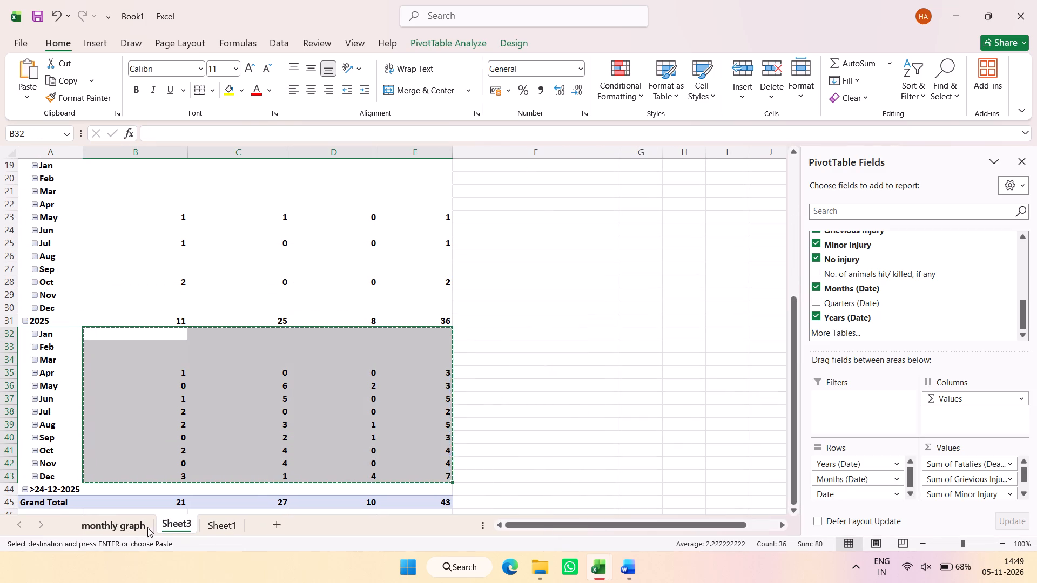
pyautogui.click(117, 529)
pyautogui.click(309, 308)
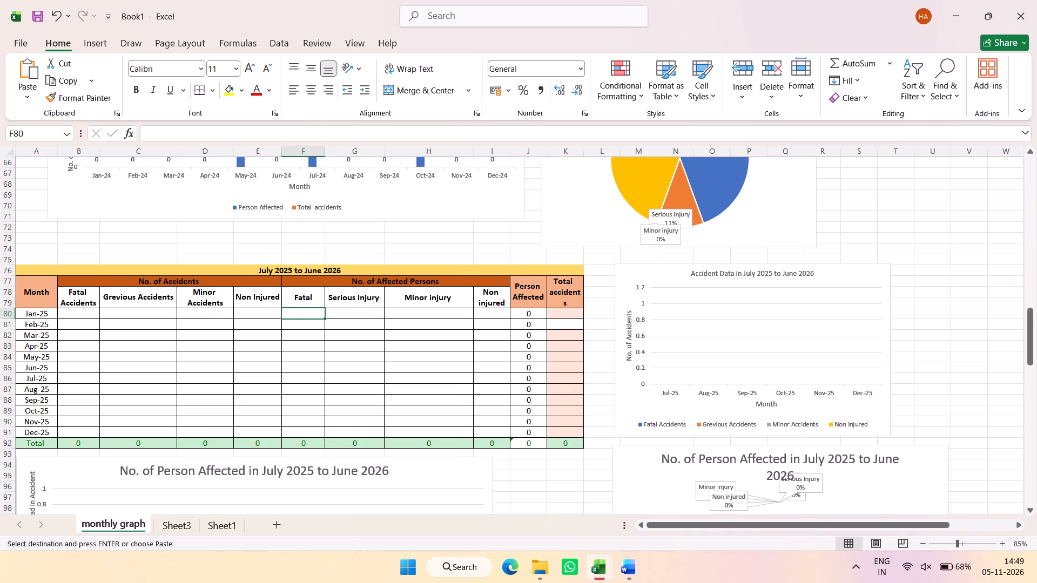
pyautogui.rightClick(309, 315)
pyautogui.click(367, 247)
# Check the filled monthly graph tables against the monthly casualty sums in the Sheet3 PivotTable.
pyautogui.scroll(7, 380, 334)
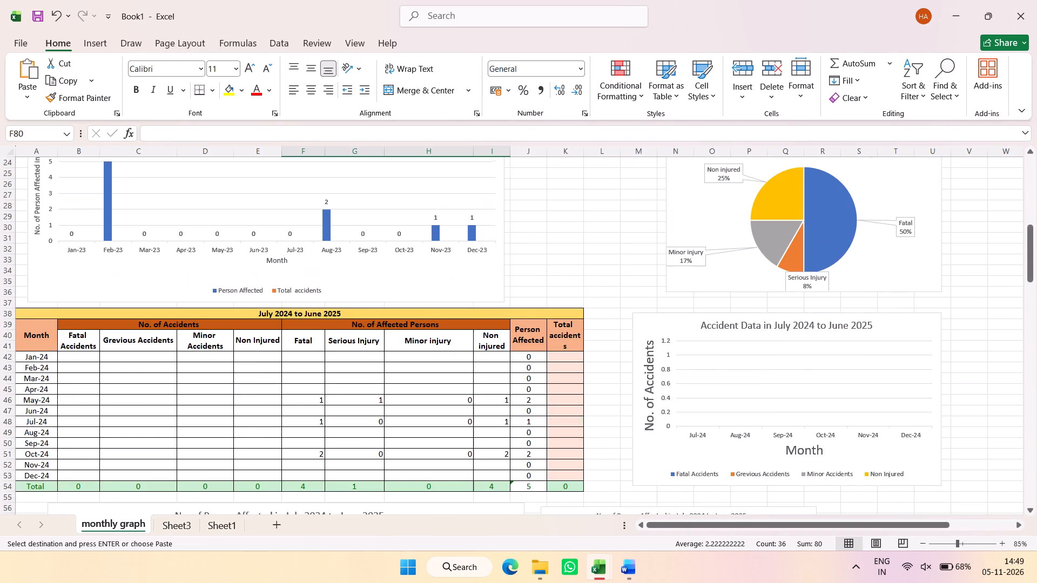
pyautogui.click(183, 532)
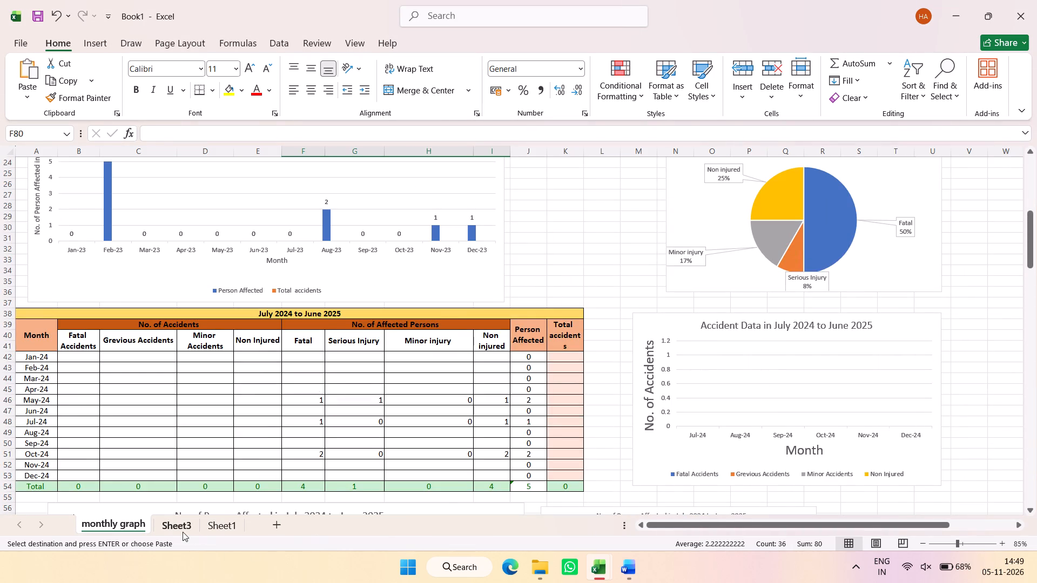
pyautogui.scroll(2, 159, 448)
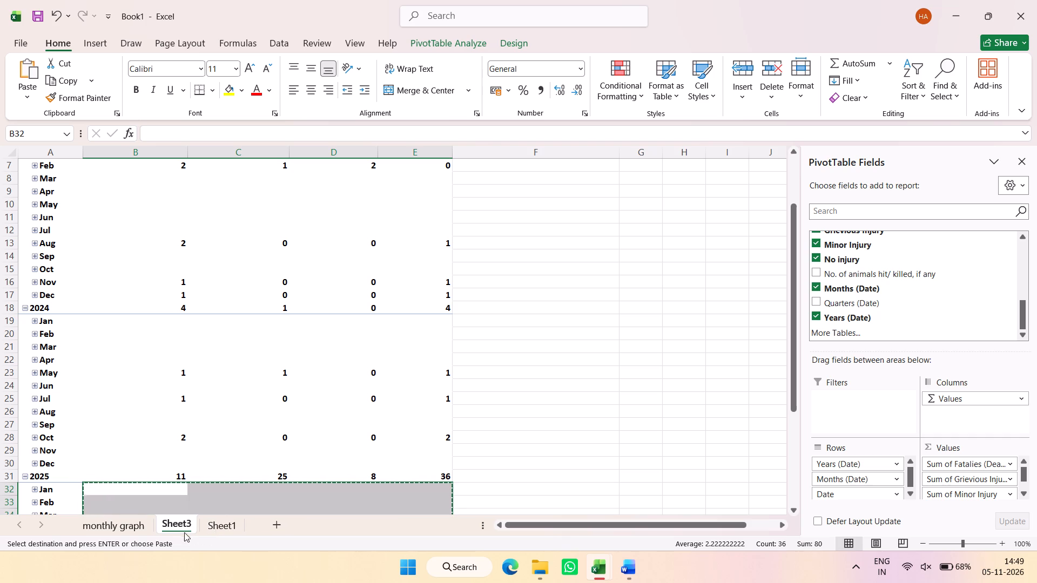
pyautogui.click(154, 530)
pyautogui.click(136, 530)
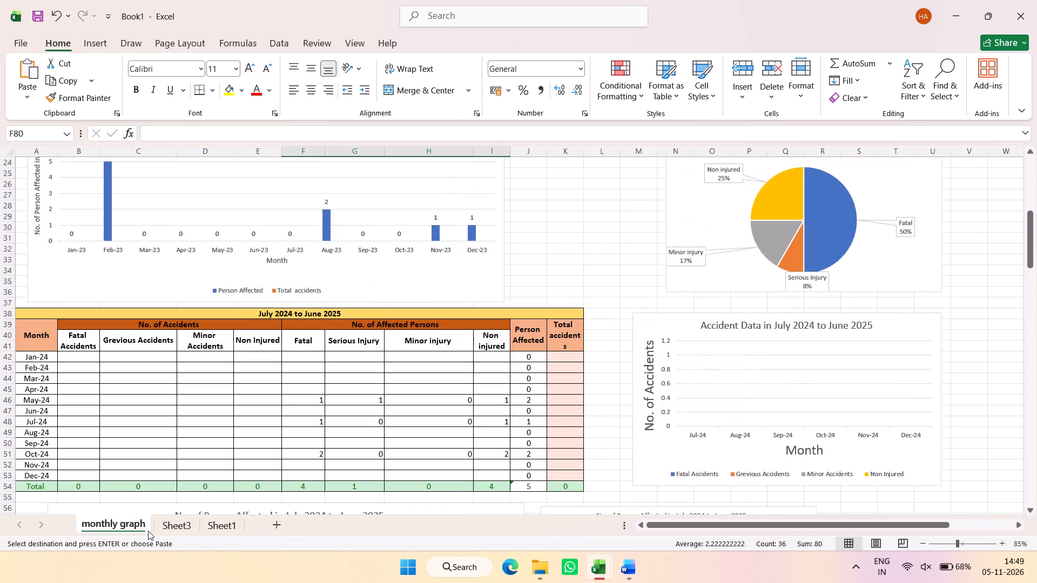
pyautogui.scroll(6, 131, 495)
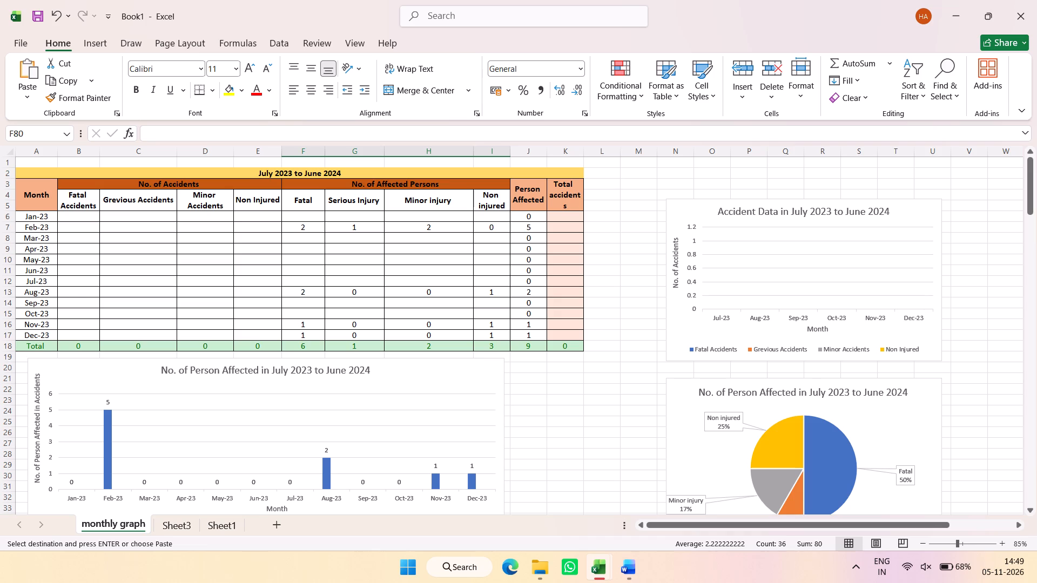
pyautogui.click(175, 521)
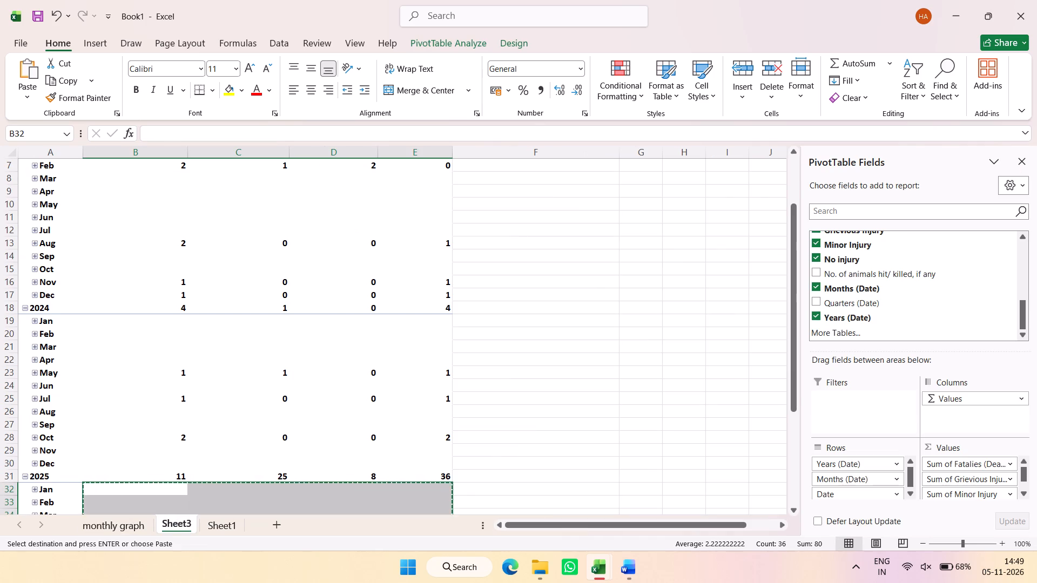
pyautogui.scroll(1, 191, 435)
pyautogui.scroll(-5, 880, 322)
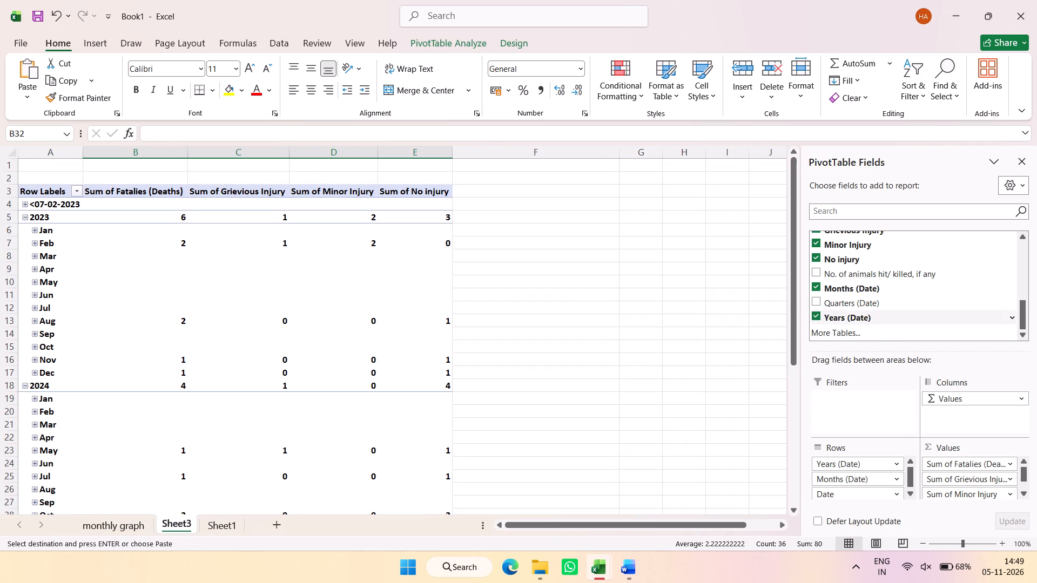
# Delete the PivotTable worksheet Sheet3 from the workbook.
pyautogui.rightClick(166, 524)
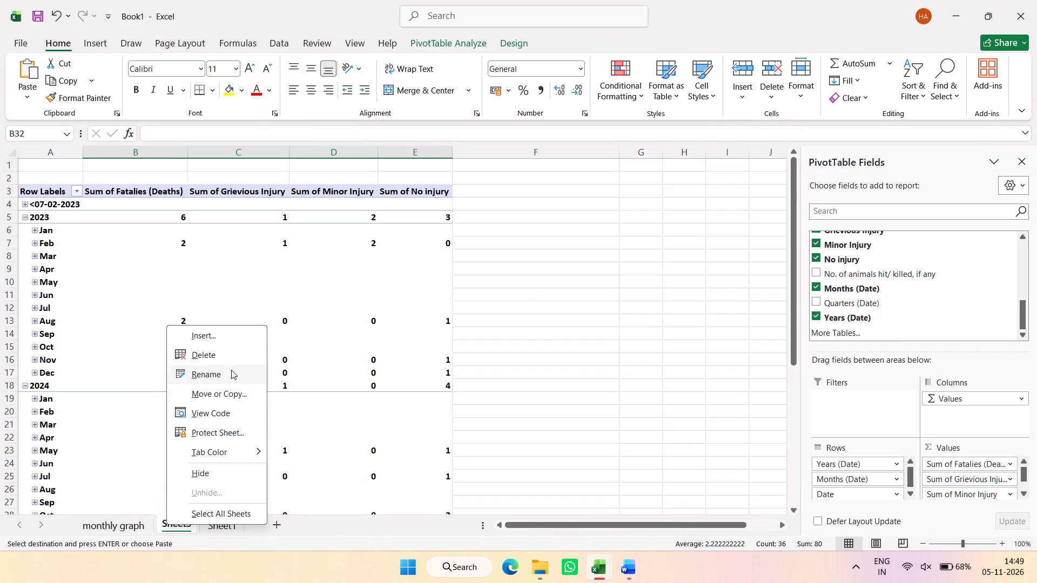
pyautogui.click(231, 360)
pyautogui.click(546, 315)
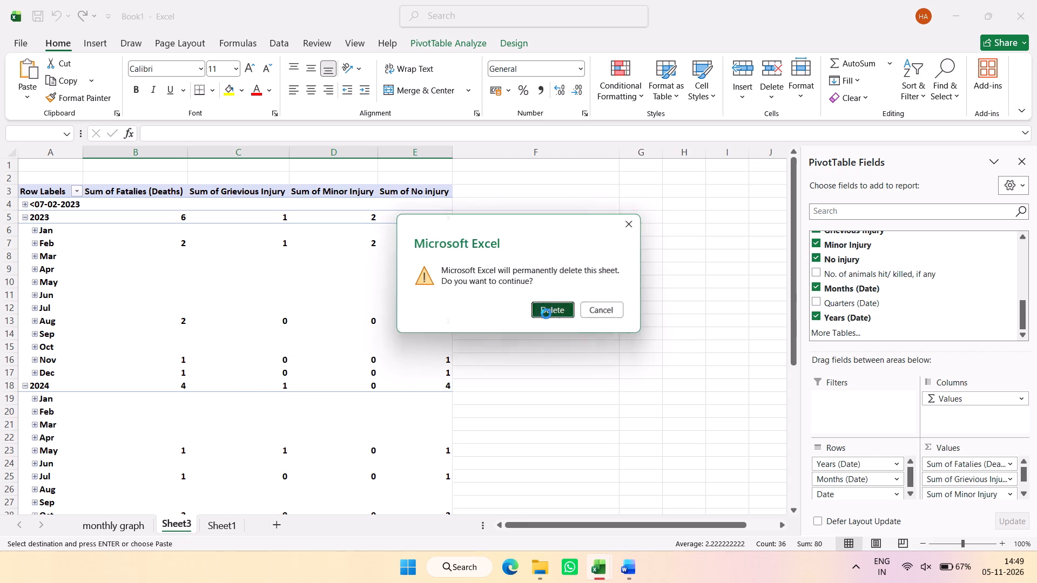
# Add the headers "NO of accidents" in S1 and "Sum of injury" in T1 of Sheet1.
pyautogui.click(832, 214)
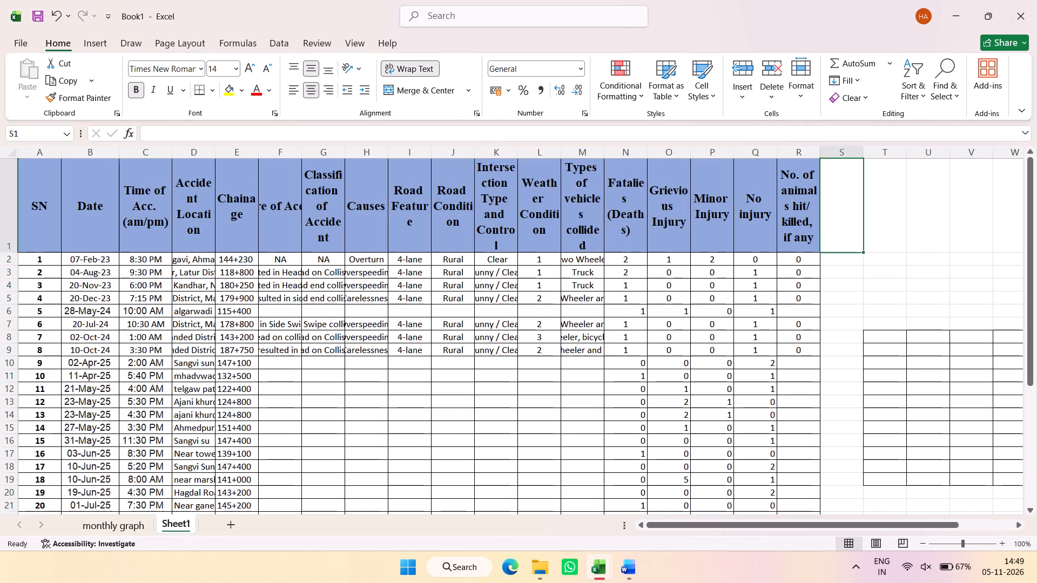
pyautogui.write('NO o')
pyautogui.press('space')
pyautogui.press('BackSpace')
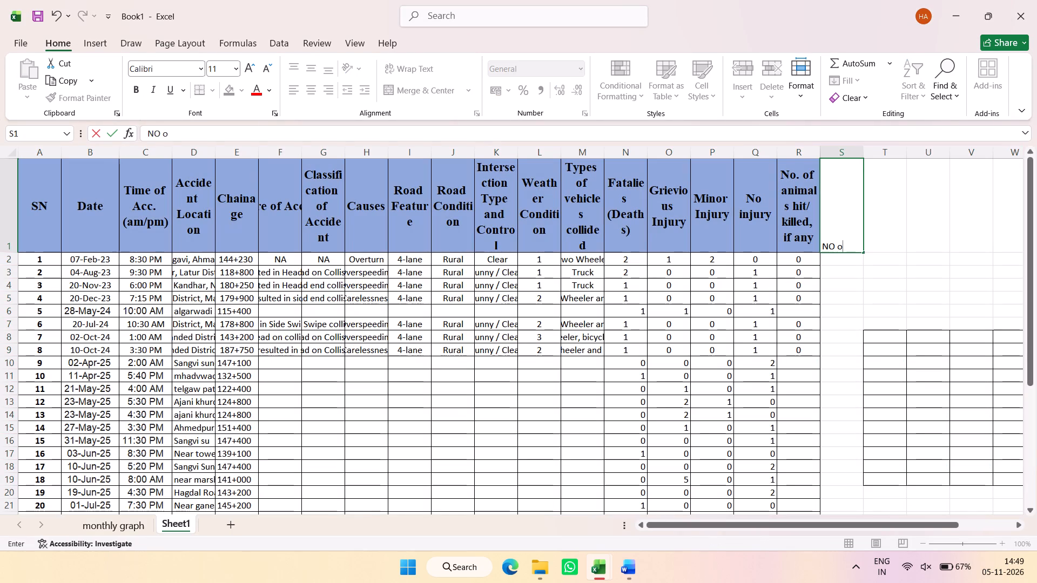
pyautogui.write('f accidents')
pyautogui.press('Return')
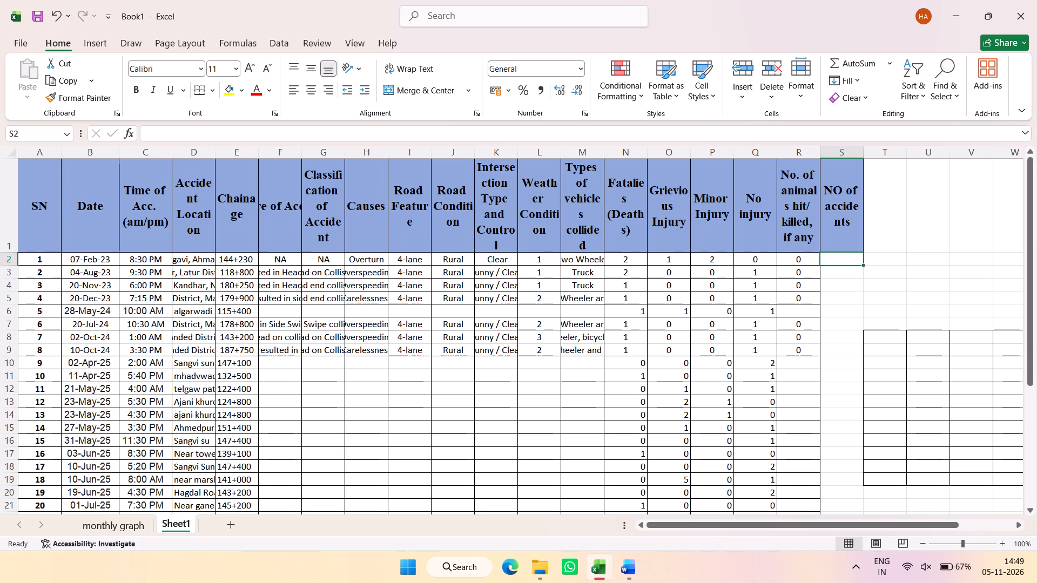
pyautogui.click(887, 178)
pyautogui.write('SUm of injury')
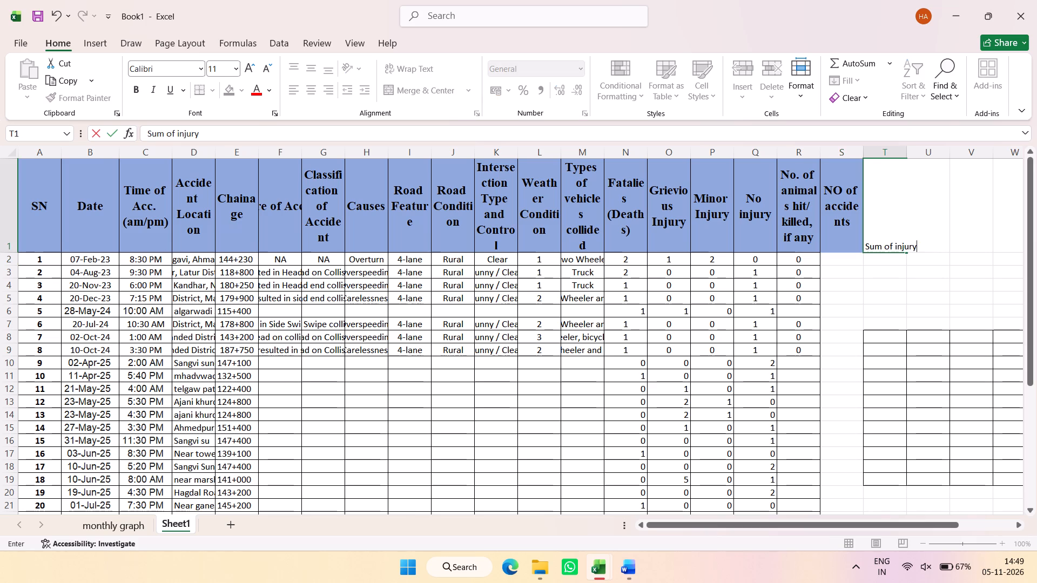
pyautogui.click(896, 266)
pyautogui.click(882, 257)
# Fill the NO of accidents column with 1 for every record, from S2 to S41.
pyautogui.click(850, 262)
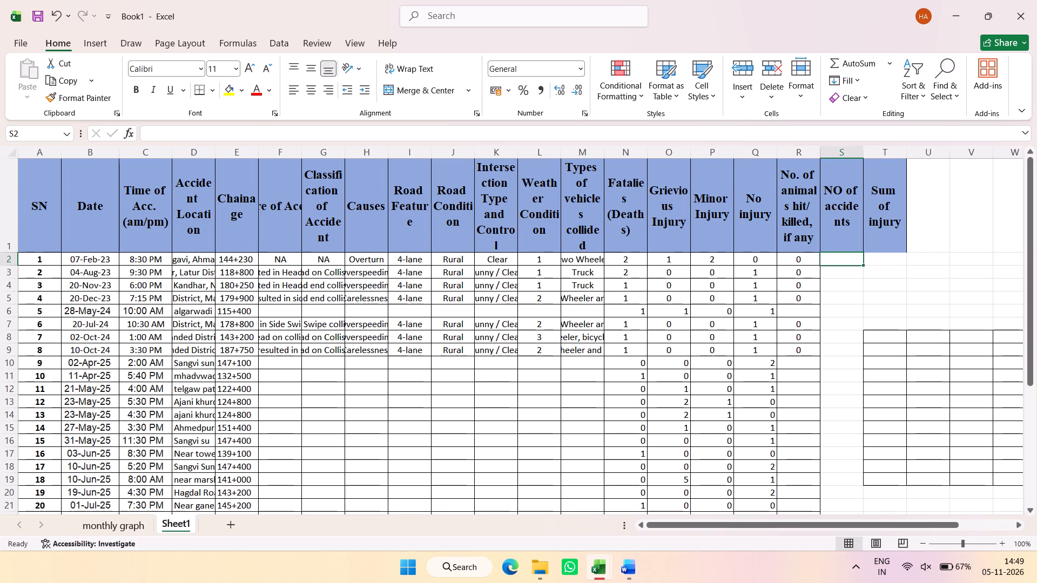
pyautogui.press('1')
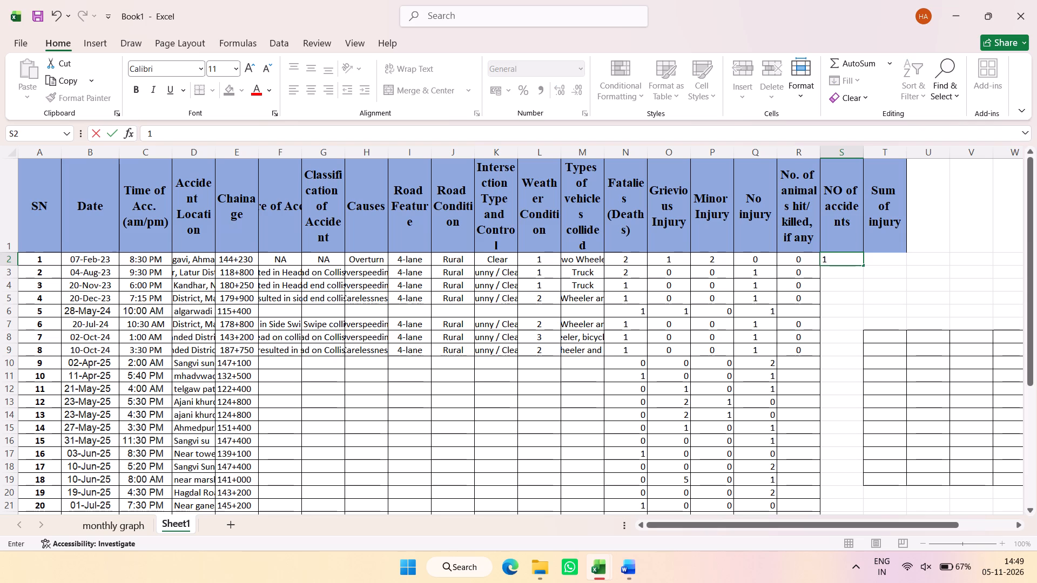
pyautogui.moveTo(862, 265); pyautogui.dragTo(856, 497)
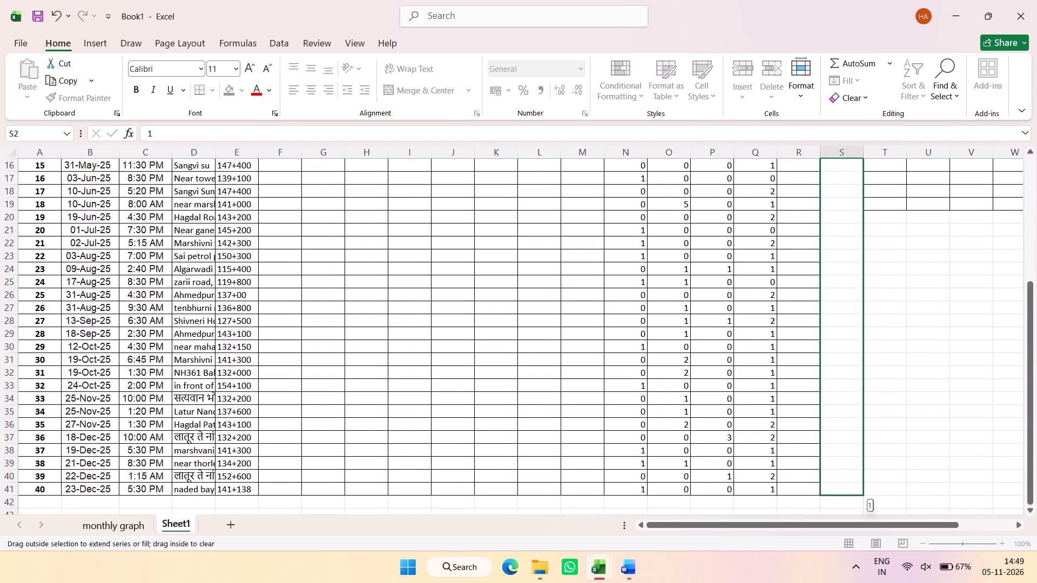
pyautogui.moveTo(856, 497); pyautogui.dragTo(856, 494)
pyautogui.scroll(7, 902, 327)
pyautogui.click(905, 294)
# Sum N2:Q2 in T2 and fill the formula down the Sum of injury column to the last record.
pyautogui.click(894, 260)
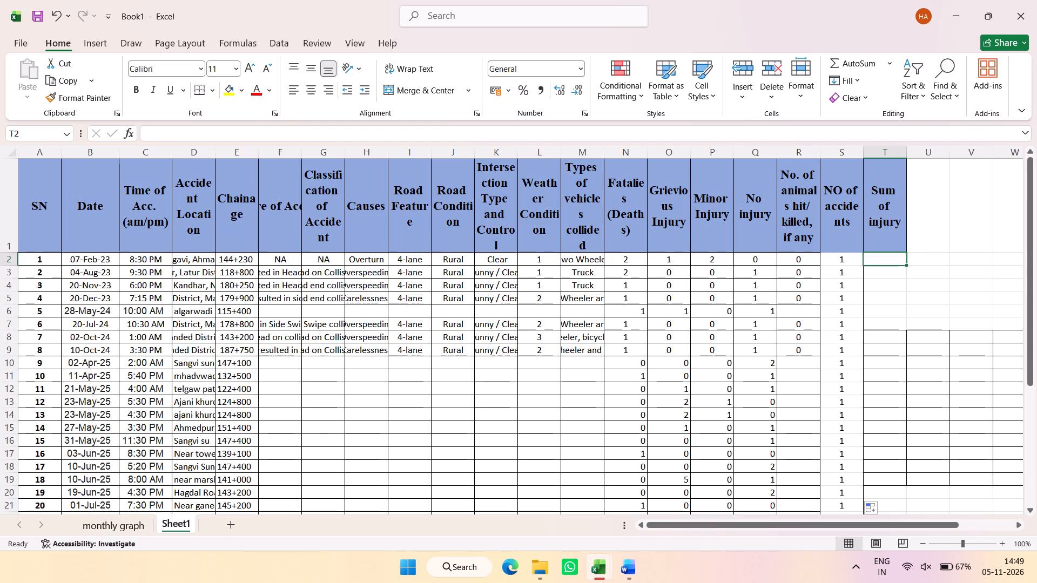
pyautogui.write('=sum')
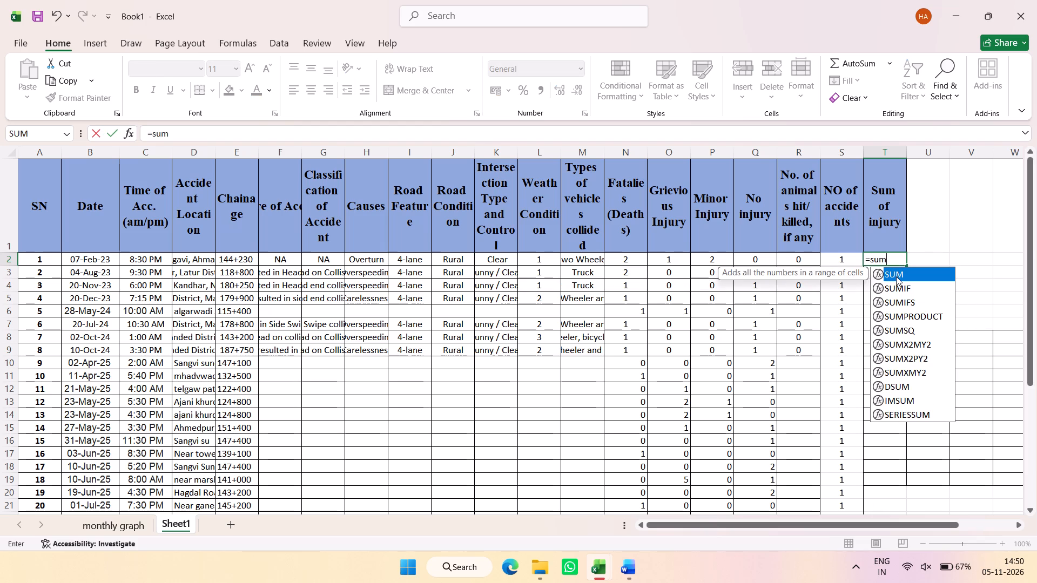
pyautogui.hotkey('shift', '(')
pyautogui.moveTo(628, 259); pyautogui.dragTo(716, 268)
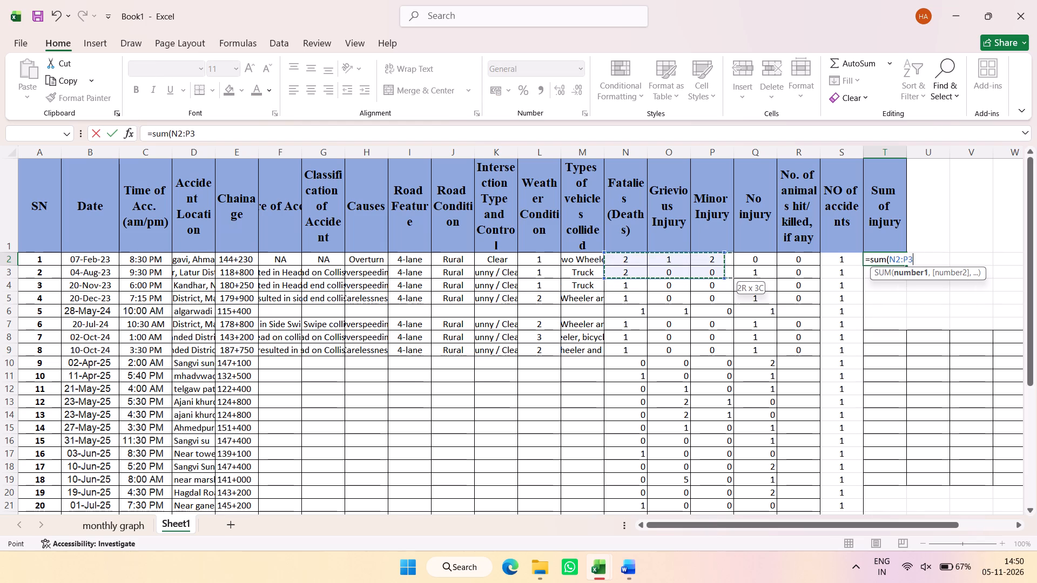
pyautogui.moveTo(716, 268); pyautogui.dragTo(756, 265)
pyautogui.press('Return')
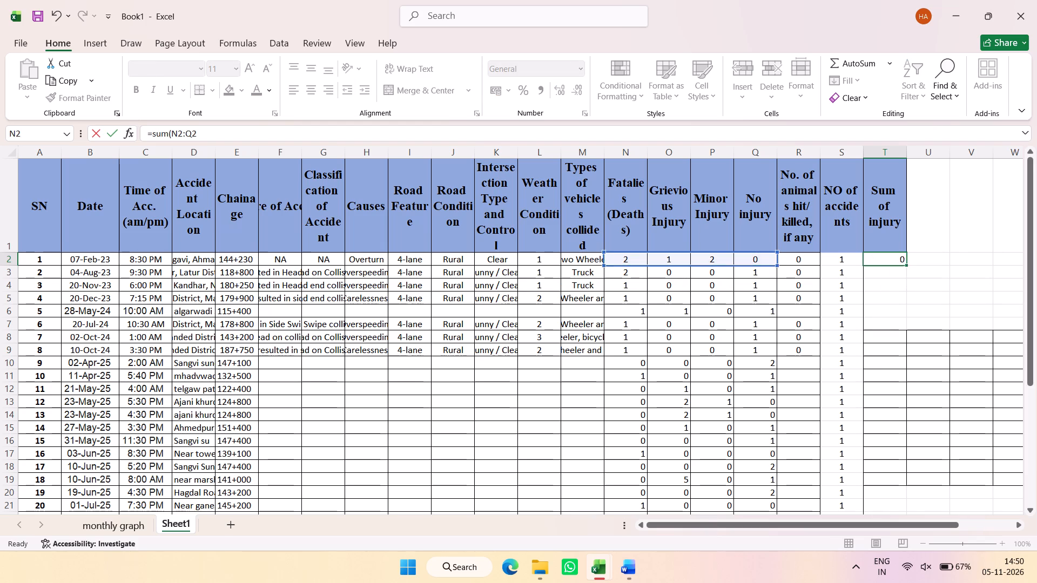
pyautogui.click(887, 259)
pyautogui.moveTo(905, 266); pyautogui.dragTo(892, 489)
pyautogui.scroll(9, 893, 246)
# Add filters to the header row and filter Sum of injury to exclude the value 1.
pyautogui.click(904, 236)
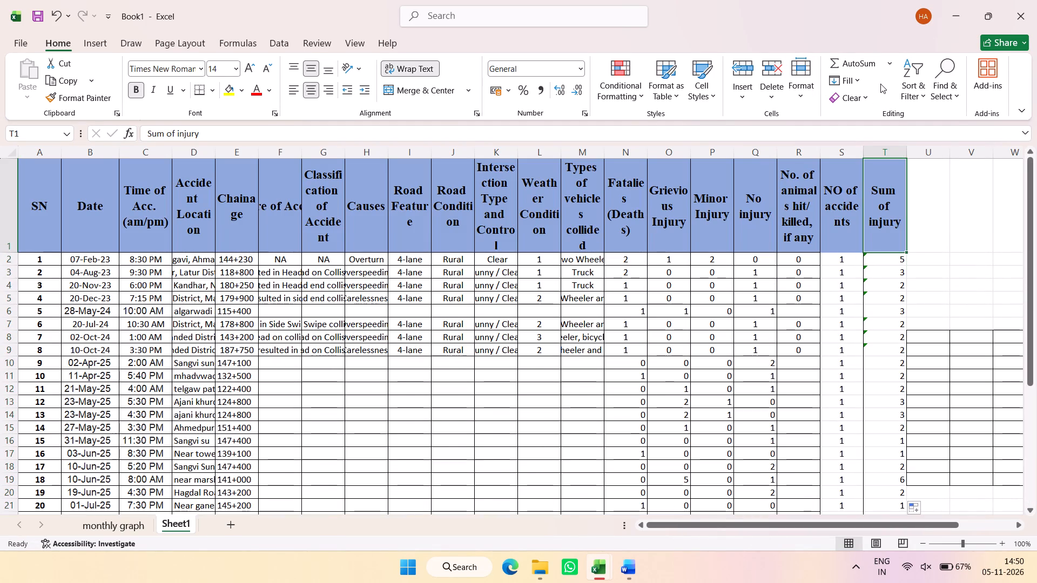
pyautogui.click(910, 99)
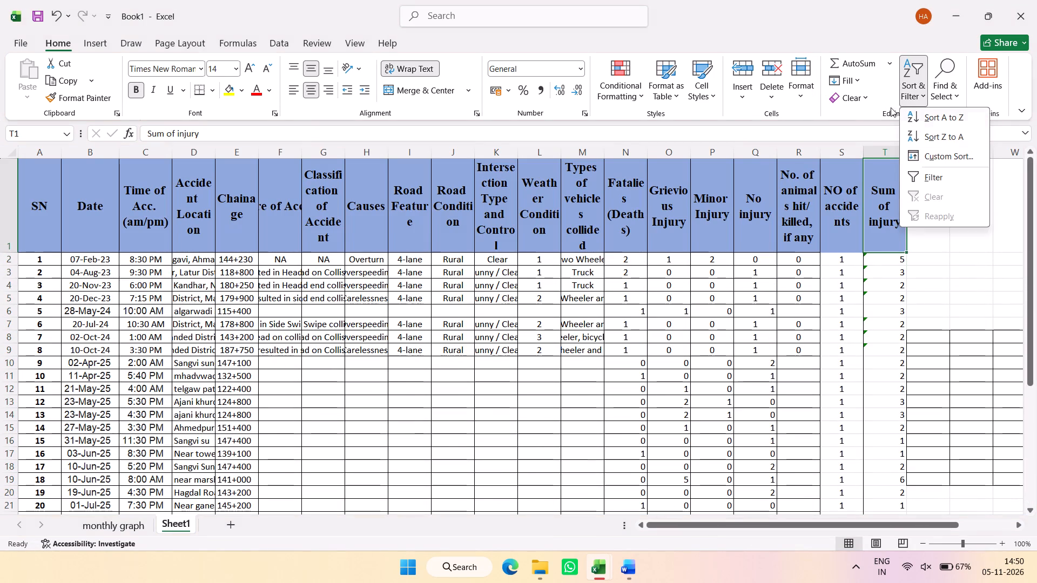
pyautogui.click(956, 89)
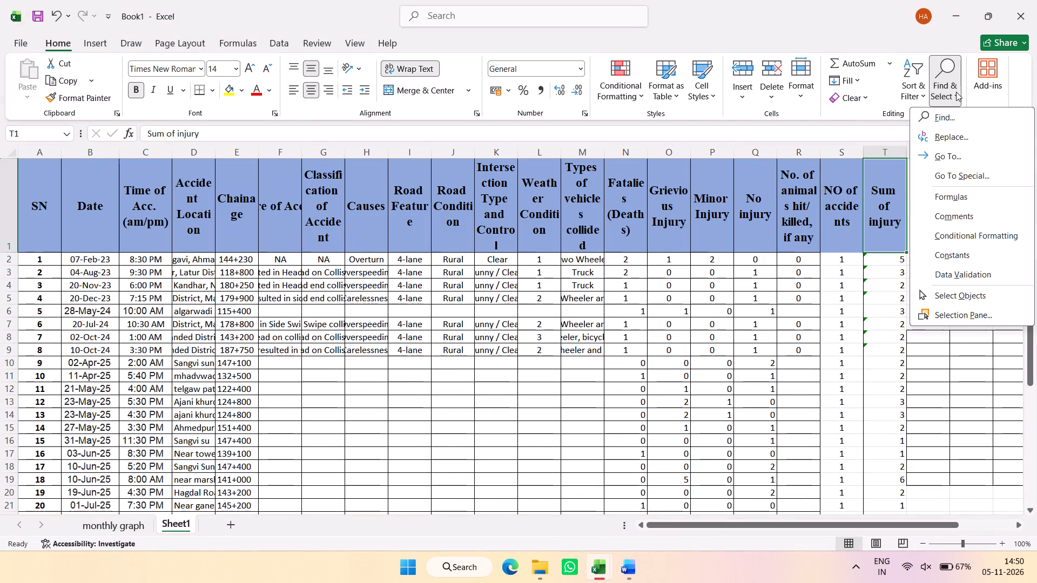
pyautogui.click(921, 104)
pyautogui.click(937, 174)
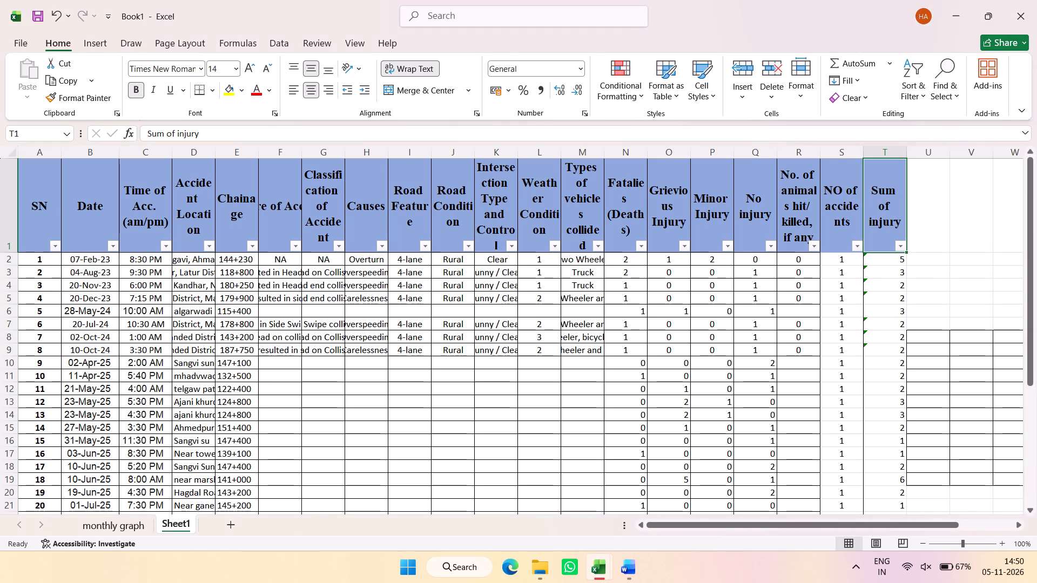
pyautogui.click(897, 242)
pyautogui.click(758, 405)
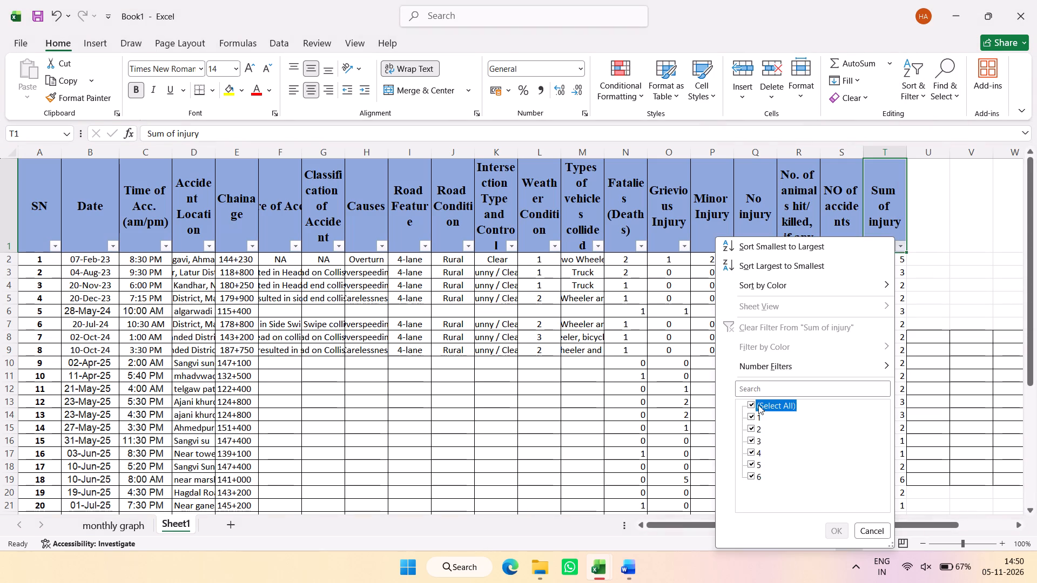
pyautogui.click(750, 417)
pyautogui.click(750, 416)
pyautogui.click(750, 408)
pyautogui.click(753, 416)
pyautogui.click(834, 527)
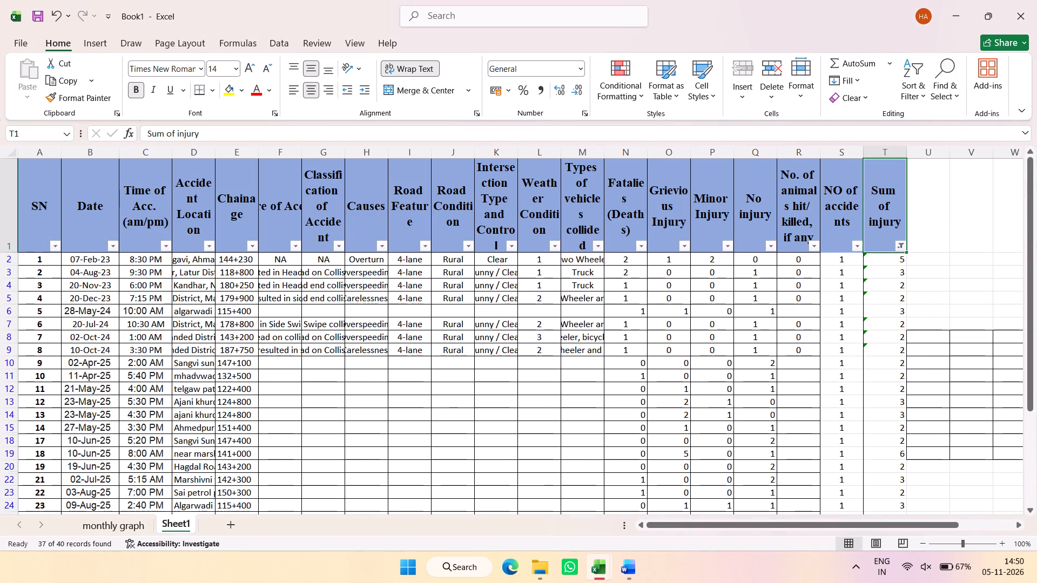
pyautogui.scroll(-3, 805, 308)
pyautogui.scroll(5, 805, 308)
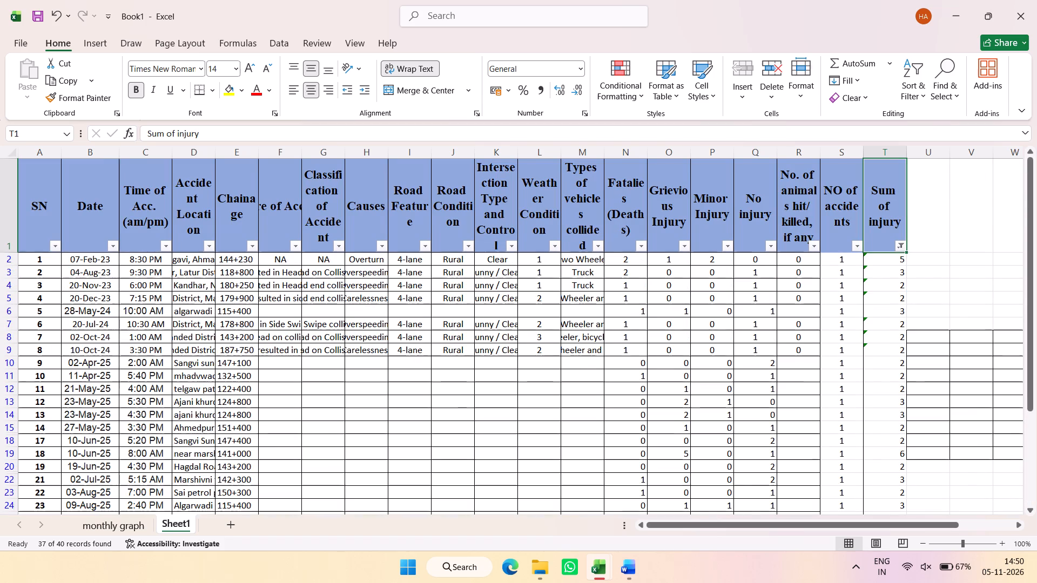
# Set the 07-Feb-23 record to 1 fatality, 0 grievous injury and 0 minor injury.
pyautogui.click(627, 262)
pyautogui.press('1')
pyautogui.click(662, 261)
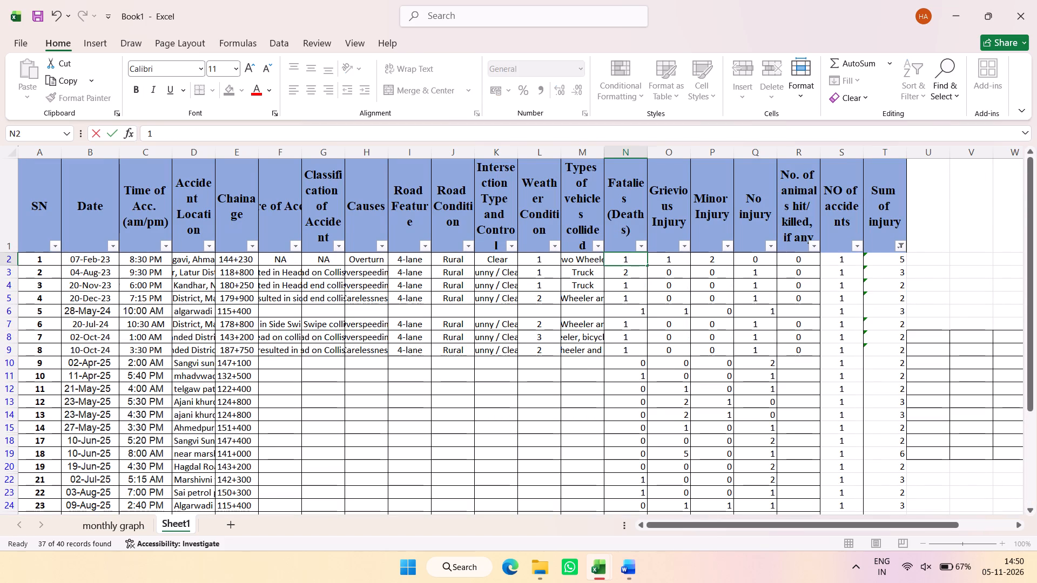
pyautogui.press('0')
pyautogui.click(720, 259)
pyautogui.press('0')
# Set the 04-Aug-23 record's fatalities to 1 and No injury to 0 for the records in rows 3 to 5.
pyautogui.click(627, 271)
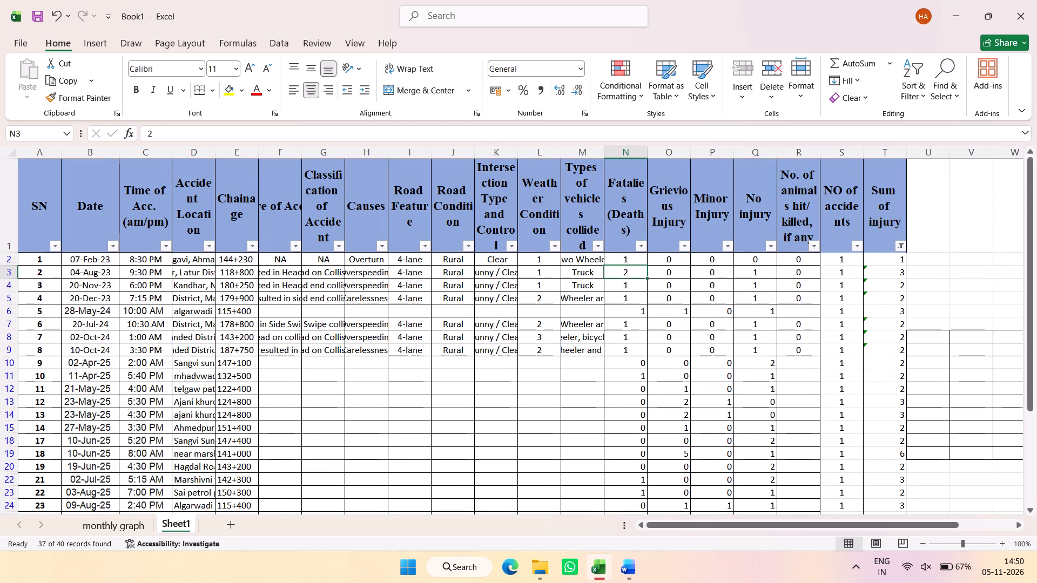
pyautogui.press('1')
pyautogui.click(713, 290)
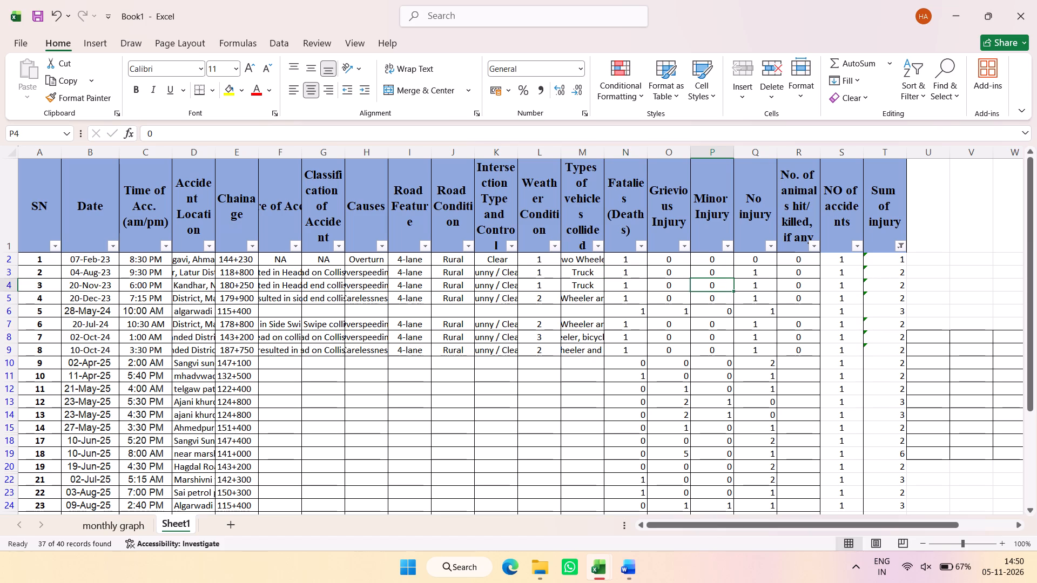
pyautogui.click(763, 274)
pyautogui.press('0')
pyautogui.click(756, 284)
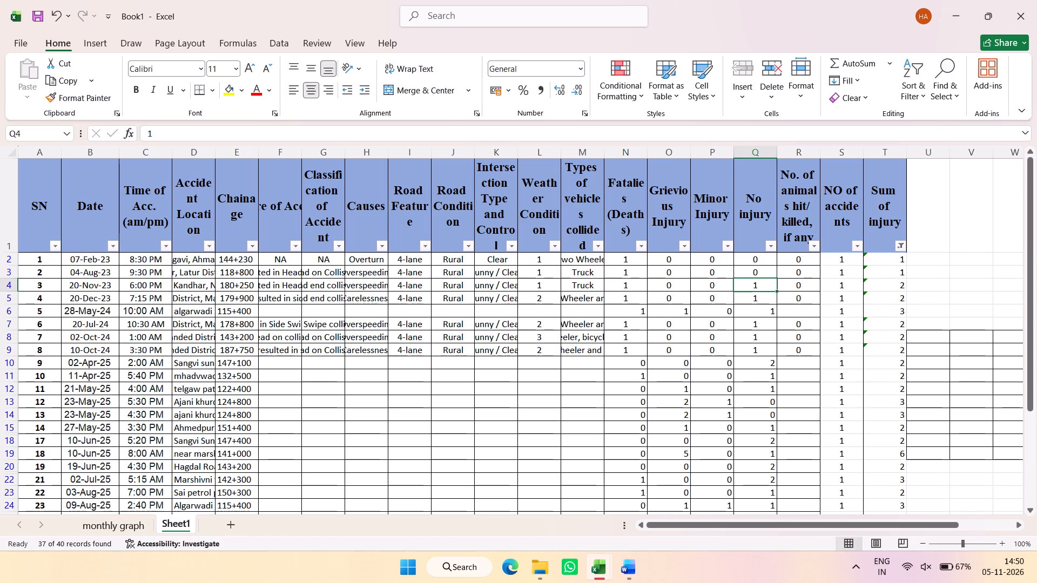
pyautogui.press('0')
pyautogui.click(756, 293)
pyautogui.press('0')
pyautogui.click(758, 304)
pyautogui.press('0')
# Set grievous injury to 0 for the 28-May-24 record and No injury to 0 for the 2024 records in rows 6 to 9.
pyautogui.click(684, 311)
pyautogui.press('0')
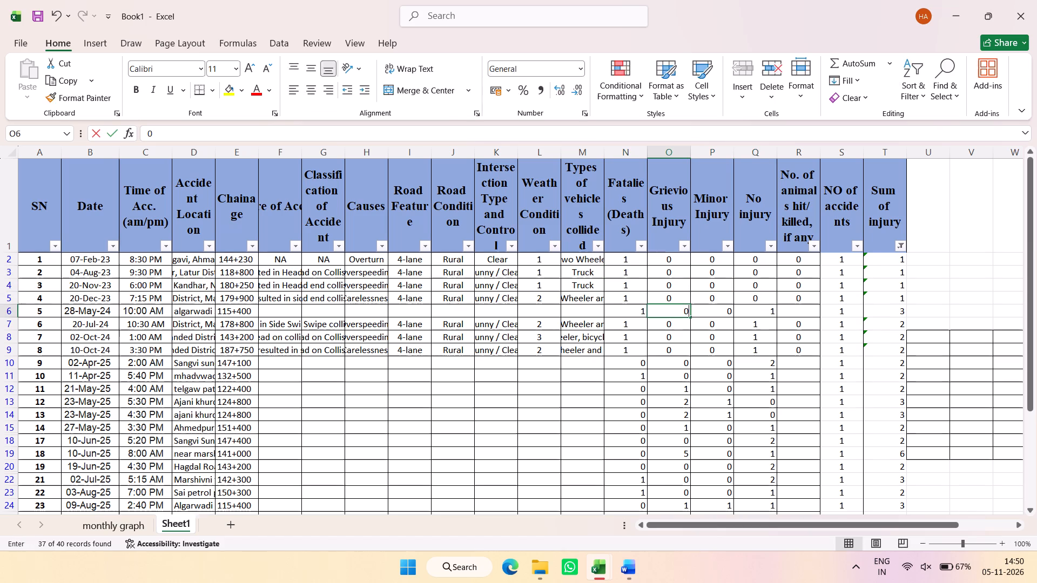
pyautogui.click(739, 321)
pyautogui.click(865, 313)
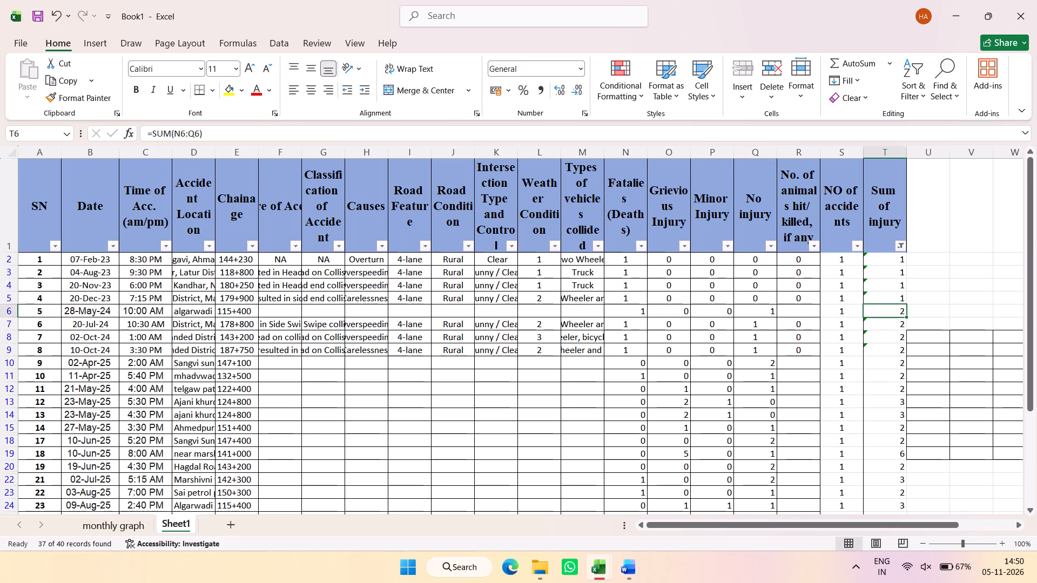
pyautogui.click(759, 310)
pyautogui.press('0')
pyautogui.click(757, 322)
pyautogui.press('0')
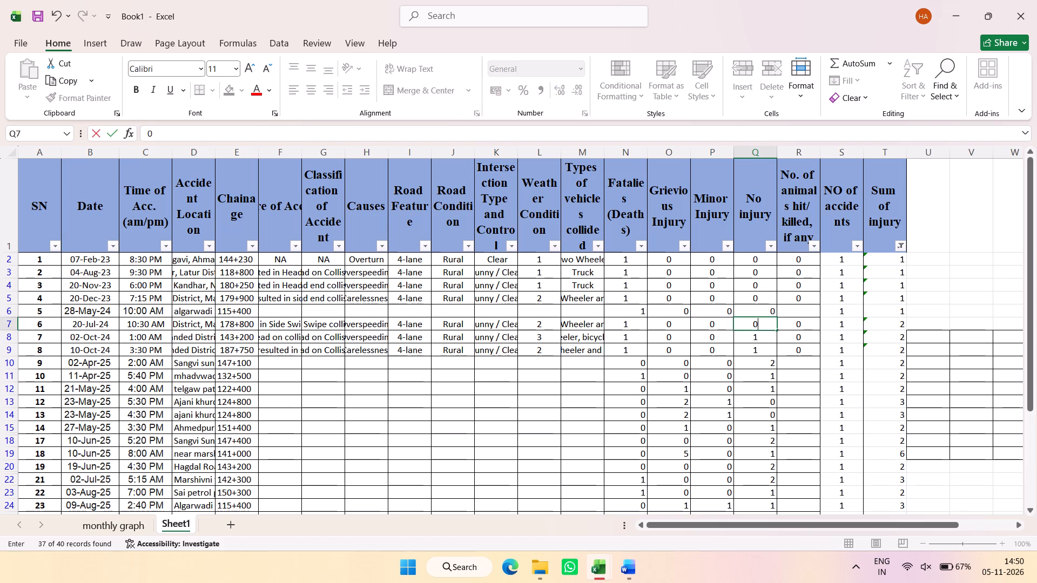
pyautogui.click(757, 332)
pyautogui.press('0')
pyautogui.click(757, 349)
pyautogui.press('0')
# Set No injury to 1 for the 02-Apr-25 record and to 0 for the 11-Apr-25 and 21-May-25 records.
pyautogui.click(763, 364)
pyautogui.press('1')
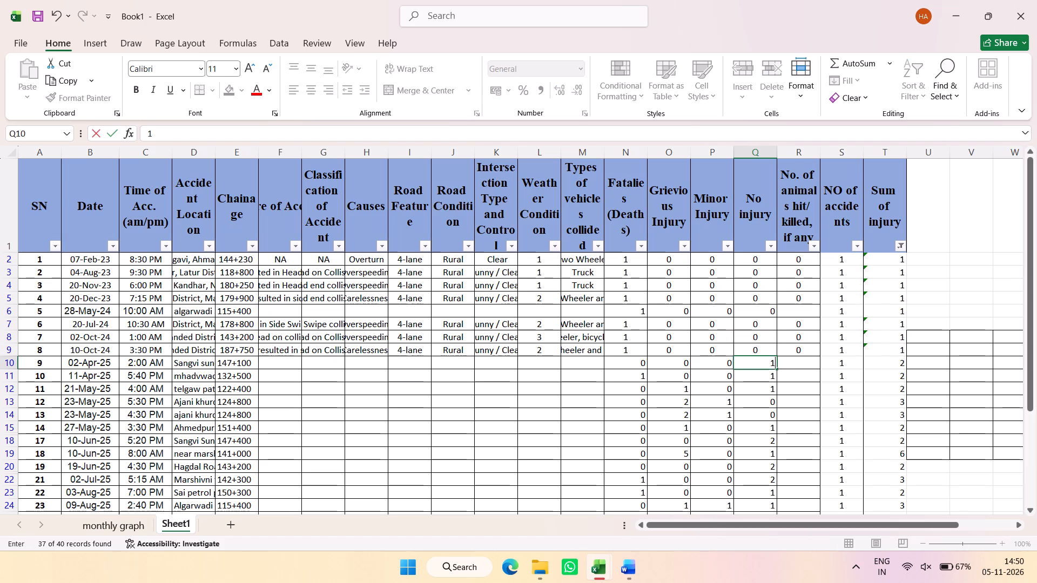
pyautogui.click(760, 371)
pyautogui.press('0')
pyautogui.click(765, 390)
pyautogui.press('0')
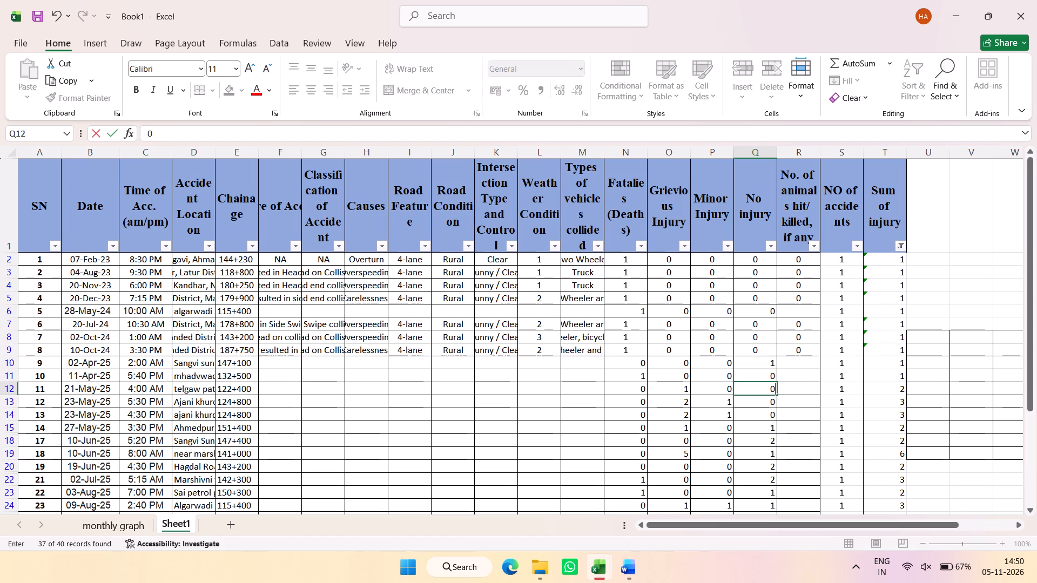
# Set both 23-May-25 records to 1 grievous and 0 minor injury, and the 27-May-25 record's No injury to 0.
pyautogui.click(717, 403)
pyautogui.press('0')
pyautogui.click(678, 399)
pyautogui.press('1')
pyautogui.click(709, 414)
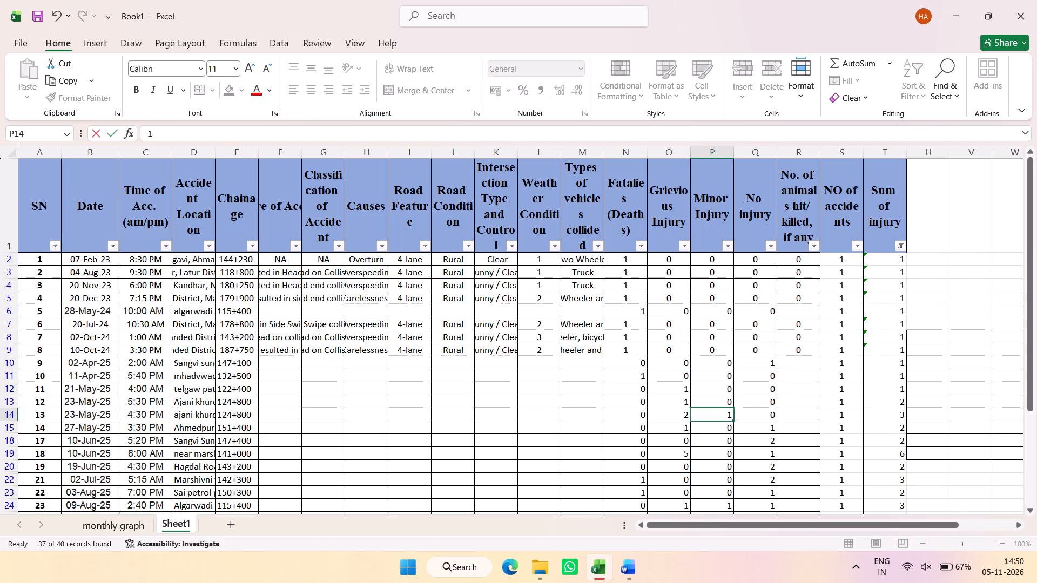
pyautogui.press('0')
pyautogui.click(679, 412)
pyautogui.press('1')
pyautogui.click(756, 427)
pyautogui.press('0')
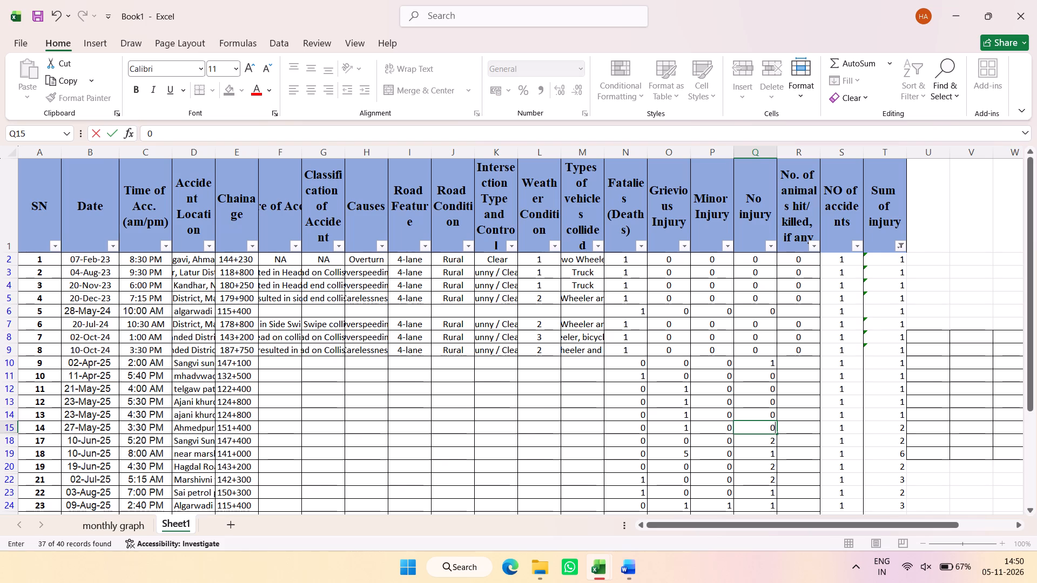
# Set No injury to 1 in rows 18 and 20 and 0 in row 22, and grievous injury to 1 in row 19.
pyautogui.click(767, 442)
pyautogui.press('1')
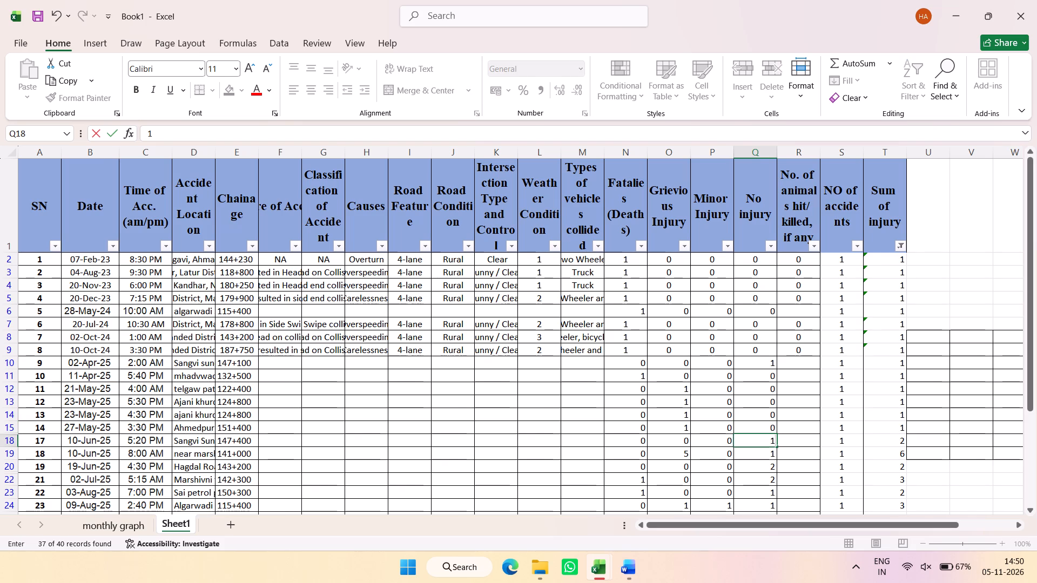
pyautogui.click(765, 457)
pyautogui.click(679, 454)
pyautogui.press('1')
pyautogui.click(743, 468)
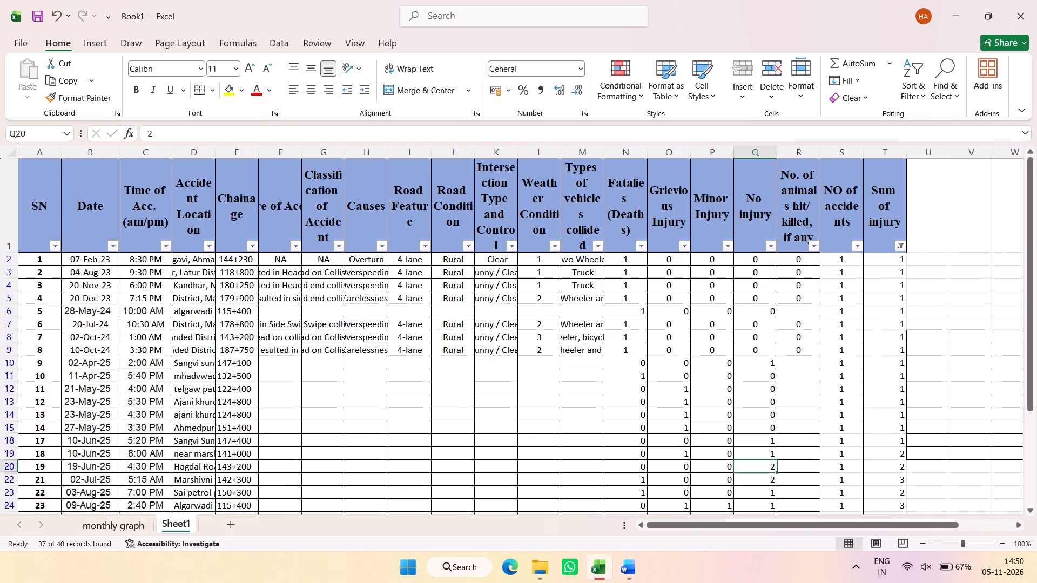
pyautogui.press('1')
pyautogui.click(761, 479)
pyautogui.press('0')
# Set No injury to 0 in rows 19, 23 and 24, and minor injury to 0 for the 09-Aug-25 record.
pyautogui.click(758, 494)
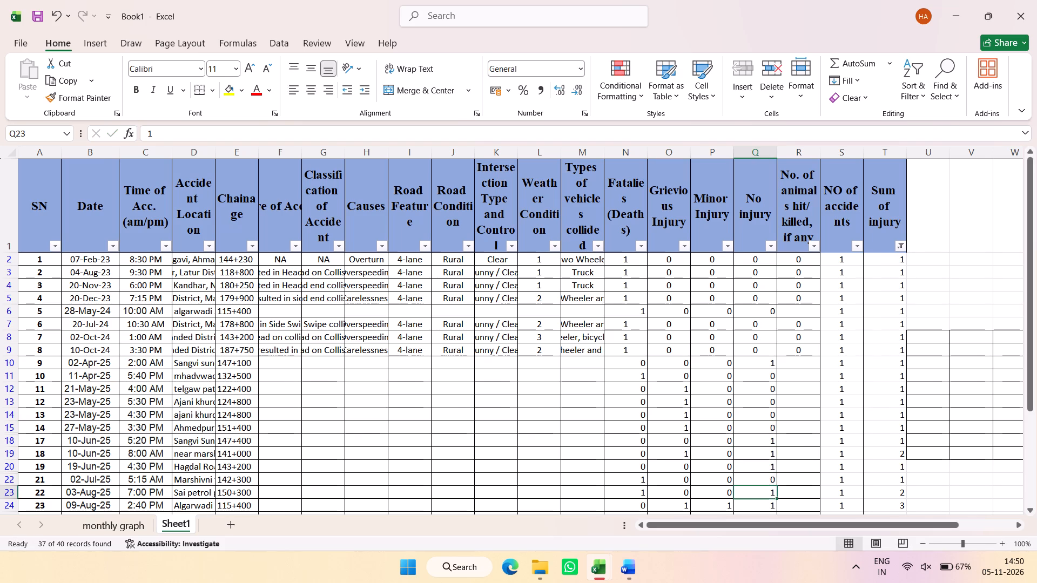
pyautogui.press('0')
pyautogui.click(754, 507)
pyautogui.press('0')
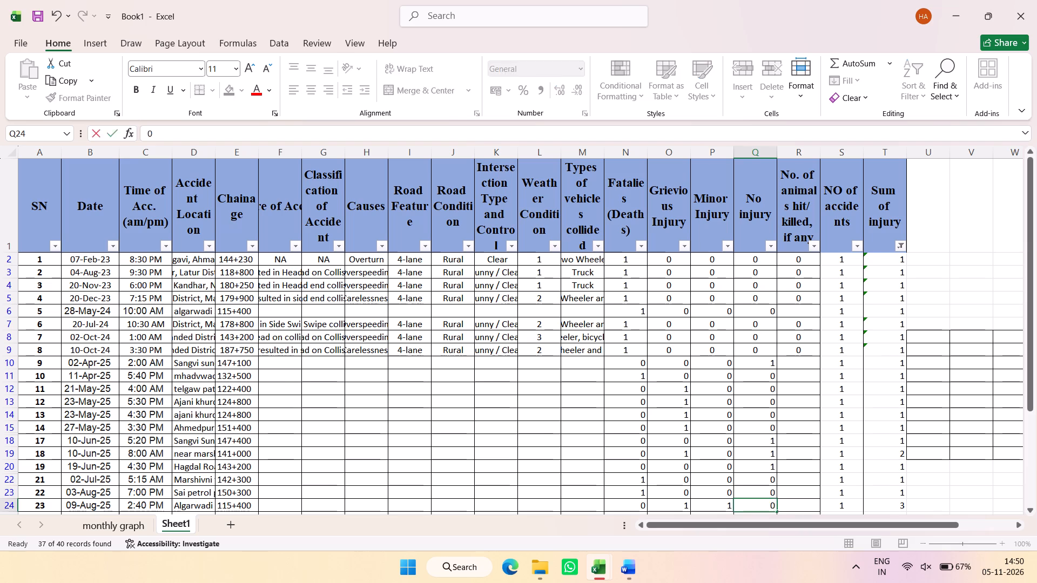
pyautogui.click(720, 507)
pyautogui.press('0')
pyautogui.click(784, 467)
pyautogui.click(769, 456)
pyautogui.press('0')
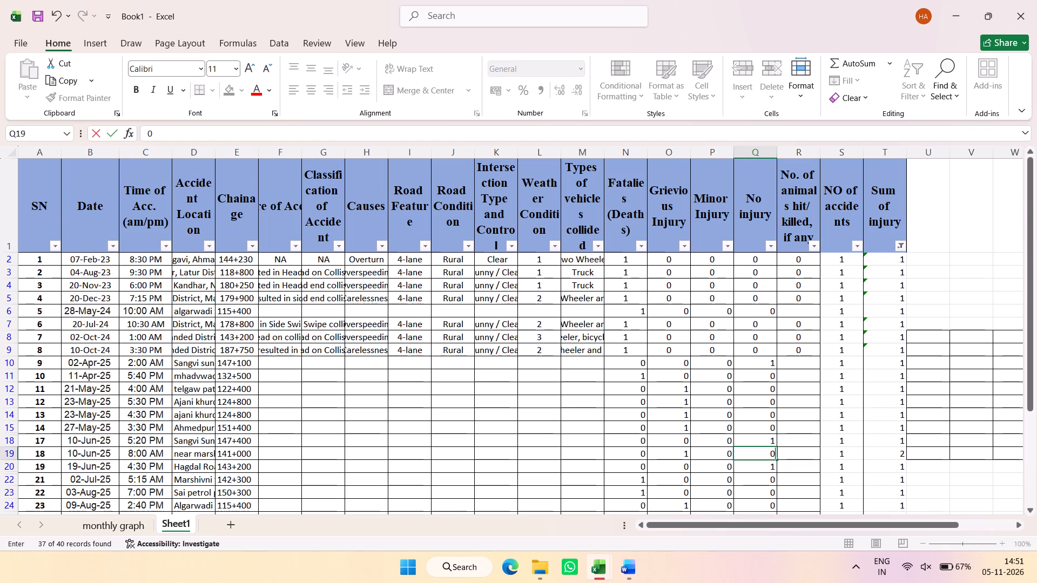
# Set grievous injury to 0 for the 17-Aug-25 record, and No injury to 1 in row 26 and 0 in row 27.
pyautogui.scroll(-1, 740, 406)
pyautogui.click(770, 330)
pyautogui.click(775, 314)
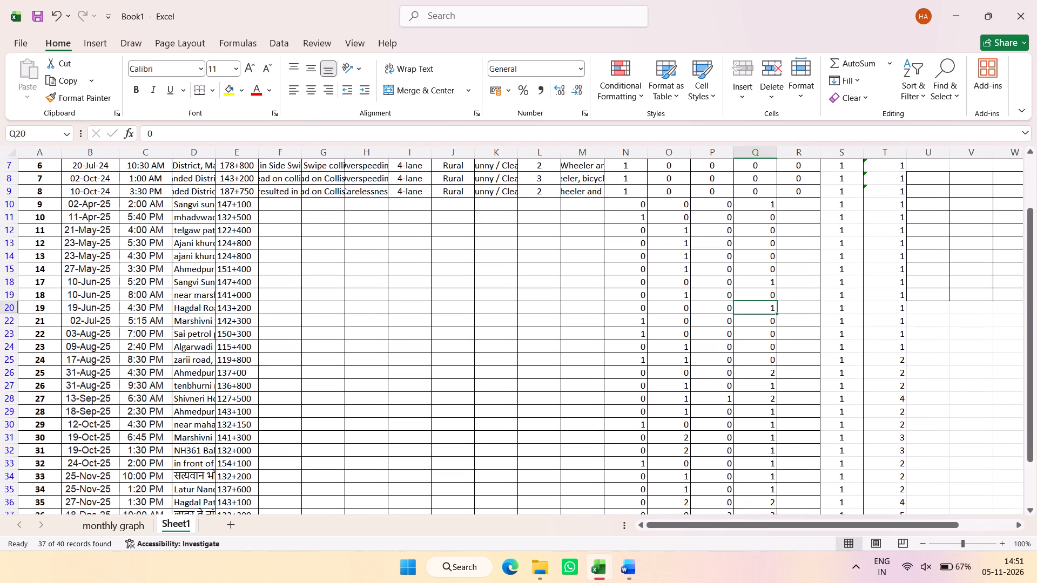
pyautogui.click(878, 361)
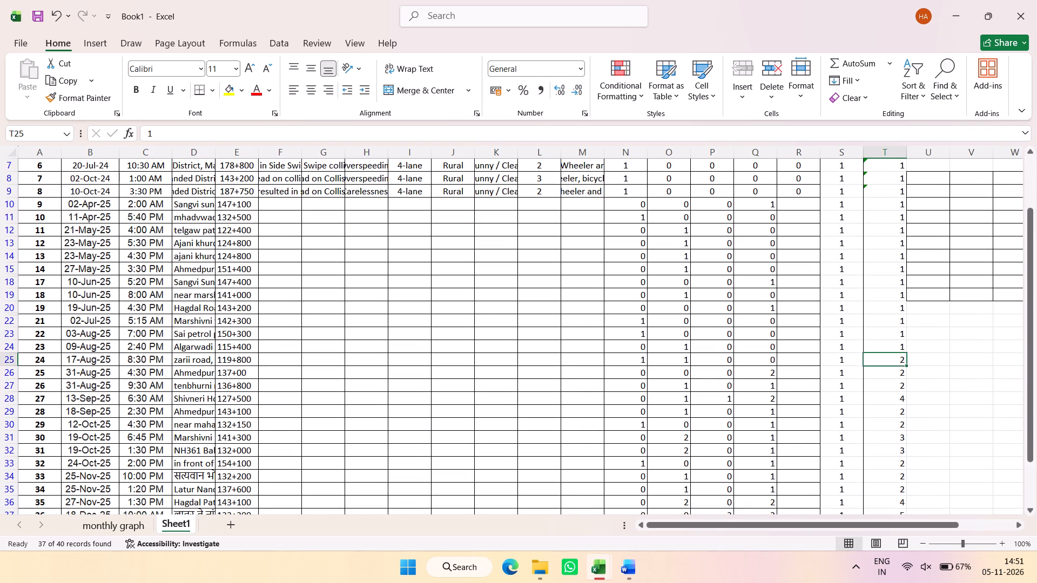
pyautogui.click(679, 357)
pyautogui.press('0')
pyautogui.click(735, 358)
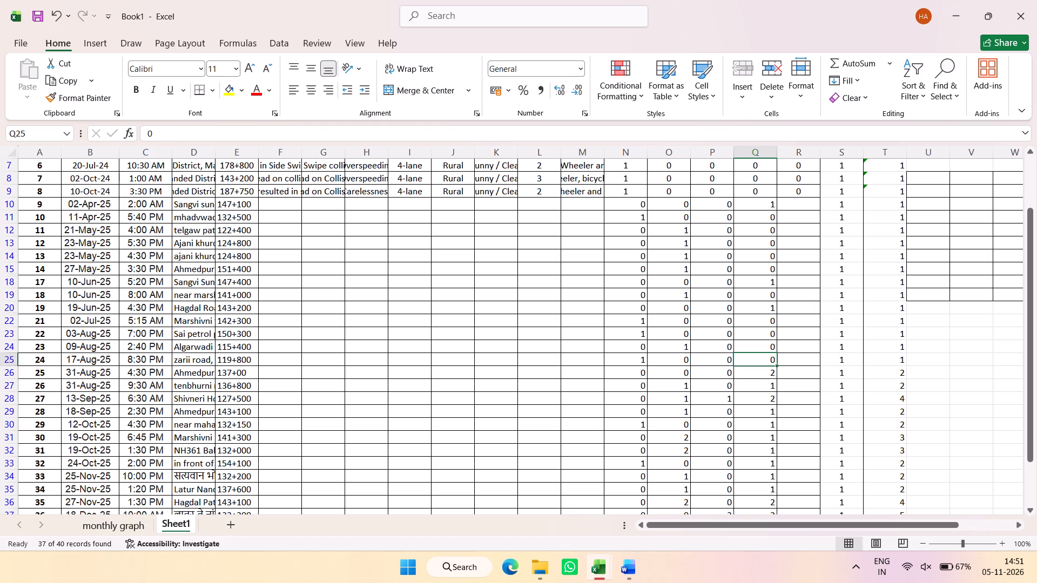
pyautogui.click(885, 377)
pyautogui.click(756, 374)
pyautogui.press('1')
pyautogui.click(764, 387)
pyautogui.press('0')
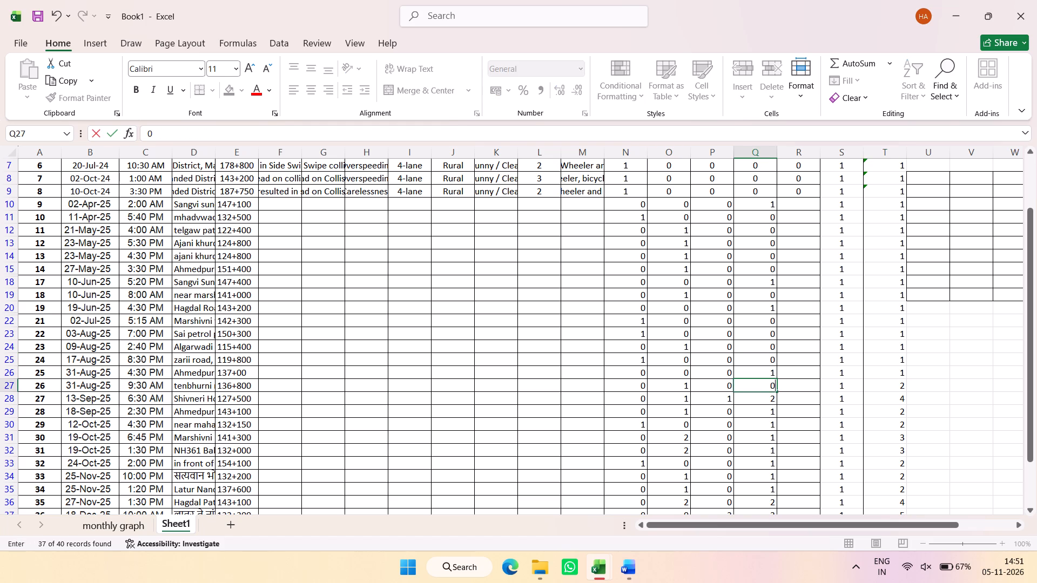
# Set No injury to 0 for the 13-Sep-25, 18-Sep-25 and 12-Oct-25 records, and minor injury to 0 for 13-Sep-25.
pyautogui.click(764, 399)
pyautogui.press('0')
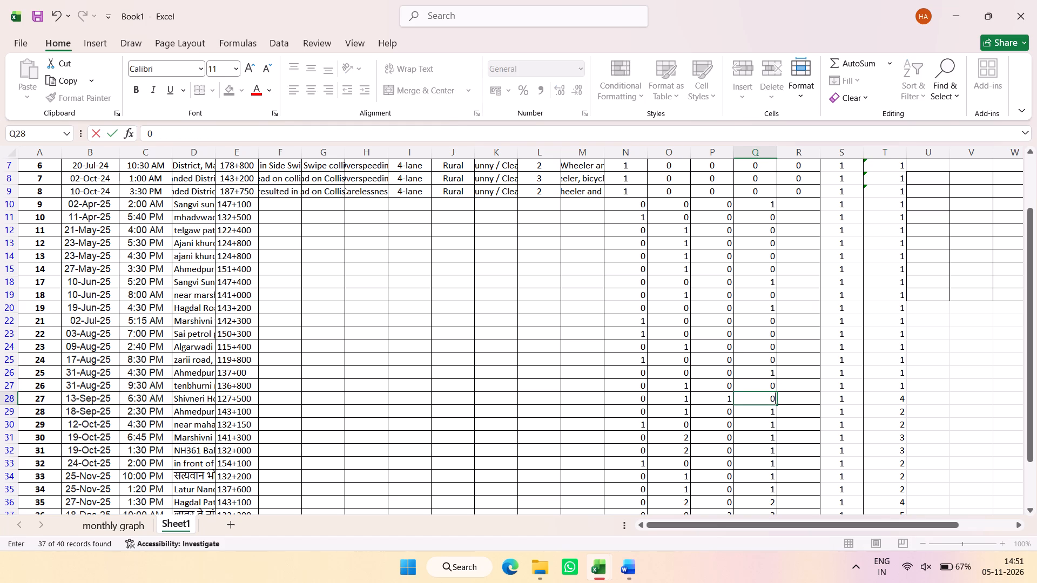
pyautogui.click(719, 396)
pyautogui.press('0')
pyautogui.click(714, 415)
pyautogui.click(758, 413)
pyautogui.press('0')
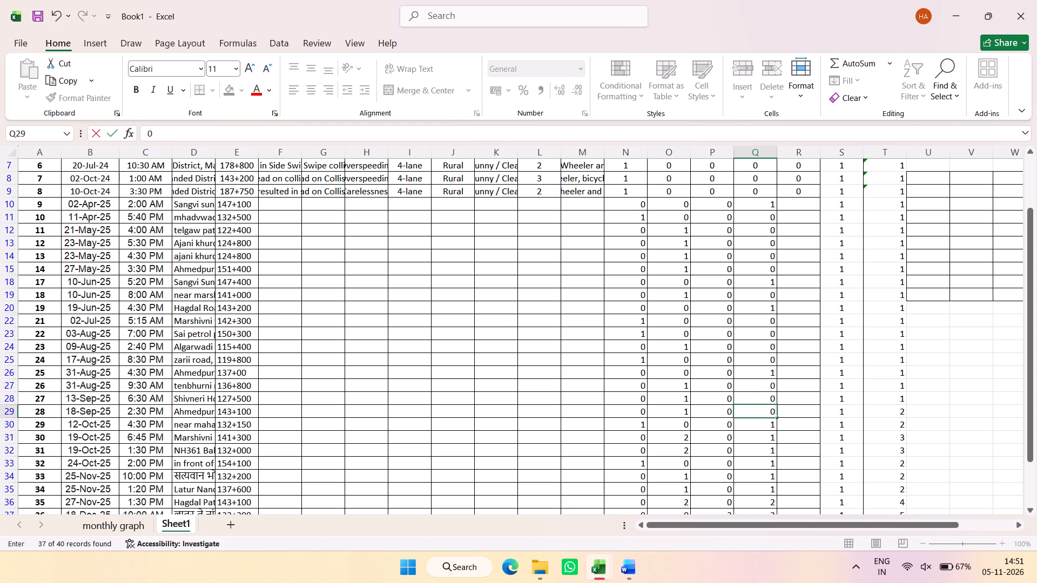
pyautogui.click(762, 424)
pyautogui.press('0')
# Set both 19-Oct-25 records to 1 grievous injury and 0 No injury.
pyautogui.click(764, 436)
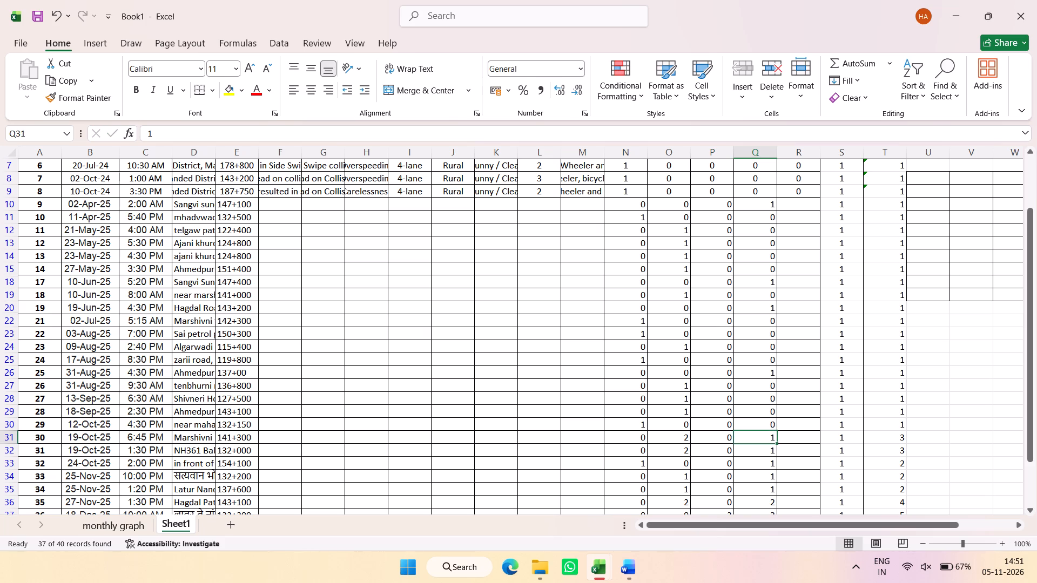
pyautogui.press('0')
pyautogui.click(675, 432)
pyautogui.press('1')
pyautogui.click(680, 450)
pyautogui.press('1')
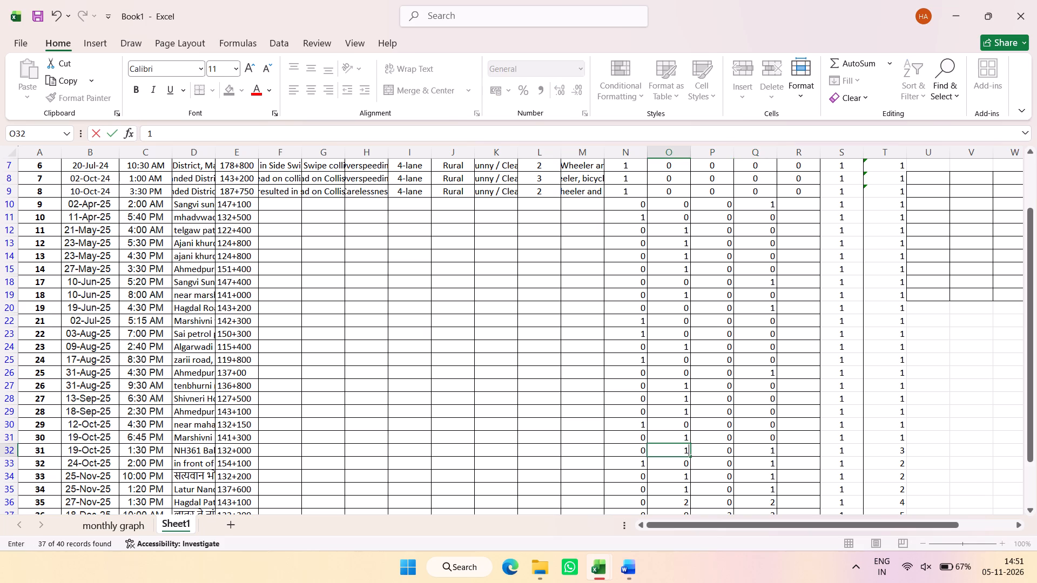
pyautogui.click(766, 466)
pyautogui.click(775, 450)
pyautogui.press('0')
pyautogui.click(785, 455)
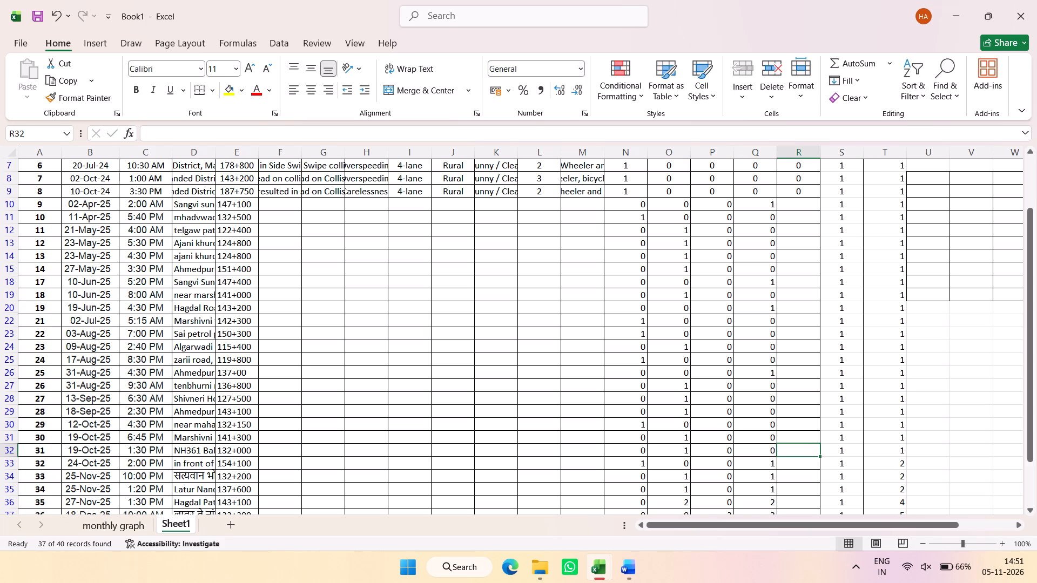
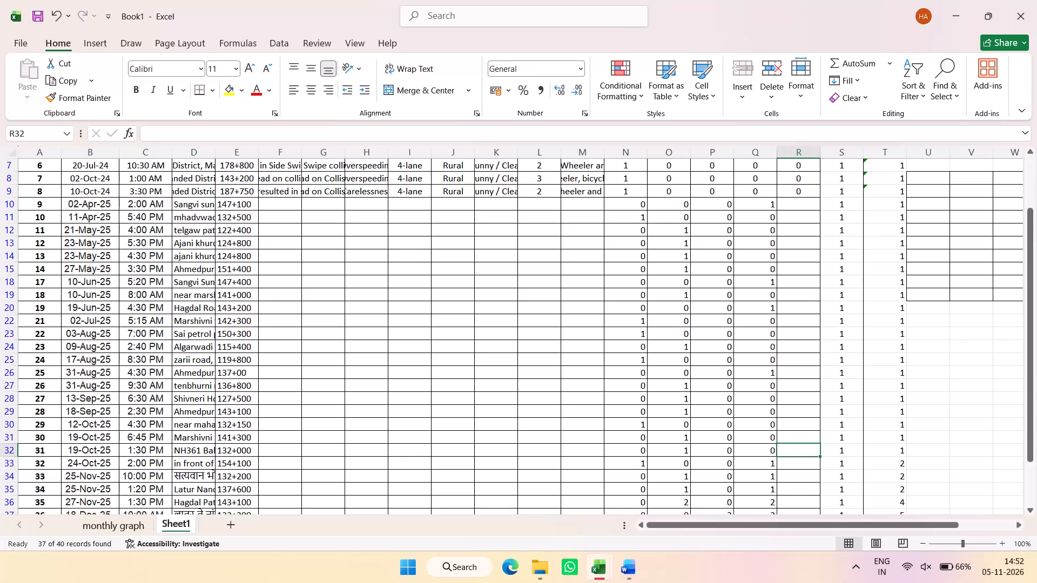
# Set No injury to 0 for the 24-Oct-25 record and all November 2025 records, and grievous injury to 1 for 27-Nov-25.
pyautogui.click(758, 459)
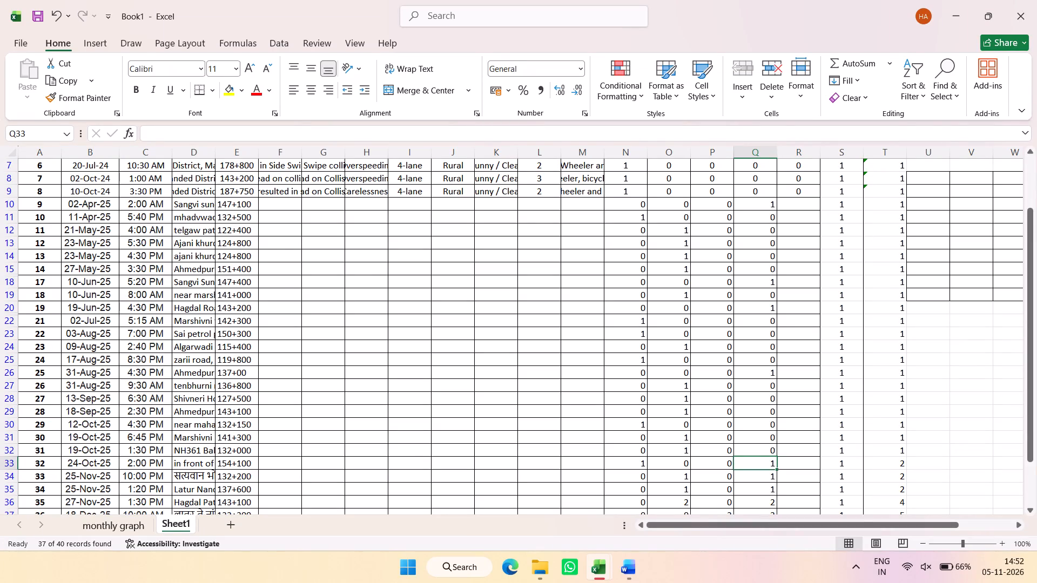
pyautogui.press('0')
pyautogui.click(769, 479)
pyautogui.press('0')
pyautogui.click(769, 485)
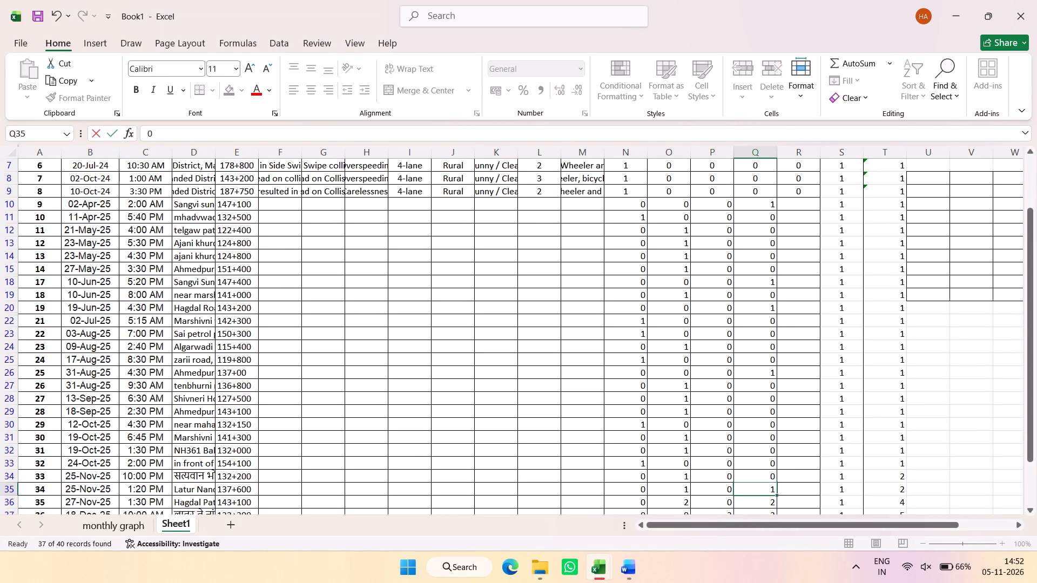
pyautogui.press('0')
pyautogui.click(771, 504)
pyautogui.press('0')
pyautogui.click(684, 500)
pyautogui.press('1')
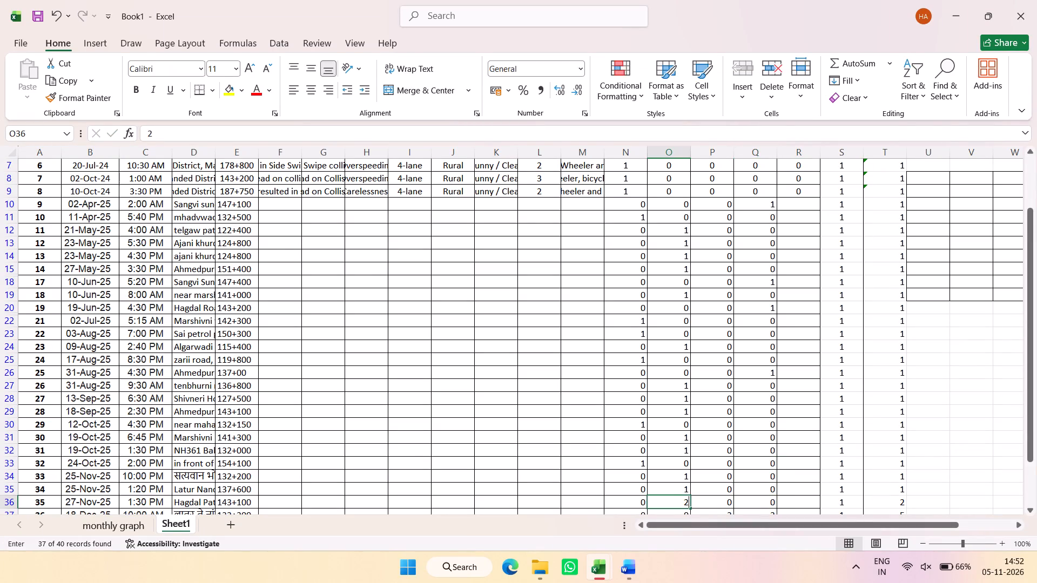
# Set No injury to 0 for all December 2025 records, minor injury to 1 for 18-Dec-25 and grievous injury to 0 for 21-Dec-25.
pyautogui.scroll(-1, 722, 397)
pyautogui.click(725, 437)
pyautogui.press('1')
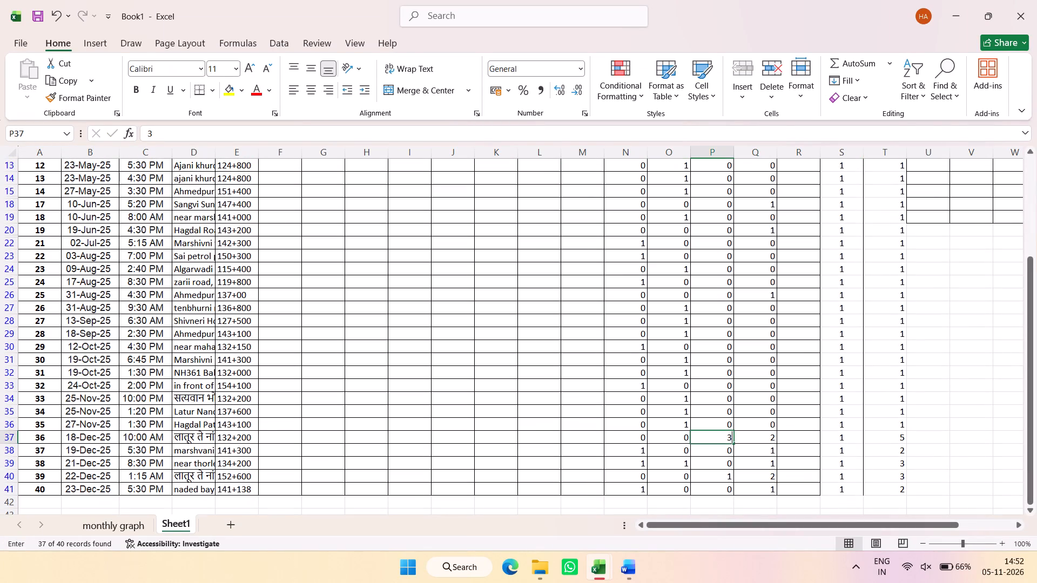
pyautogui.click(752, 439)
pyautogui.press('0')
pyautogui.click(753, 446)
pyautogui.press('0')
pyautogui.click(753, 460)
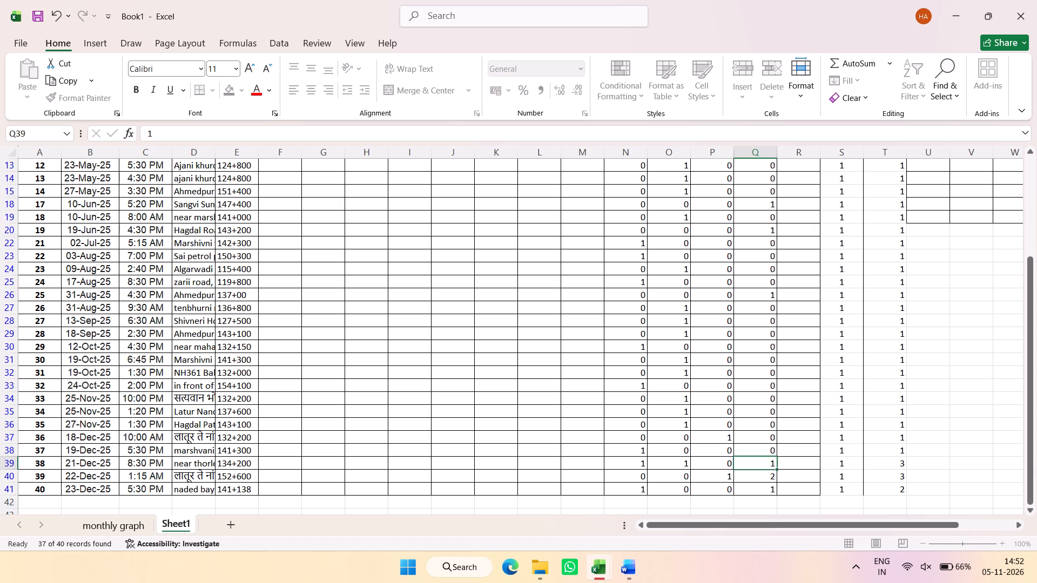
pyautogui.press('0')
pyautogui.click(678, 460)
pyautogui.press('0')
pyautogui.click(752, 473)
pyautogui.press('0')
pyautogui.click(762, 490)
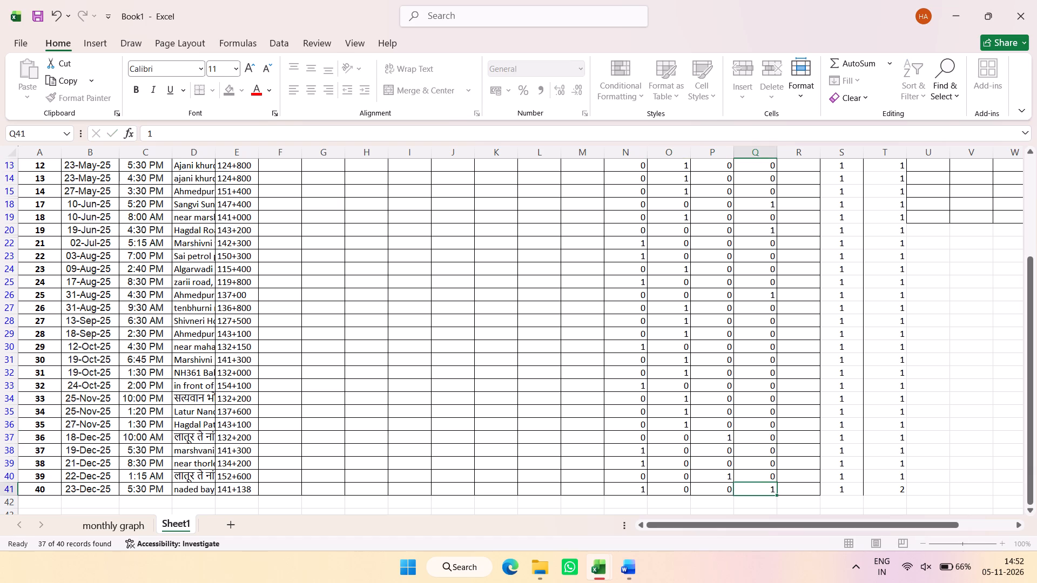
pyautogui.press('0')
pyautogui.click(802, 427)
# Remove the filter on the Sum of injury column by including all values.
pyautogui.scroll(5, 816, 397)
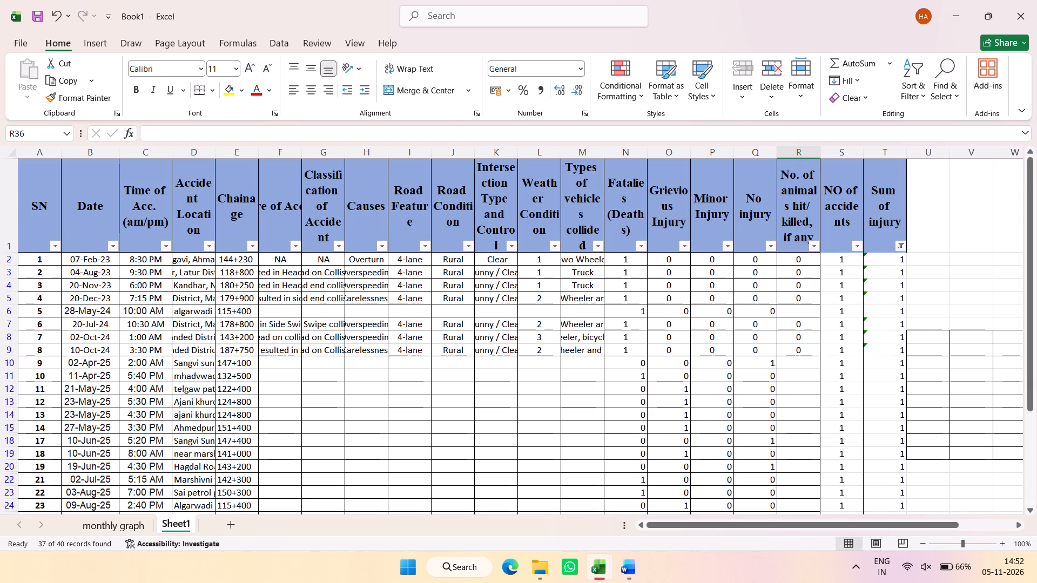
pyautogui.click(904, 245)
pyautogui.click(750, 415)
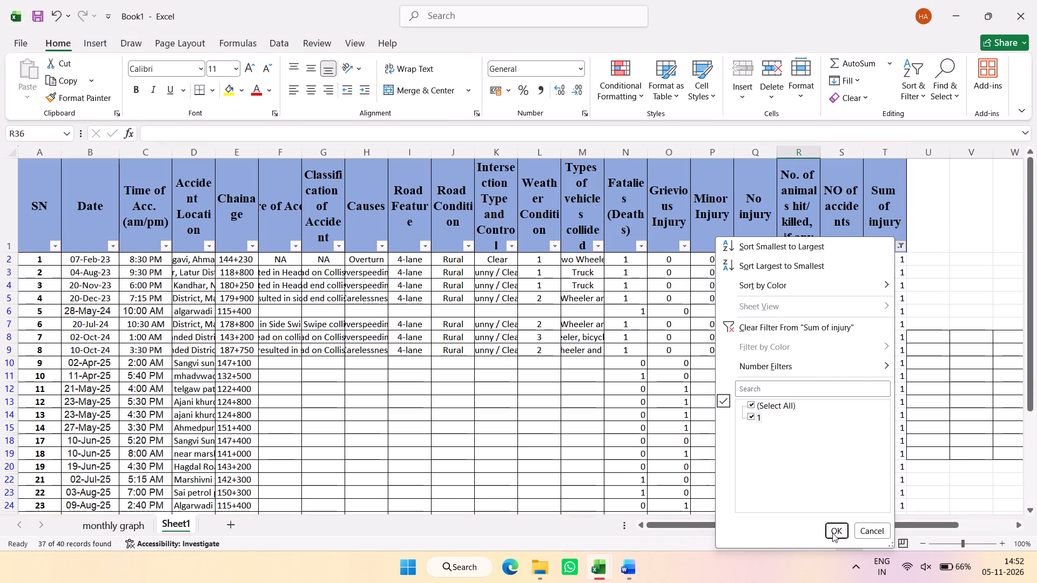
pyautogui.click(832, 531)
pyautogui.scroll(2, 856, 329)
pyautogui.scroll(-2, 859, 328)
pyautogui.scroll(4, 886, 277)
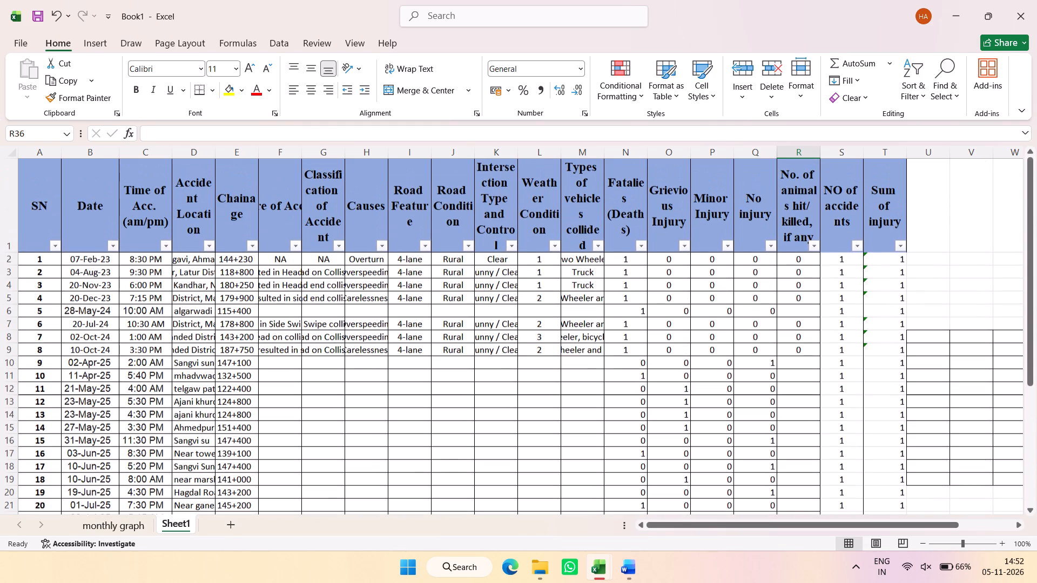
# Check the Sum of injury column across all records and review the 2025 and 2024 dates.
pyautogui.moveTo(886, 259); pyautogui.dragTo(879, 579)
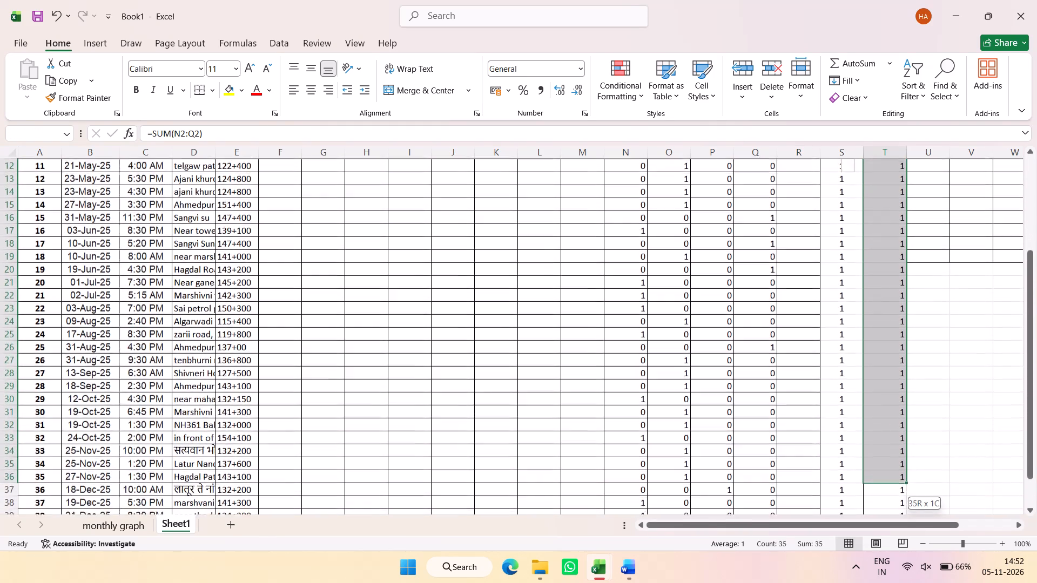
pyautogui.moveTo(879, 579); pyautogui.dragTo(882, 505)
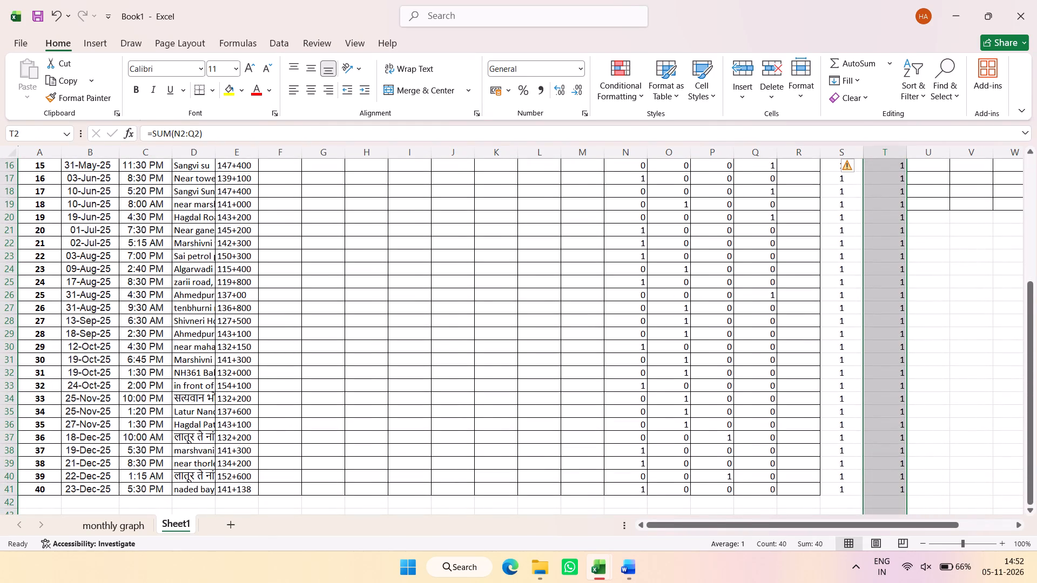
pyautogui.moveTo(91, 489); pyautogui.dragTo(78, 360)
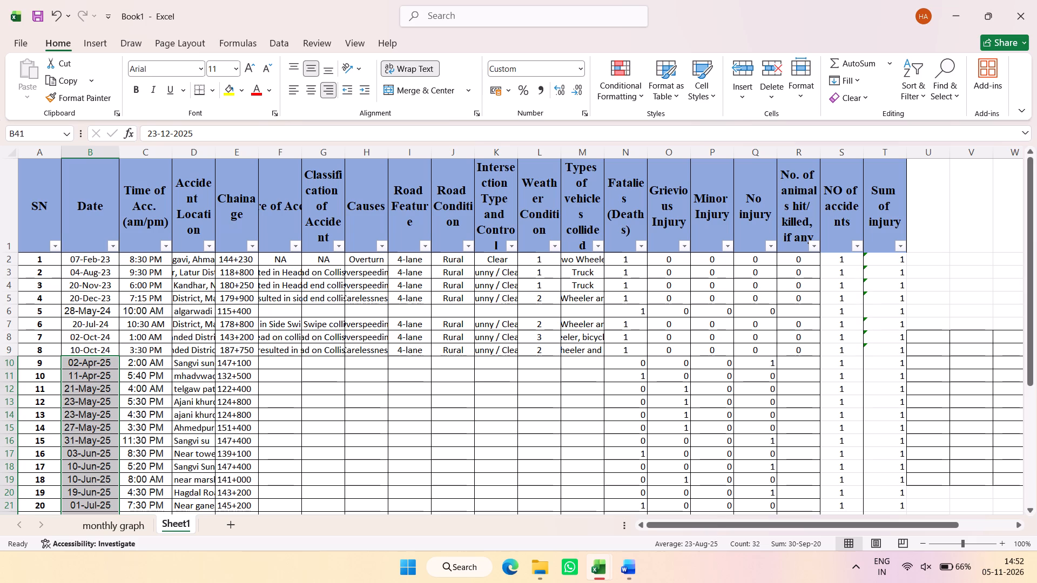
pyautogui.moveTo(91, 307); pyautogui.dragTo(89, 351)
pyautogui.click(769, 331)
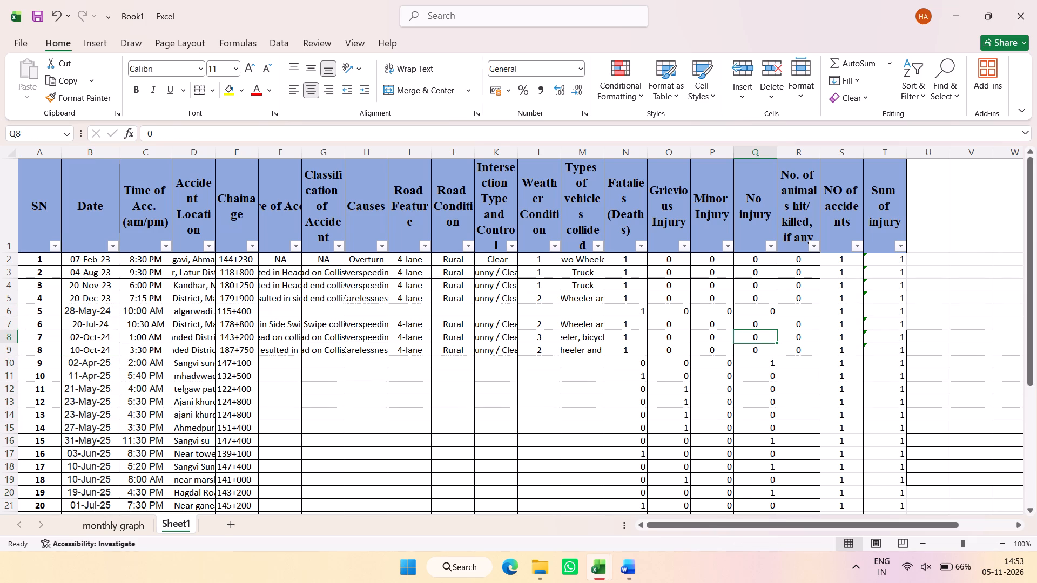
# Insert a PivotTable on a new worksheet from the entire accident record sheet.
pyautogui.click(6, 154)
pyautogui.click(102, 43)
pyautogui.click(46, 60)
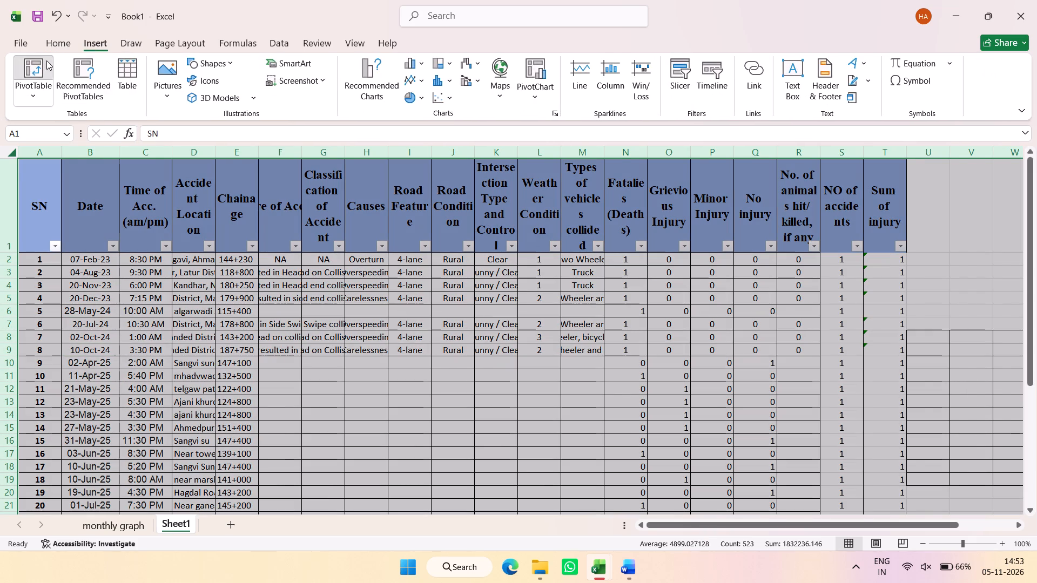
pyautogui.click(643, 408)
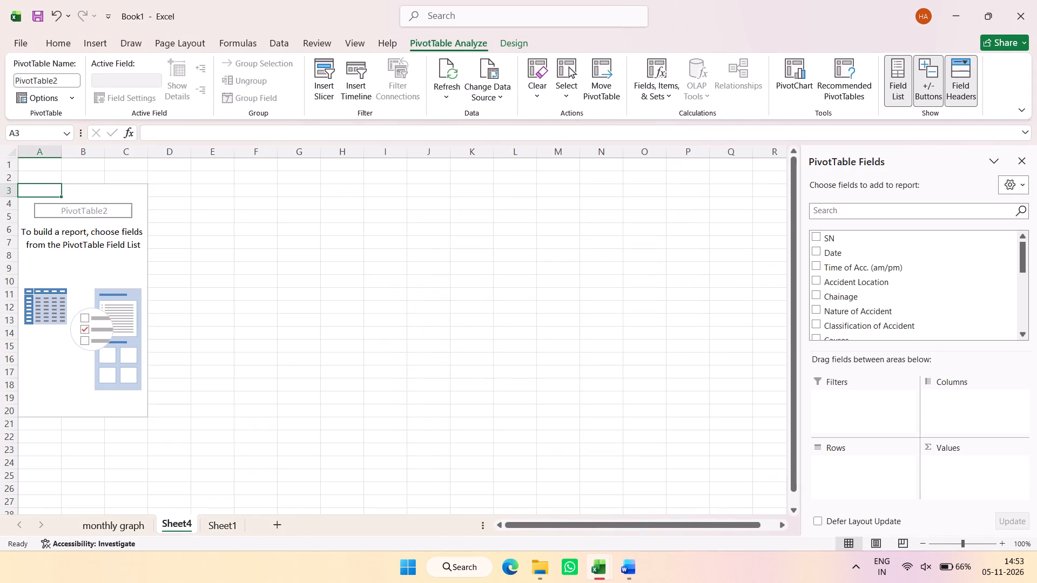
# Add Date to the PivotTable rows, grouped by years and months, with the Quarters field removed.
pyautogui.click(819, 249)
pyautogui.scroll(-4, 836, 309)
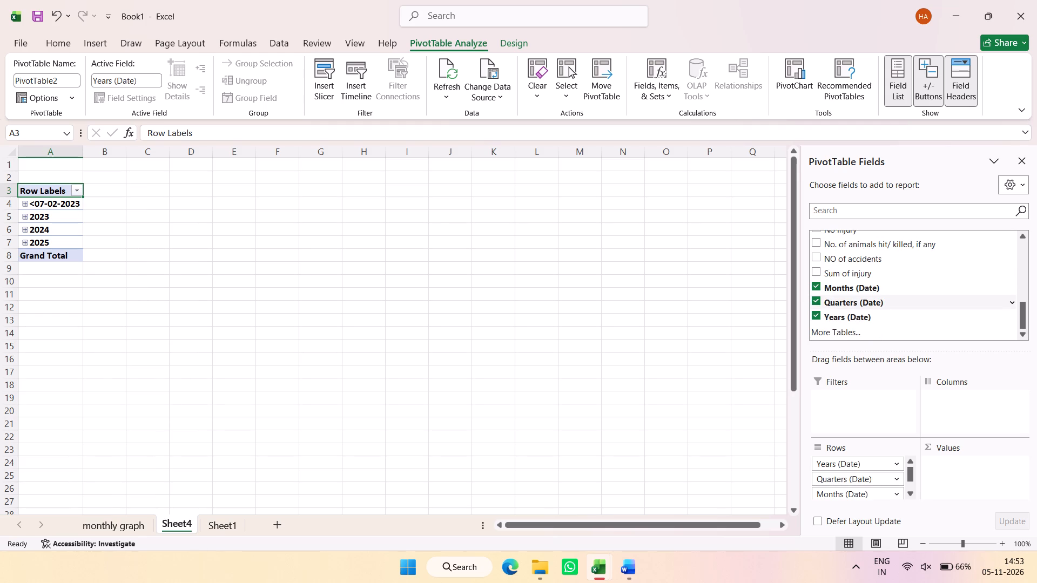
pyautogui.click(816, 302)
pyautogui.scroll(-1, 818, 302)
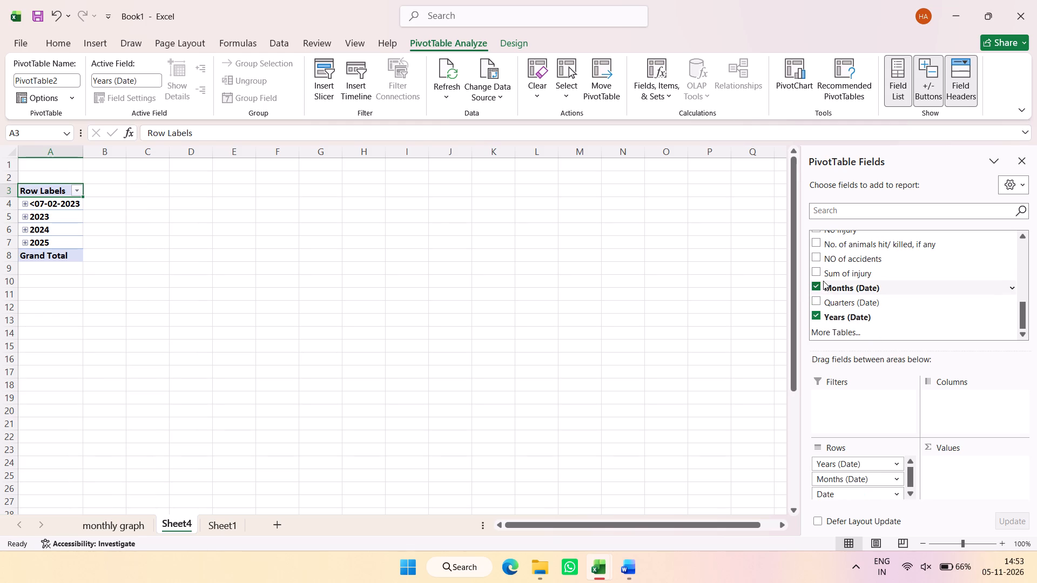
# Add Fatalies (Deaths), Grievious Injury, Minor Injury, No injury and NO of accidents as summed PivotTable values.
pyautogui.scroll(1, 829, 292)
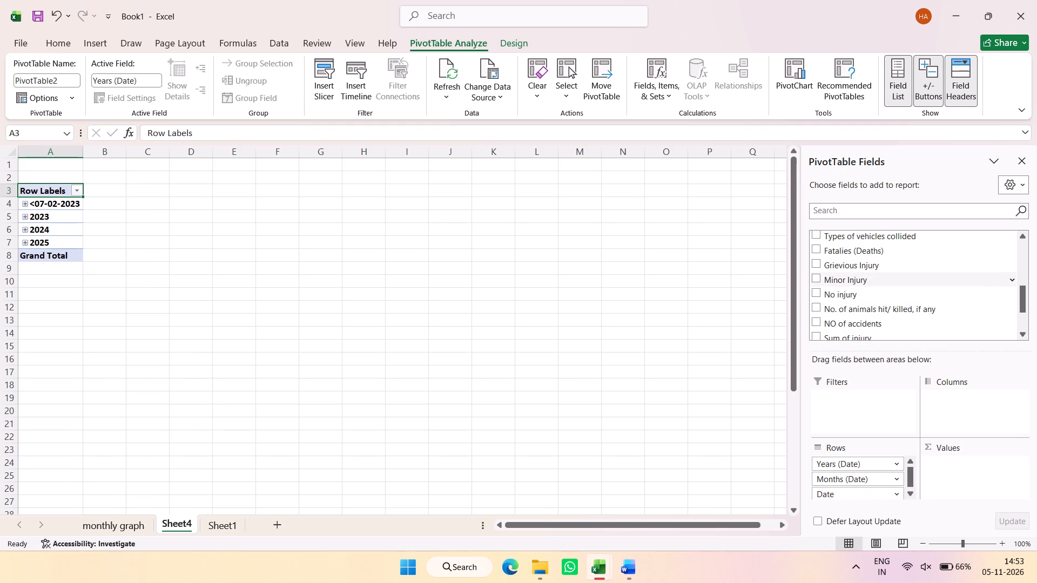
pyautogui.click(818, 251)
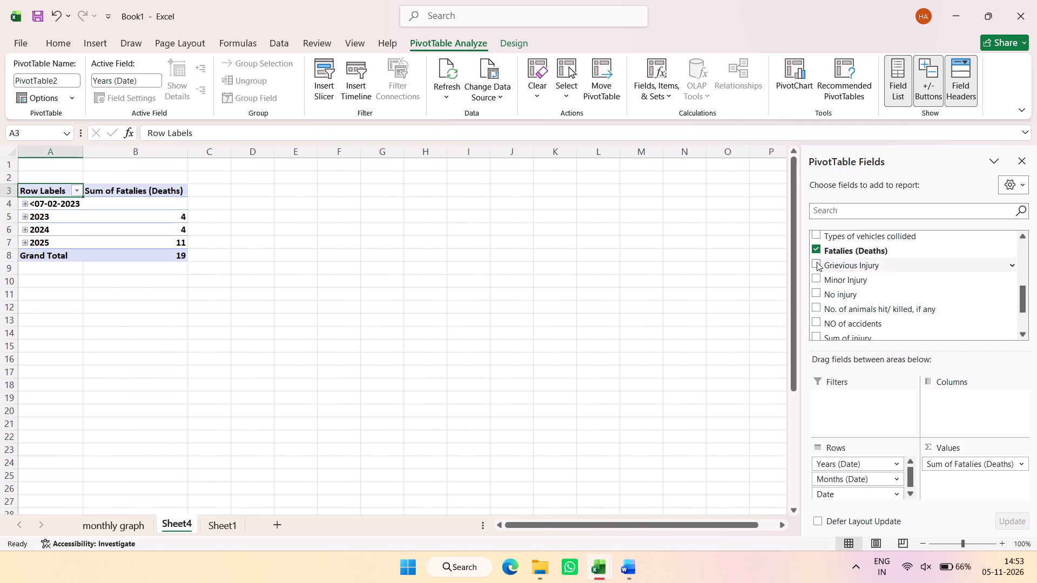
pyautogui.click(817, 262)
pyautogui.click(818, 276)
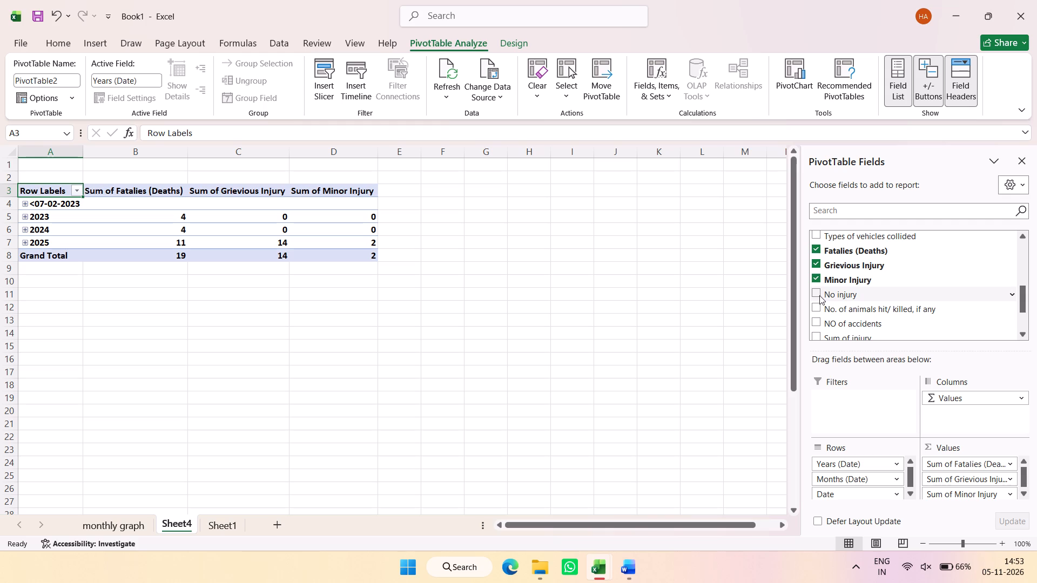
pyautogui.click(819, 295)
pyautogui.scroll(-1, 872, 307)
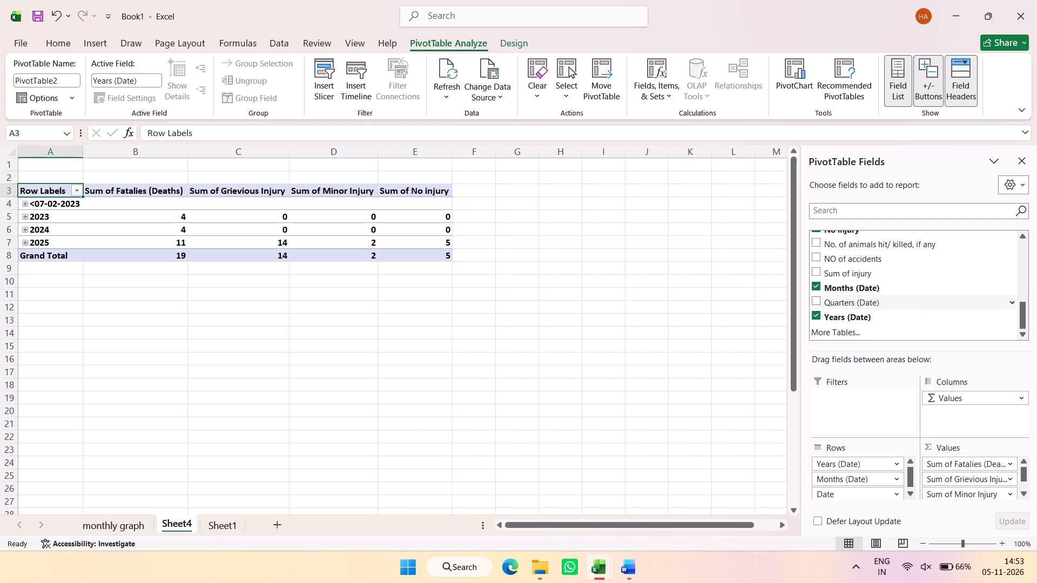
pyautogui.click(813, 257)
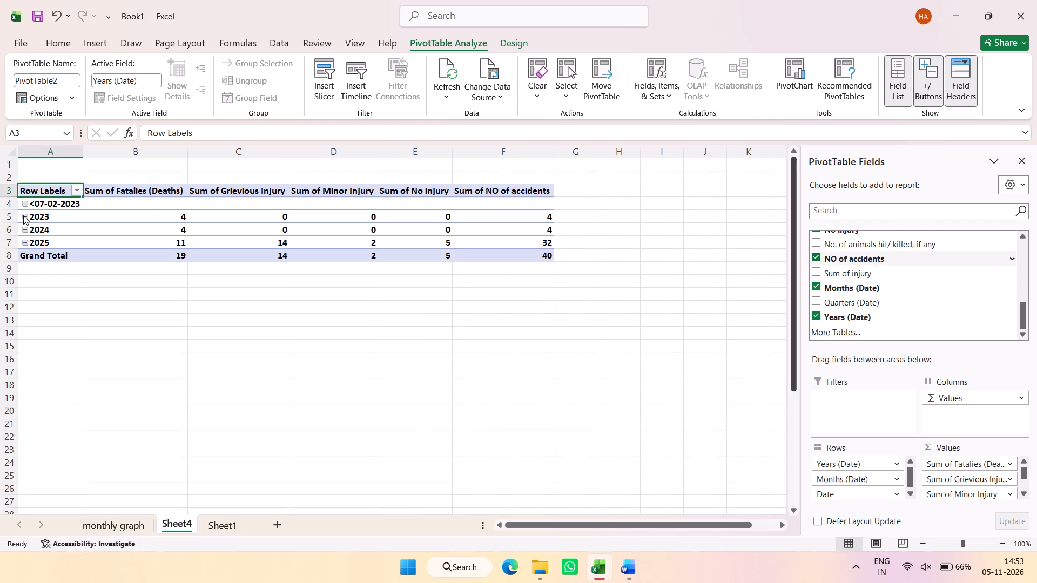
# Expand 2023 into months and compare the severity sums of 2023, 2024 and 2025 with their accident counts.
pyautogui.click(23, 215)
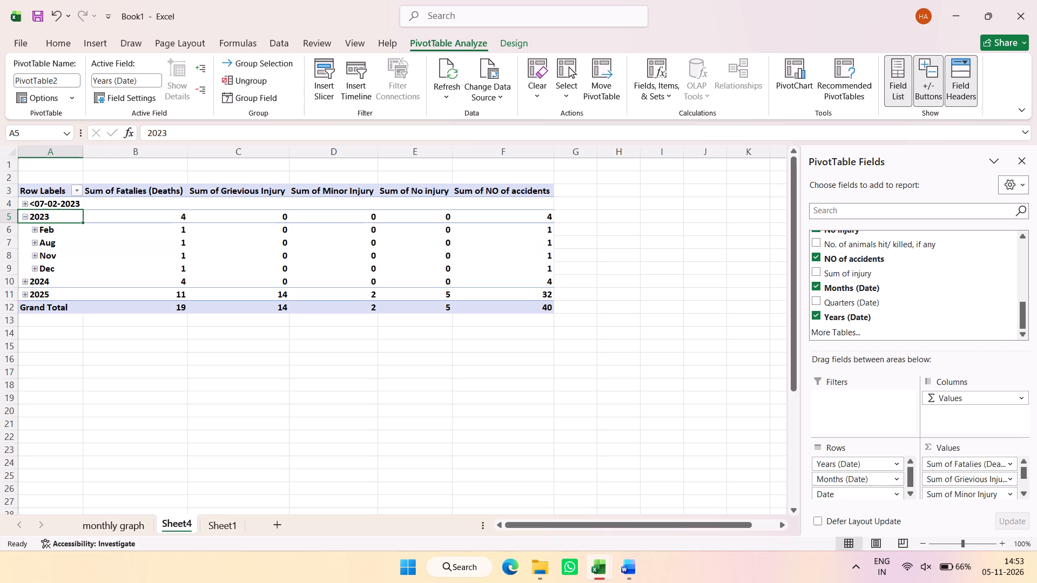
pyautogui.moveTo(151, 218); pyautogui.dragTo(427, 218)
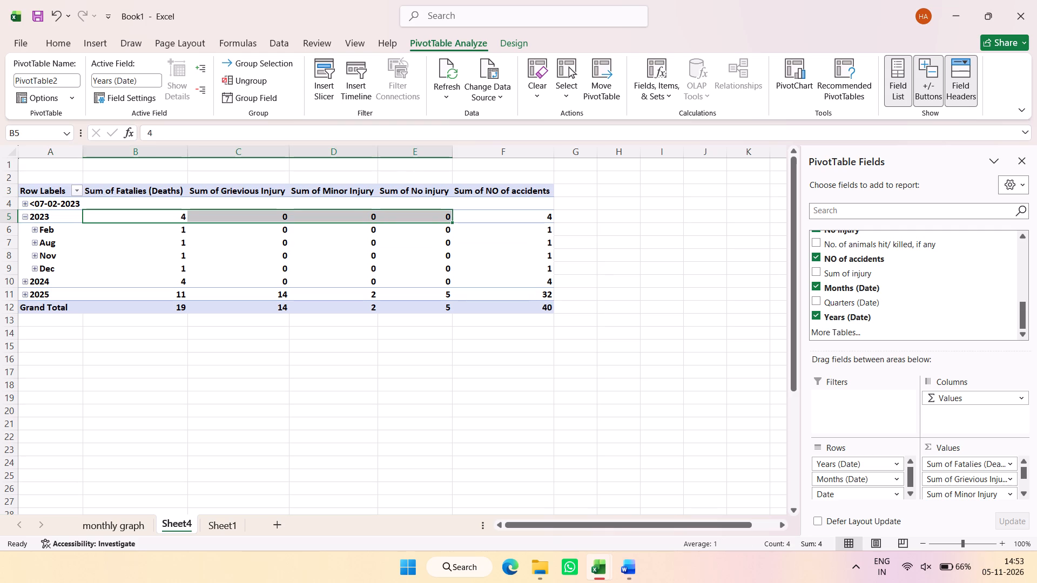
pyautogui.moveTo(130, 284); pyautogui.dragTo(398, 278)
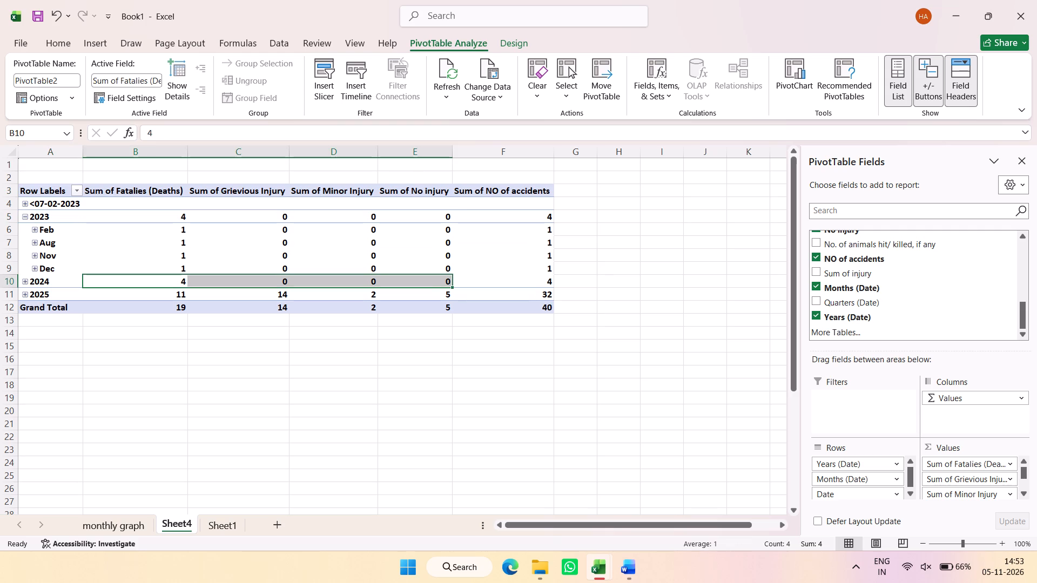
pyautogui.moveTo(146, 294); pyautogui.dragTo(412, 288)
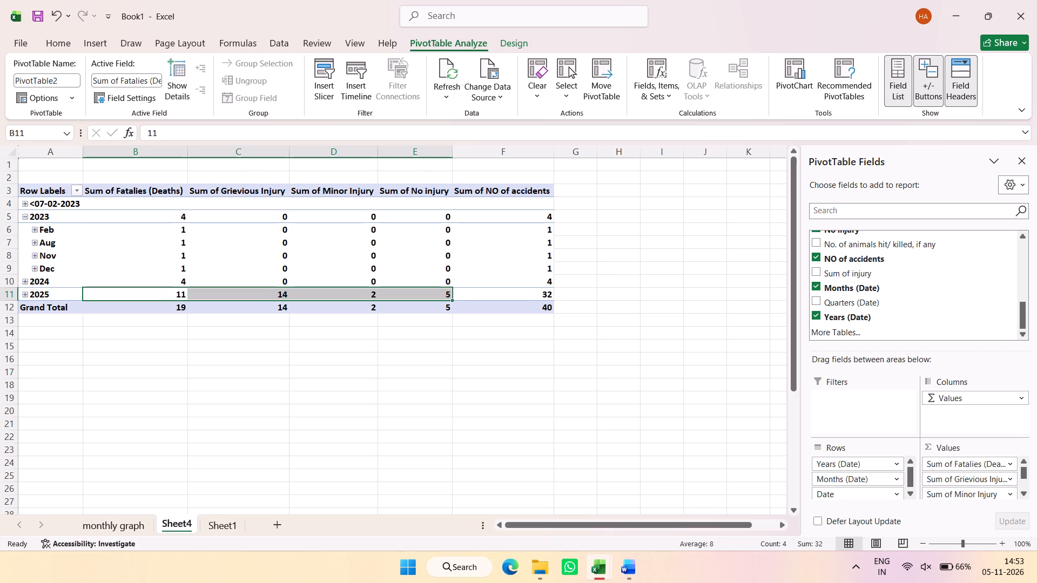
pyautogui.moveTo(423, 279); pyautogui.dragTo(172, 284)
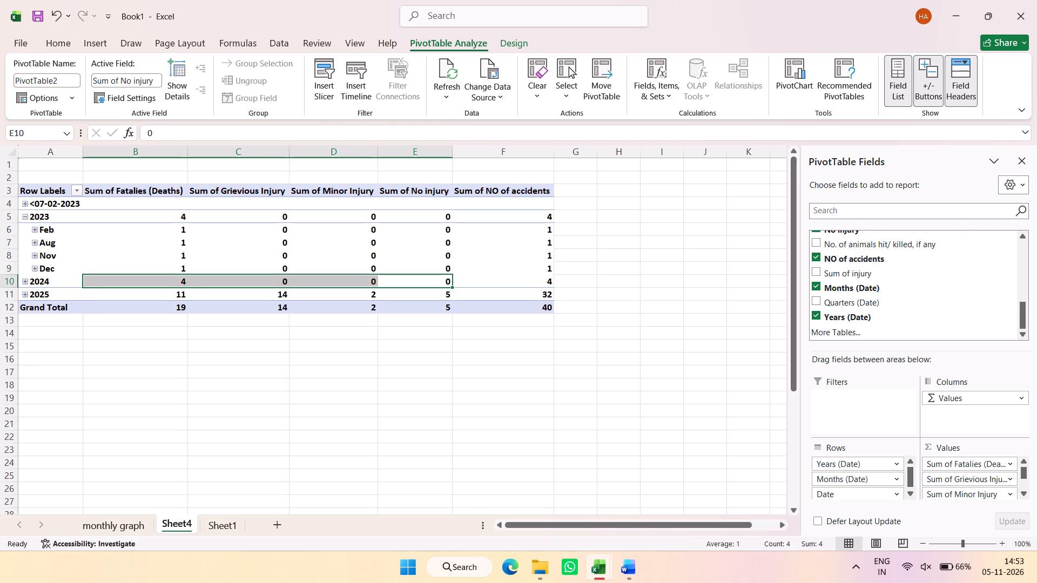
# Set the Months (Date) field to show items with no data so every month is listed.
pyautogui.click(48, 242)
pyautogui.rightClick(56, 246)
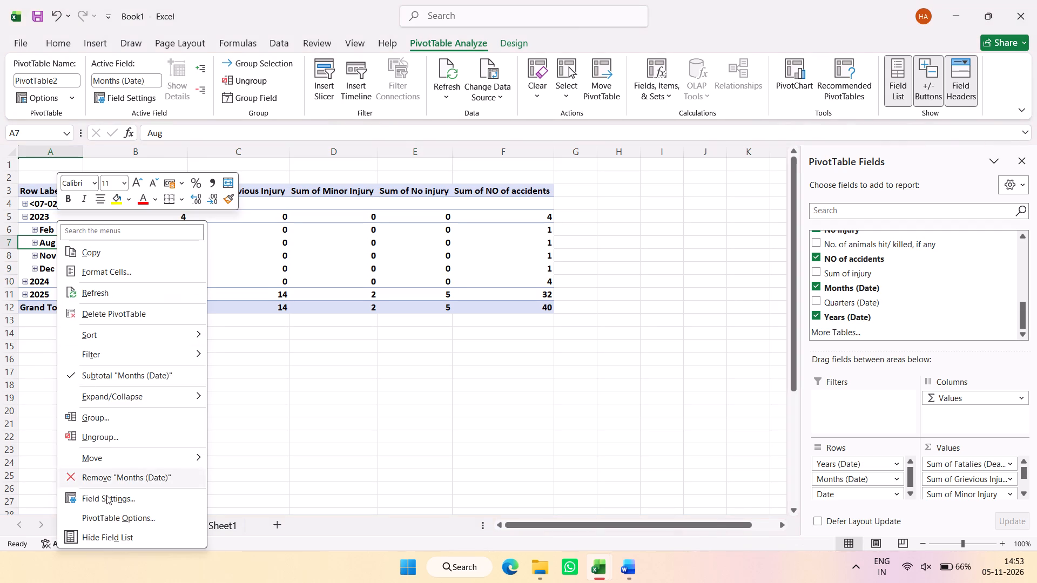
pyautogui.click(143, 494)
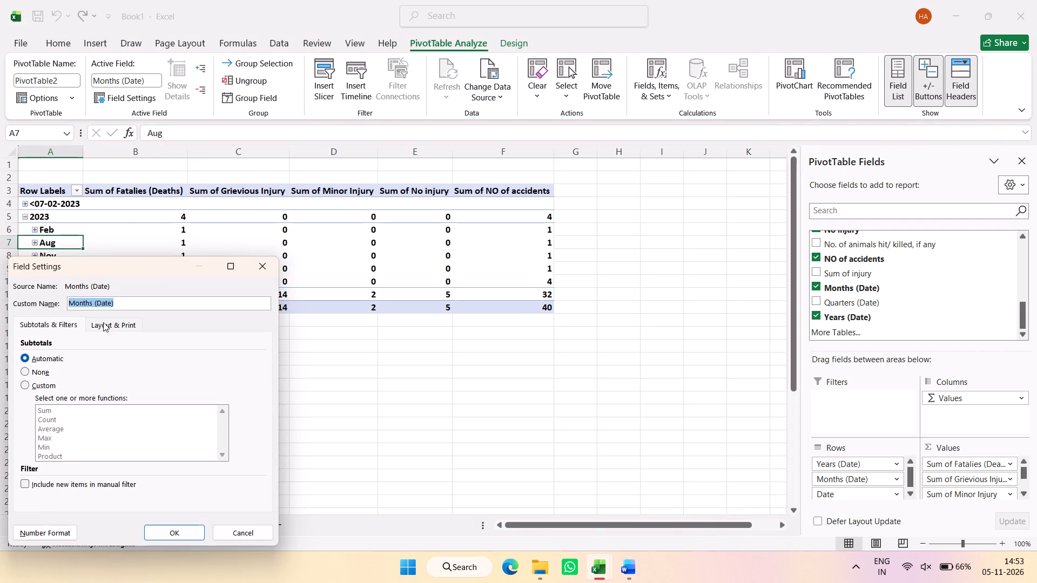
pyautogui.click(111, 331)
pyautogui.click(113, 328)
pyautogui.click(72, 442)
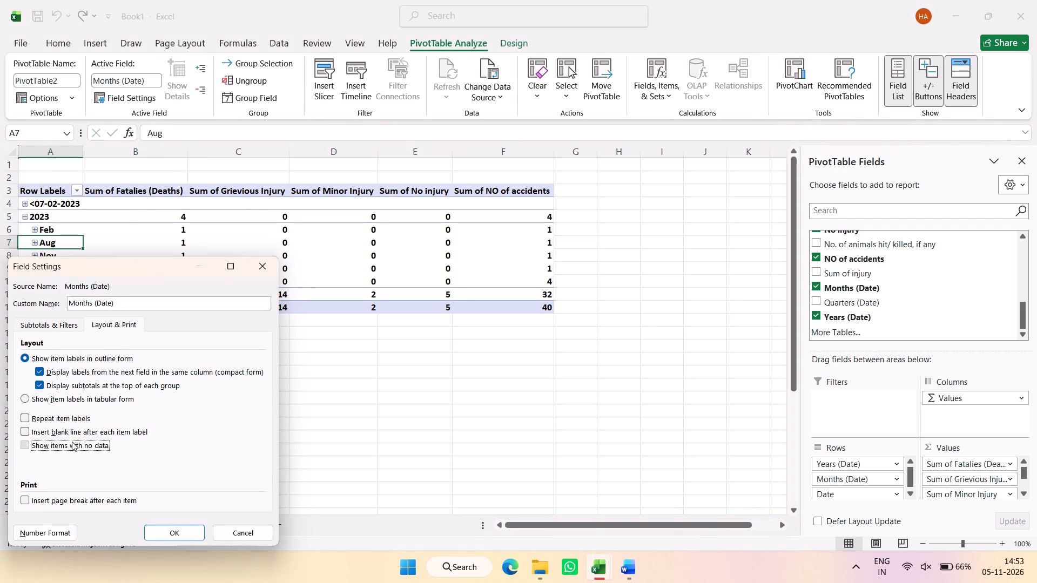
pyautogui.click(161, 534)
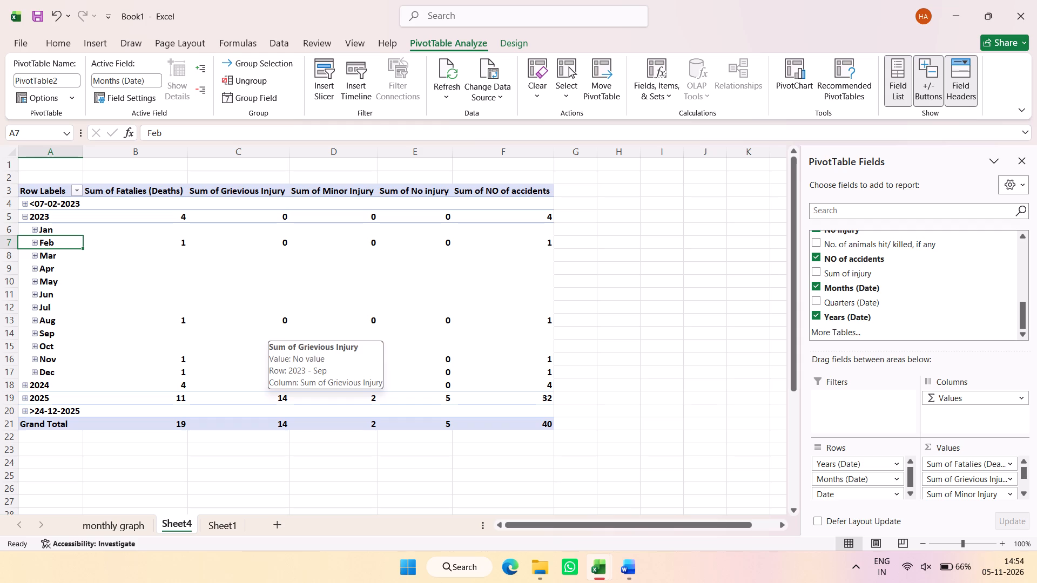
# Expand 2024 in the PivotTable into its months.
pyautogui.click(24, 387)
pyautogui.scroll(-1, 95, 324)
pyautogui.scroll(1, 134, 286)
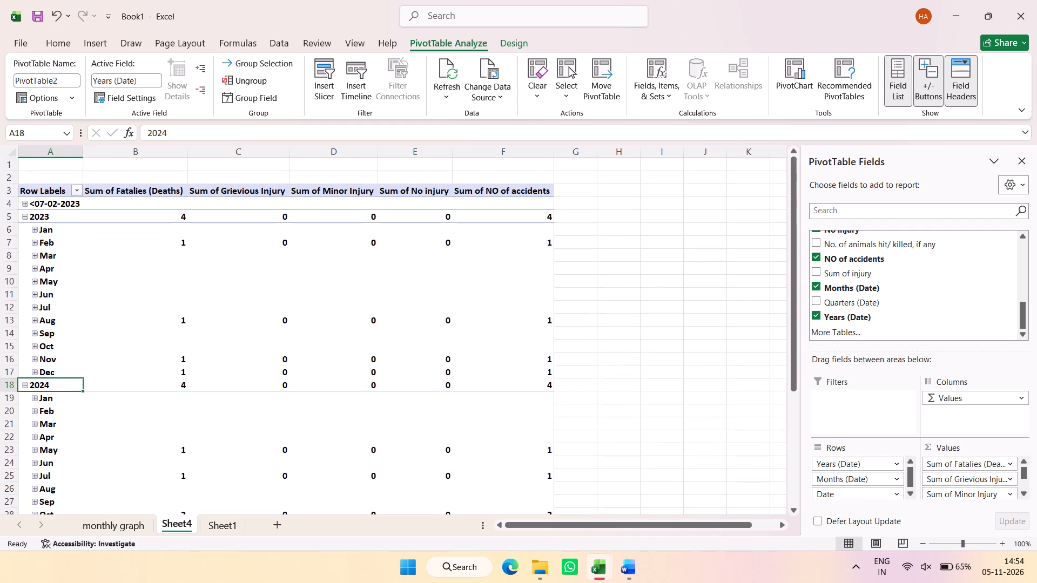
# Copy the January–December 2023 severity sums from the PivotTable and paste them as values under No. of Accidents in the 2023 table.
pyautogui.moveTo(150, 228); pyautogui.dragTo(437, 369)
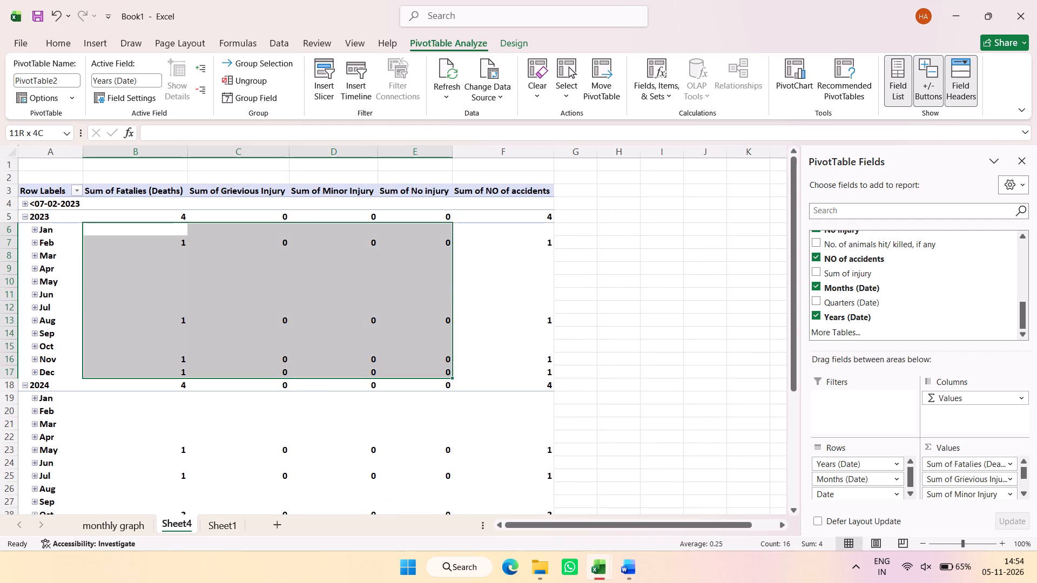
pyautogui.moveTo(437, 369); pyautogui.dragTo(452, 366)
pyautogui.hotkey('ctrl', 'c')
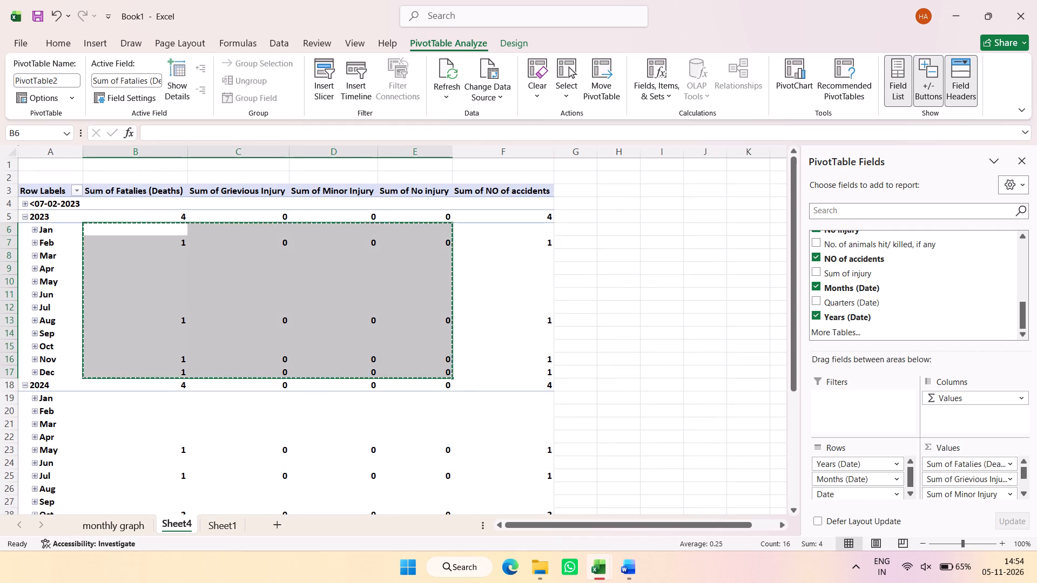
pyautogui.hotkey('ctrl', 'c')
pyautogui.hotkey('ctrl', 'c')
pyautogui.click(141, 525)
pyautogui.click(82, 217)
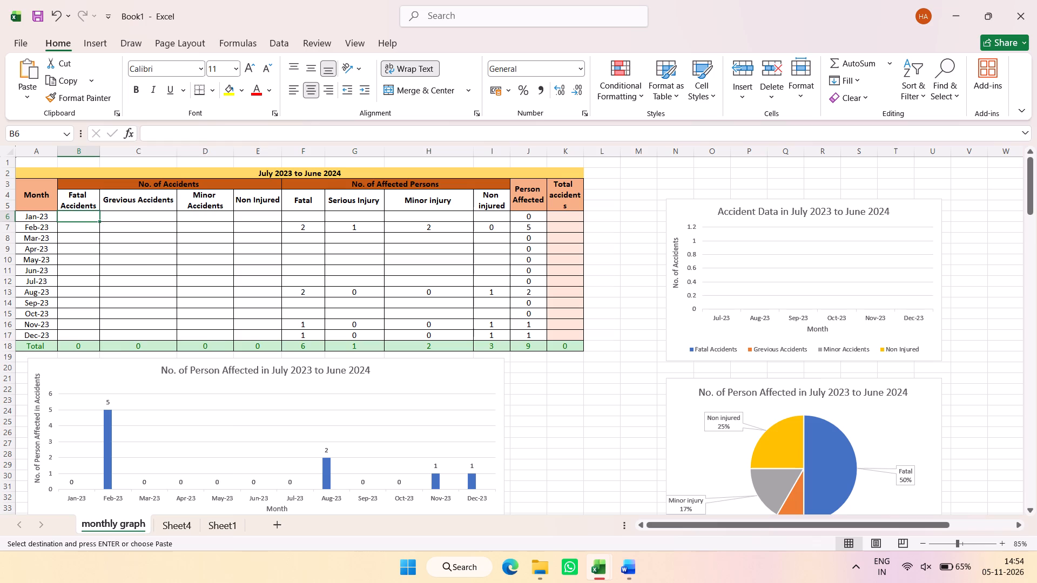
pyautogui.rightClick(82, 217)
pyautogui.click(140, 264)
pyautogui.click(140, 259)
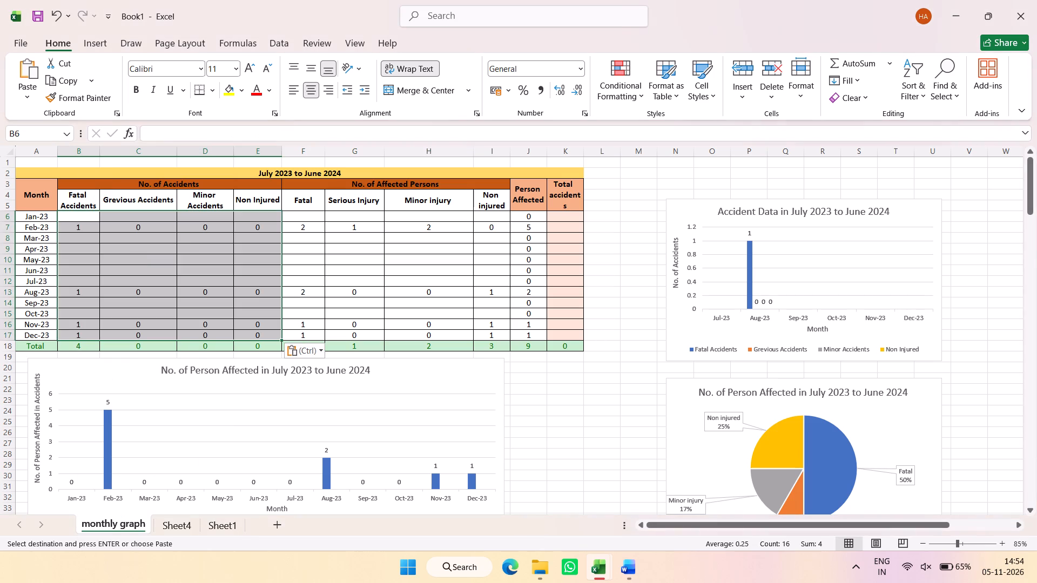
# Copy the monthly 2023 NO of accidents sums and paste them as values into the 2023 table's Total accidents column.
pyautogui.click(157, 530)
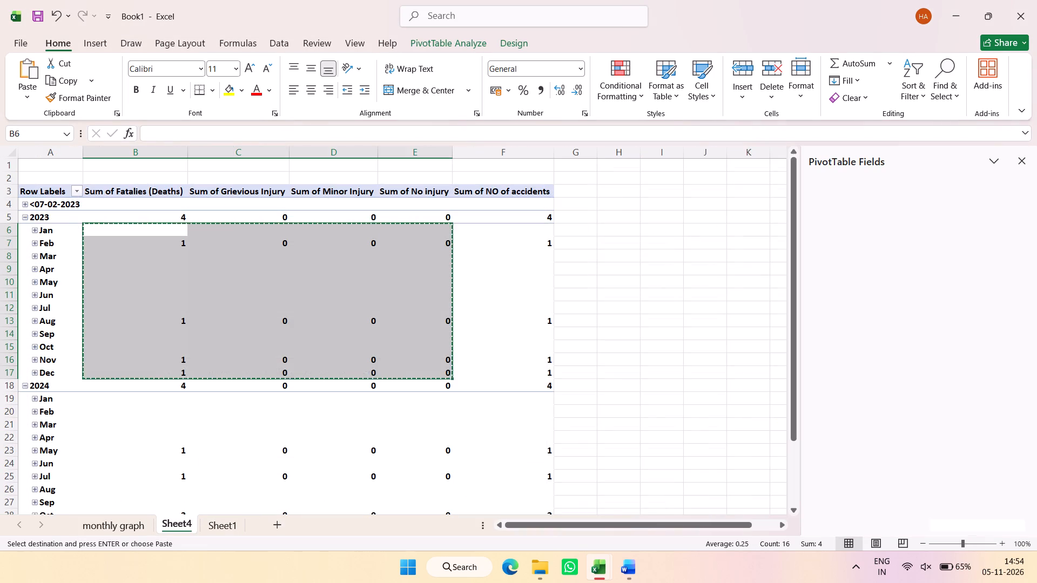
pyautogui.moveTo(501, 227); pyautogui.dragTo(508, 376)
pyautogui.hotkey('ctrl', 'c')
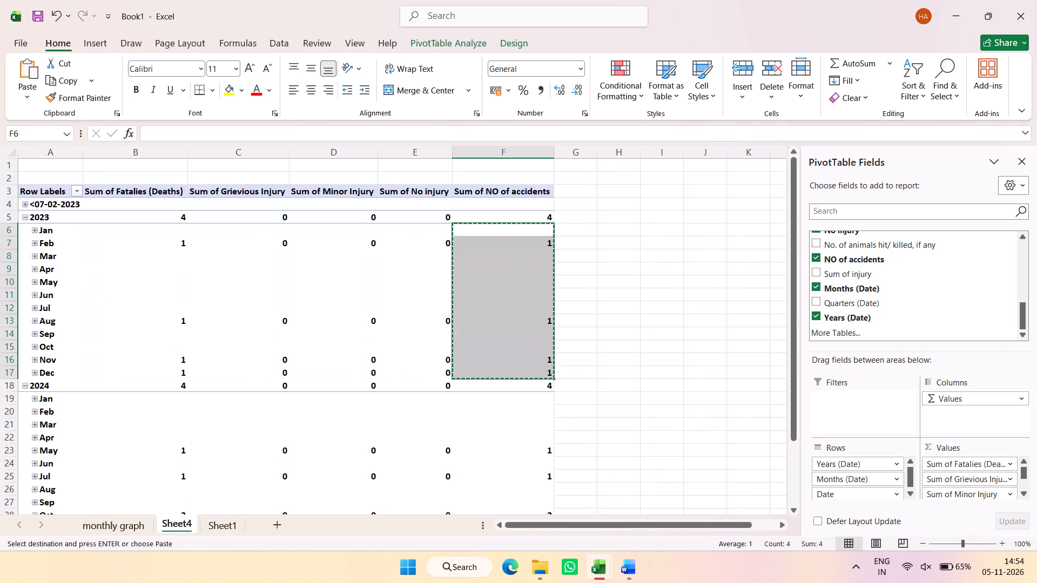
pyautogui.click(118, 525)
pyautogui.click(572, 214)
pyautogui.rightClick(570, 215)
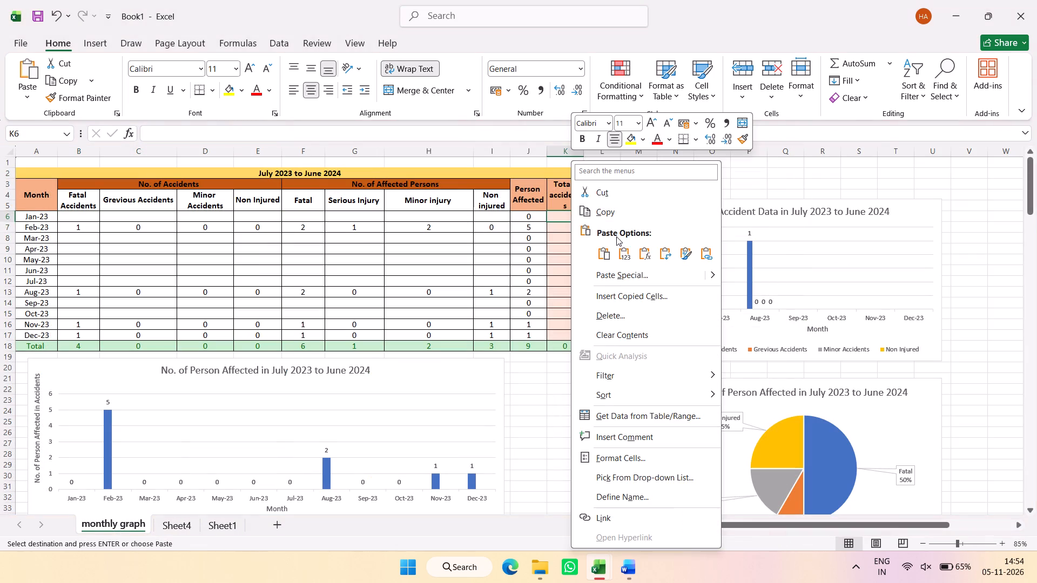
pyautogui.click(623, 245)
# Collapse 2023 in the PivotTable and paste the monthly 2024 severity sums as values under No. of Accidents in the 2024 table.
pyautogui.scroll(-3, 250, 308)
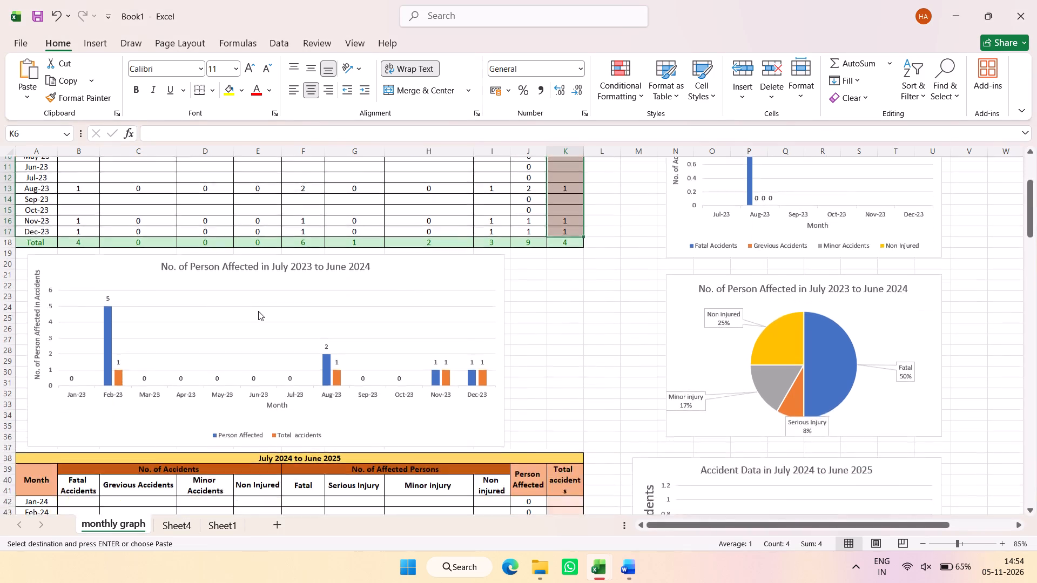
pyautogui.scroll(-3, 258, 311)
pyautogui.click(177, 513)
pyautogui.click(181, 523)
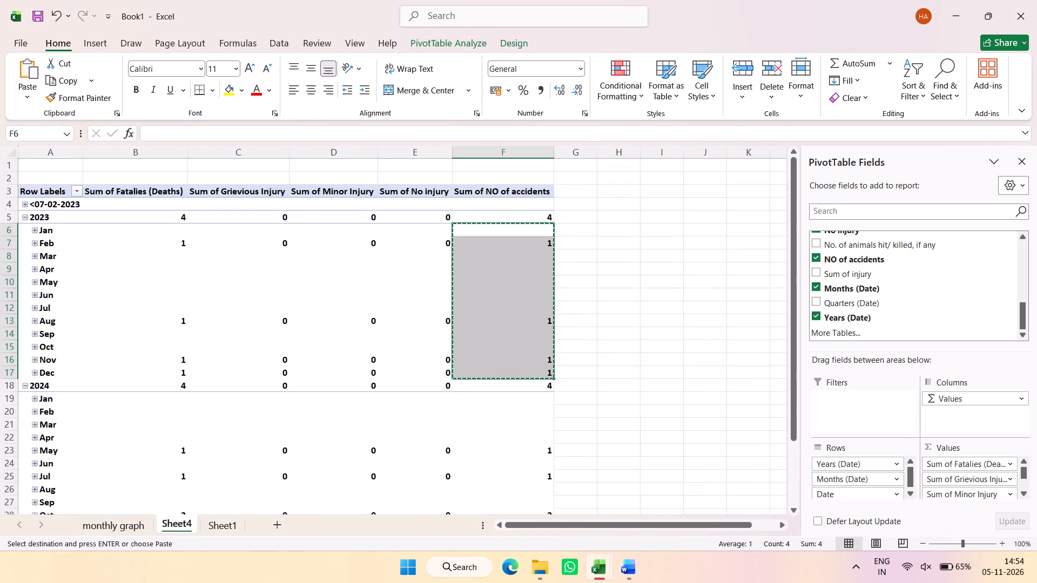
pyautogui.click(28, 219)
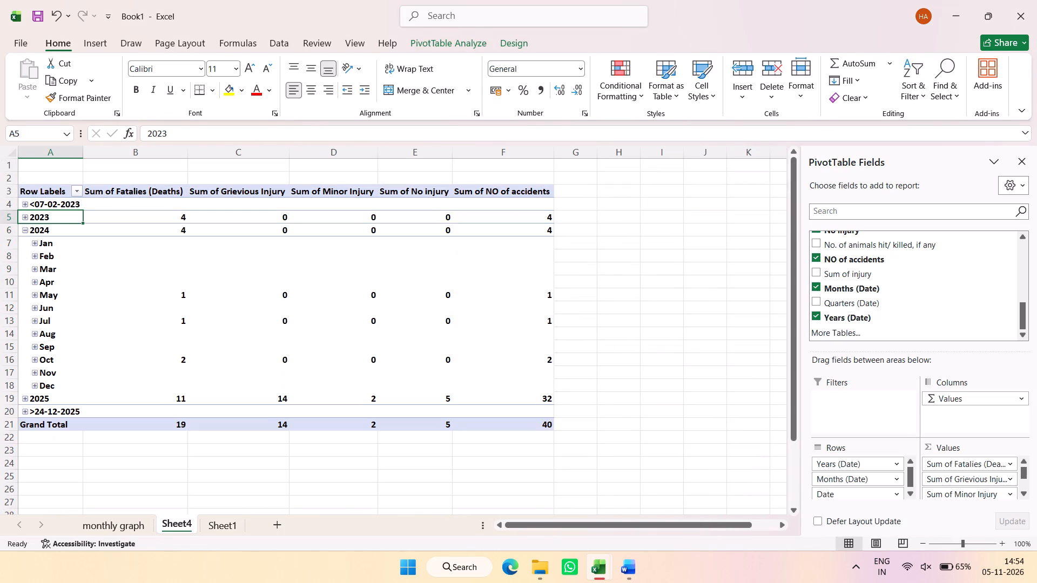
pyautogui.moveTo(123, 240); pyautogui.dragTo(423, 360)
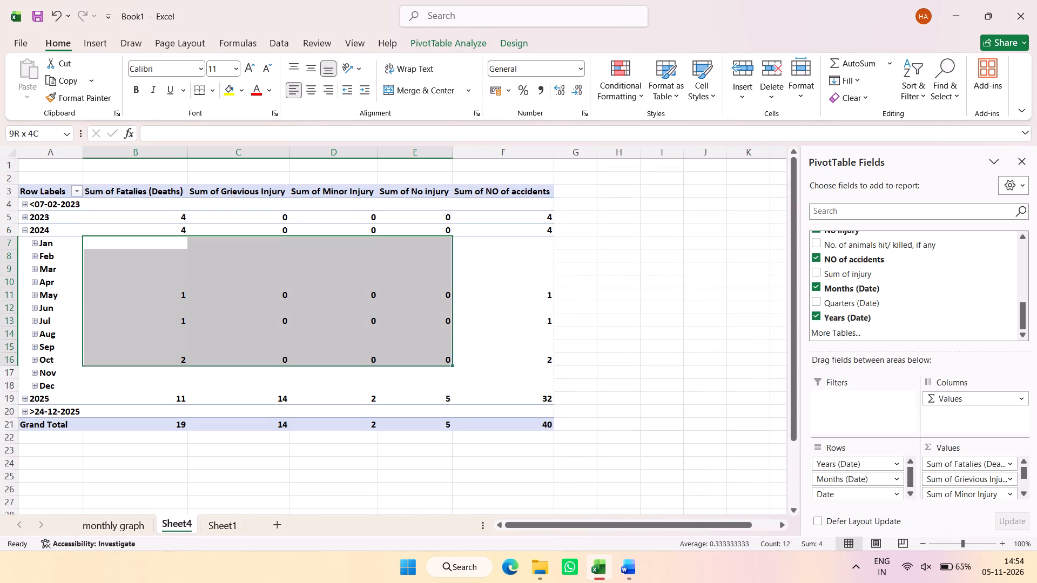
pyautogui.moveTo(423, 360); pyautogui.dragTo(421, 389)
pyautogui.hotkey('ctrl', 'c')
pyautogui.click(210, 530)
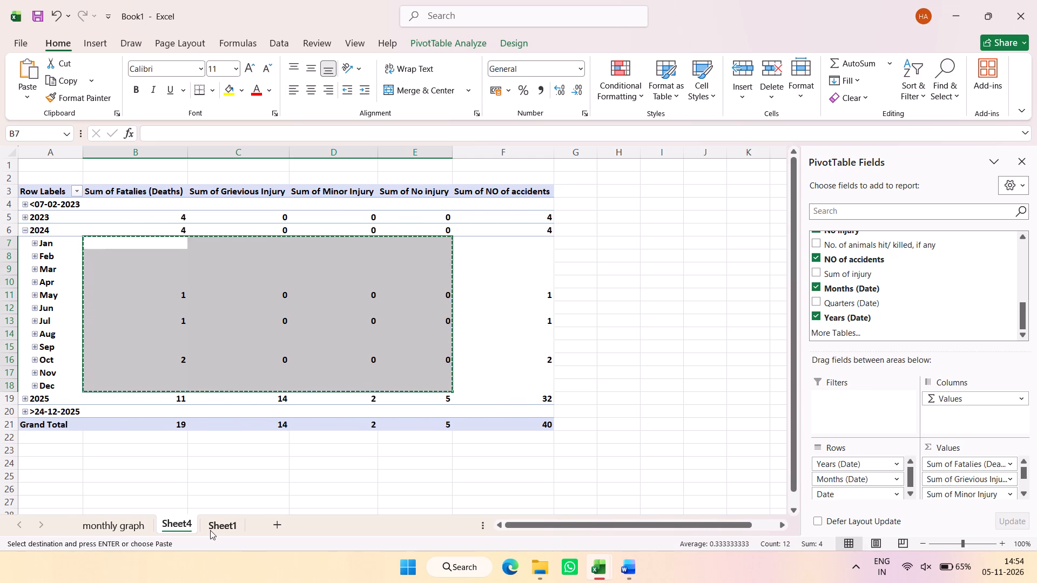
pyautogui.click(171, 527)
pyautogui.click(129, 524)
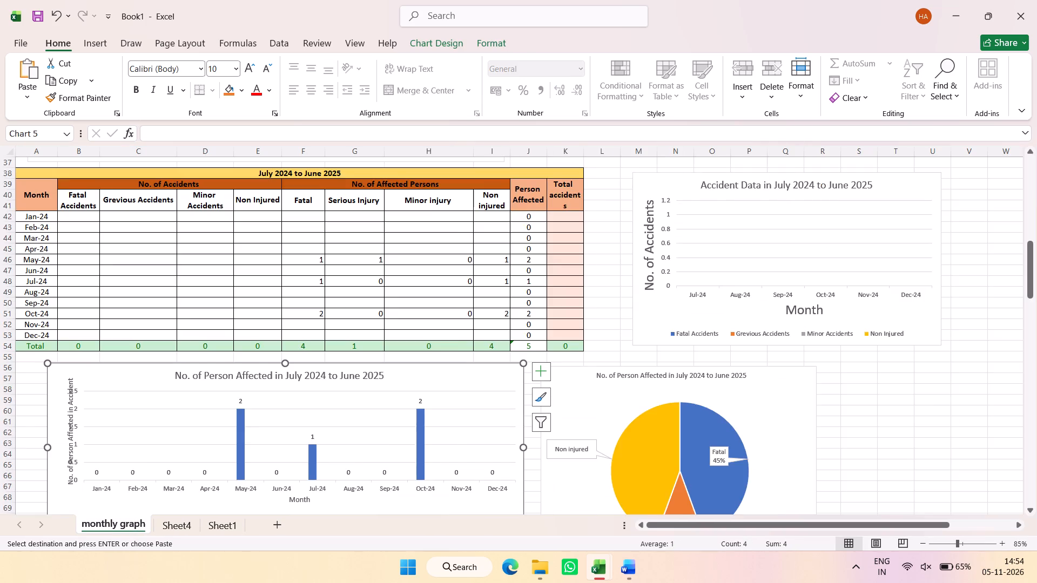
pyautogui.scroll(-1, 193, 322)
pyautogui.scroll(1, 193, 322)
pyautogui.click(80, 214)
pyautogui.rightClick(80, 214)
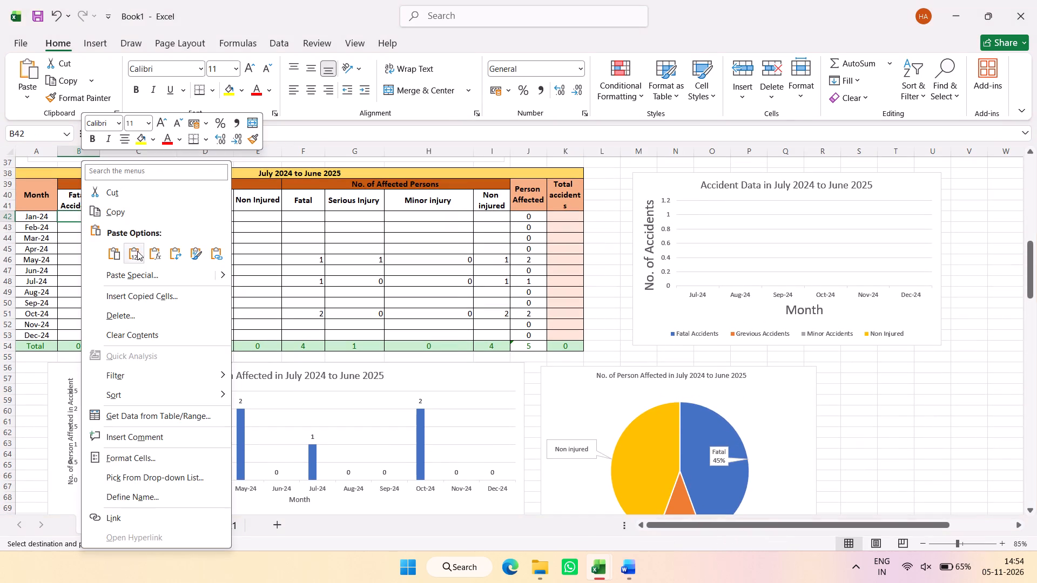
pyautogui.click(137, 251)
# Copy the monthly 2024 NO of accidents sums and paste them as values into the 2024 table's Total accidents column.
pyautogui.click(178, 524)
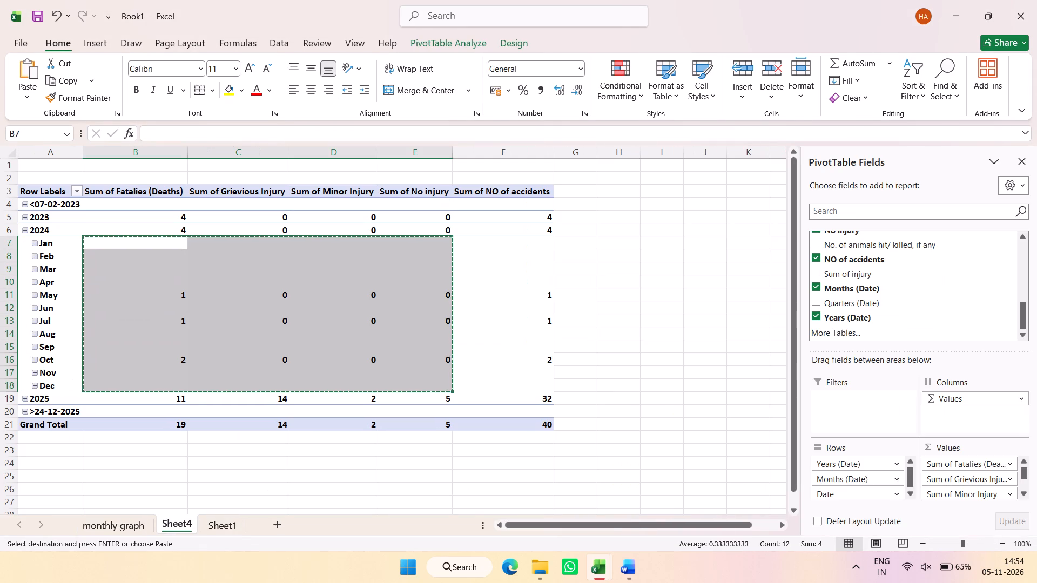
pyautogui.moveTo(534, 240); pyautogui.dragTo(523, 379)
pyautogui.hotkey('ctrl', 'c')
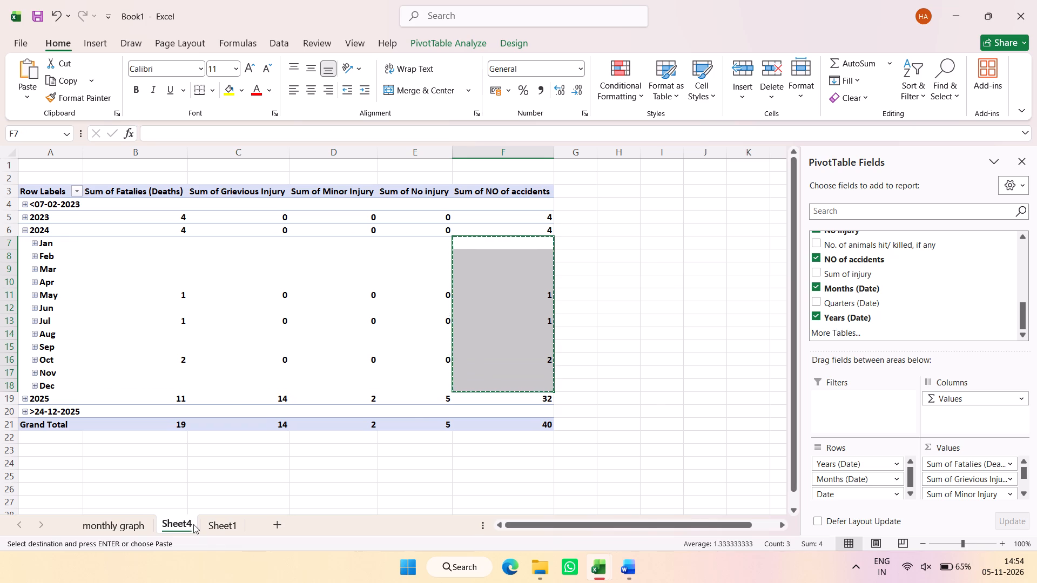
pyautogui.click(129, 526)
pyautogui.click(576, 219)
pyautogui.rightClick(576, 219)
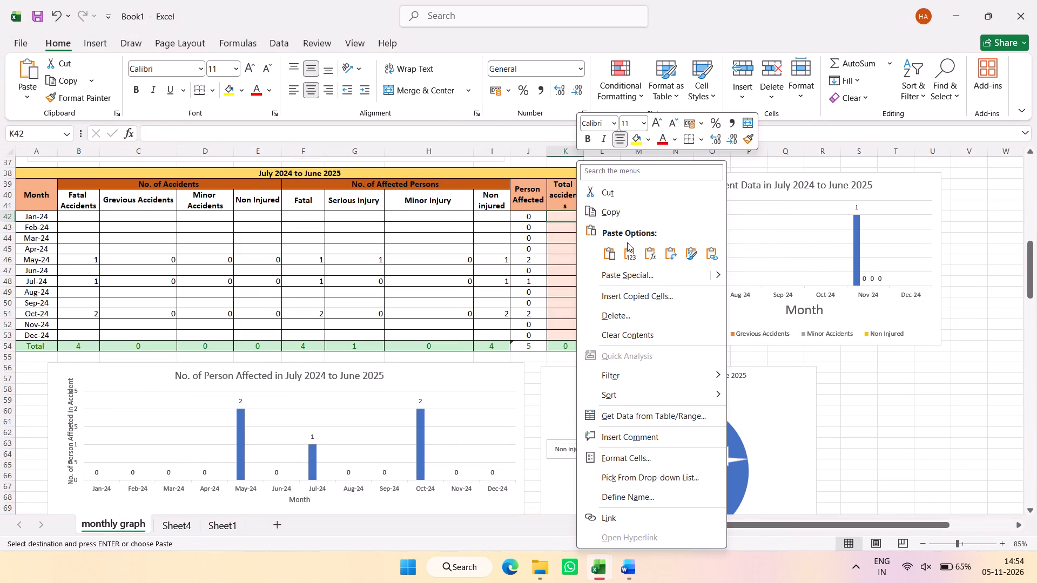
pyautogui.click(633, 249)
# Expand only 2025 in the PivotTable and paste its monthly severity sums as values under No. of Accidents in the 2025 table.
pyautogui.scroll(-4, 267, 316)
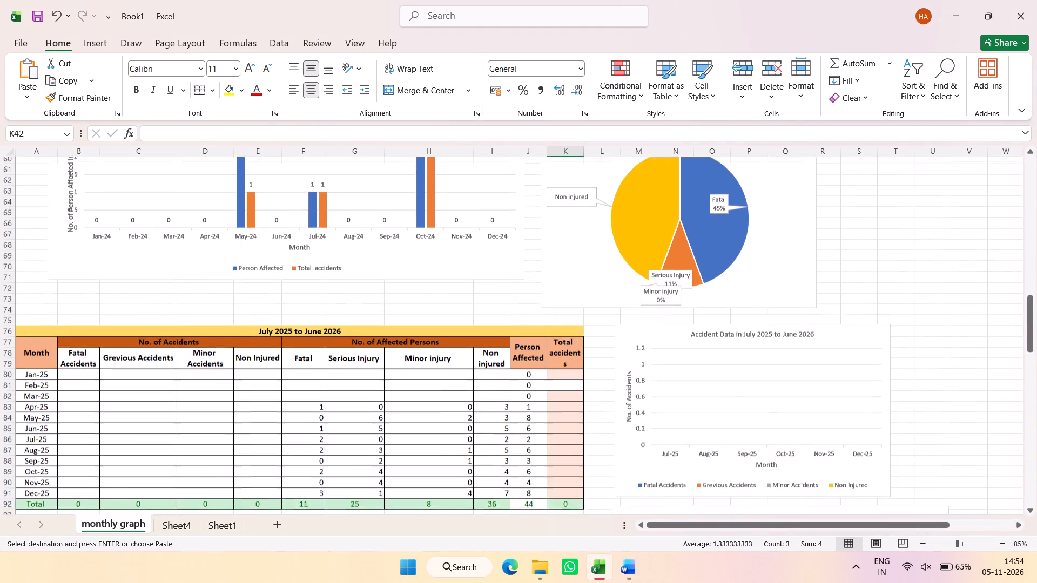
pyautogui.scroll(-1, 244, 328)
pyautogui.click(168, 521)
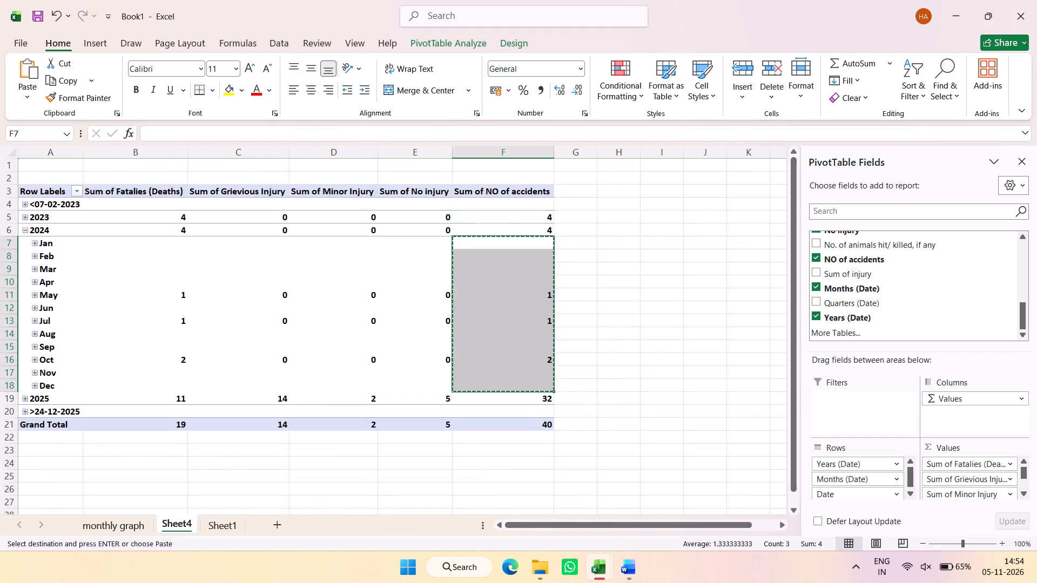
pyautogui.click(26, 401)
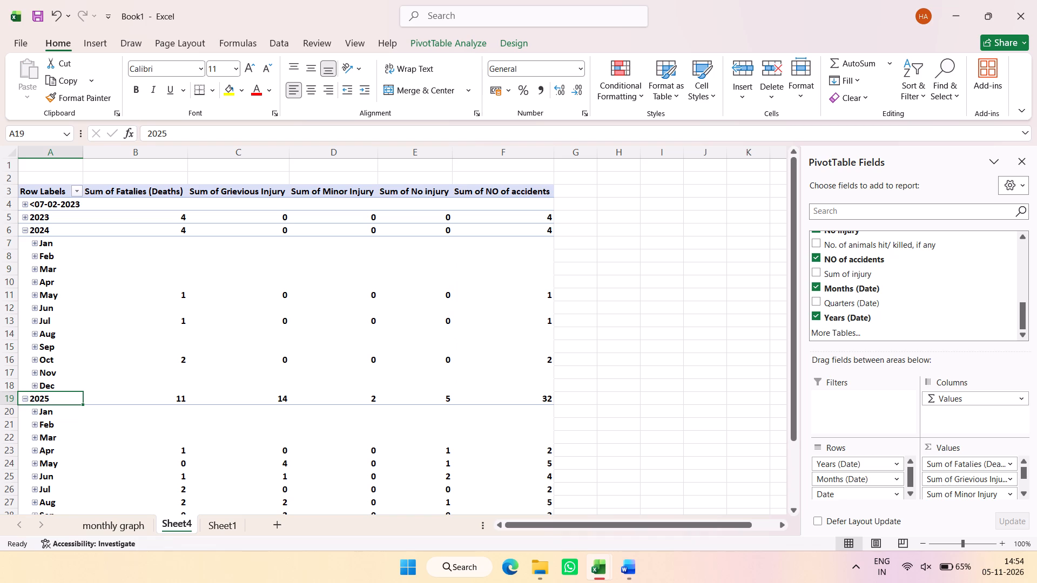
pyautogui.click(27, 231)
pyautogui.moveTo(127, 254); pyautogui.dragTo(399, 329)
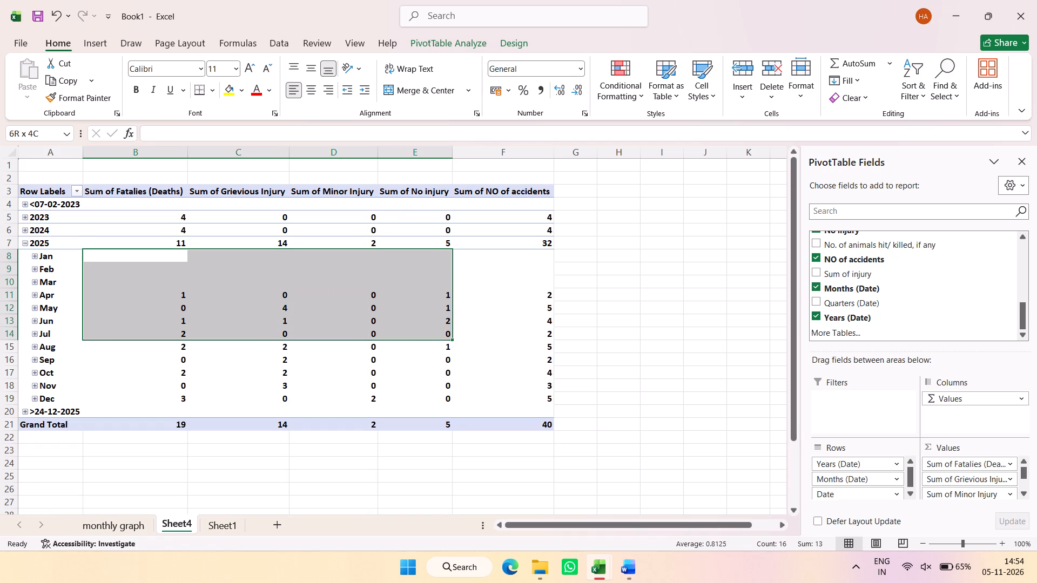
pyautogui.moveTo(399, 329); pyautogui.dragTo(422, 399)
pyautogui.hotkey('ctrl', 'c')
pyautogui.click(125, 525)
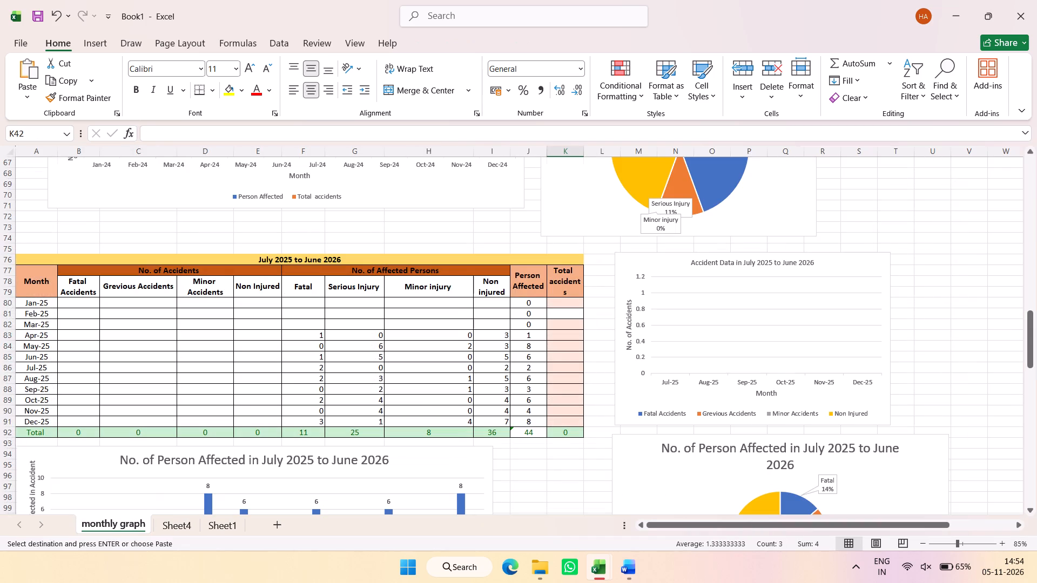
pyautogui.click(89, 300)
pyautogui.rightClick(89, 300)
pyautogui.click(146, 252)
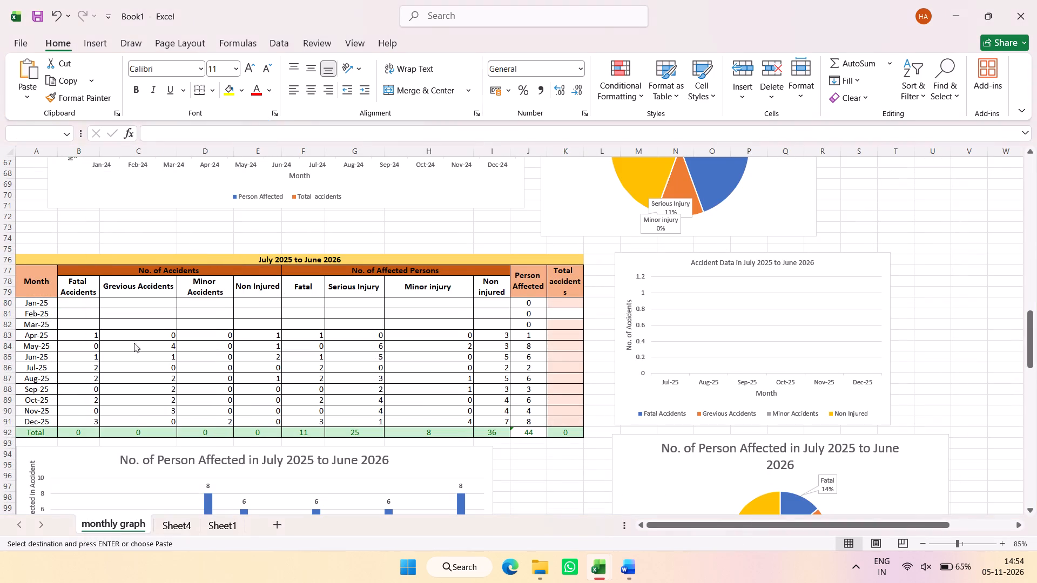
# Copy the monthly 2025 NO of accidents sums as values into the 2025 table's Total accidents column and check the severity totals.
pyautogui.click(166, 521)
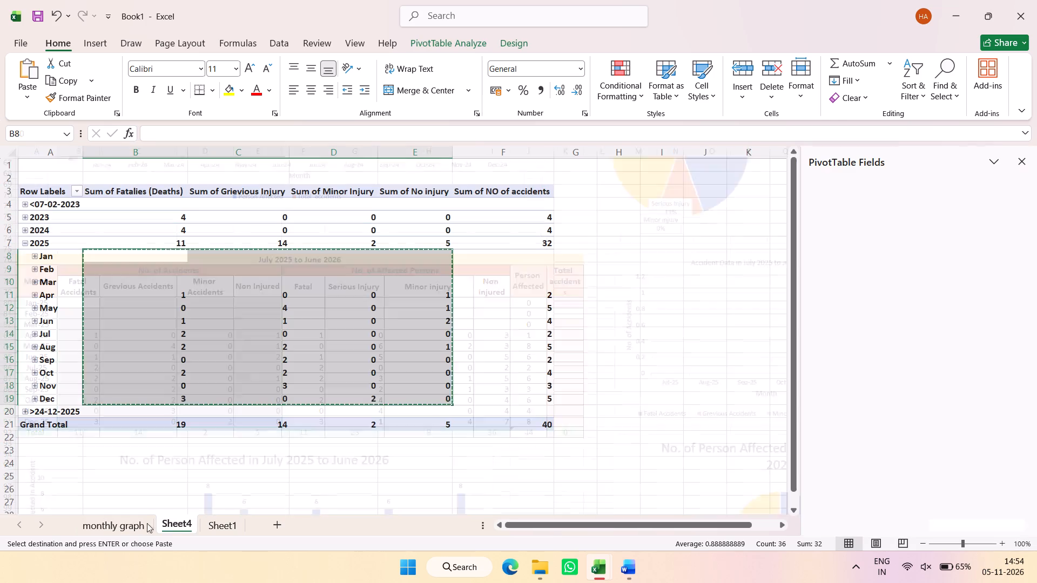
pyautogui.moveTo(531, 253); pyautogui.dragTo(513, 392)
pyautogui.hotkey('ctrl', 'c')
pyautogui.click(128, 527)
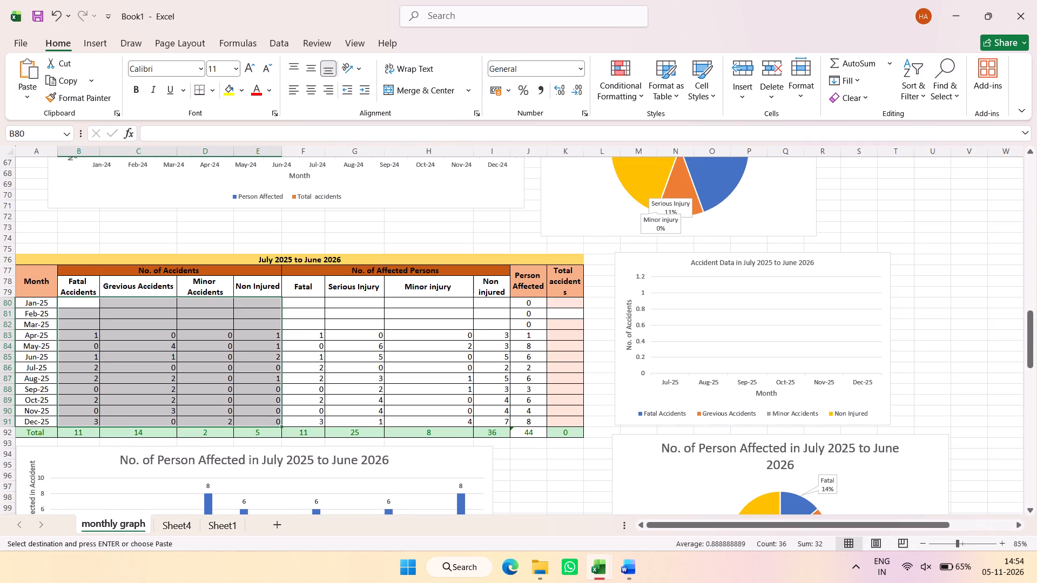
pyautogui.click(561, 303)
pyautogui.rightClick(561, 303)
pyautogui.click(618, 253)
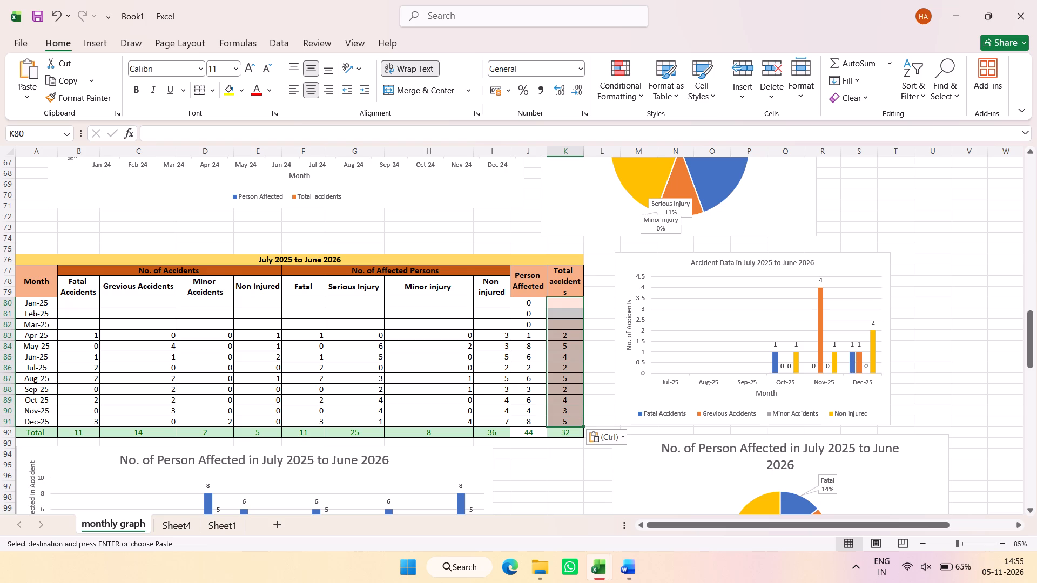
pyautogui.moveTo(272, 431); pyautogui.dragTo(198, 430)
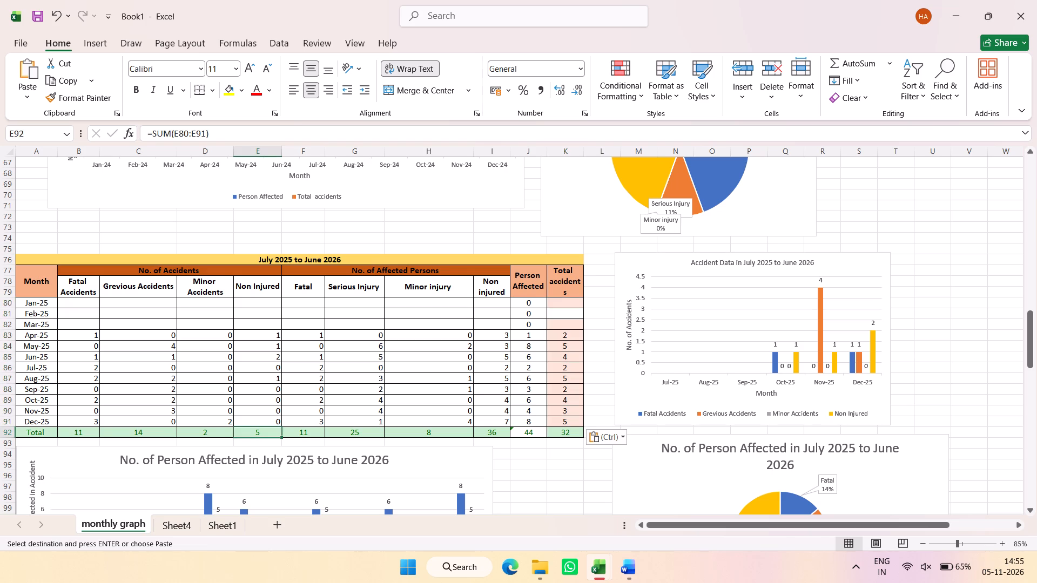
pyautogui.moveTo(198, 430); pyautogui.dragTo(85, 433)
pyautogui.click(186, 355)
# Replace the title of the July 2025 to June 2026 table with 2025.
pyautogui.scroll(1, 316, 401)
pyautogui.scroll(-2, 316, 401)
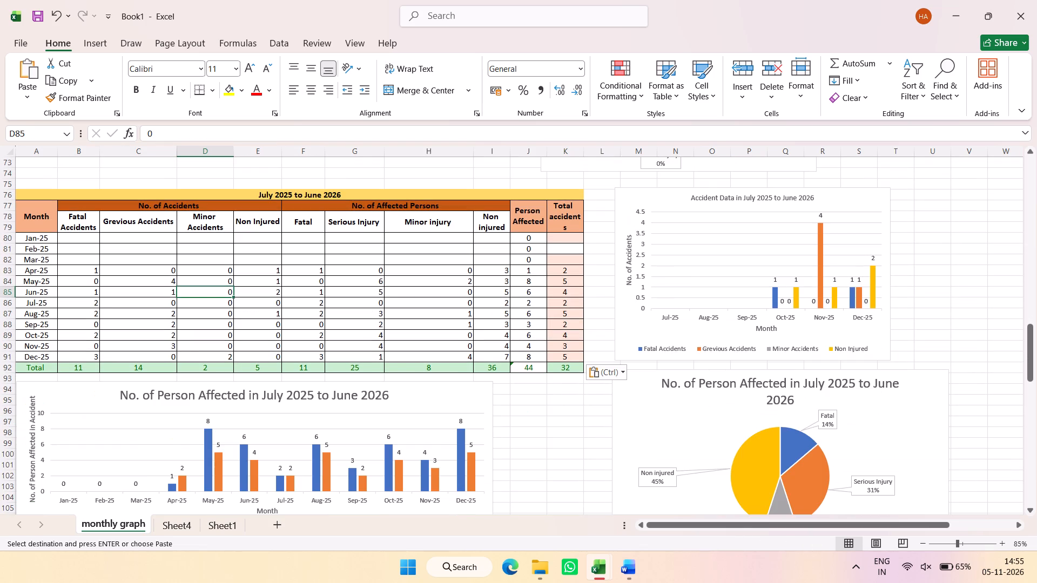
pyautogui.click(317, 194)
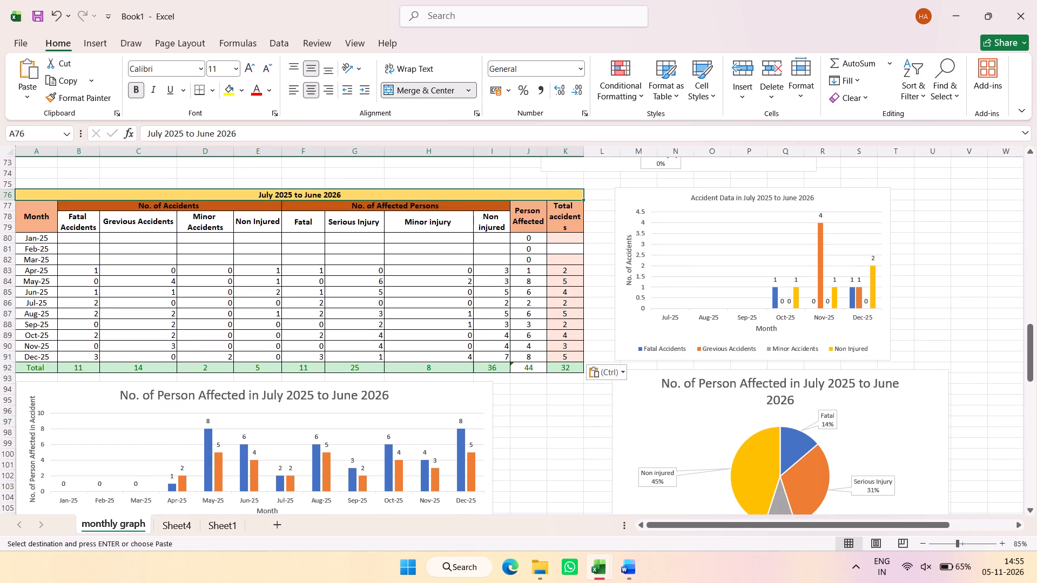
pyautogui.write('2026')
pyautogui.press('BackSpace')
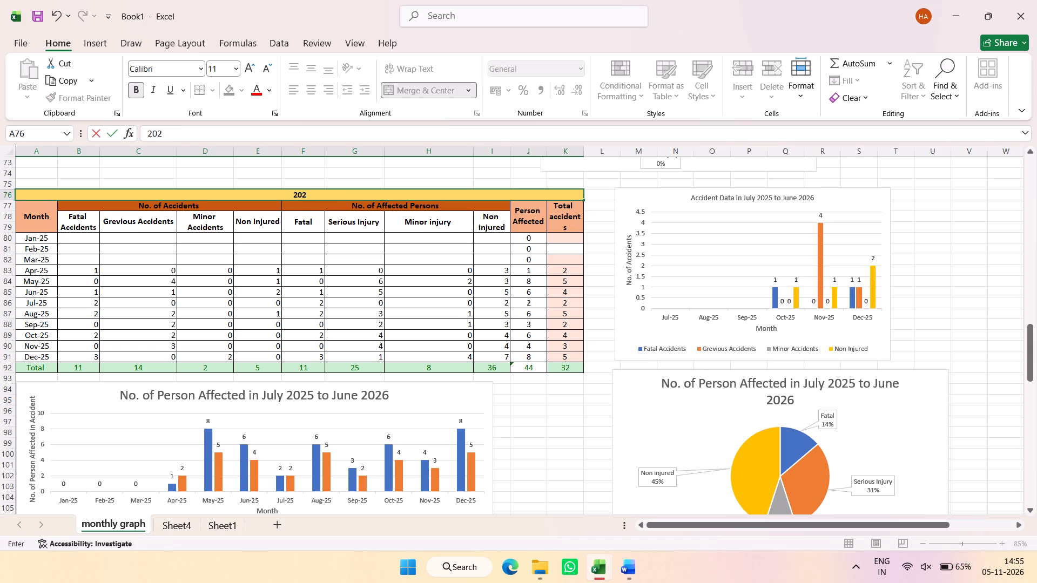
pyautogui.press('5')
pyautogui.scroll(4, 359, 218)
pyautogui.click(386, 413)
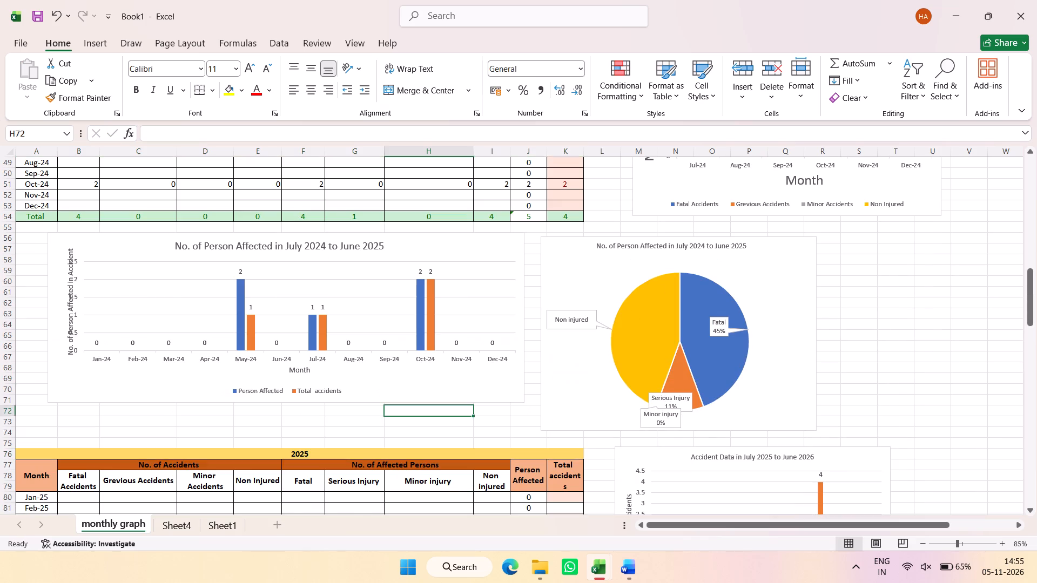
# Retitle the July 2024 to June 2025 table as 2024 and the July 2023 to June 2024 table as 2023.
pyautogui.scroll(4, 401, 370)
pyautogui.click(335, 301)
pyautogui.write('2024')
pyautogui.scroll(7, 333, 305)
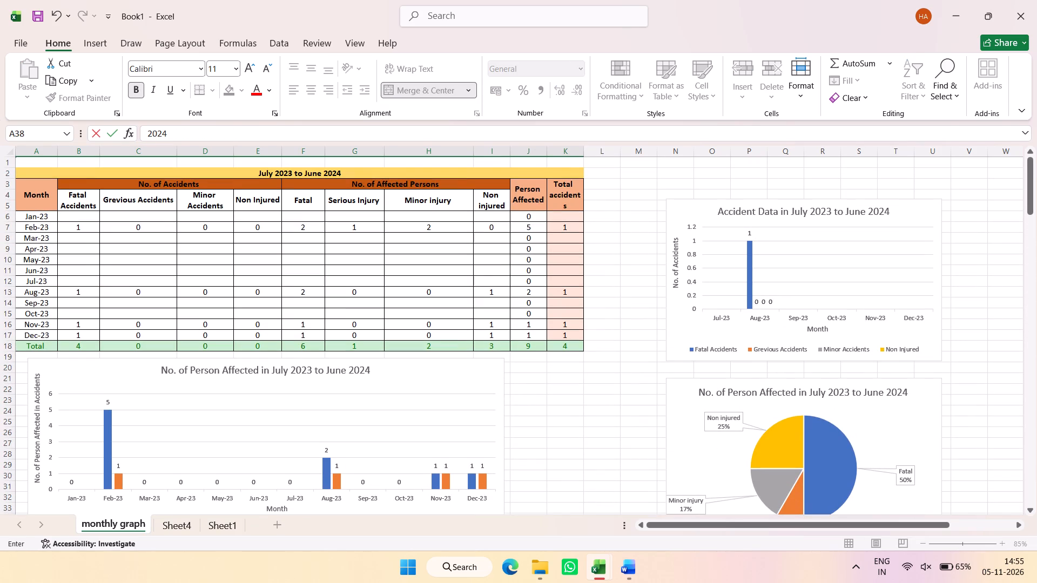
pyautogui.click(326, 174)
pyautogui.write('2023')
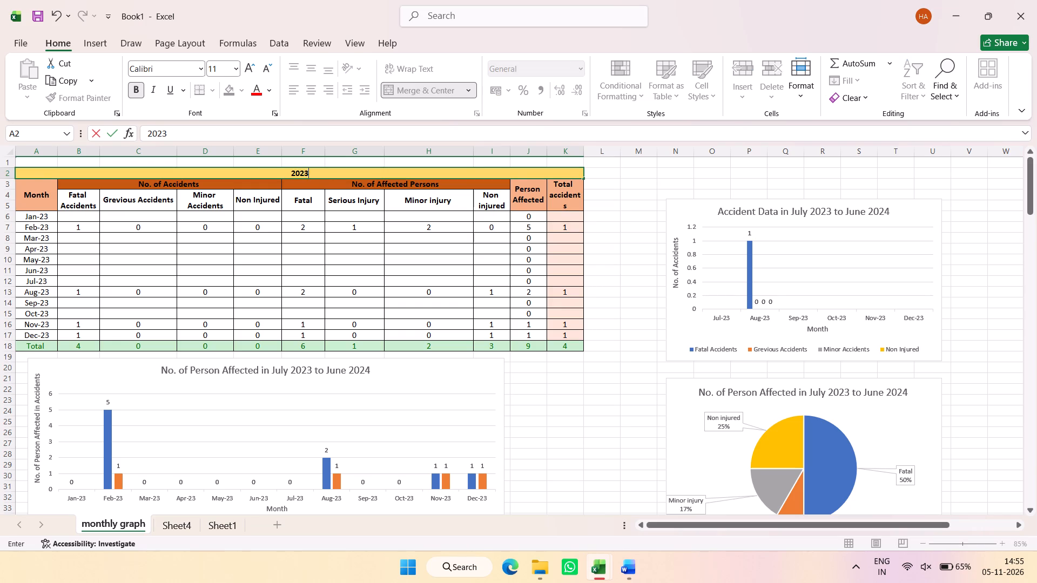
pyautogui.click(630, 264)
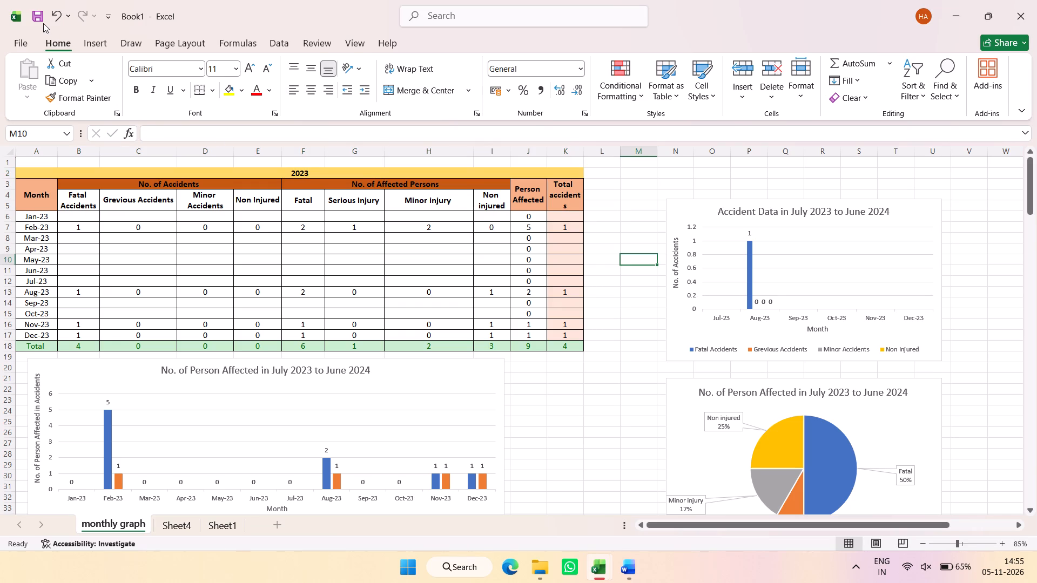
# Save the workbook with the retitled 2023, 2024 and 2025 tables.
pyautogui.click(42, 23)
pyautogui.click(637, 358)
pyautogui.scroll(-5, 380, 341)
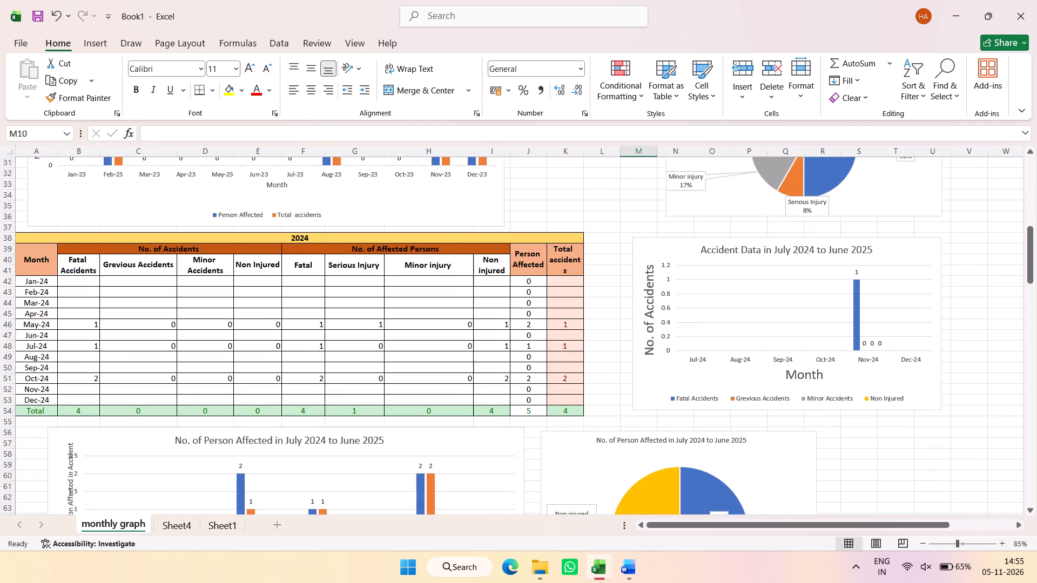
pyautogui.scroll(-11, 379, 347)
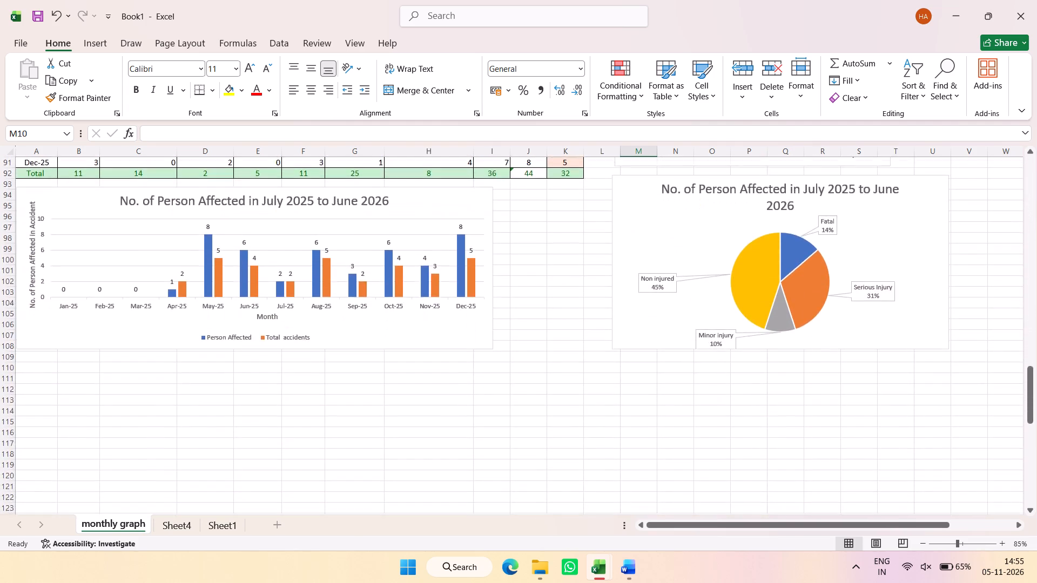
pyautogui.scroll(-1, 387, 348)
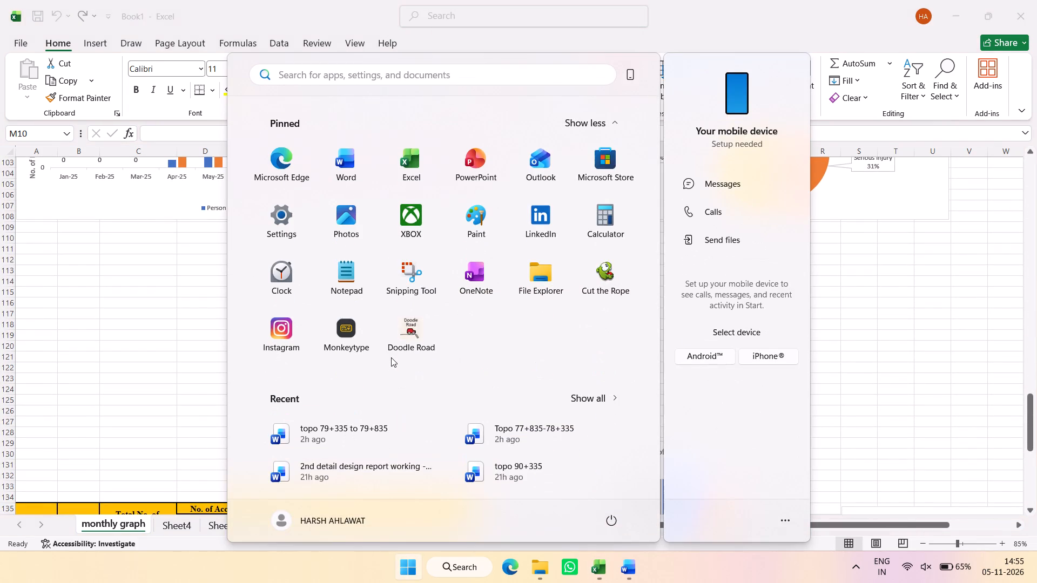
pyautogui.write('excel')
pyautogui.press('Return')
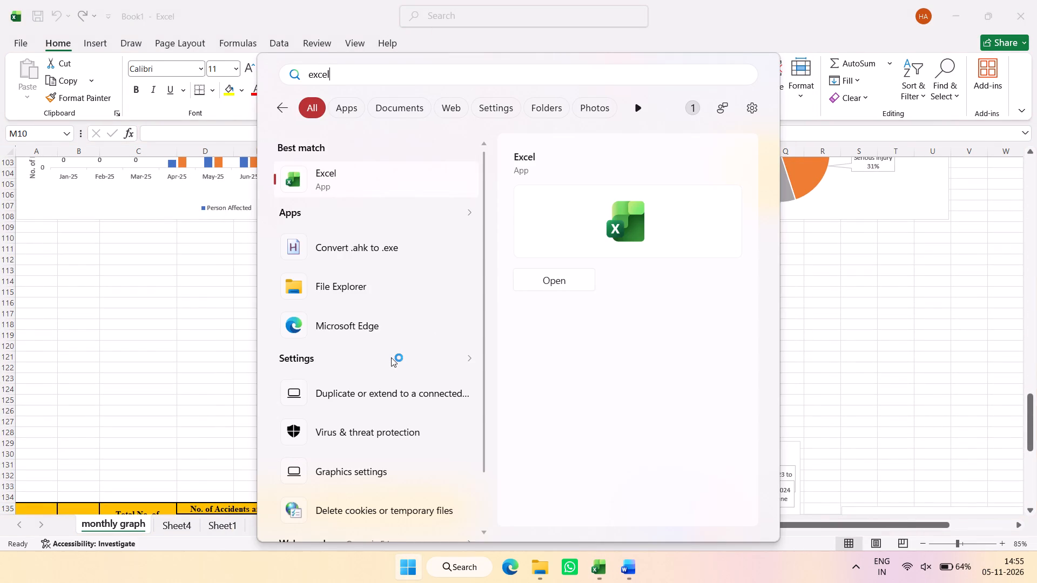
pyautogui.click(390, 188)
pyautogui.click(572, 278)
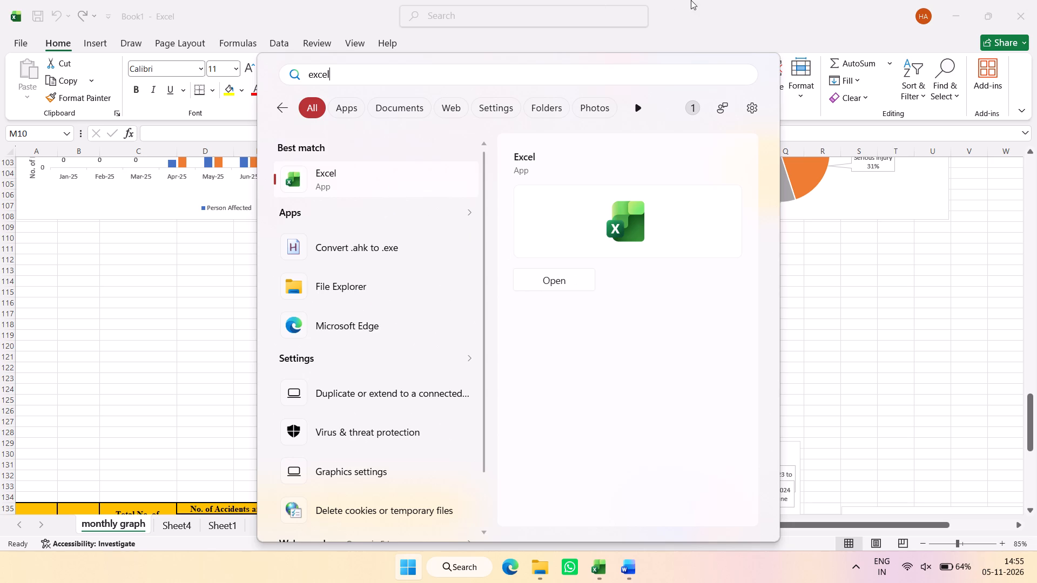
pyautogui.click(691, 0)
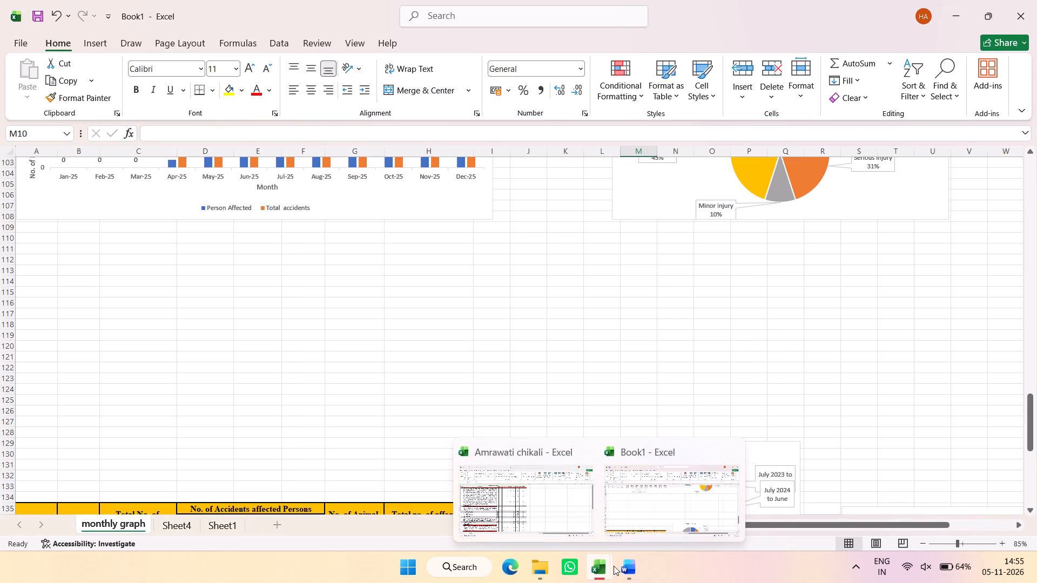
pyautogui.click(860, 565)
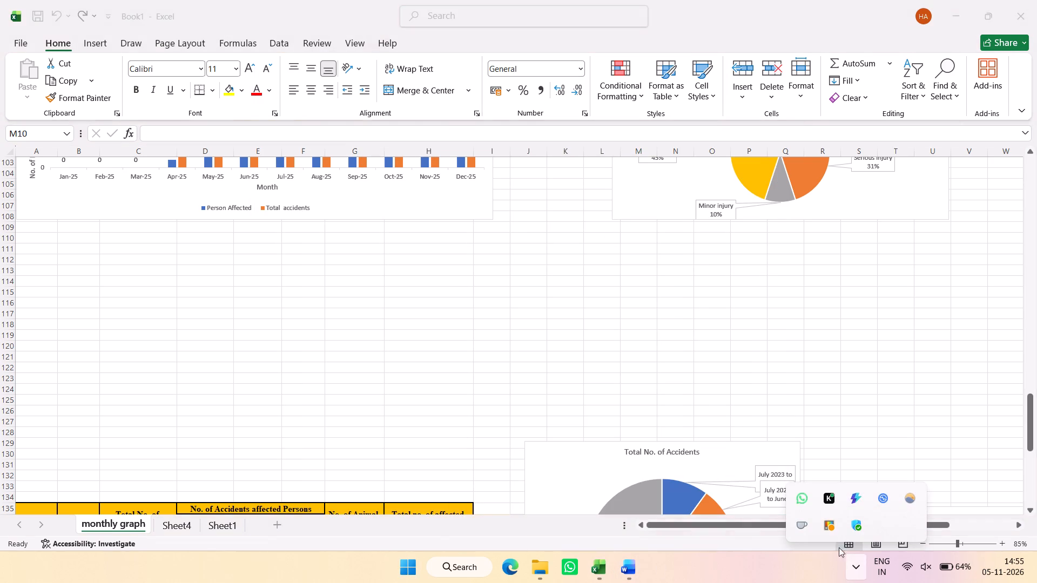
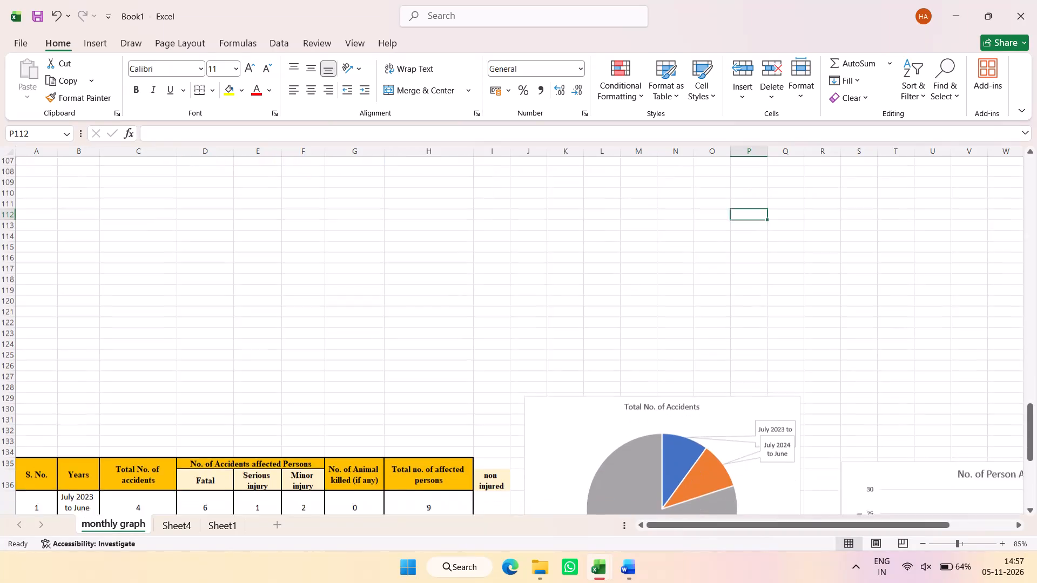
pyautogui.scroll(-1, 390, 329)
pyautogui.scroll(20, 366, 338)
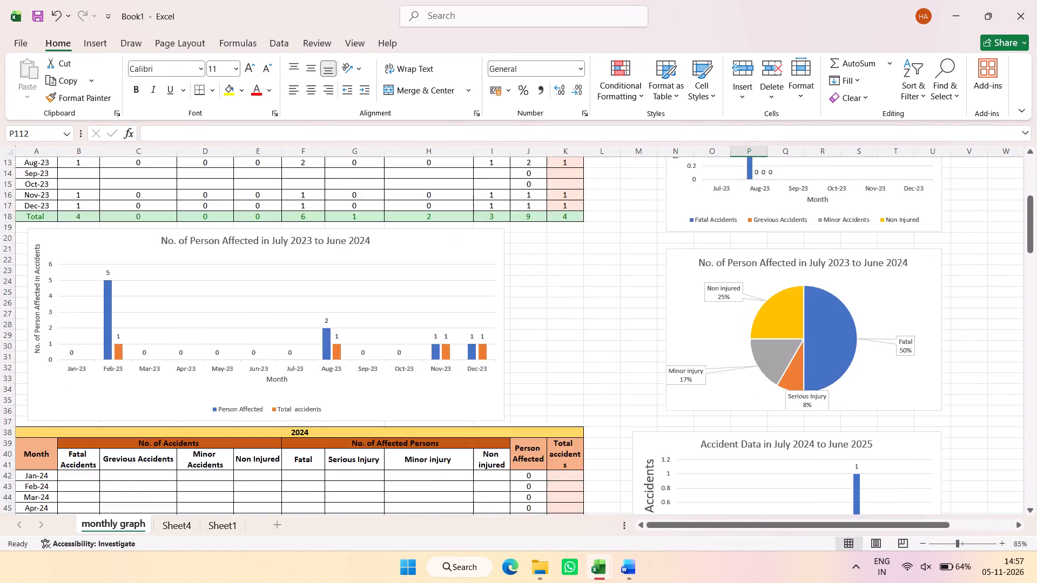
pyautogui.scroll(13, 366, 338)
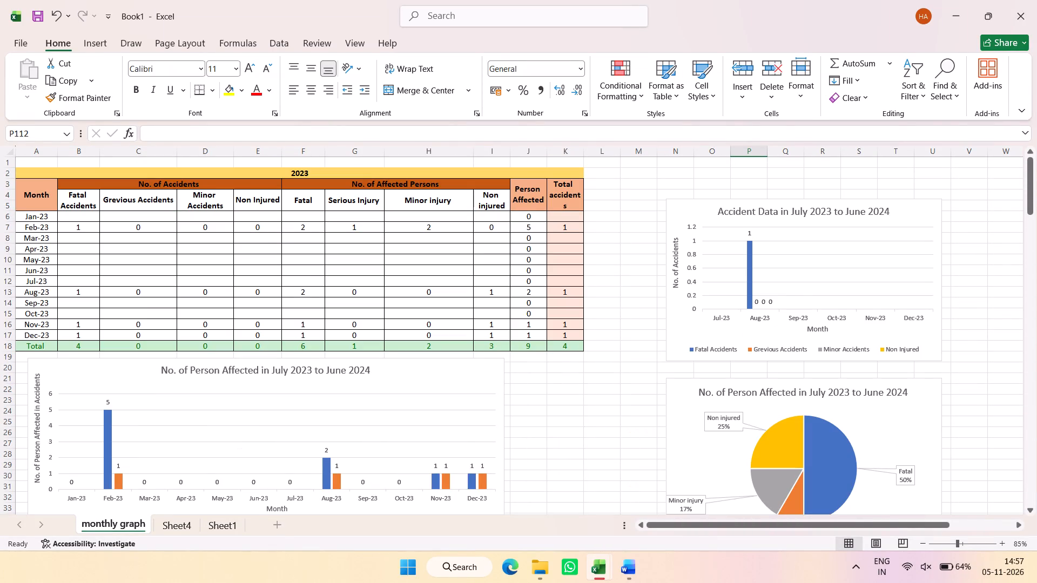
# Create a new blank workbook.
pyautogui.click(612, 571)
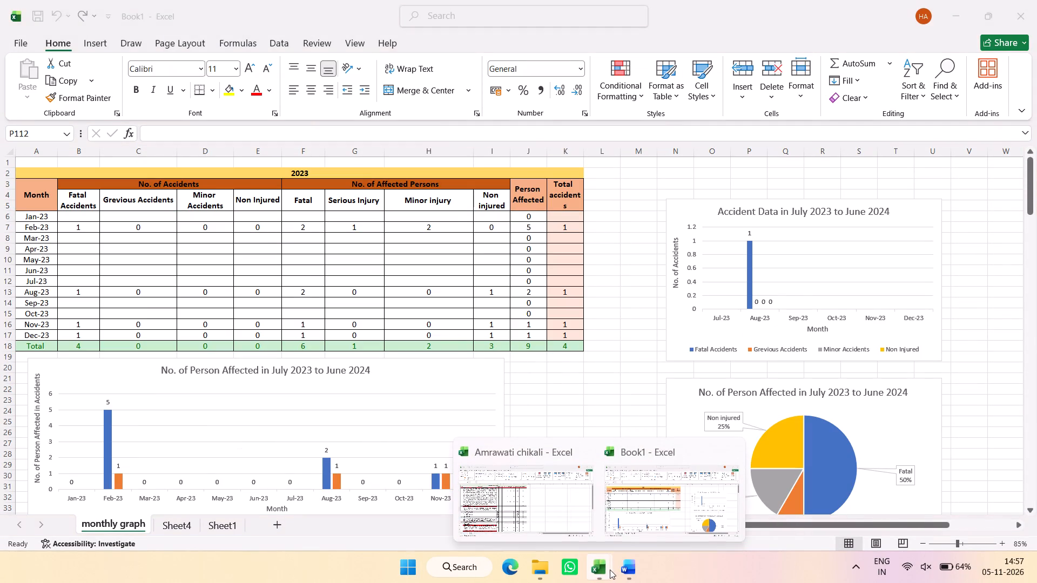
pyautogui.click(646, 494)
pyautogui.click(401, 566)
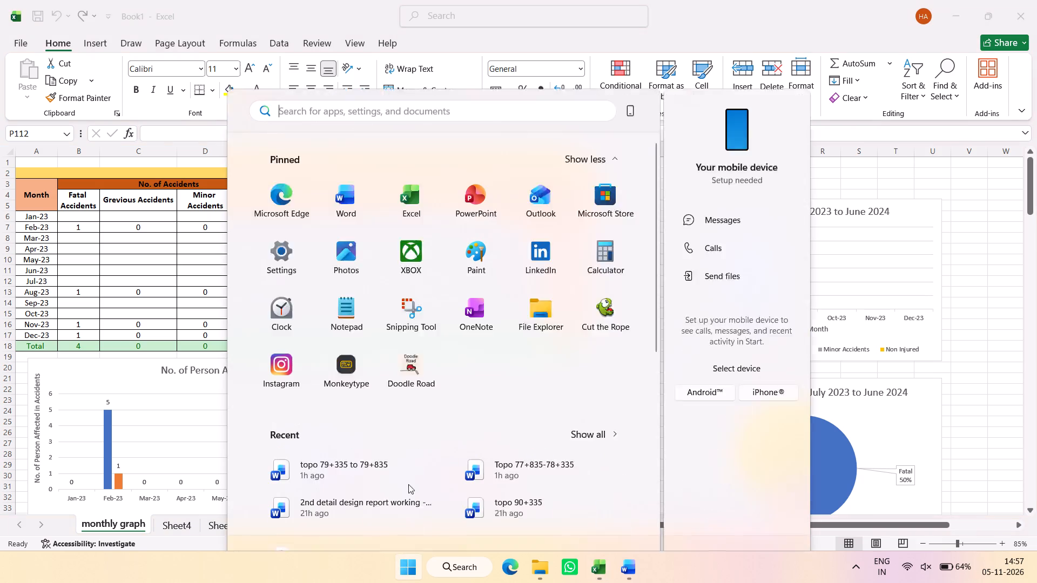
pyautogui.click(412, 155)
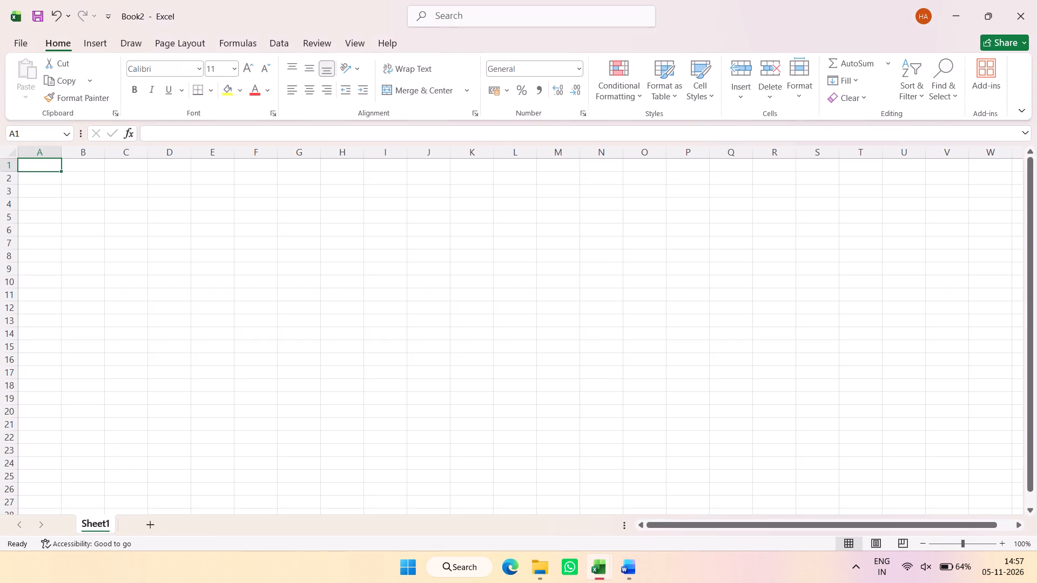
# Close the three open topo documents in Word, discarding the unsaved changes to topo 81+335 to 81+835.
pyautogui.click(616, 566)
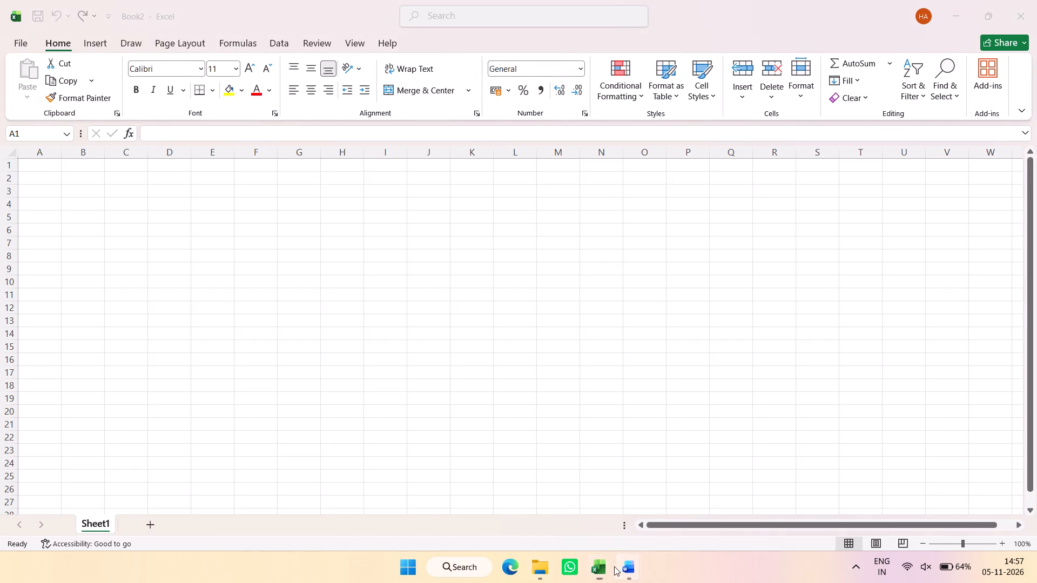
pyautogui.click(594, 570)
pyautogui.click(631, 567)
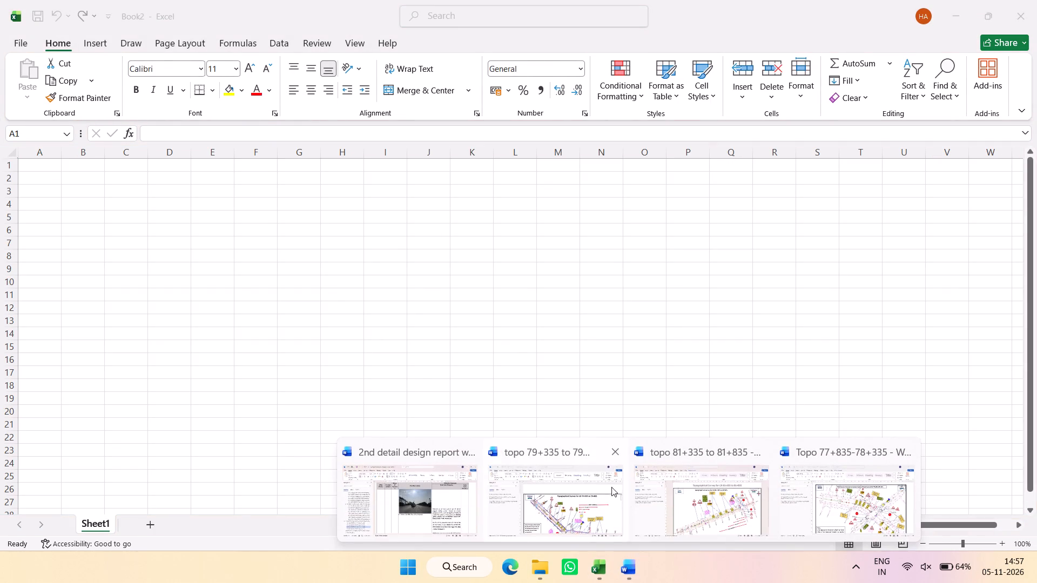
pyautogui.click(611, 445)
pyautogui.click(695, 453)
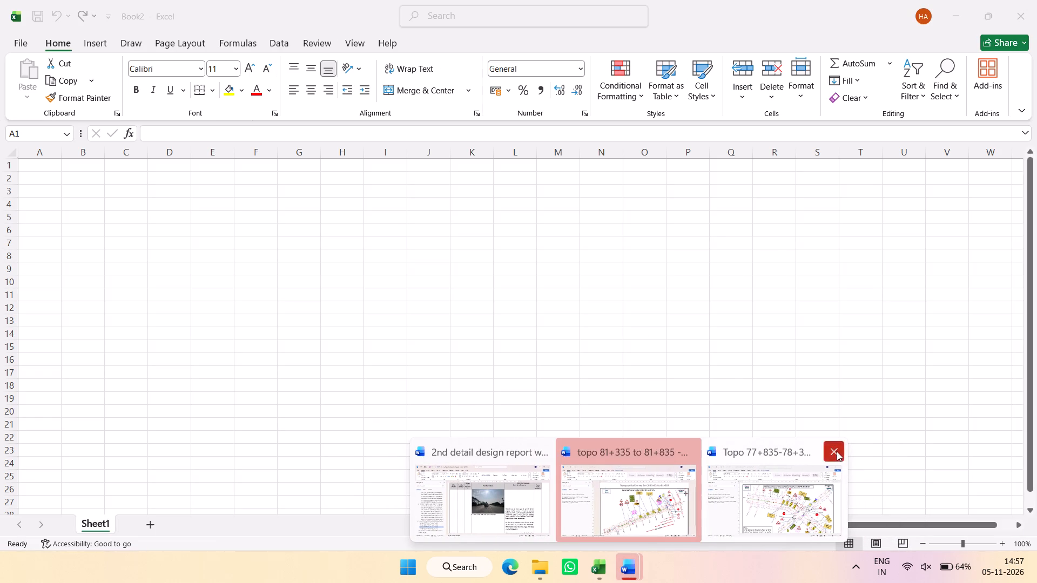
pyautogui.click(837, 451)
pyautogui.click(736, 498)
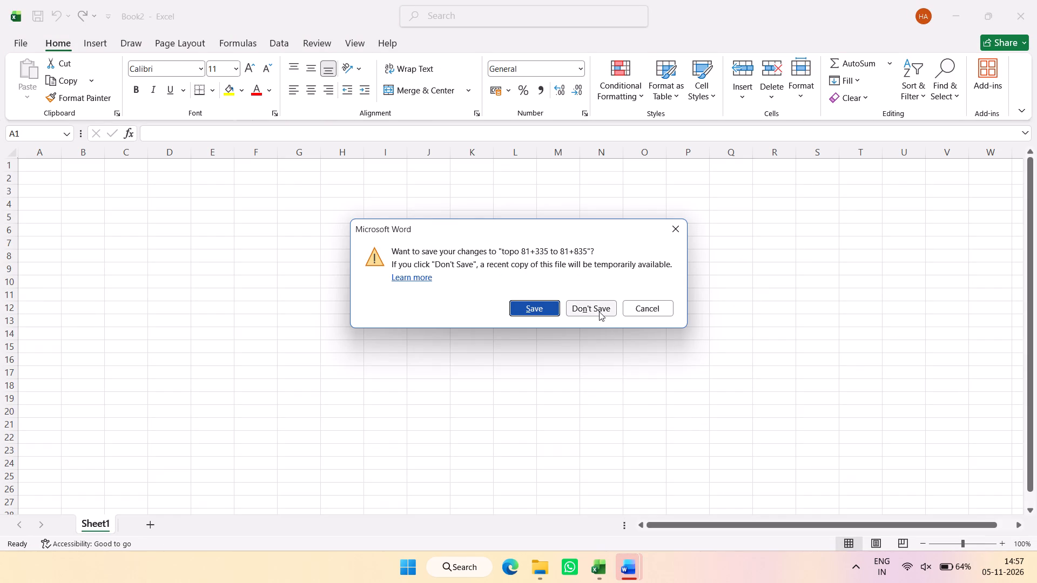
pyautogui.click(599, 311)
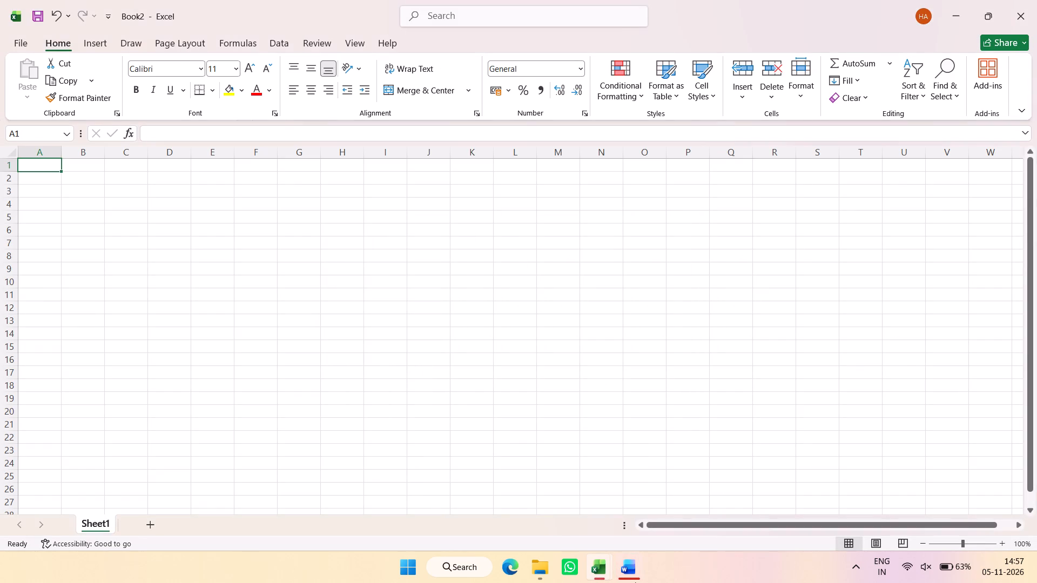
pyautogui.click(634, 582)
pyautogui.click(634, 580)
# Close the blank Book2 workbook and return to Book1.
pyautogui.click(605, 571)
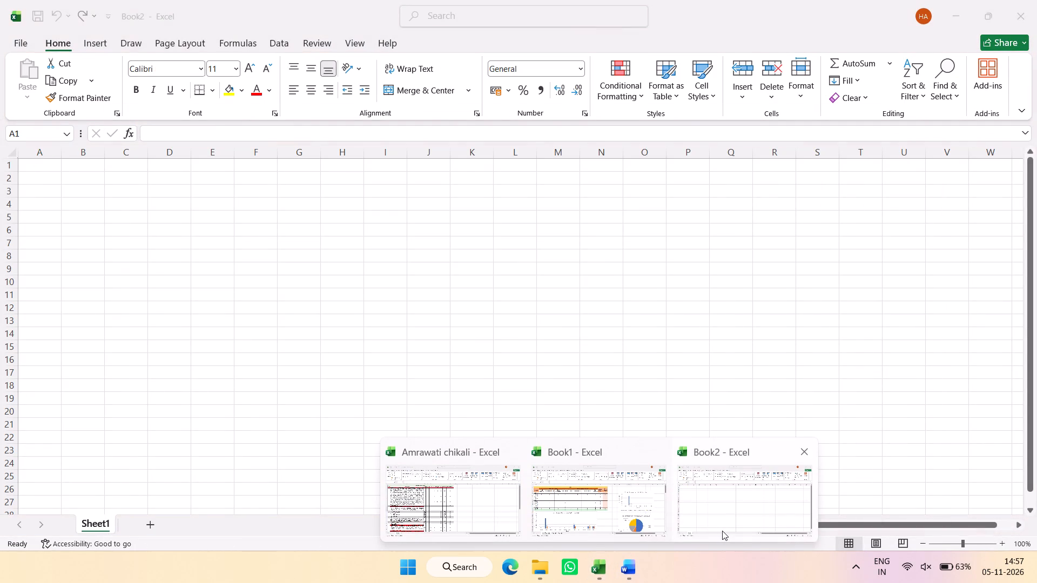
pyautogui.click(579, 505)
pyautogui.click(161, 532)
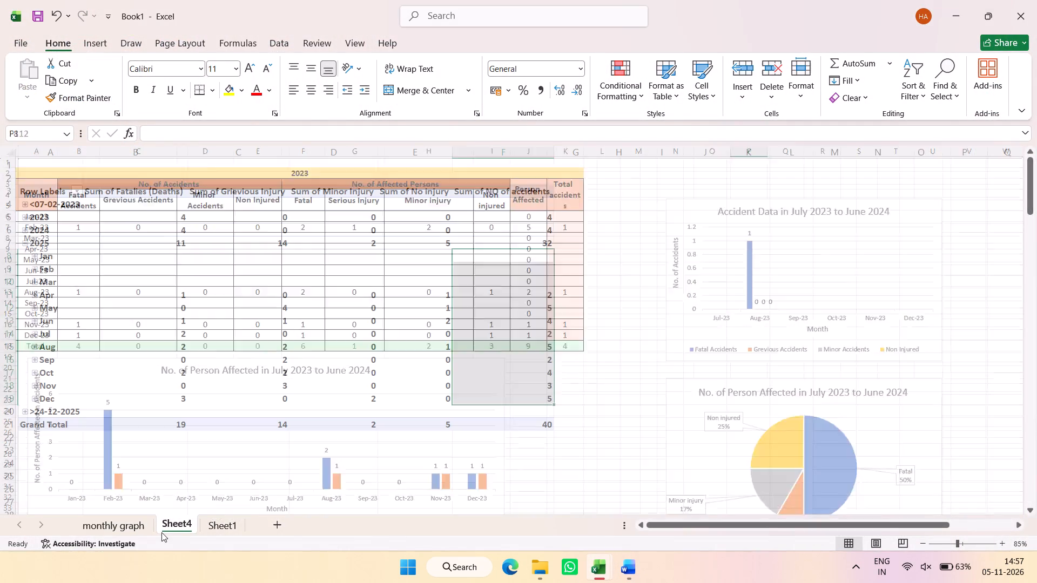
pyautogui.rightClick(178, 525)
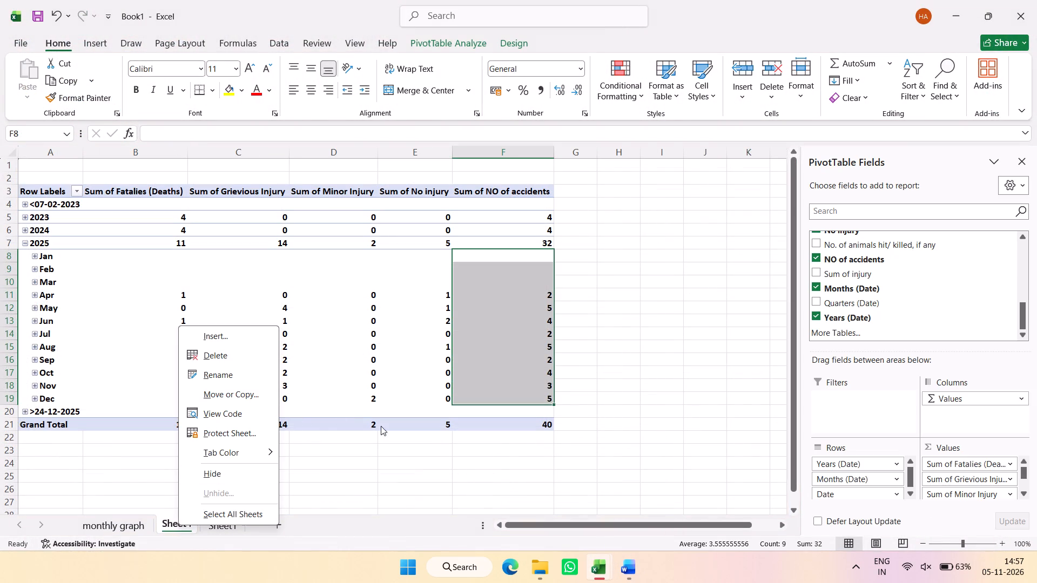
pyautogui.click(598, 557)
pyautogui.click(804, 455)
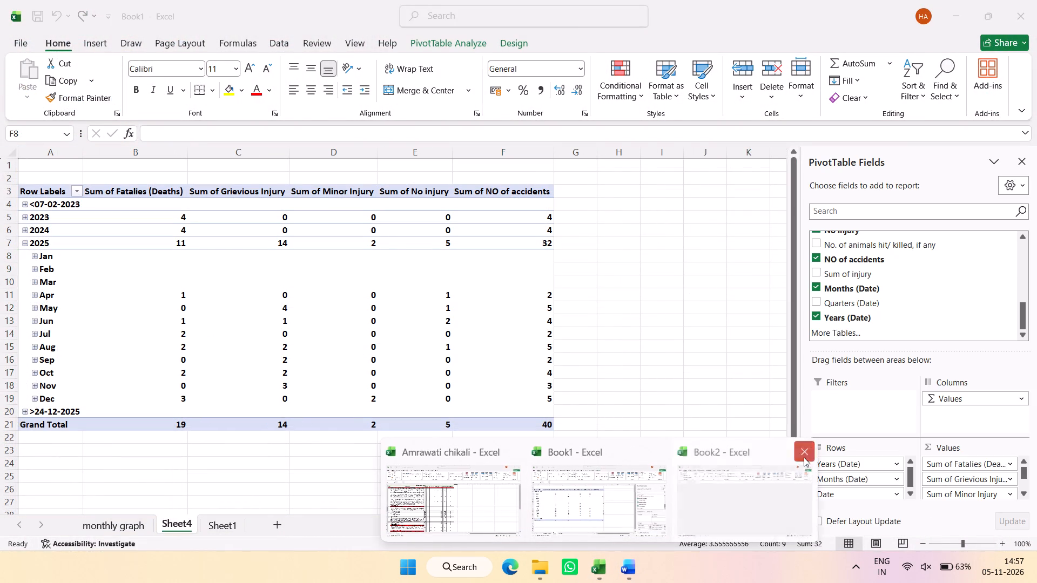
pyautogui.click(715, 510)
# Create a copy of Book1's Sheet1 accident data in a new workbook.
pyautogui.click(203, 520)
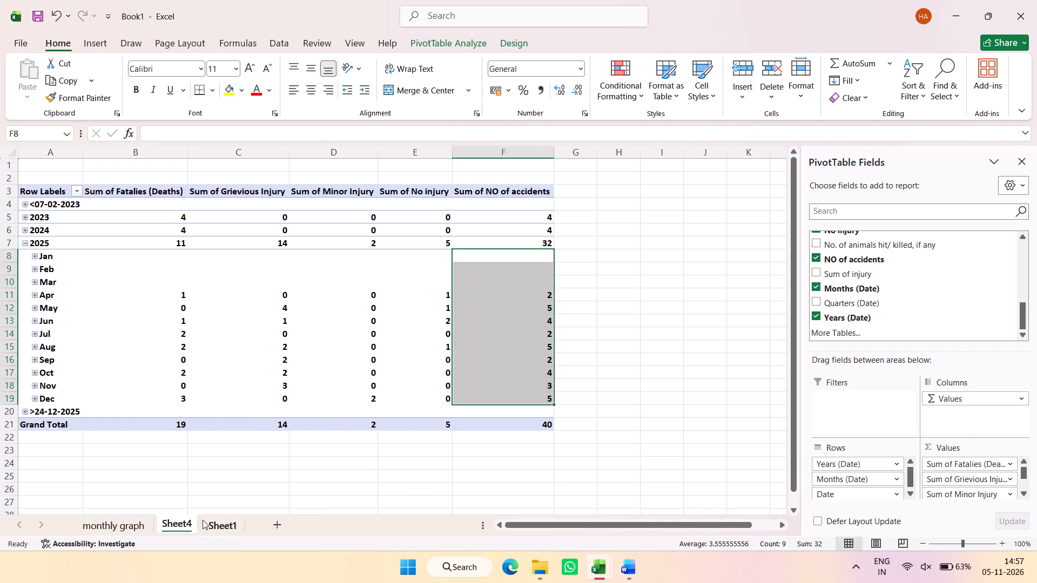
pyautogui.rightClick(203, 520)
pyautogui.click(289, 390)
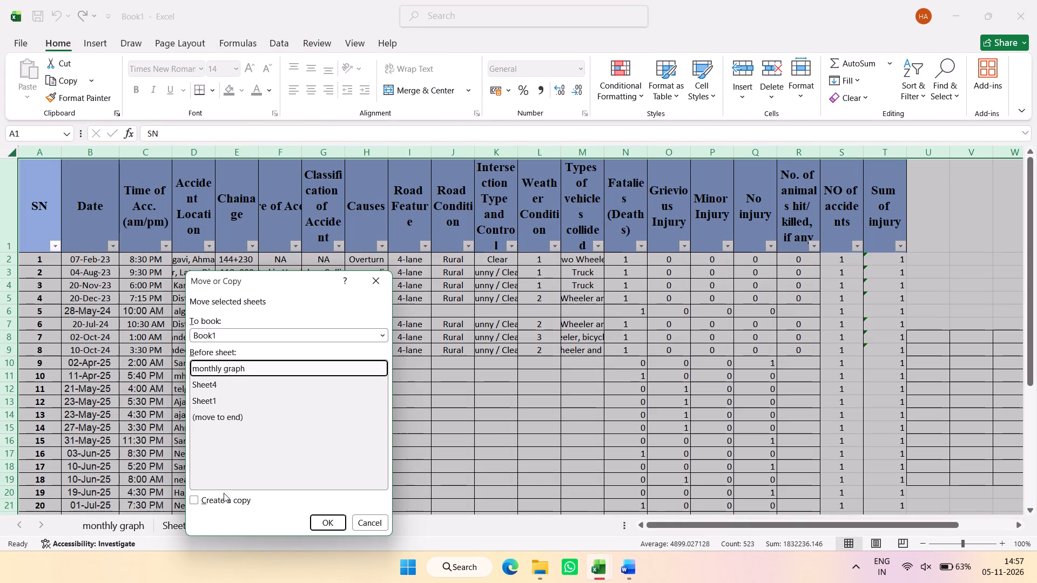
pyautogui.click(218, 502)
pyautogui.click(275, 336)
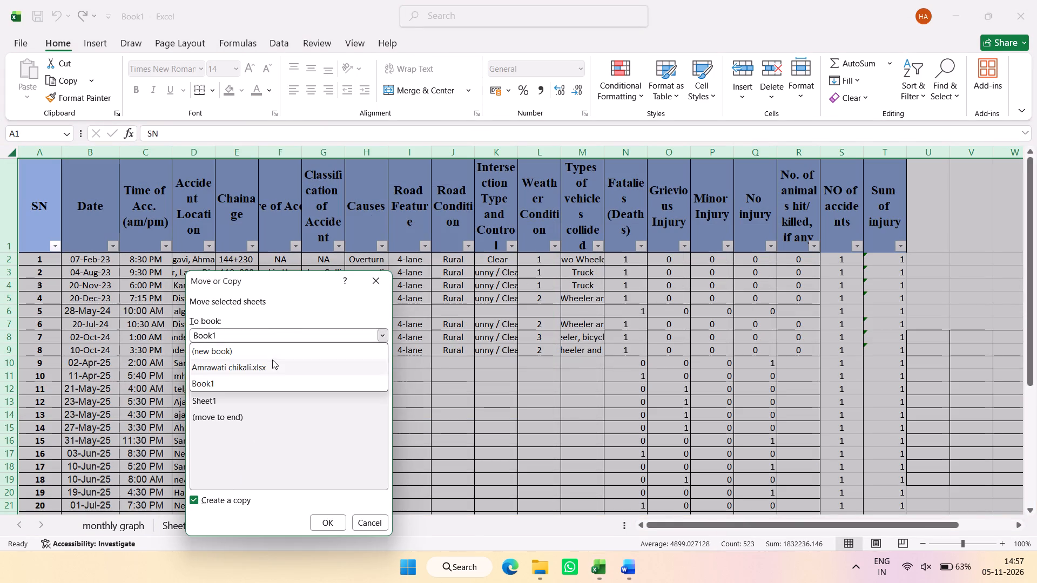
pyautogui.click(272, 350)
pyautogui.click(328, 523)
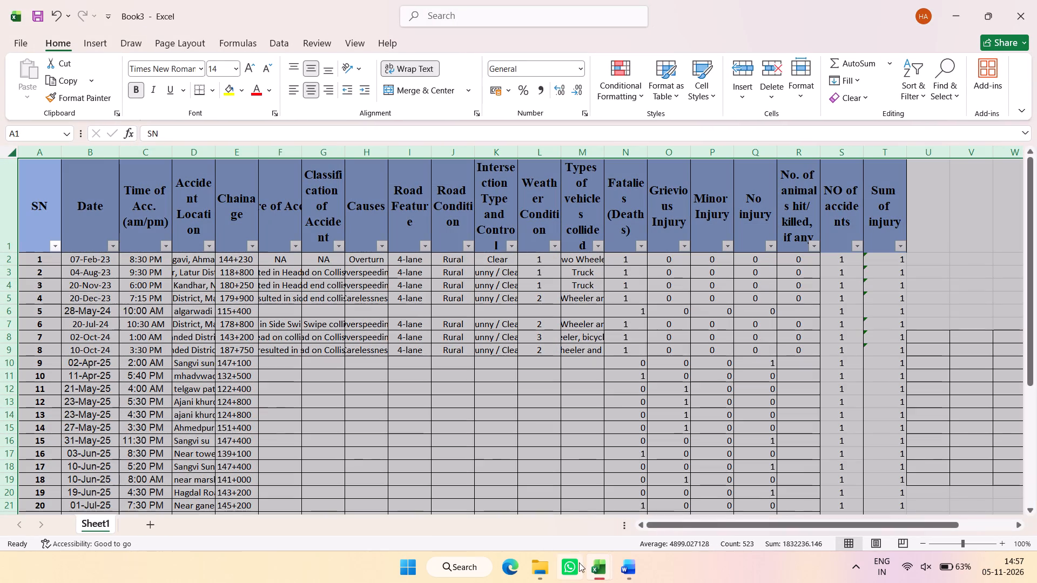
# Create a copy of Book1's monthly graph sheet in the Book3 workbook.
pyautogui.click(590, 564)
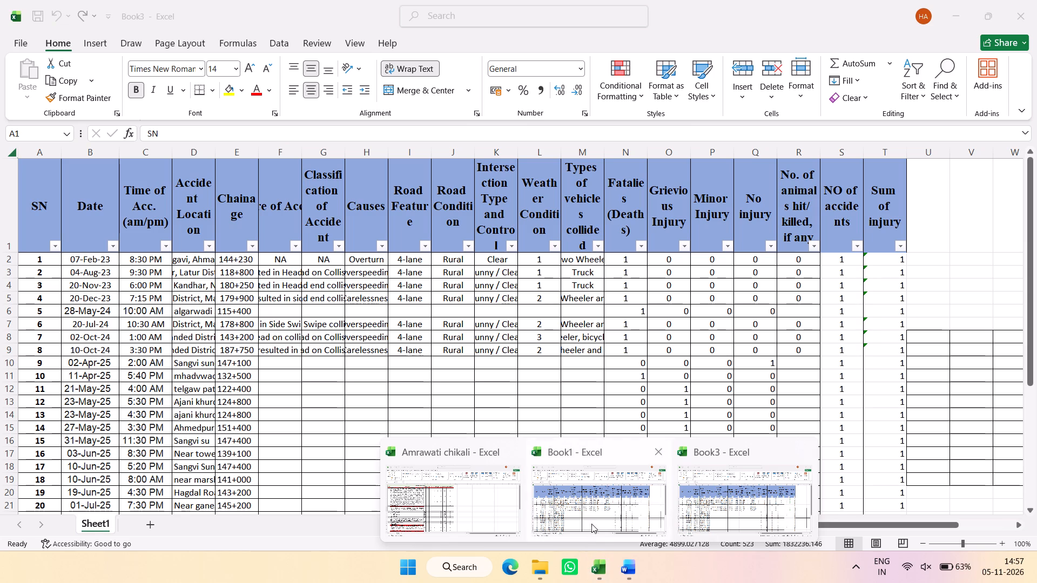
pyautogui.click(591, 514)
pyautogui.click(129, 531)
pyautogui.rightClick(129, 531)
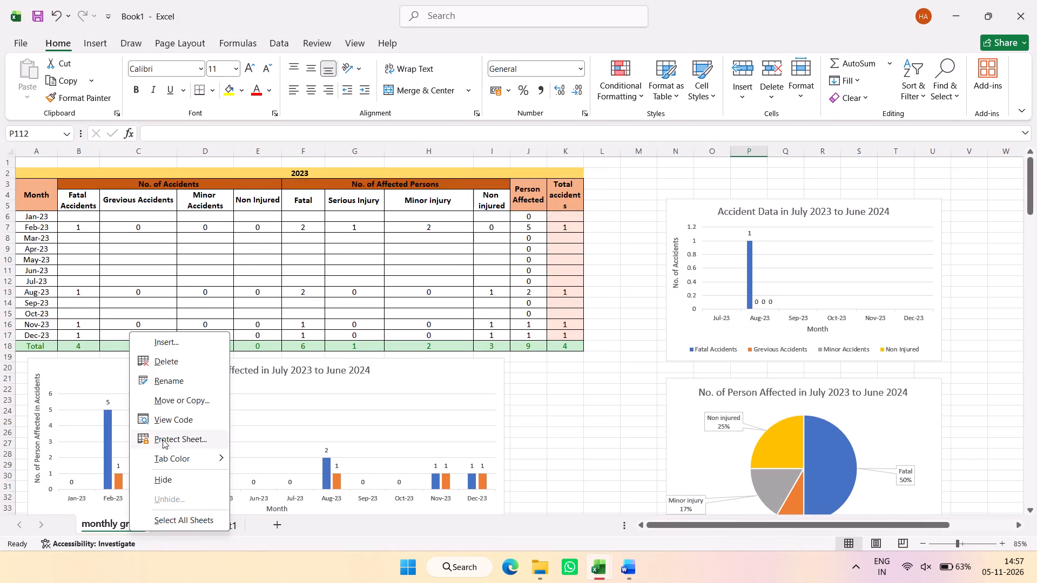
pyautogui.click(171, 406)
pyautogui.click(116, 514)
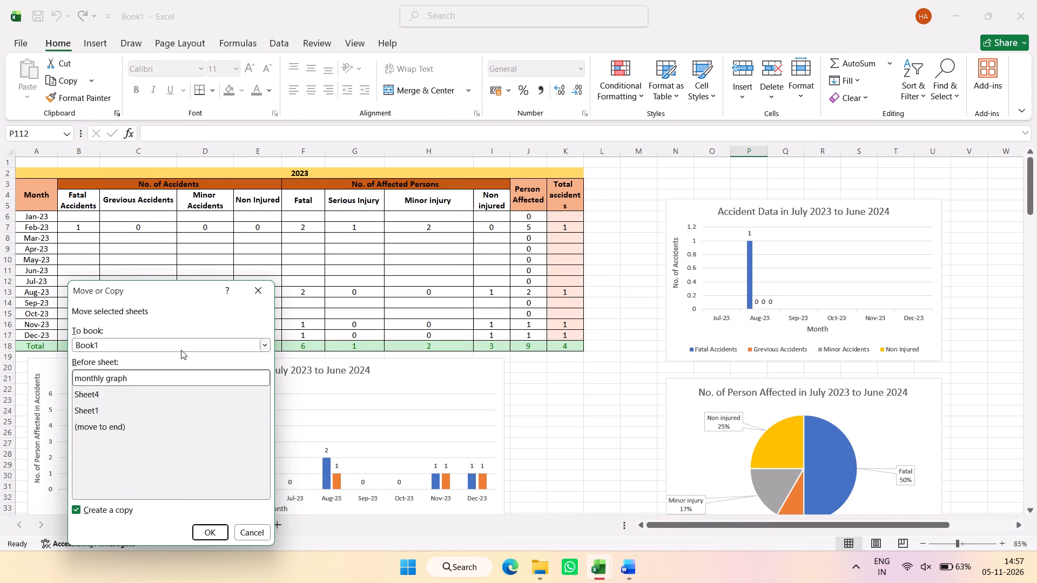
pyautogui.click(181, 350)
pyautogui.click(174, 412)
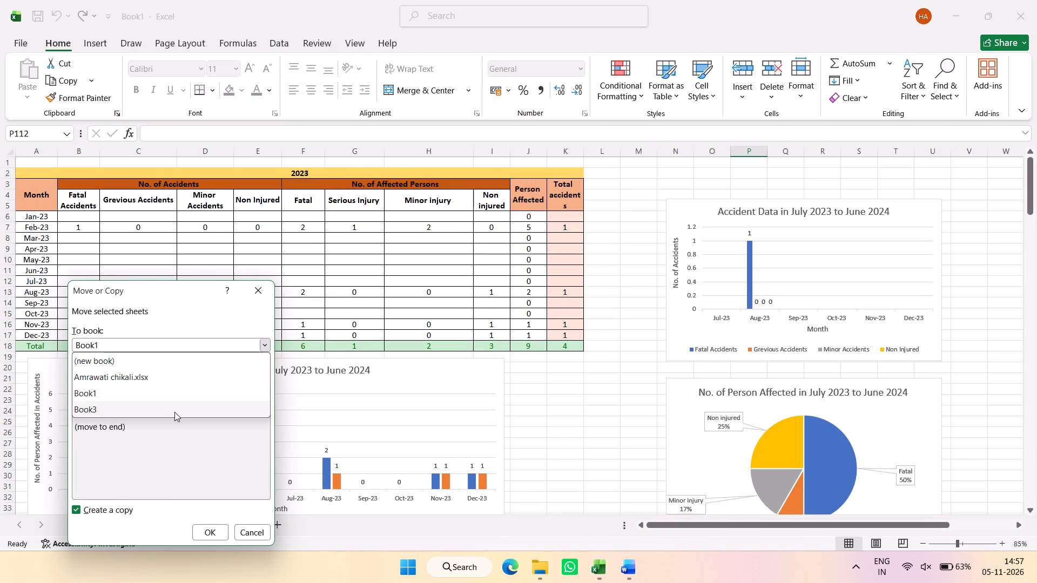
pyautogui.click(220, 534)
# Clear the monthly accident, affected-person and Total accidents values from the 2023 table in Book3, keeping the Person Affected column and Total row.
pyautogui.click(594, 566)
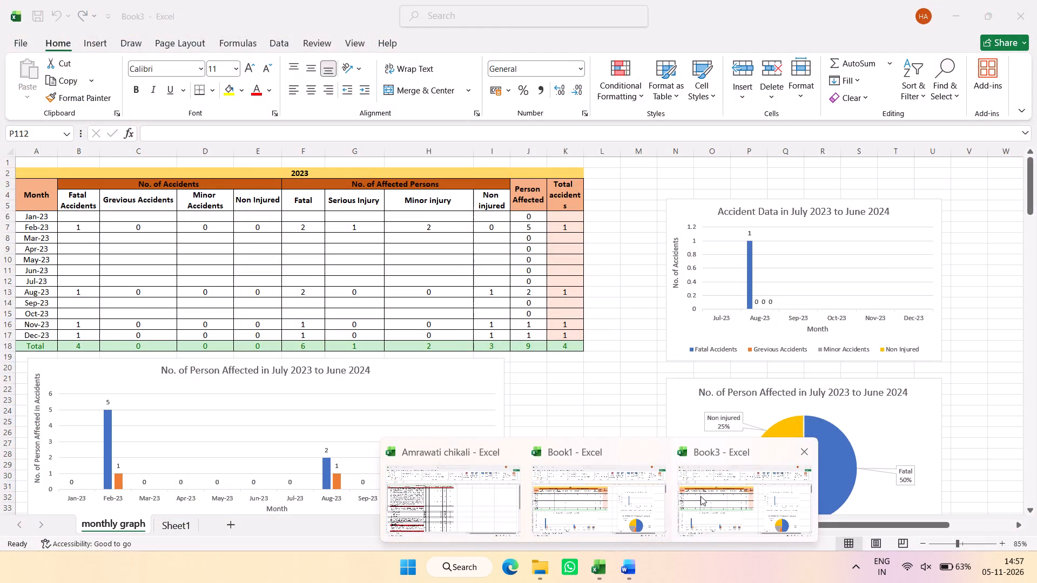
pyautogui.click(727, 498)
pyautogui.moveTo(85, 214); pyautogui.dragTo(489, 331)
pyautogui.press('Delete')
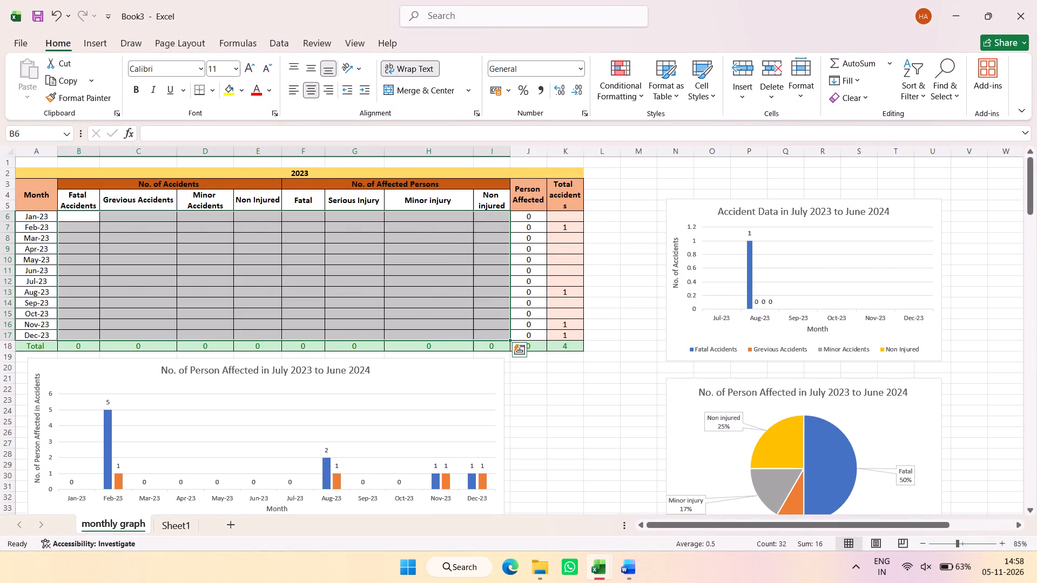
pyautogui.moveTo(574, 214); pyautogui.dragTo(562, 334)
pyautogui.press('Delete')
# Clear the monthly accident, affected-person and Total accidents values from the 2024 table, keeping the Person Affected column and Total row.
pyautogui.scroll(-2, 443, 288)
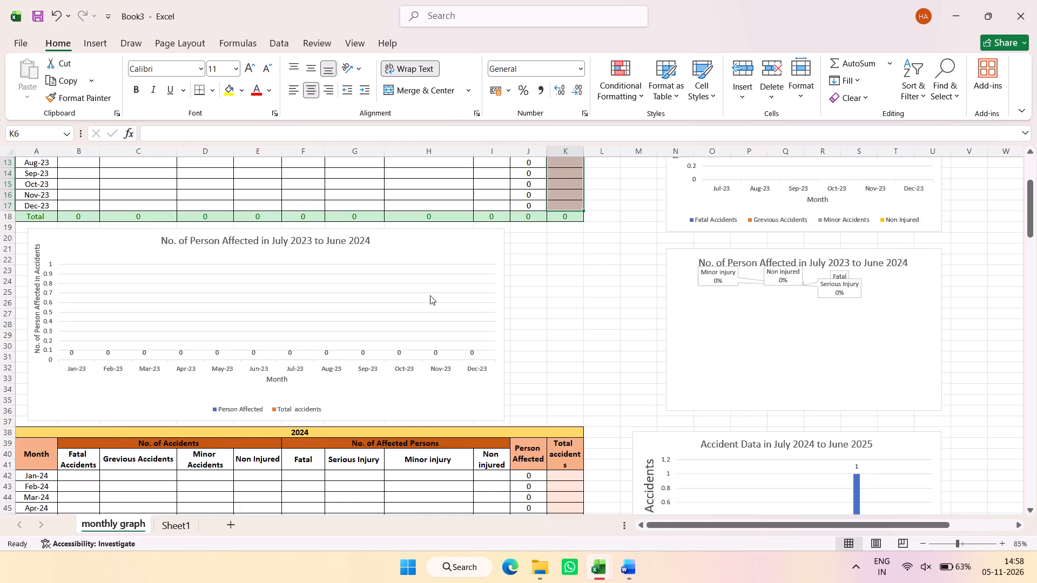
pyautogui.scroll(-3, 430, 295)
pyautogui.moveTo(85, 280); pyautogui.dragTo(310, 331)
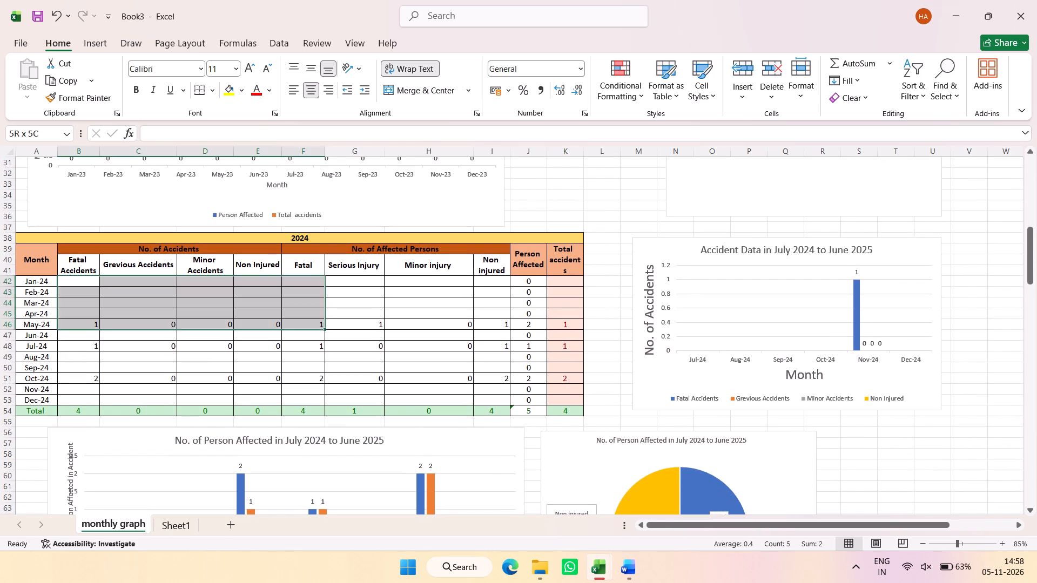
pyautogui.moveTo(310, 331); pyautogui.dragTo(485, 402)
pyautogui.press('Delete')
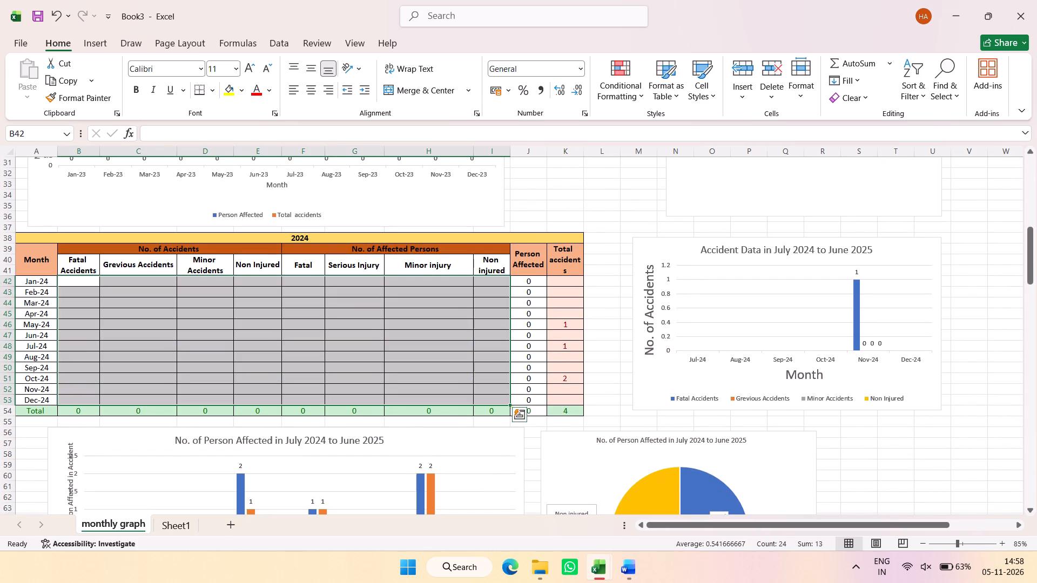
pyautogui.moveTo(567, 281); pyautogui.dragTo(563, 391)
pyautogui.press('Delete')
# Clear the monthly accident, affected-person and Total accidents values from the 2025 table, keeping the Person Affected column and Total row.
pyautogui.click(177, 523)
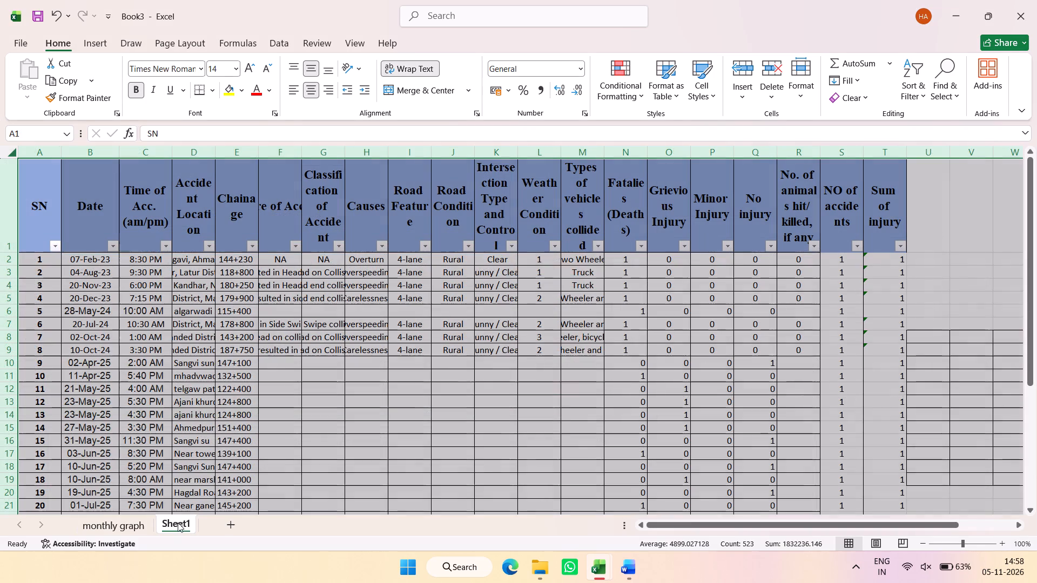
pyautogui.click(120, 524)
pyautogui.scroll(-5, 228, 346)
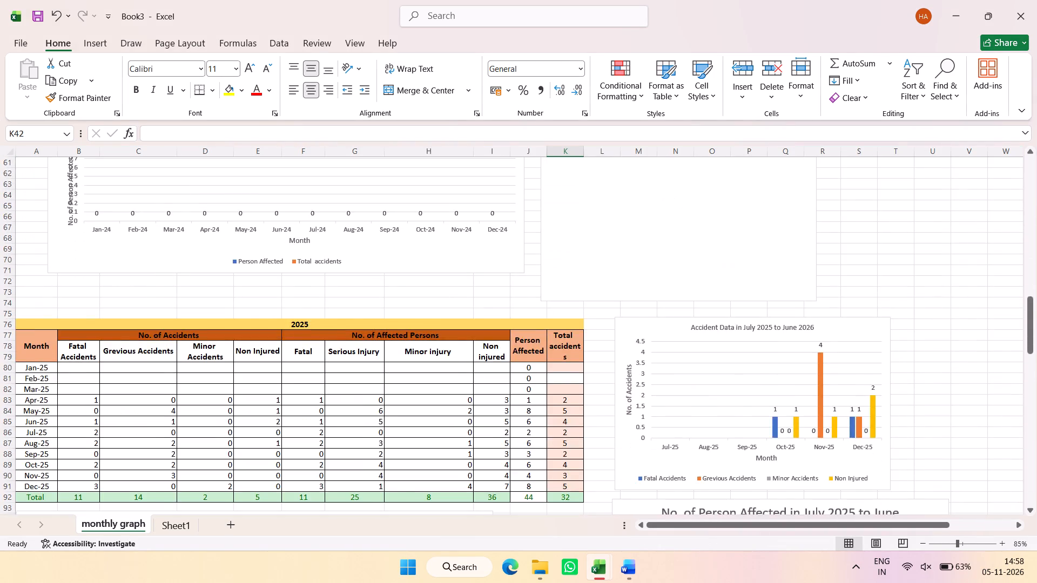
pyautogui.scroll(-1, 187, 349)
pyautogui.moveTo(86, 303); pyautogui.dragTo(495, 417)
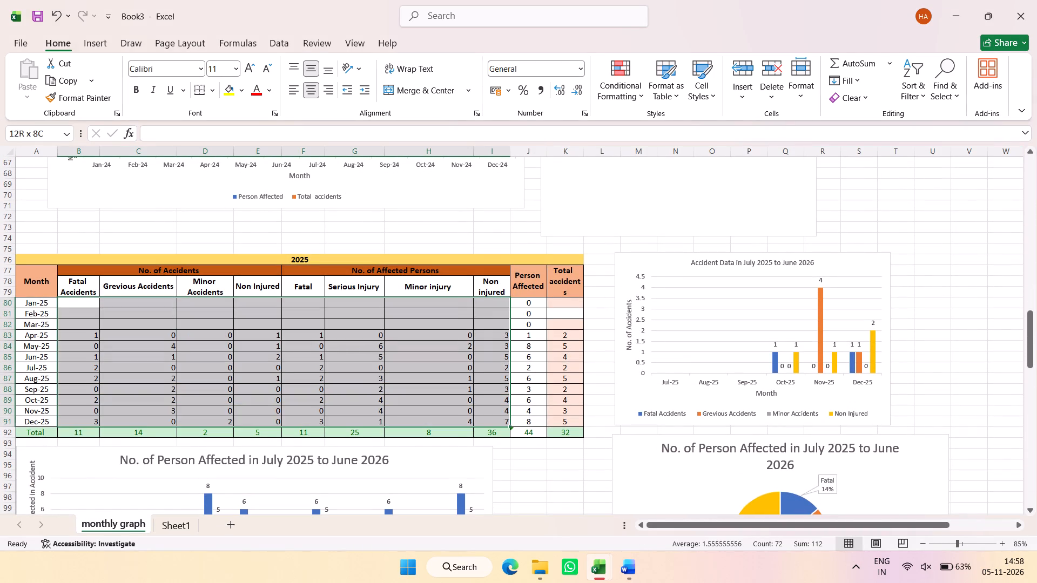
pyautogui.moveTo(495, 417); pyautogui.dragTo(495, 419)
pyautogui.press('Delete')
pyautogui.moveTo(569, 306); pyautogui.dragTo(562, 418)
pyautogui.press('Delete')
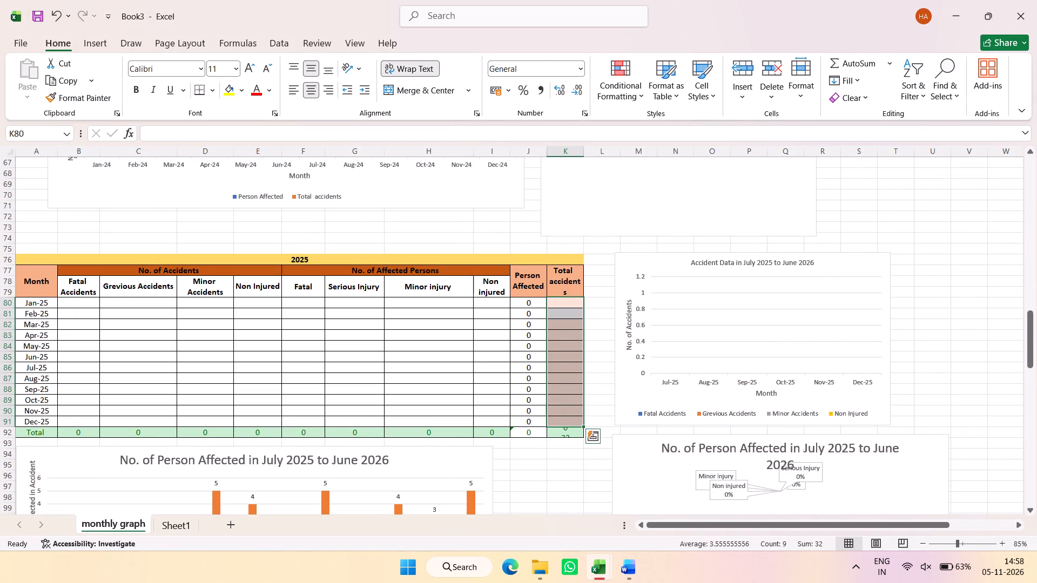
# Examine the yearly summary table and its charts on the monthly graph sheets of Book3 and Book1.
pyautogui.scroll(-2, 537, 292)
pyautogui.scroll(-6, 498, 404)
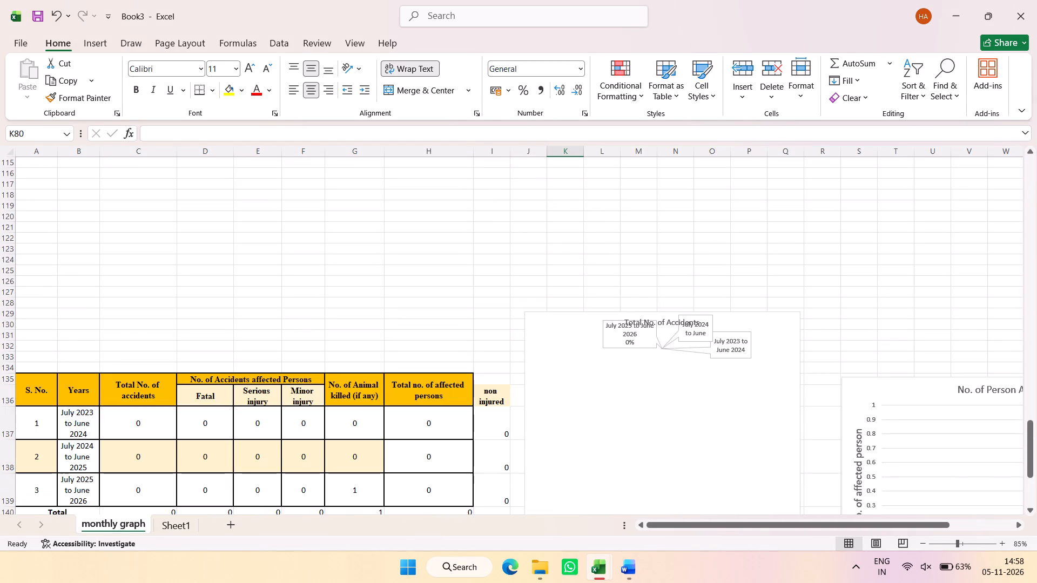
pyautogui.scroll(-2, 479, 385)
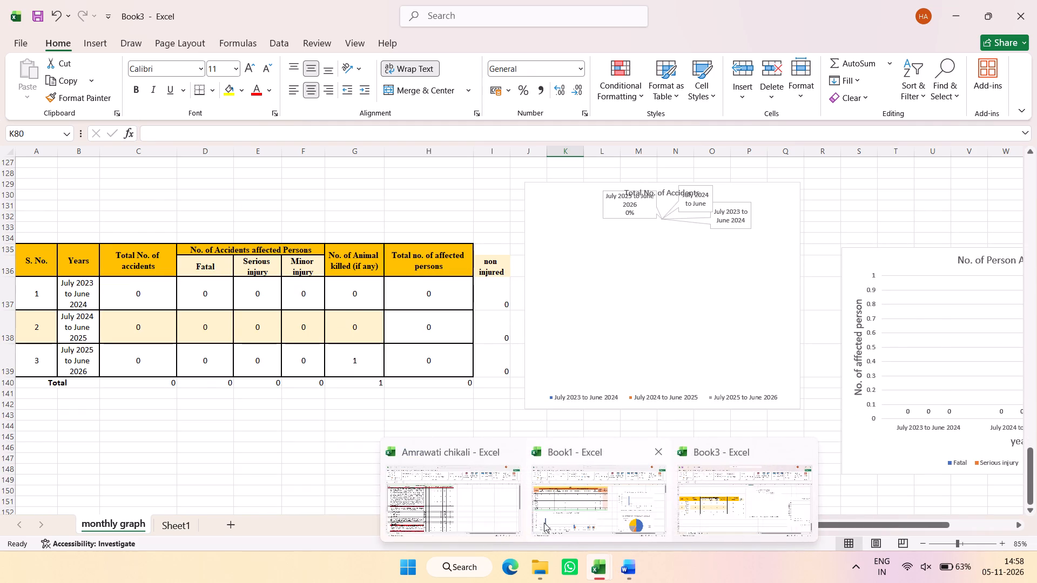
pyautogui.click(579, 522)
pyautogui.scroll(-12, 410, 414)
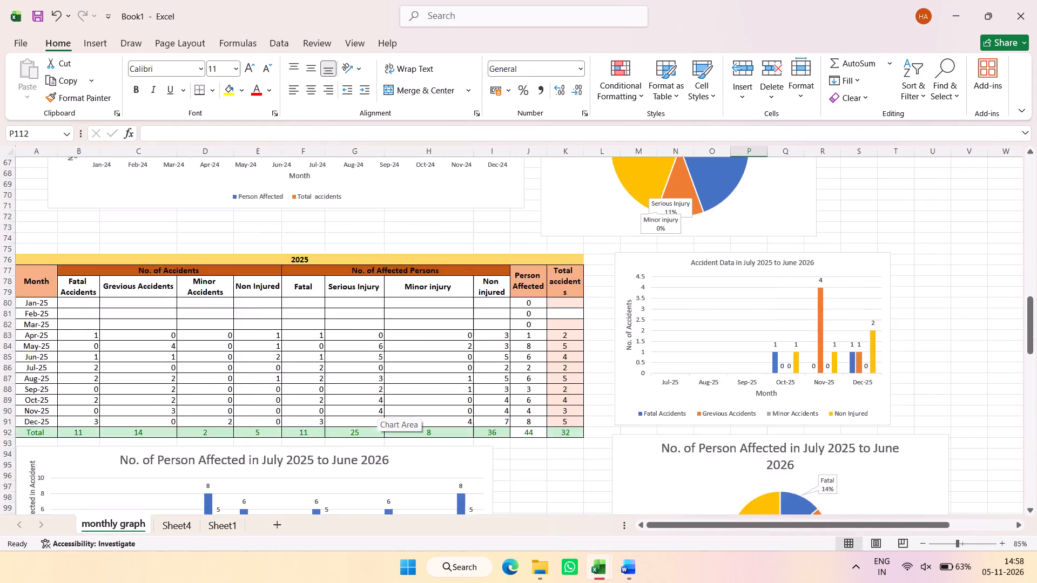
pyautogui.scroll(-9, 376, 415)
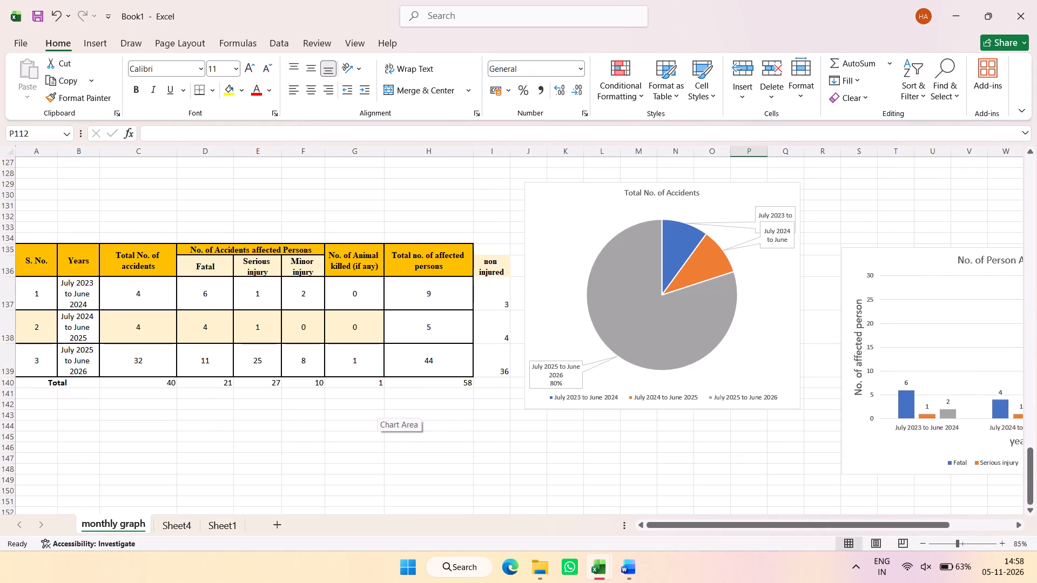
# Examine the total affected persons column of Book1's yearly summary, and compare it with the 2023, 2024 and 2025 monthly tables and charts.
pyautogui.click(424, 382)
pyautogui.moveTo(454, 282); pyautogui.dragTo(448, 321)
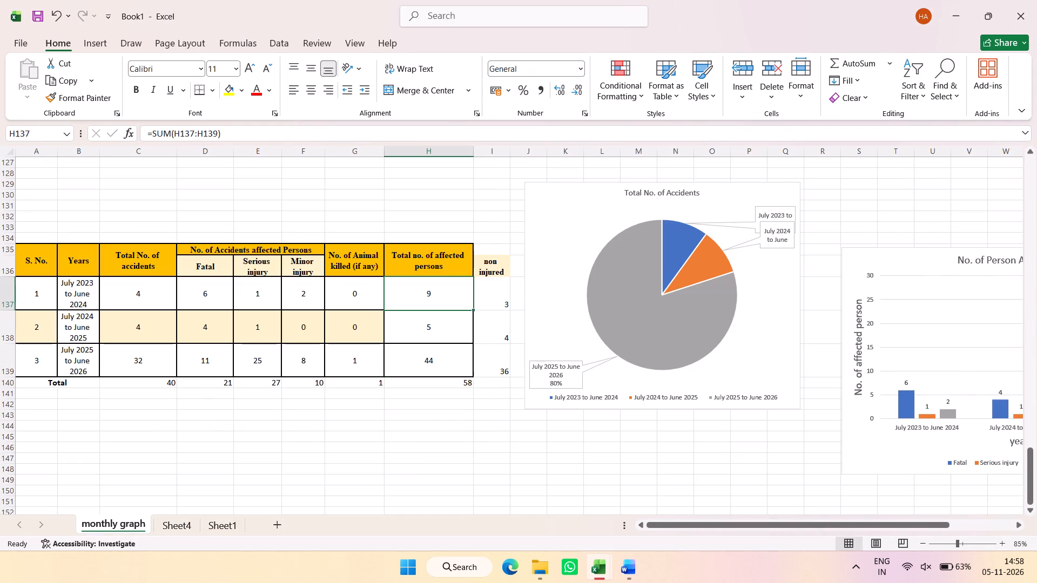
pyautogui.moveTo(448, 321); pyautogui.dragTo(449, 367)
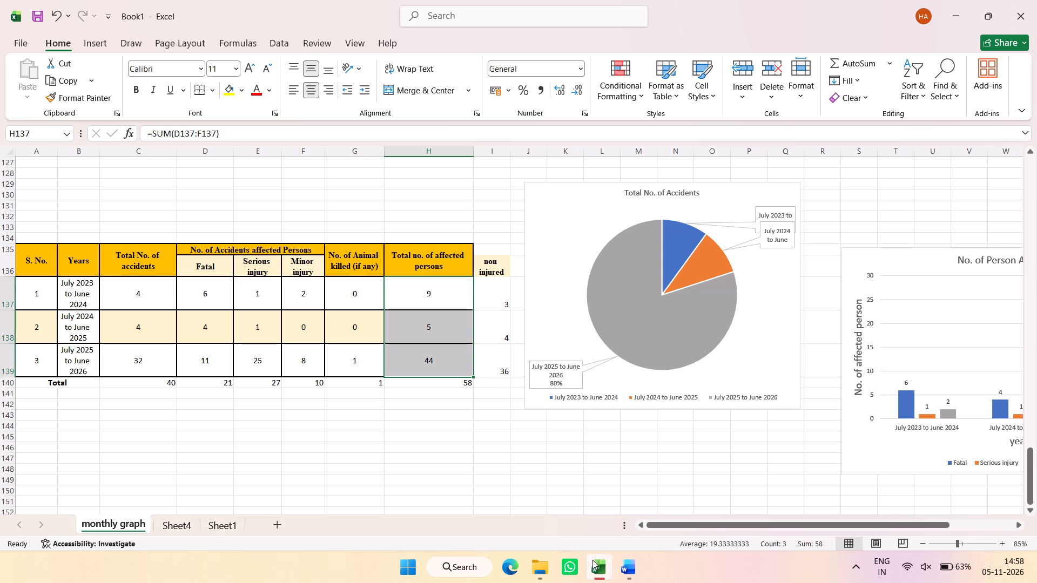
pyautogui.scroll(6, 443, 325)
pyautogui.scroll(-1, 443, 325)
pyautogui.scroll(2, 443, 325)
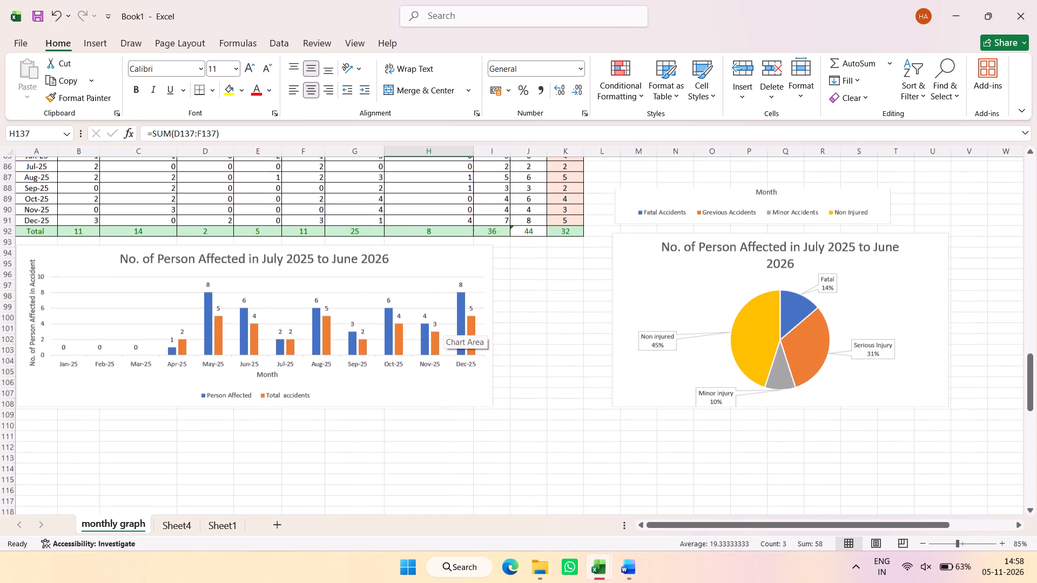
pyautogui.scroll(6, 443, 323)
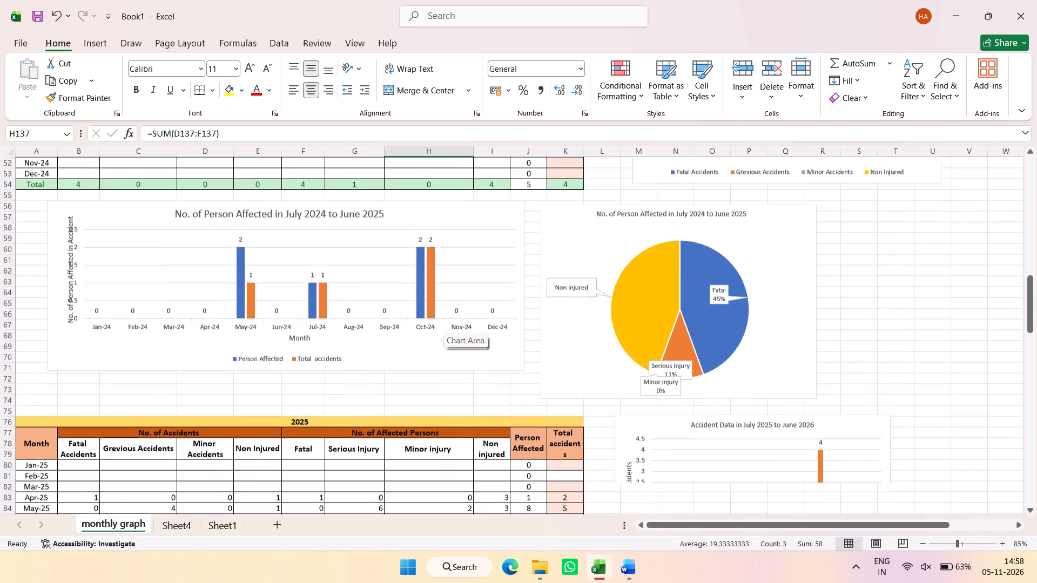
pyautogui.scroll(7, 443, 323)
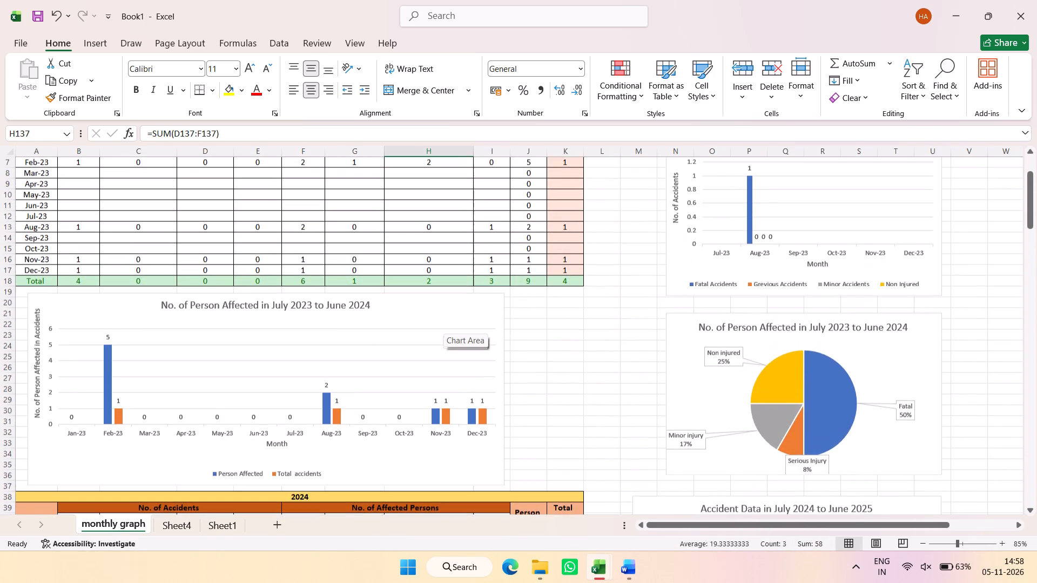
pyautogui.scroll(2, 443, 323)
pyautogui.scroll(-5, 443, 323)
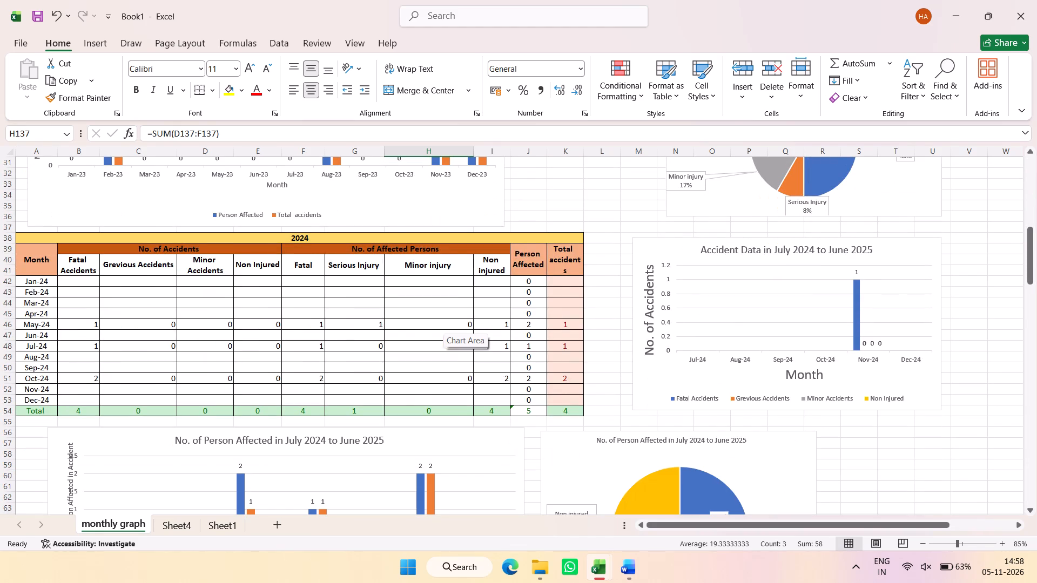
pyautogui.scroll(-10, 443, 323)
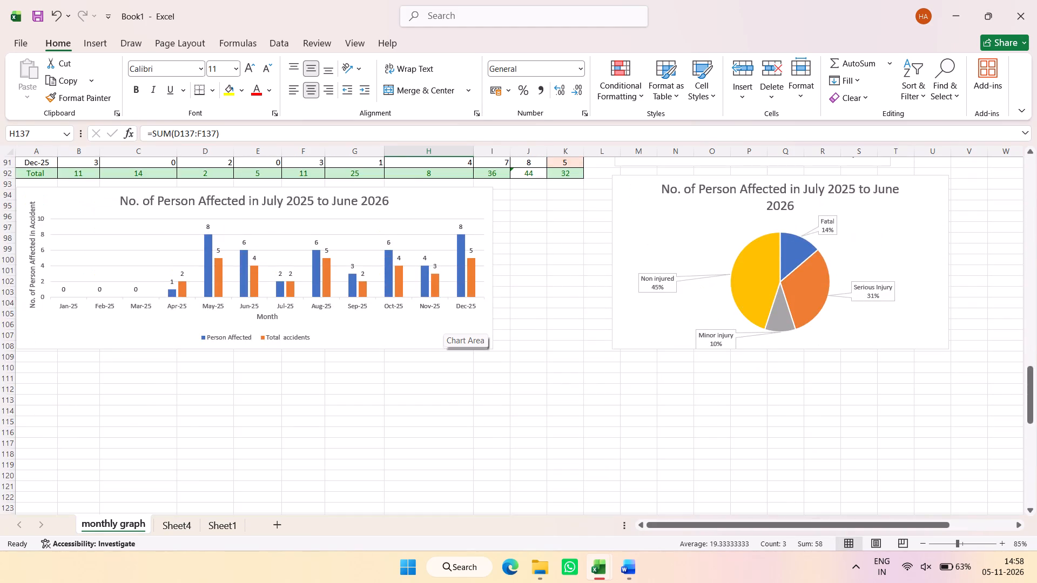
pyautogui.scroll(-8, 443, 323)
pyautogui.scroll(1, 443, 323)
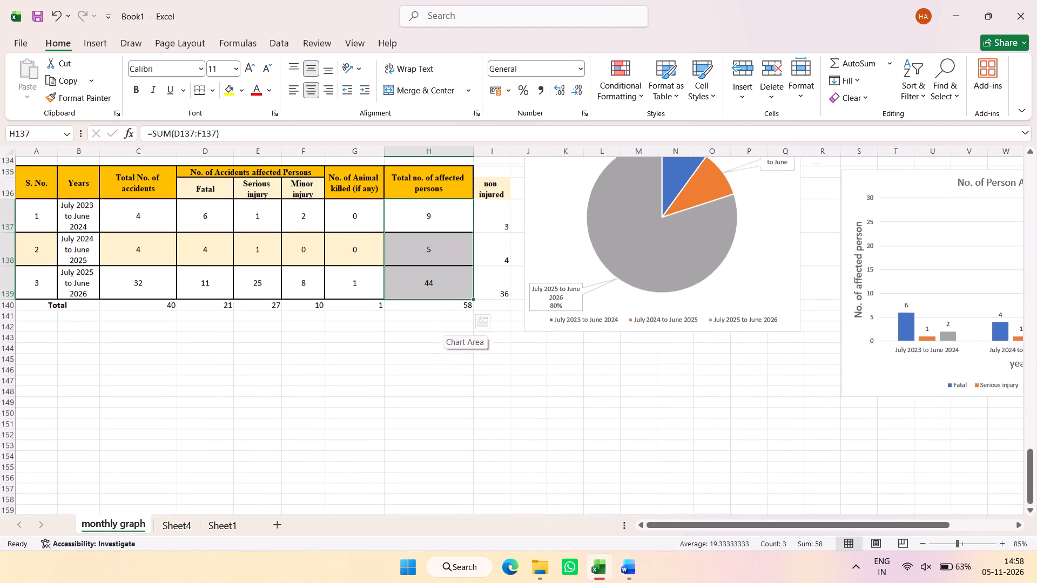
# Check the formulas behind each year's total affected persons and the Total row of the yearly summary table.
pyautogui.click(436, 299)
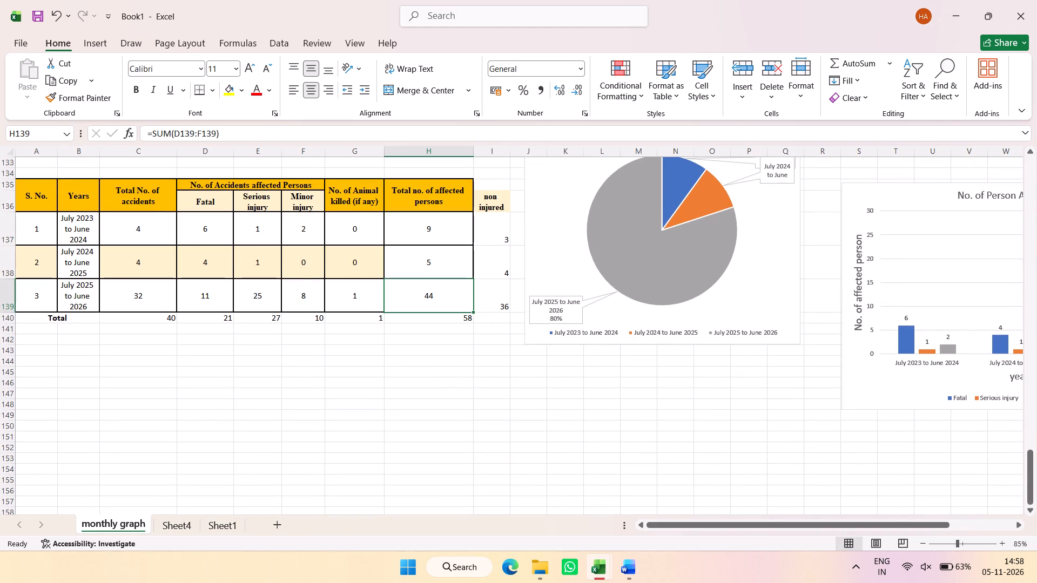
pyautogui.click(433, 259)
pyautogui.click(445, 223)
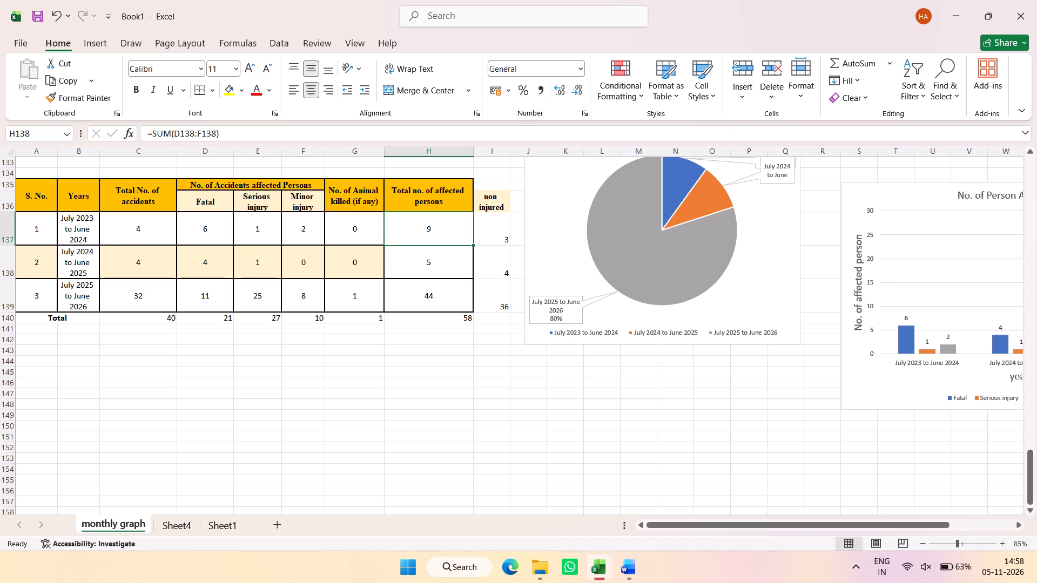
pyautogui.click(432, 319)
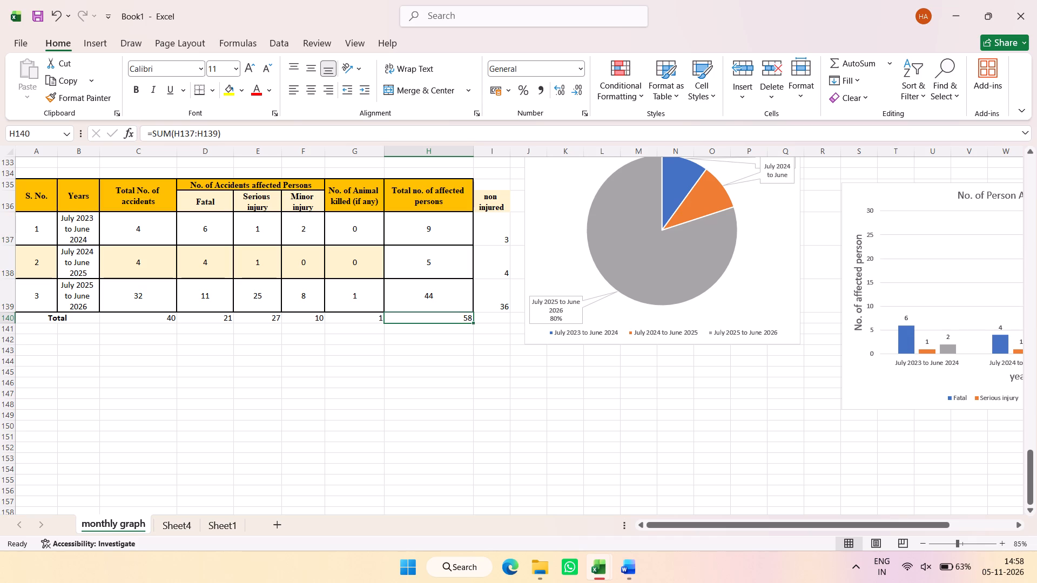
pyautogui.click(145, 320)
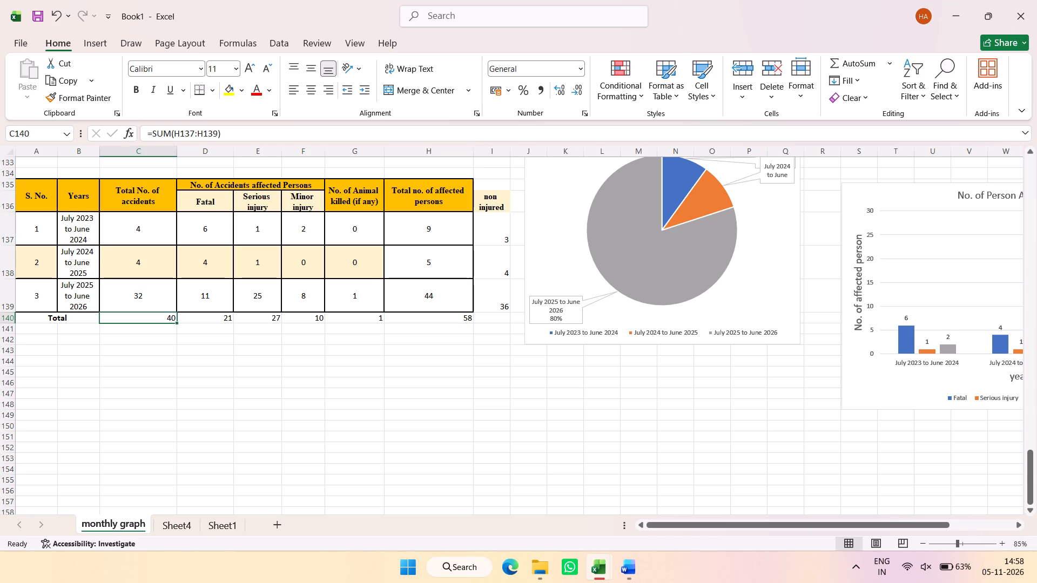
pyautogui.click(211, 320)
# Switch to the 2nd detail design report in Word and copy the latitude and longitude from the Blackspot 03 table in section 13.3.
pyautogui.click(1036, 582)
pyautogui.click(594, 558)
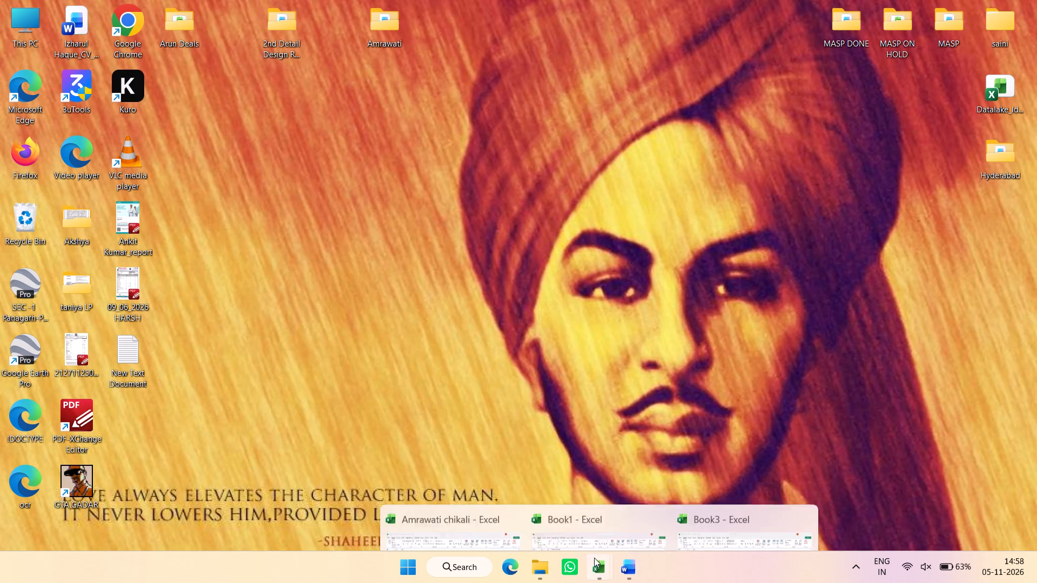
pyautogui.click(636, 571)
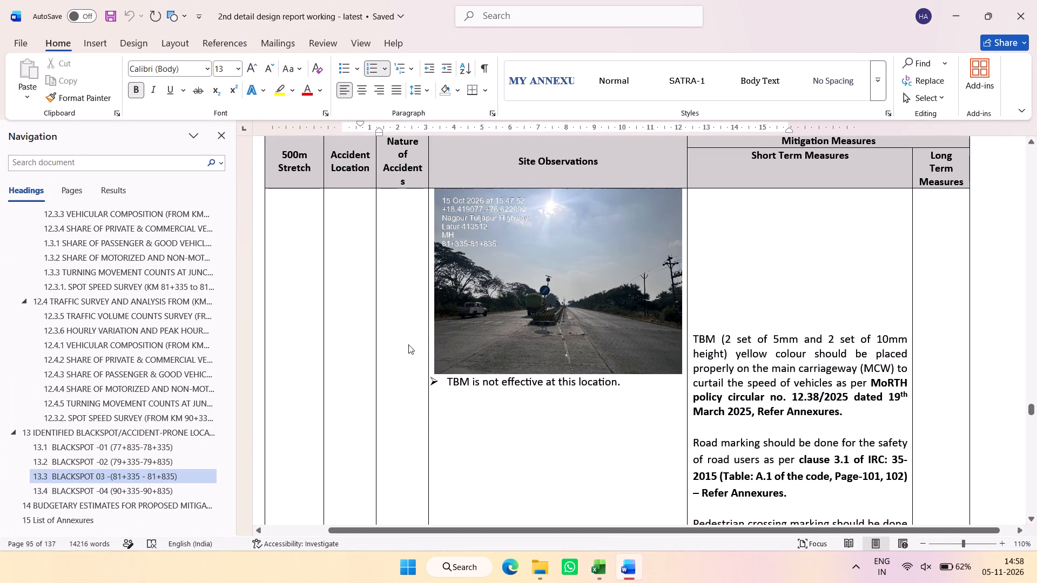
pyautogui.scroll(1, 415, 342)
pyautogui.click(183, 474)
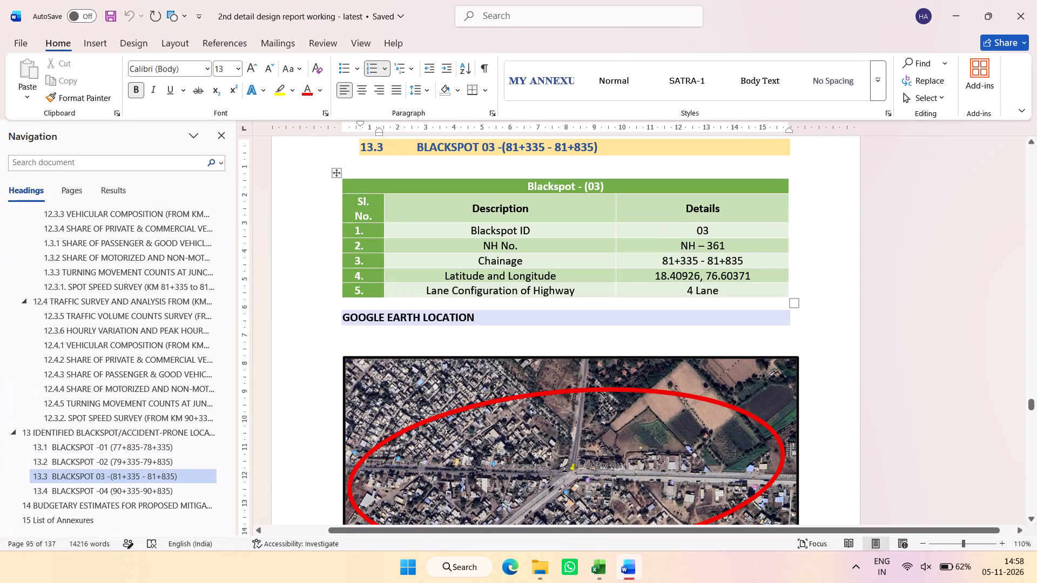
pyautogui.tripleClick(718, 278)
pyautogui.hotkey('ctrl', 'c')
pyautogui.hotkey('ctrl', 'c')
pyautogui.hotkey('ctrl', 'c')
pyautogui.hotkey('ctrl', 'c')
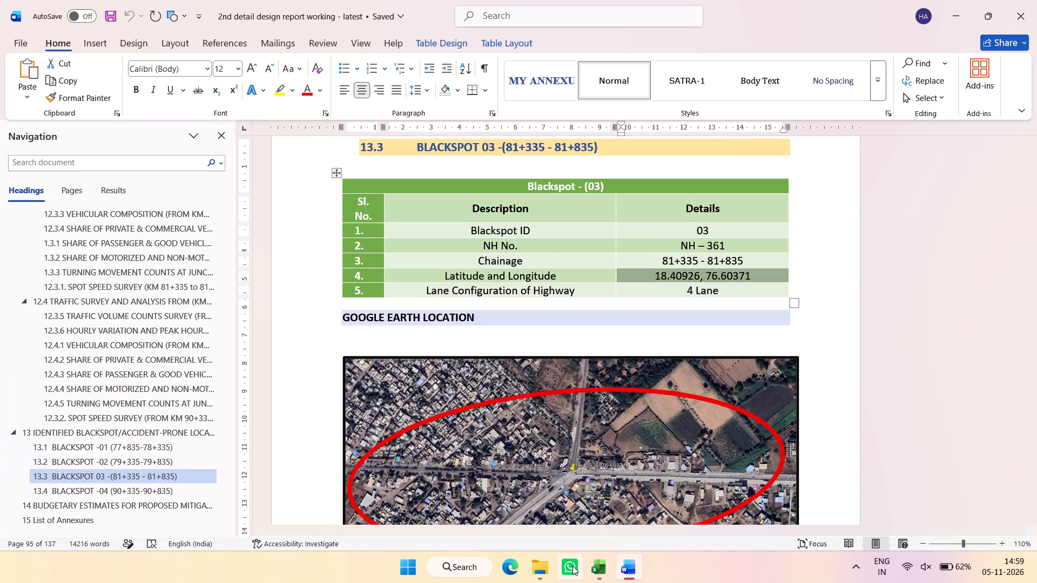
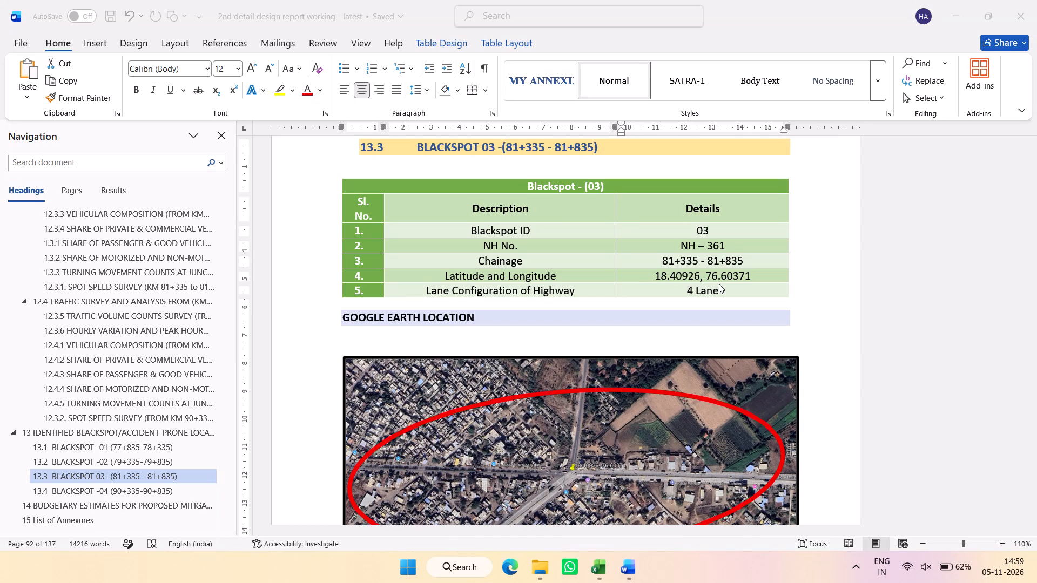
# Switch from the design report to Book3 and examine its monthly graph sheet and the accident records on Sheet1.
pyautogui.click(723, 272)
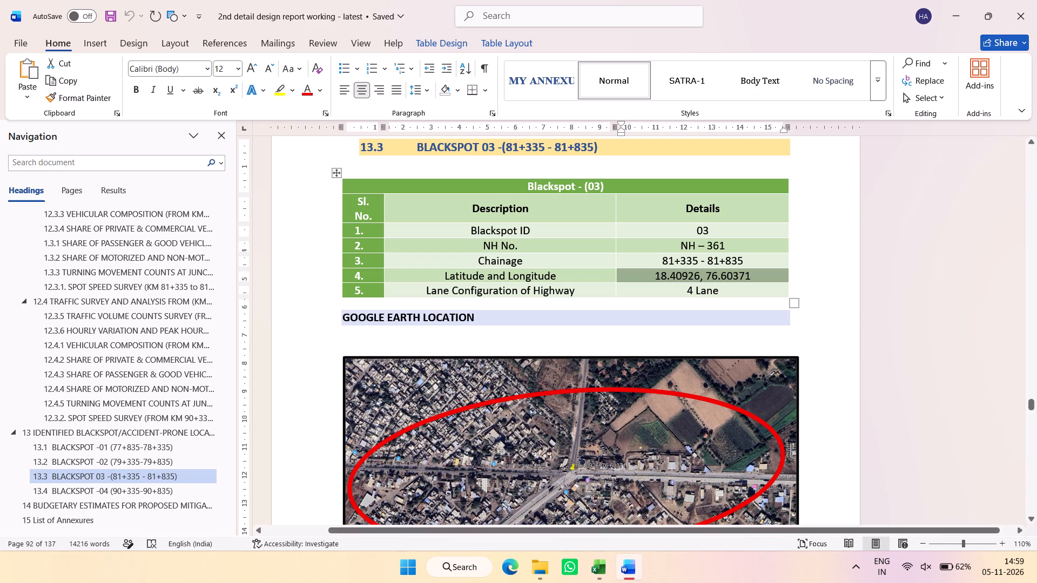
pyautogui.click(585, 567)
pyautogui.click(739, 501)
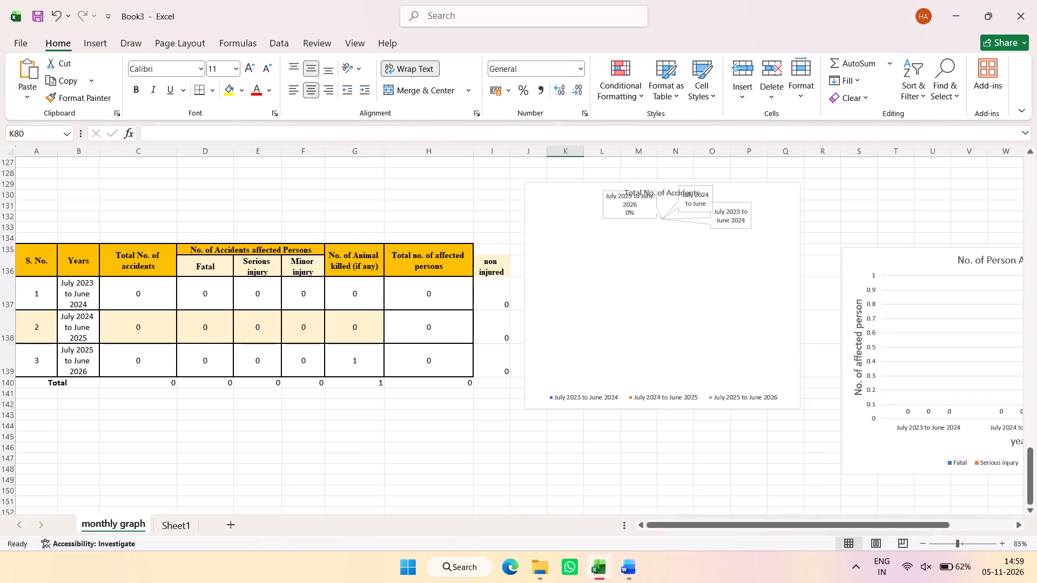
pyautogui.scroll(20, 394, 417)
pyautogui.scroll(4, 394, 417)
pyautogui.scroll(5, 324, 457)
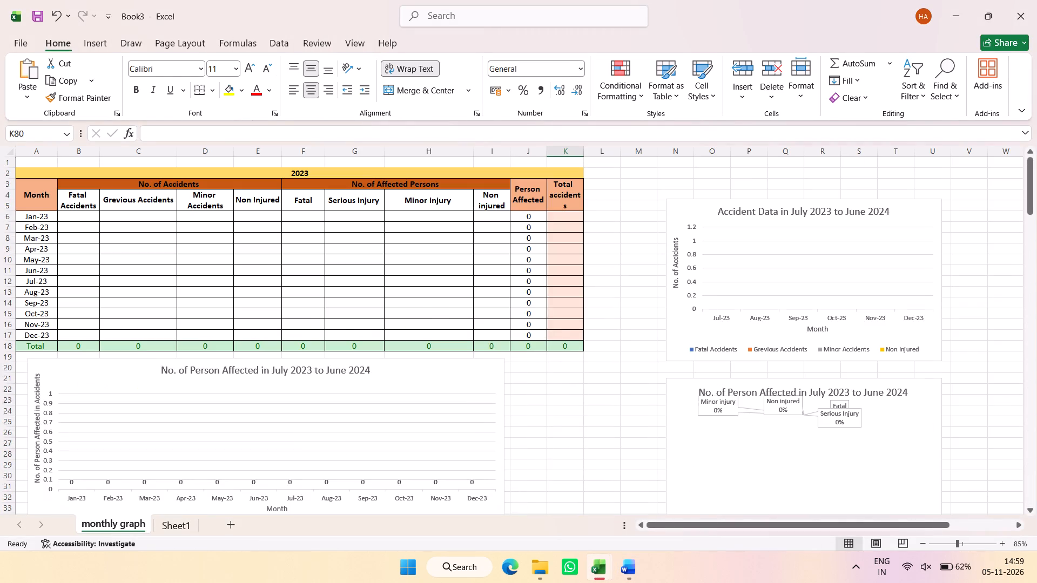
pyautogui.click(185, 524)
pyautogui.click(621, 321)
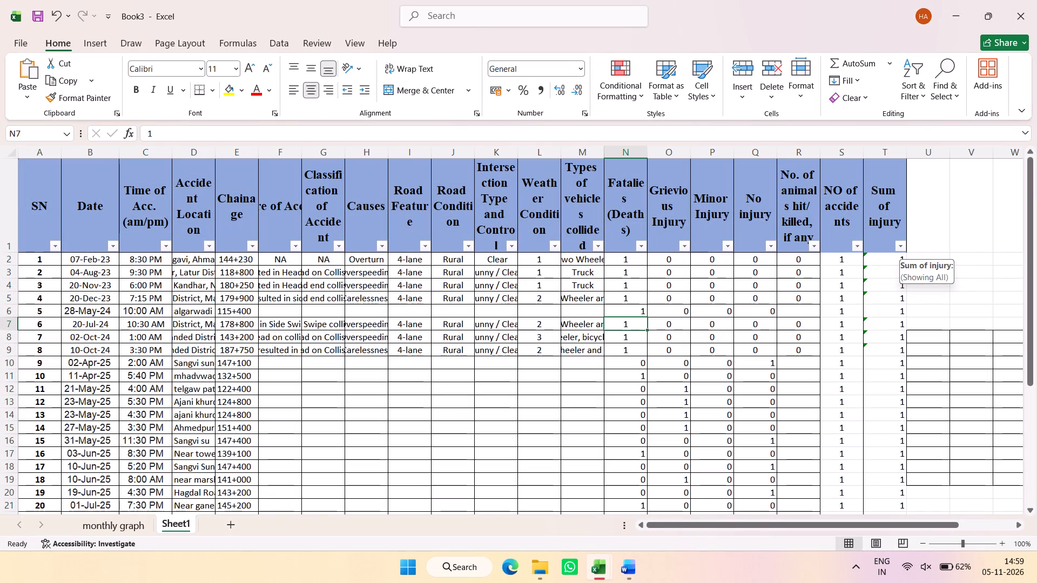
# Delete Sheet1 and the pivot table sheet Sheet4 from Book1, keeping only the monthly graph sheet.
pyautogui.click(597, 572)
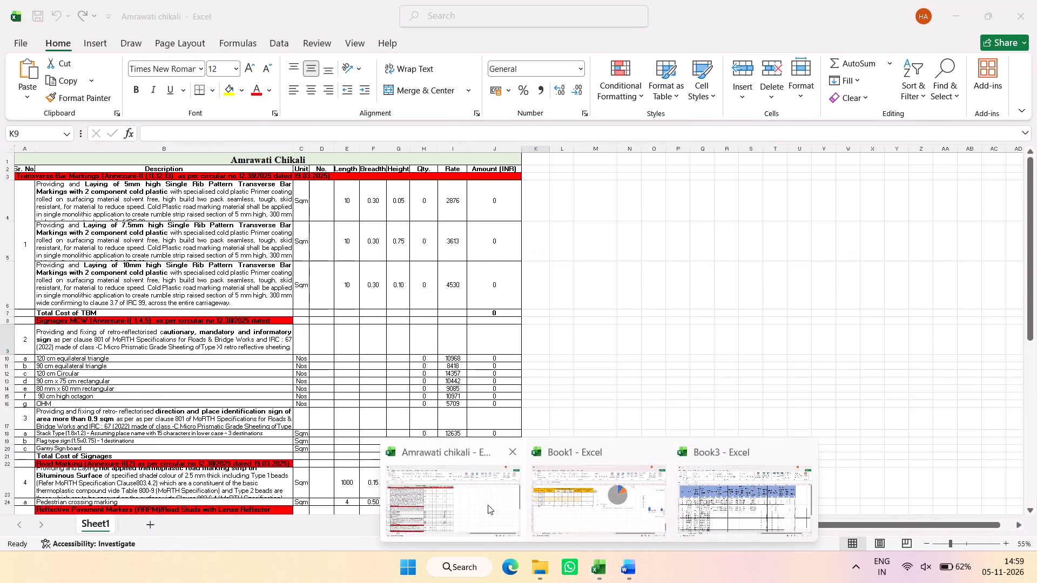
pyautogui.click(570, 503)
pyautogui.click(567, 467)
pyautogui.scroll(4, 551, 454)
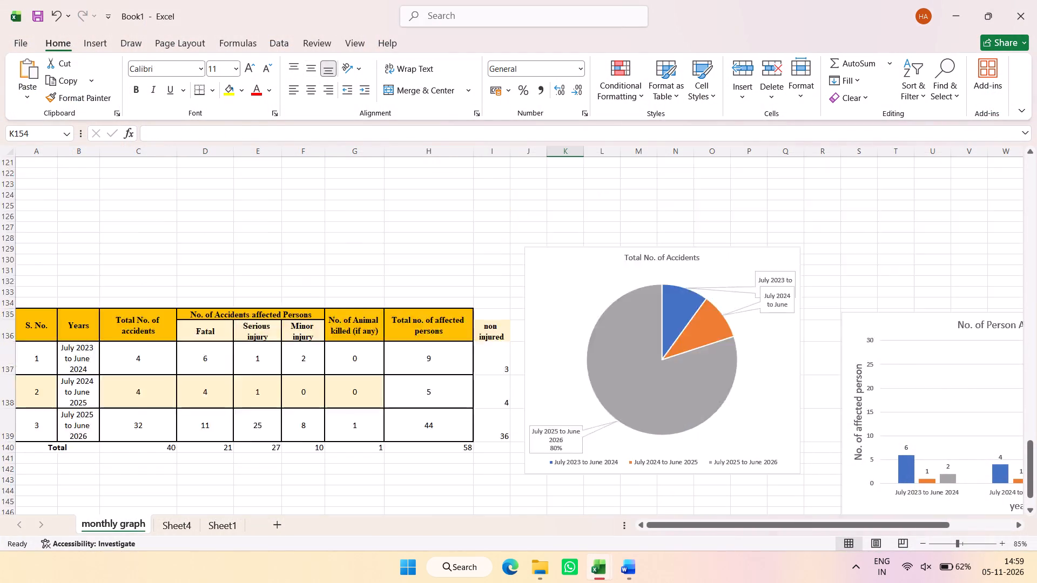
pyautogui.scroll(20, 551, 454)
pyautogui.scroll(8, 551, 454)
pyautogui.click(218, 532)
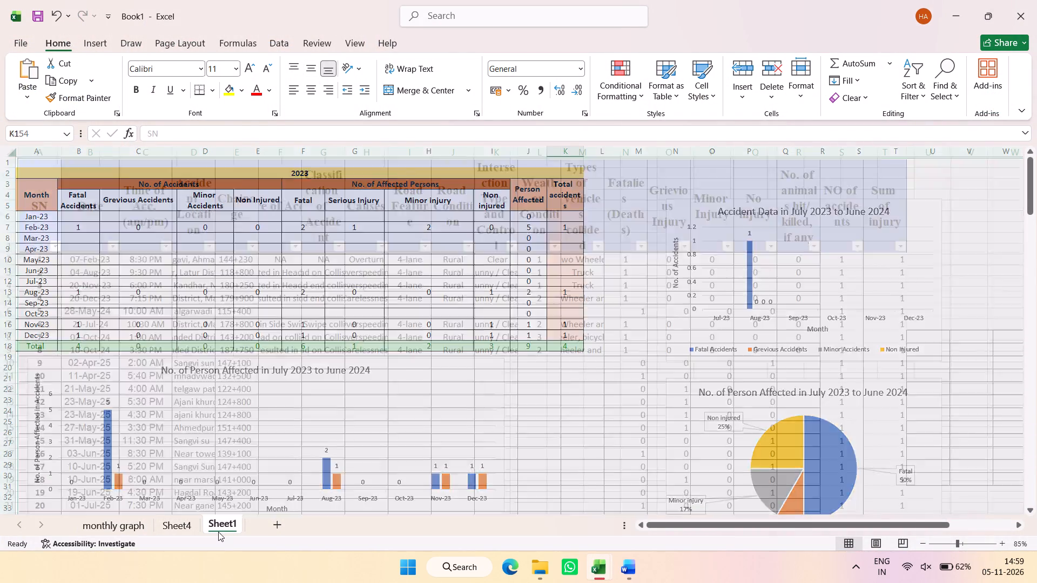
pyautogui.rightClick(219, 527)
pyautogui.click(250, 361)
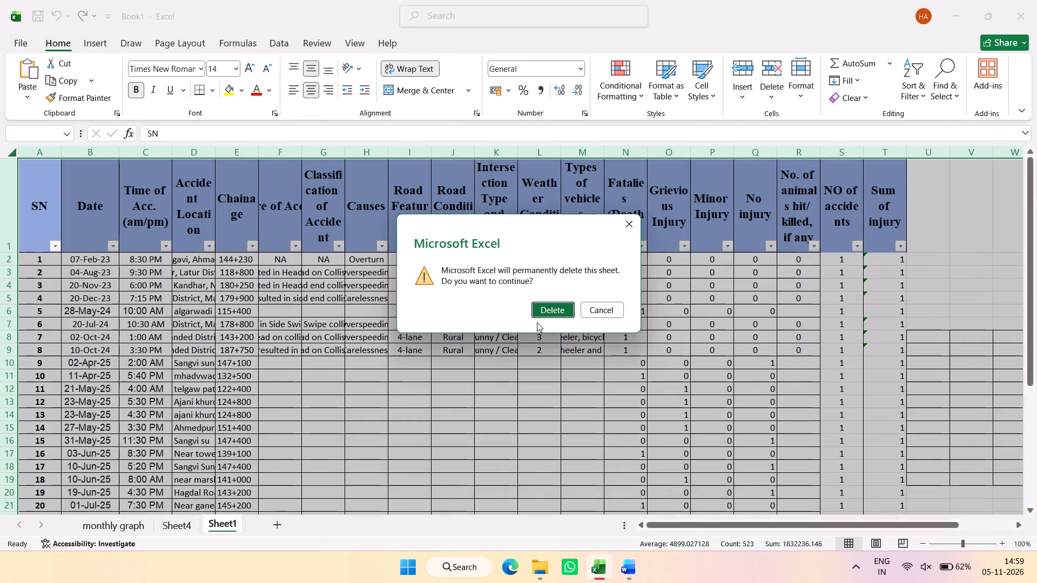
pyautogui.click(555, 316)
pyautogui.rightClick(179, 524)
pyautogui.click(250, 353)
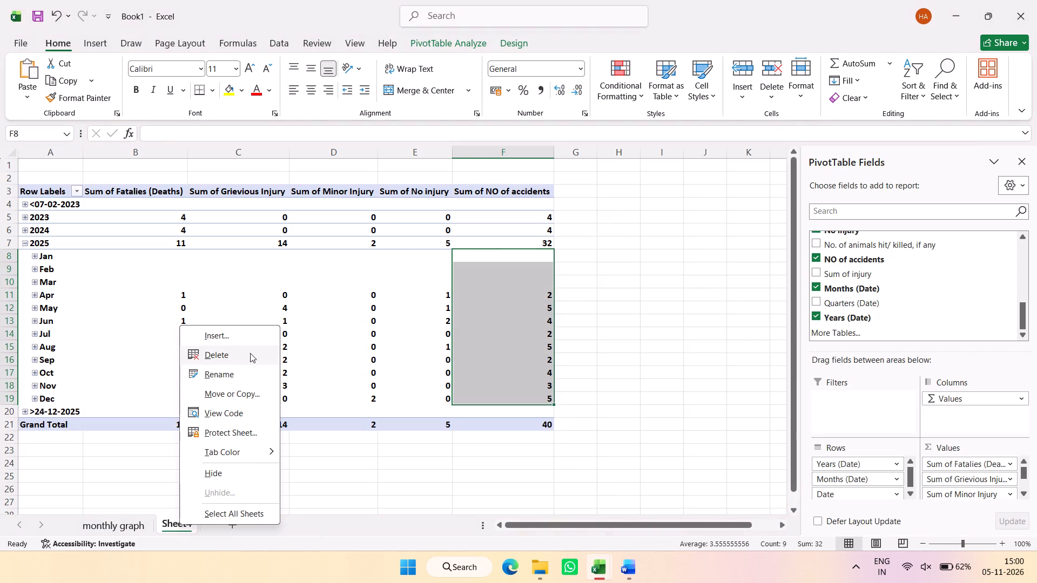
pyautogui.click(537, 310)
pyautogui.click(618, 380)
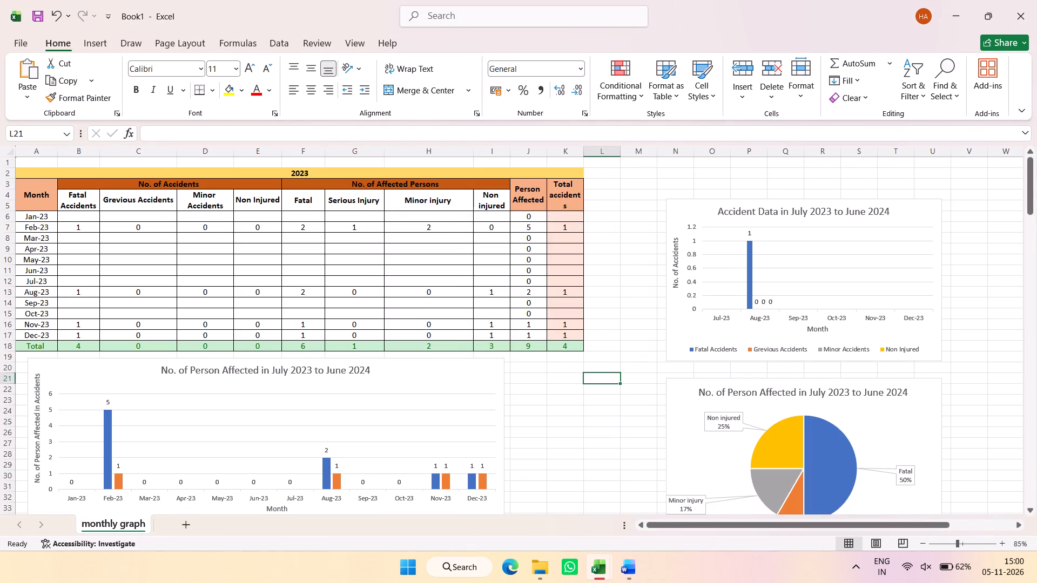
# Save Book1 as "new graphs chakur loha" in the Chakur Loha Detail Design folder under Desktop, 2nd Detail Design Report.
pyautogui.click(38, 8)
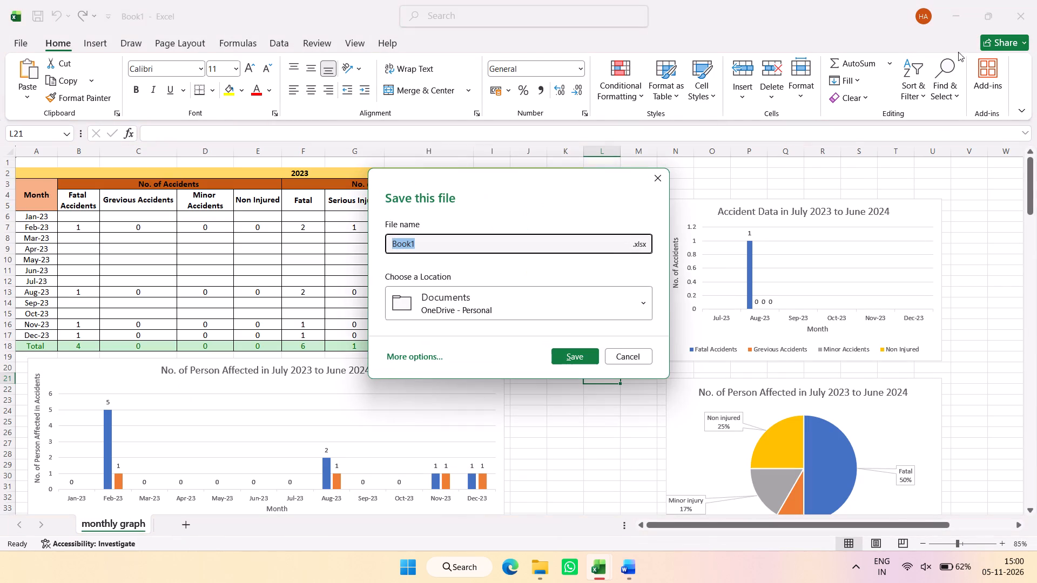
pyautogui.click(659, 177)
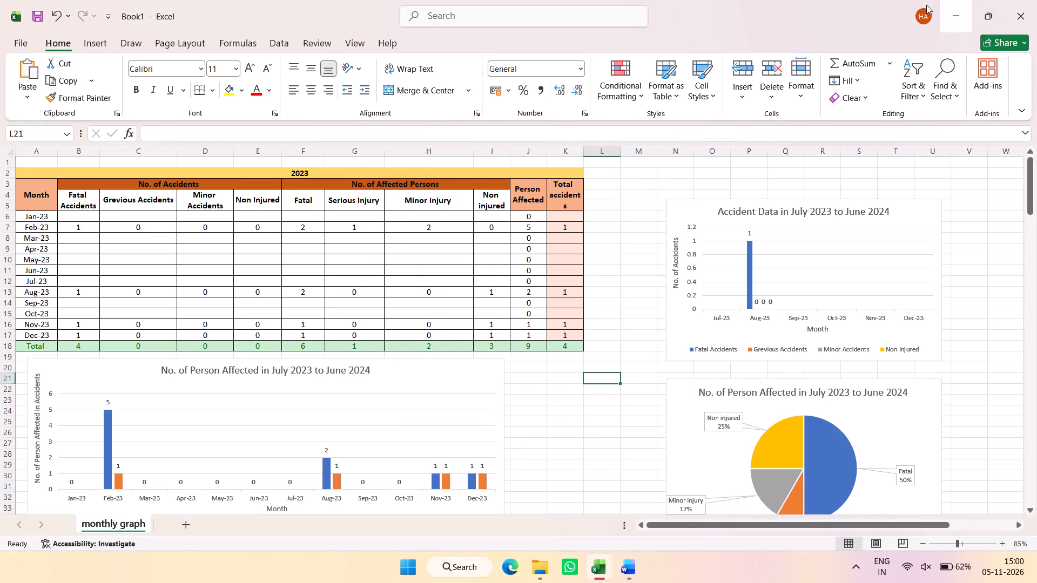
pyautogui.click(18, 41)
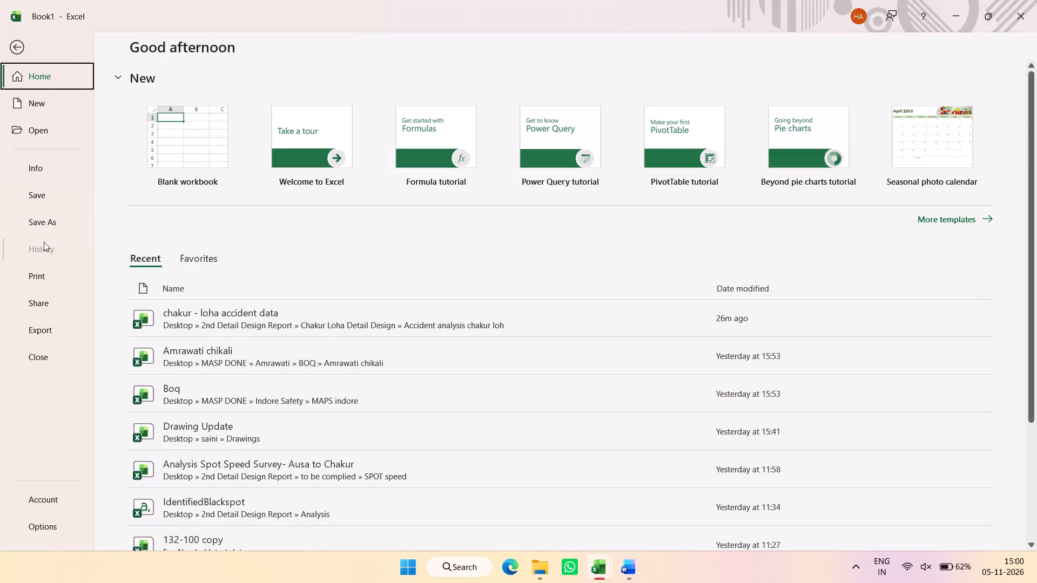
pyautogui.click(47, 226)
pyautogui.click(144, 365)
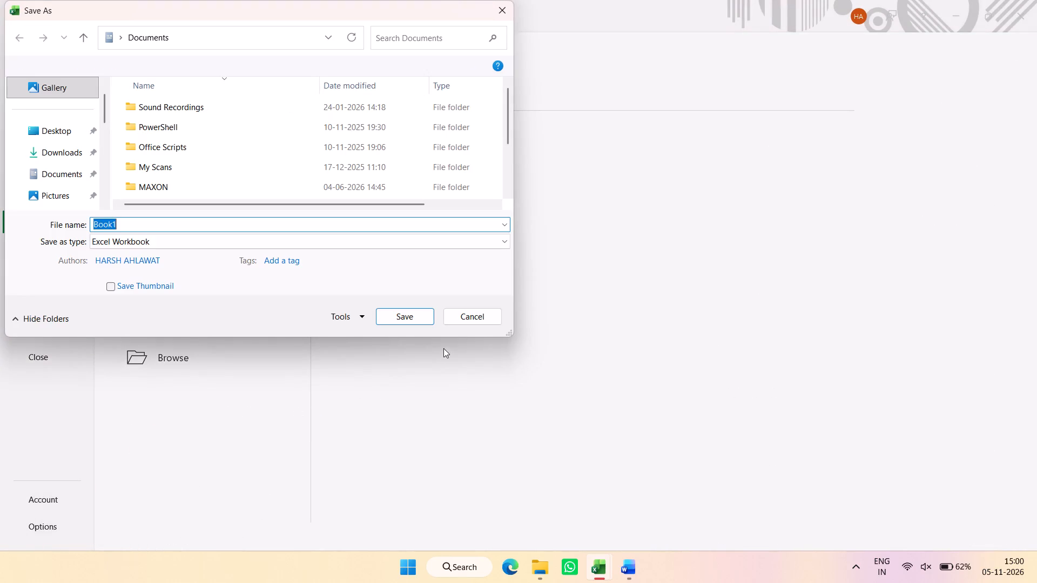
pyautogui.click(57, 131)
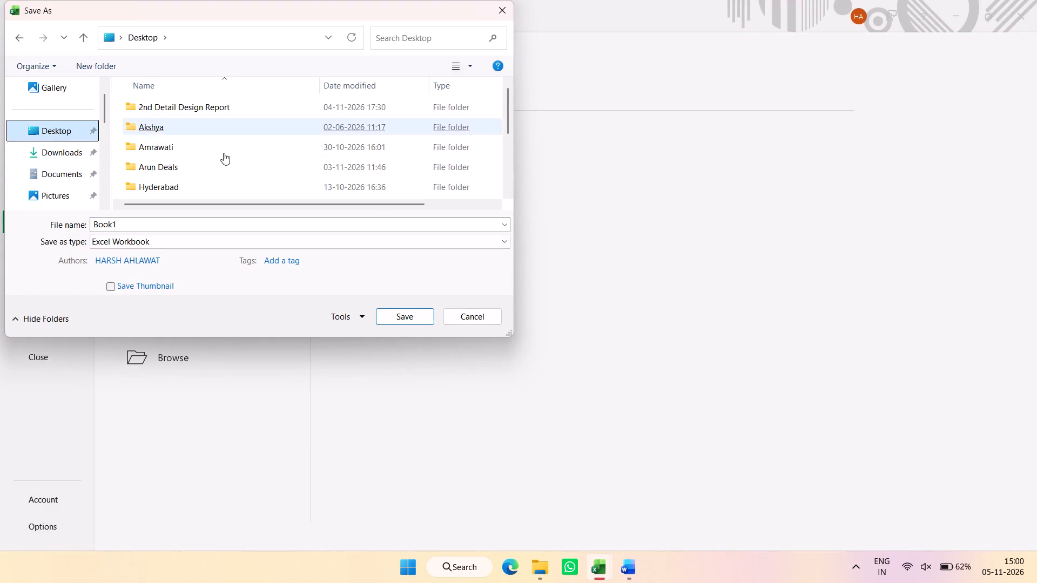
pyautogui.click(218, 110)
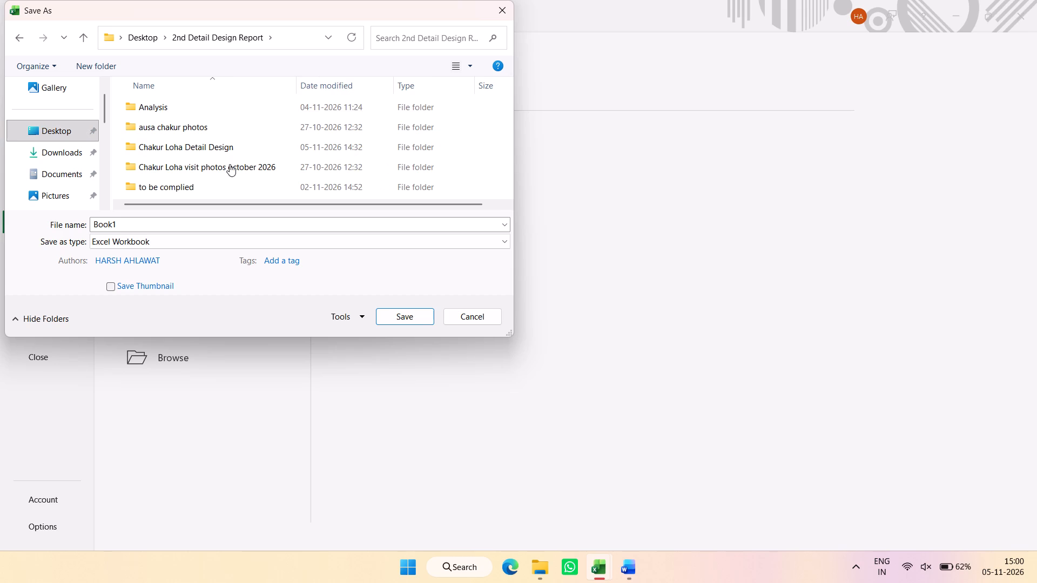
pyautogui.click(228, 147)
pyautogui.click(187, 226)
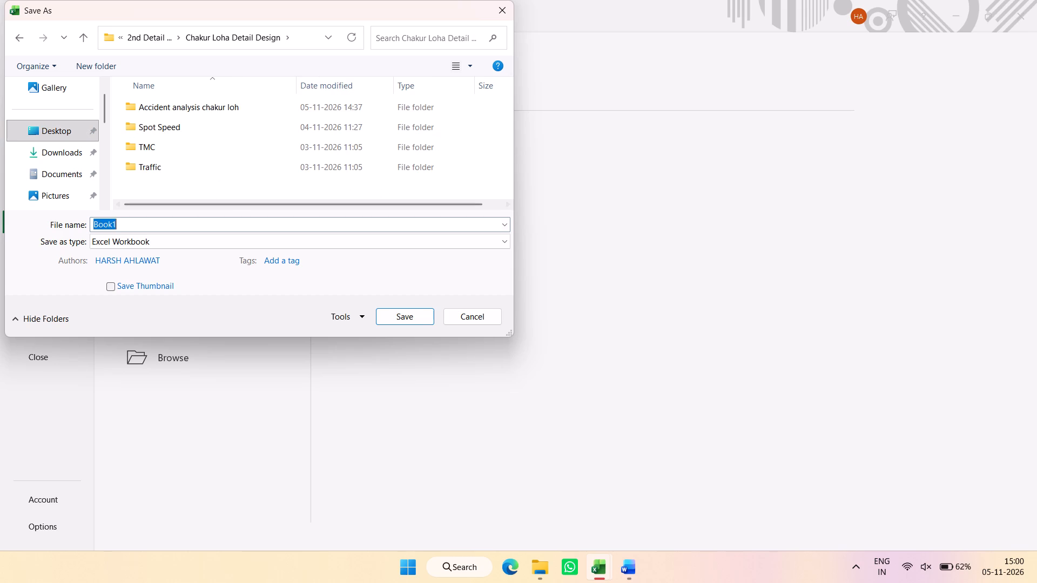
pyautogui.write('new graphs vchakur')
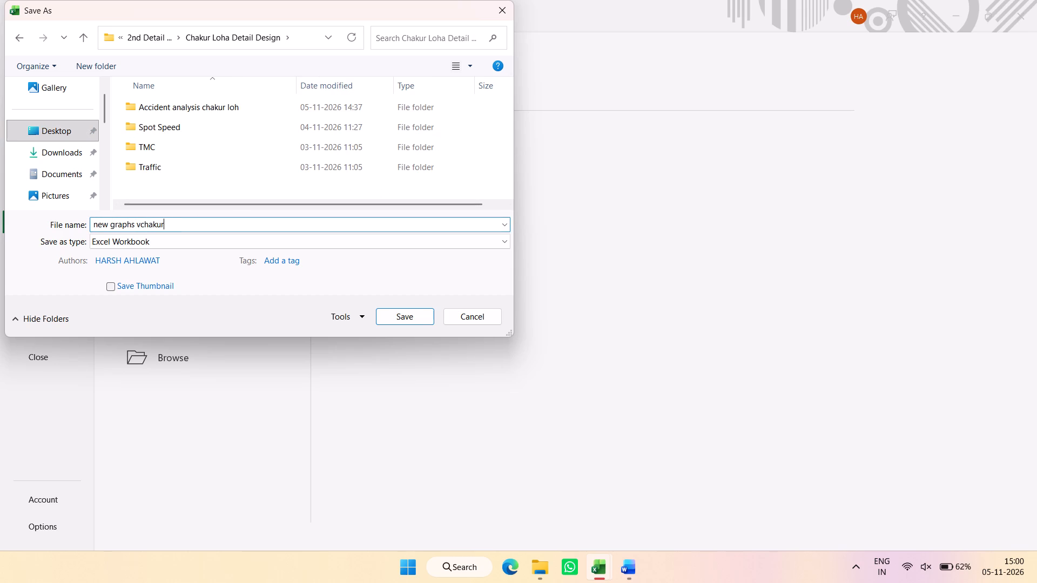
pyautogui.press('BackSpace')
pyautogui.press('8')
pyautogui.press('BackSpace')
pyautogui.press('BackSpace')
pyautogui.press('BackSpace')
pyautogui.press('BackSpace')
pyautogui.press('BackSpace')
pyautogui.press('BackSpace')
pyautogui.press('BackSpace')
pyautogui.write('chakur loga')
pyautogui.press('BackSpace')
pyautogui.press('BackSpace')
pyautogui.write('ha')
pyautogui.press('Return')
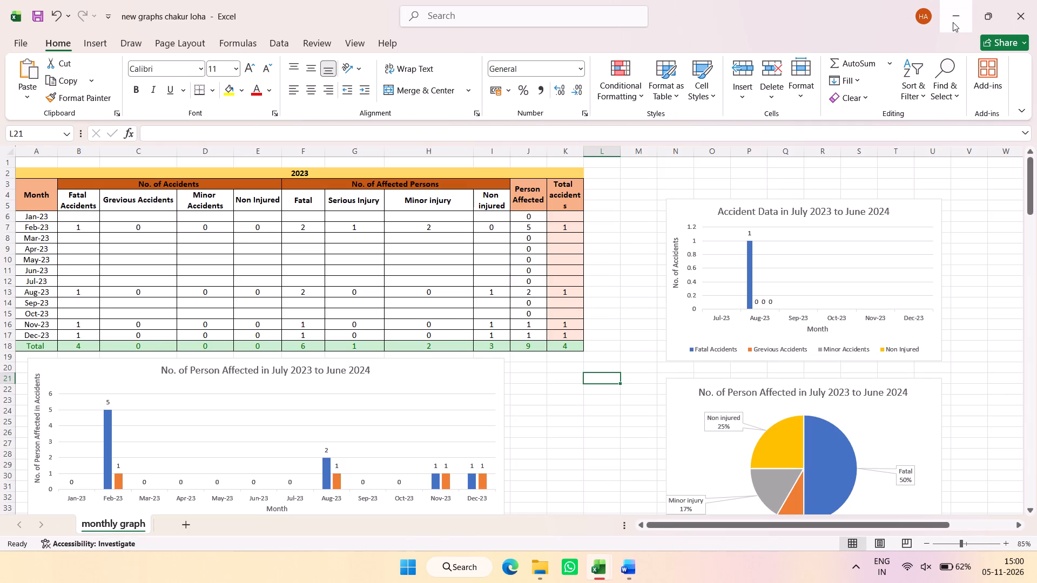
# Open the "chakur - loha accident data" workbook from the Accident analysis chakur loh folder inside Chakur Loha Detail Design.
pyautogui.click(953, 22)
pyautogui.click(601, 577)
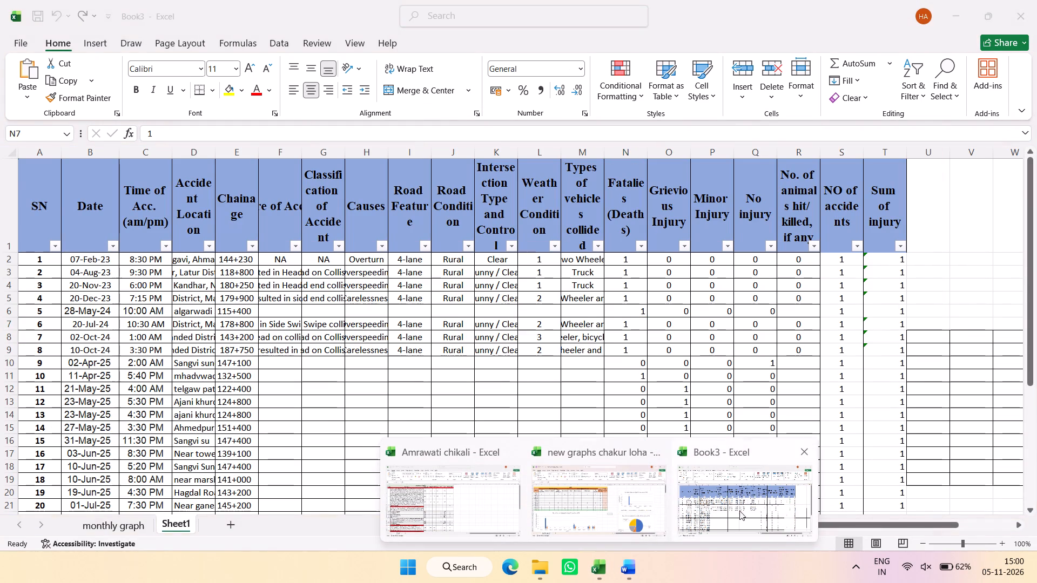
pyautogui.click(737, 505)
pyautogui.click(1036, 582)
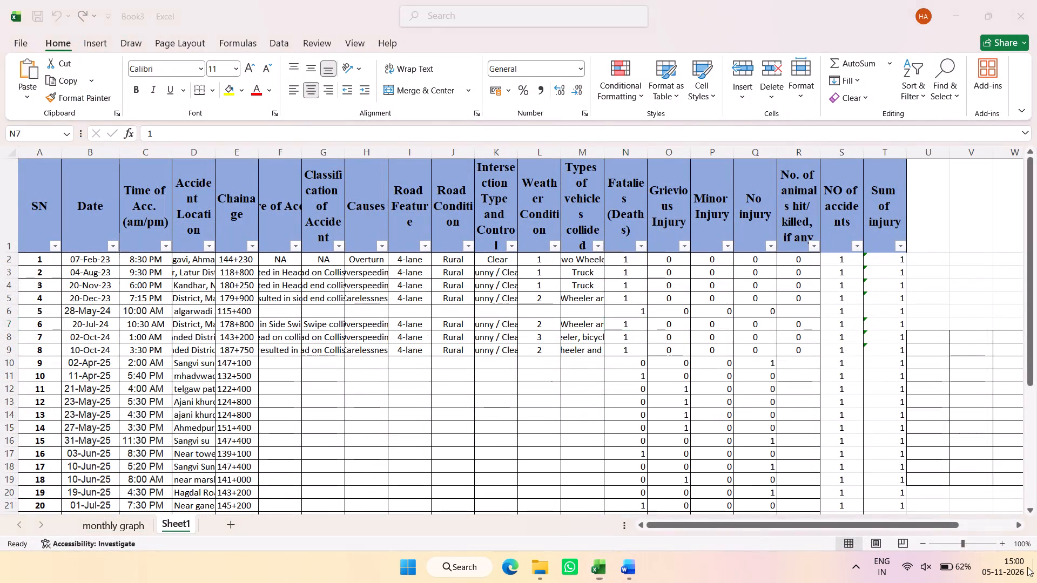
pyautogui.click(281, 44)
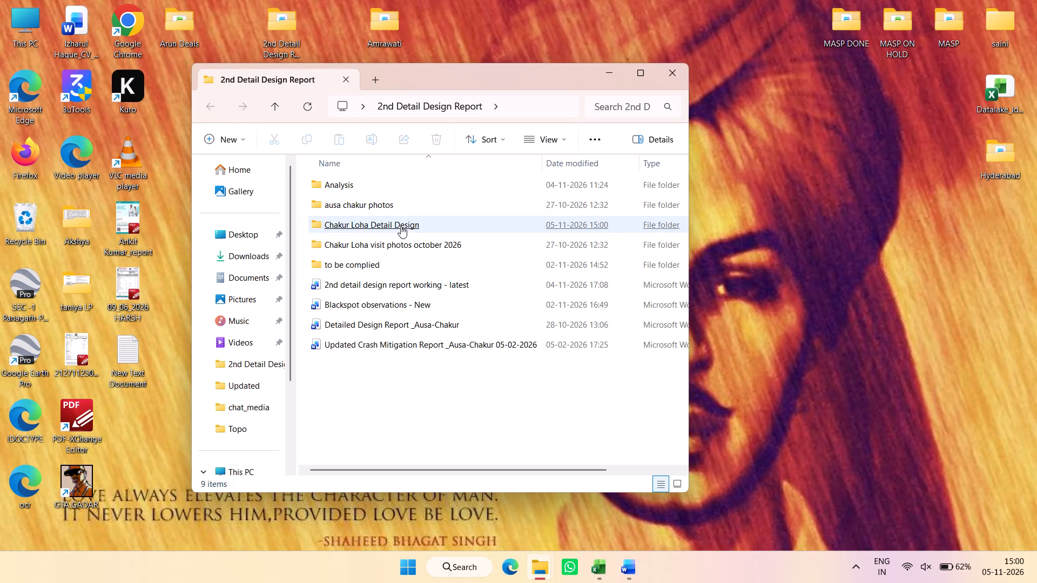
pyautogui.click(405, 225)
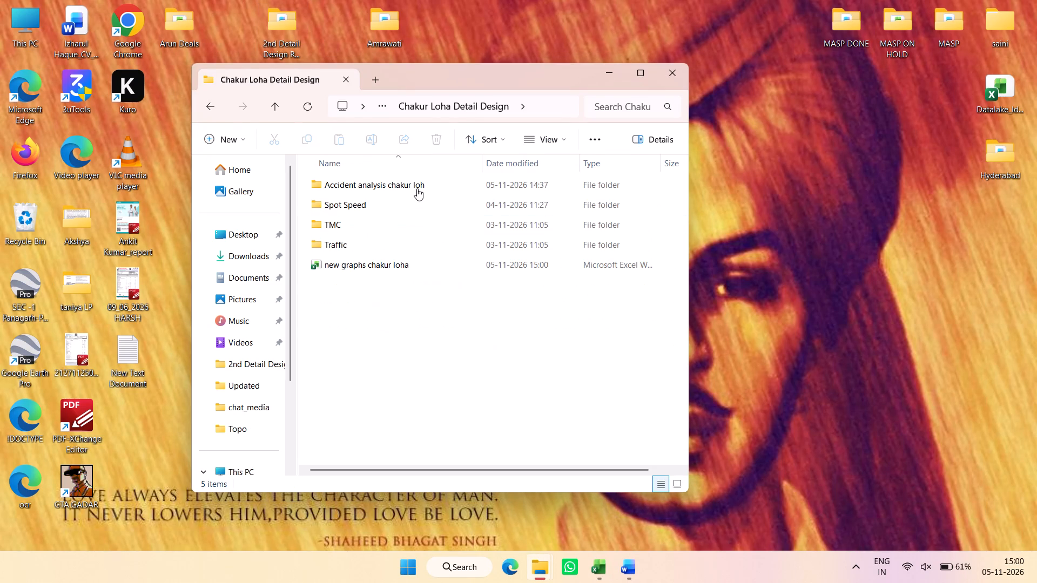
pyautogui.click(417, 188)
pyautogui.click(417, 246)
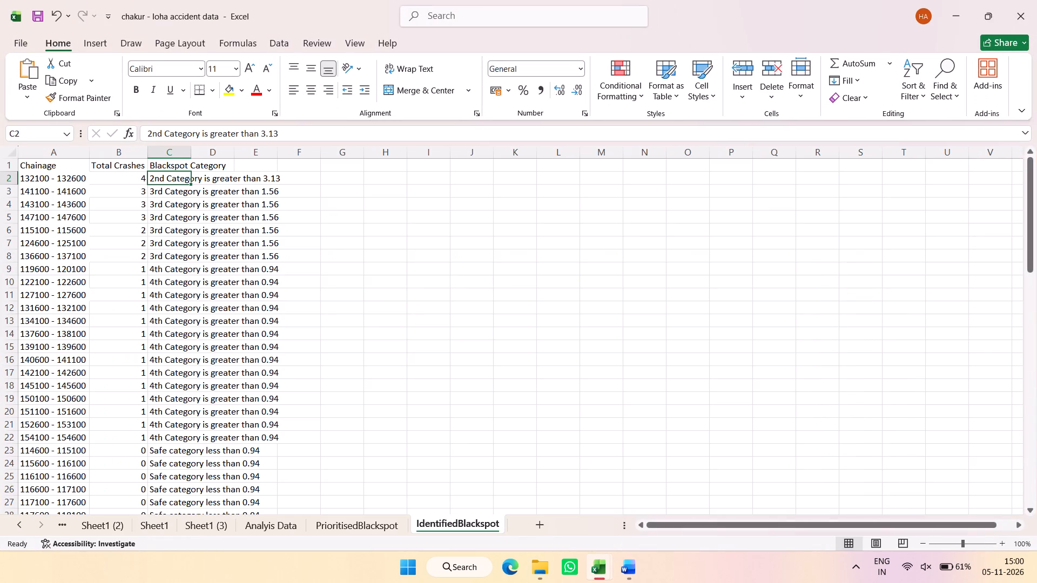
# Copy accident records SN 1 to 33, from the SN column through the remarks column, on the cOMBINED DATA sheet.
pyautogui.click(113, 530)
pyautogui.click(71, 530)
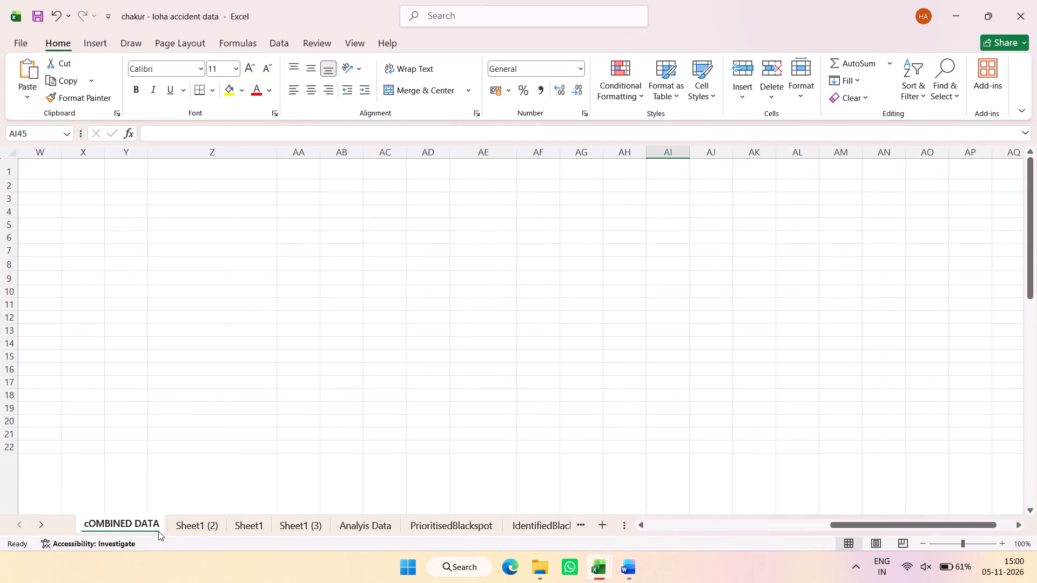
pyautogui.scroll(13, 212, 387)
pyautogui.moveTo(847, 521); pyautogui.dragTo(578, 524)
pyautogui.scroll(1, 118, 408)
pyautogui.scroll(-2, 116, 407)
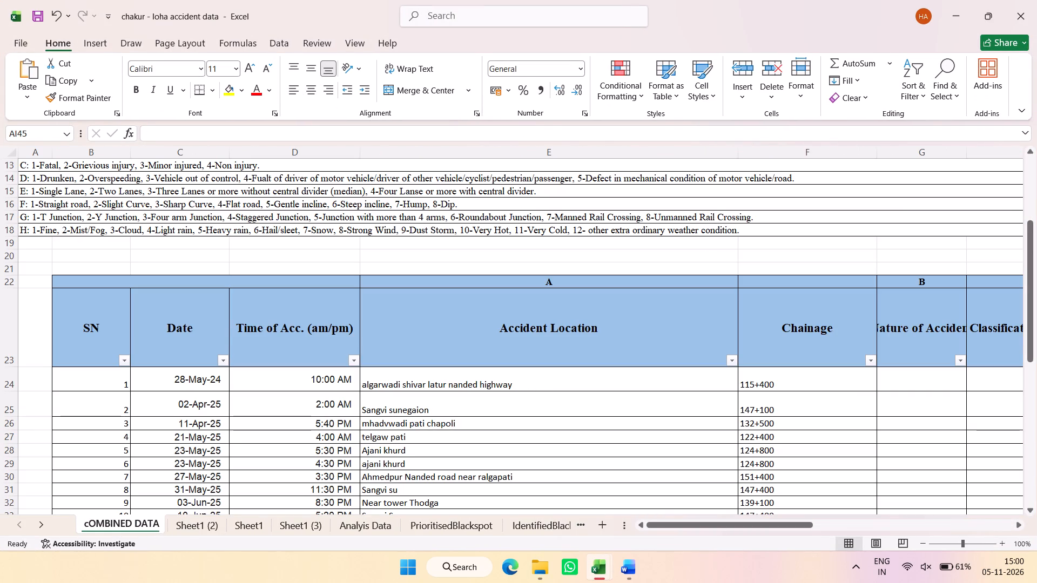
pyautogui.moveTo(102, 383); pyautogui.dragTo(911, 444)
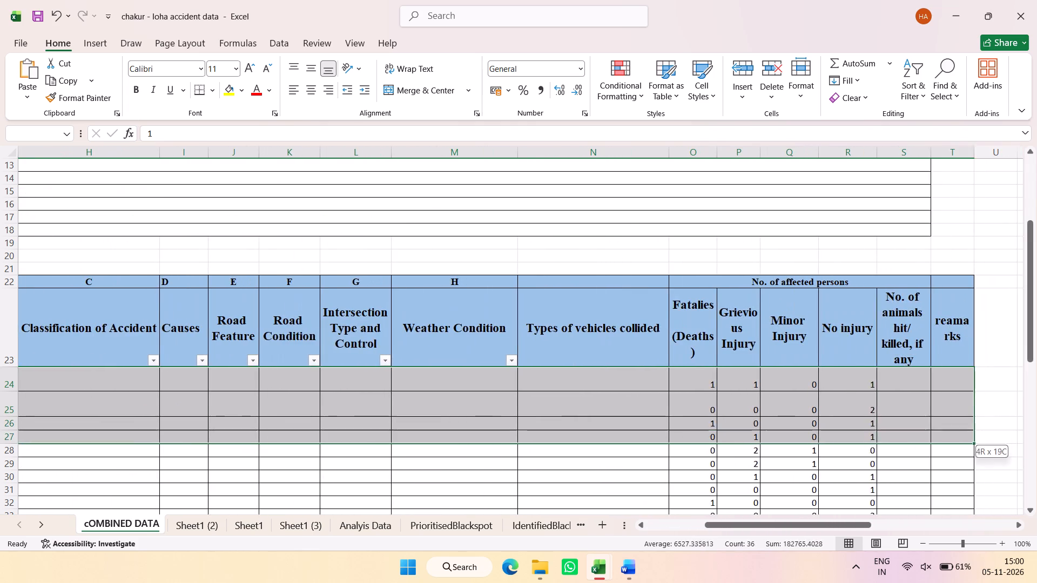
pyautogui.moveTo(911, 444); pyautogui.dragTo(941, 492)
pyautogui.hotkey('ctrl', 'c')
# Paste the copied accident records into Sheet1 of Book3 starting at cell A2, and check the SN column down to row 41.
pyautogui.hotkey('alt', 'Tab')
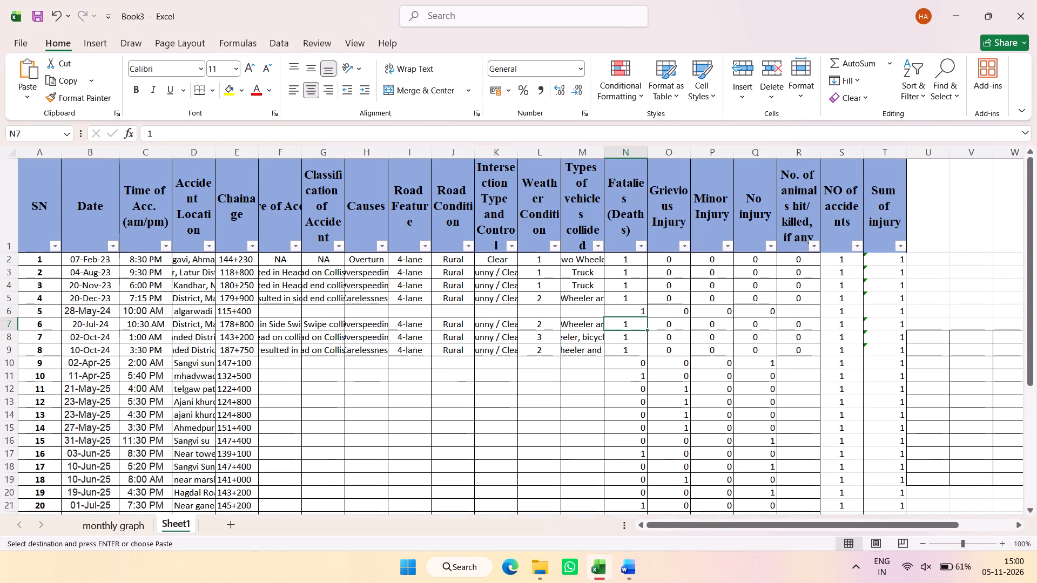
pyautogui.click(44, 261)
pyautogui.hotkey('ctrl', 'v')
pyautogui.moveTo(44, 261); pyautogui.dragTo(50, 532)
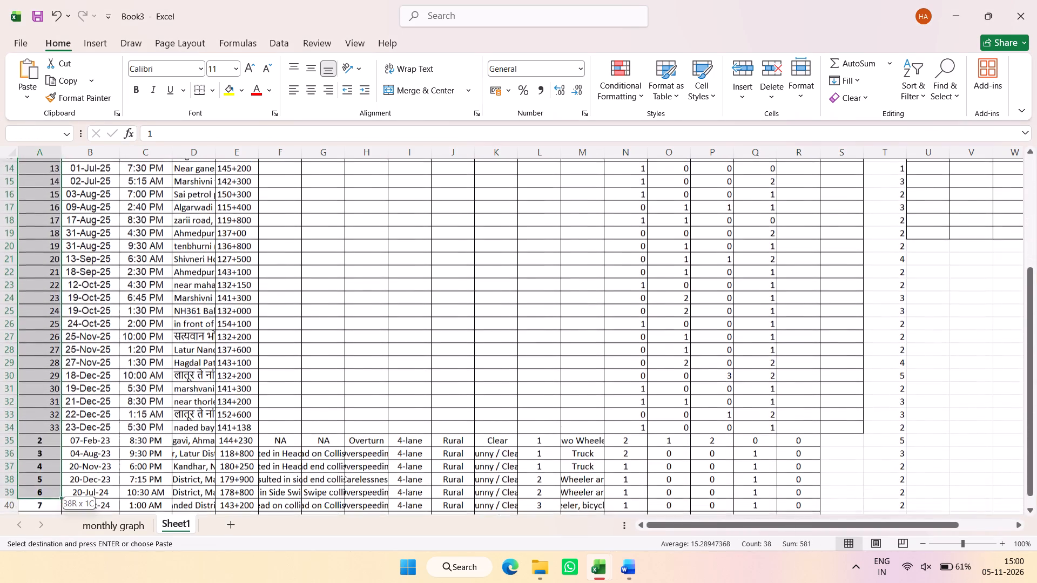
pyautogui.moveTo(50, 532); pyautogui.dragTo(50, 484)
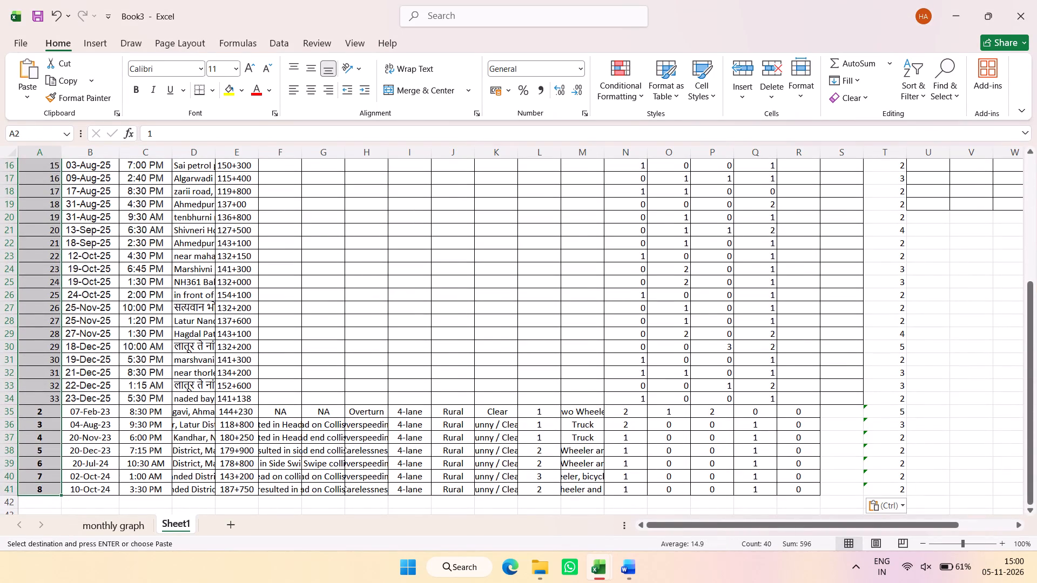
pyautogui.scroll(8, 180, 304)
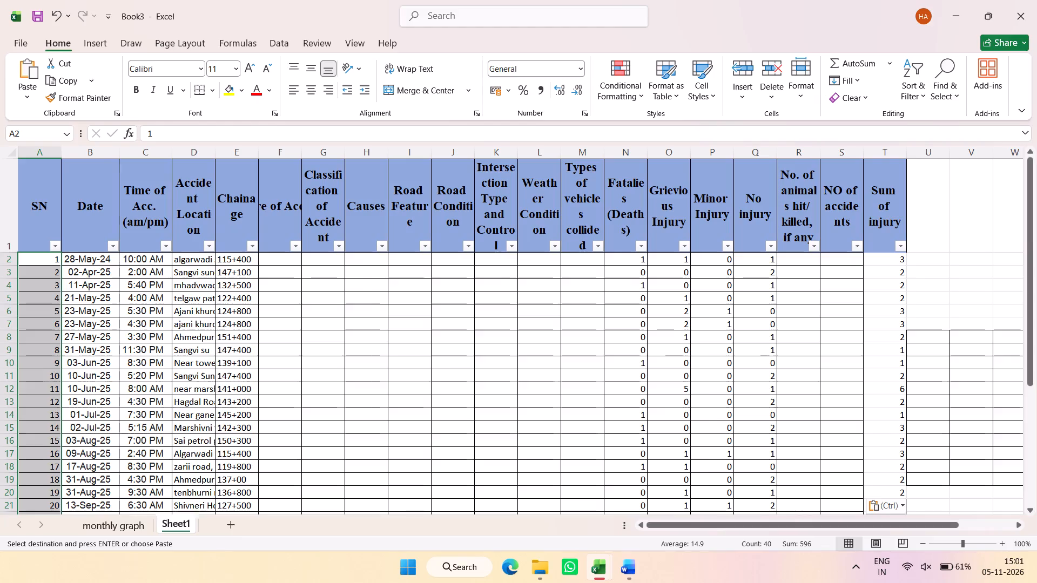
# Start saving Book3 as an Excel workbook and browse to the Desktop as its location.
pyautogui.click(35, 17)
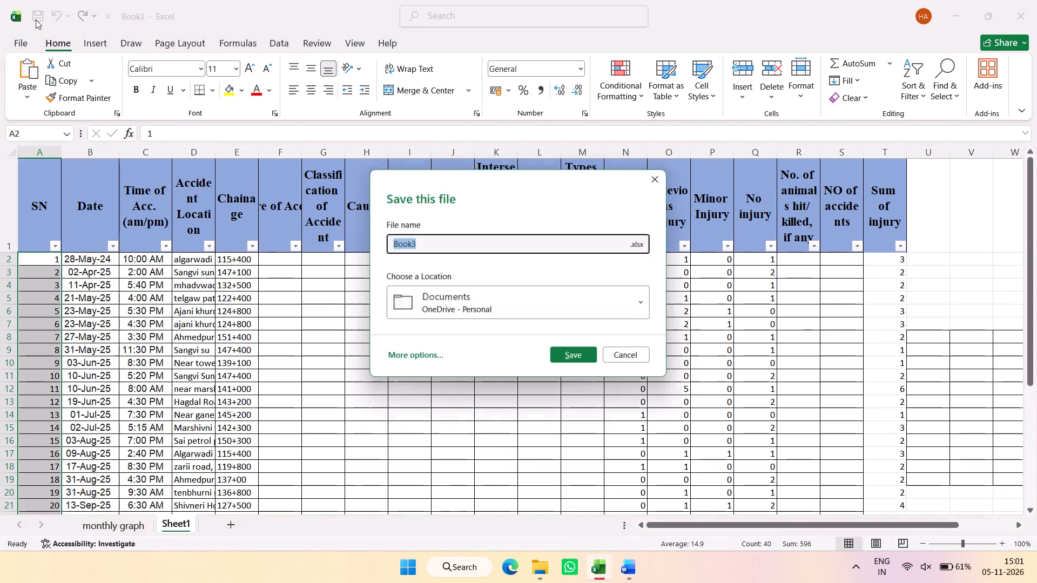
pyautogui.click(423, 359)
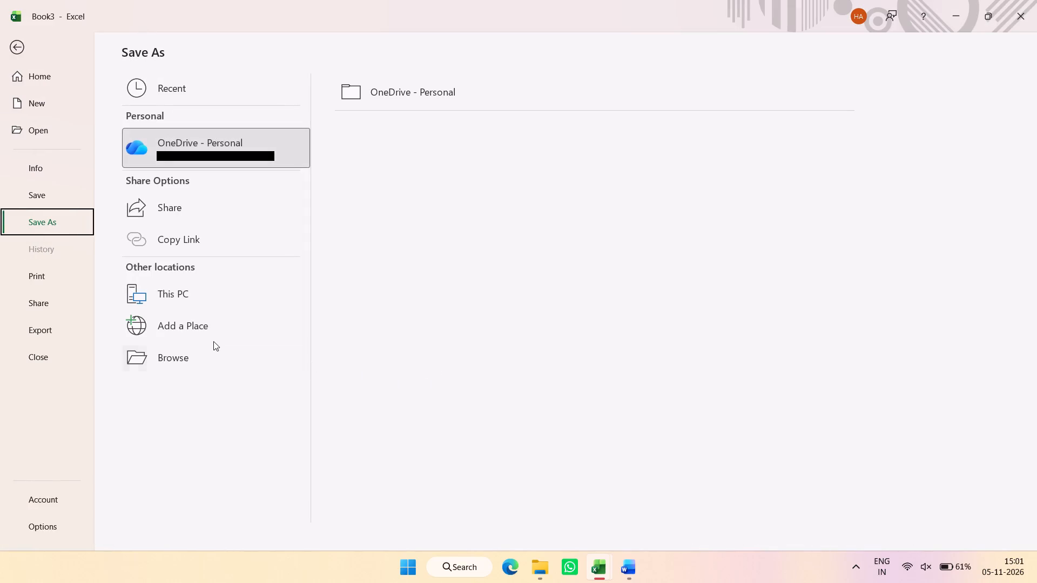
pyautogui.click(210, 347)
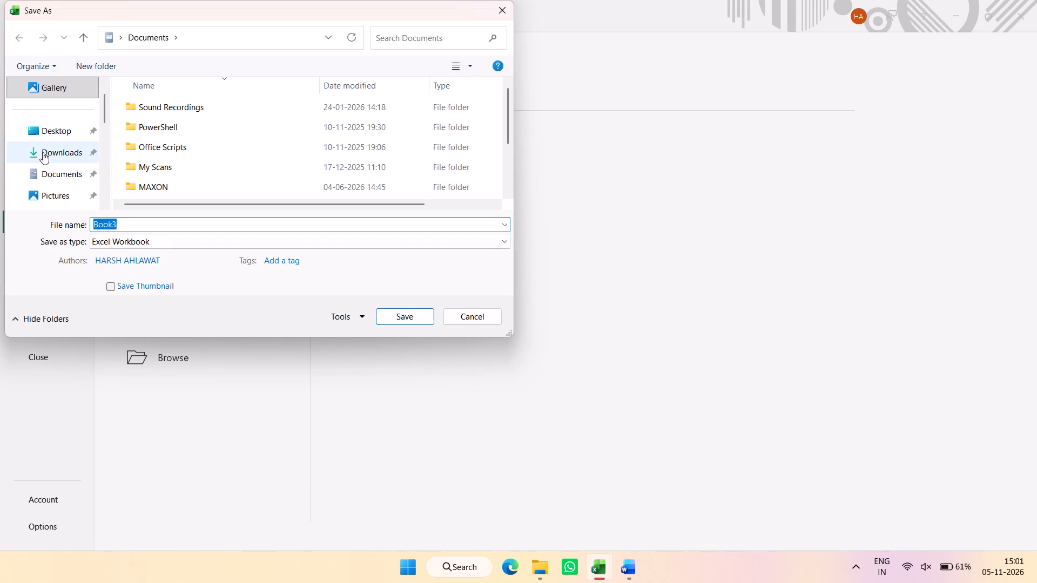
pyautogui.click(43, 152)
pyautogui.click(57, 131)
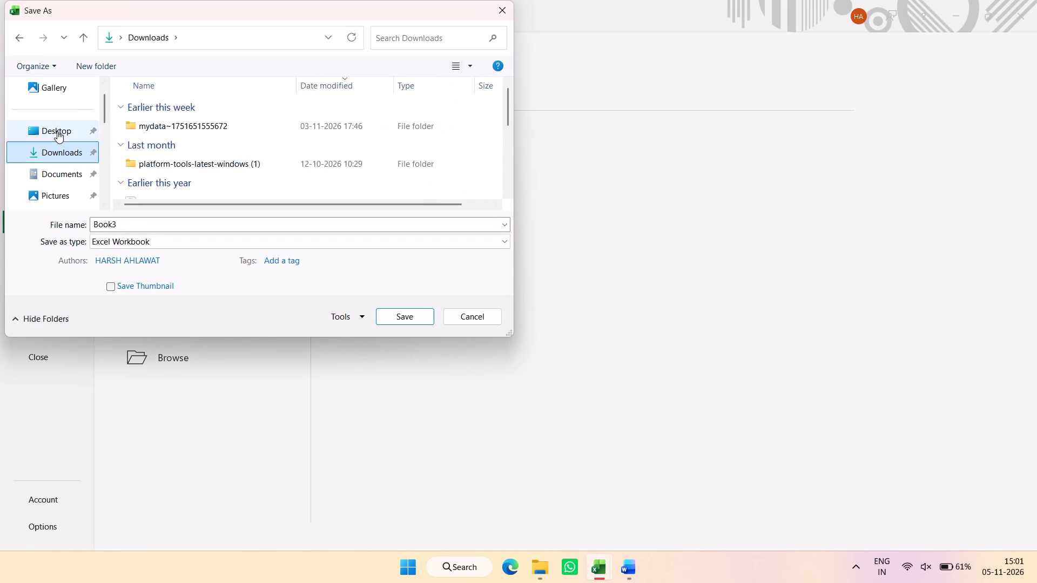
# Switch to the Word report and review section 13.3, Blackspot 03 (81+335 - 81+835), including its location image and site observations.
pyautogui.click(633, 567)
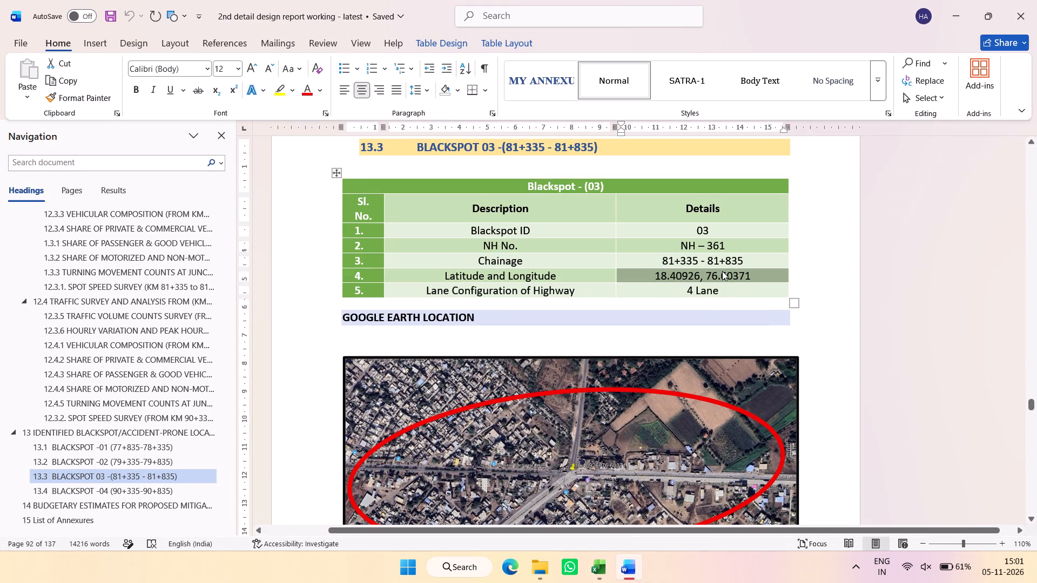
pyautogui.scroll(-1, 722, 294)
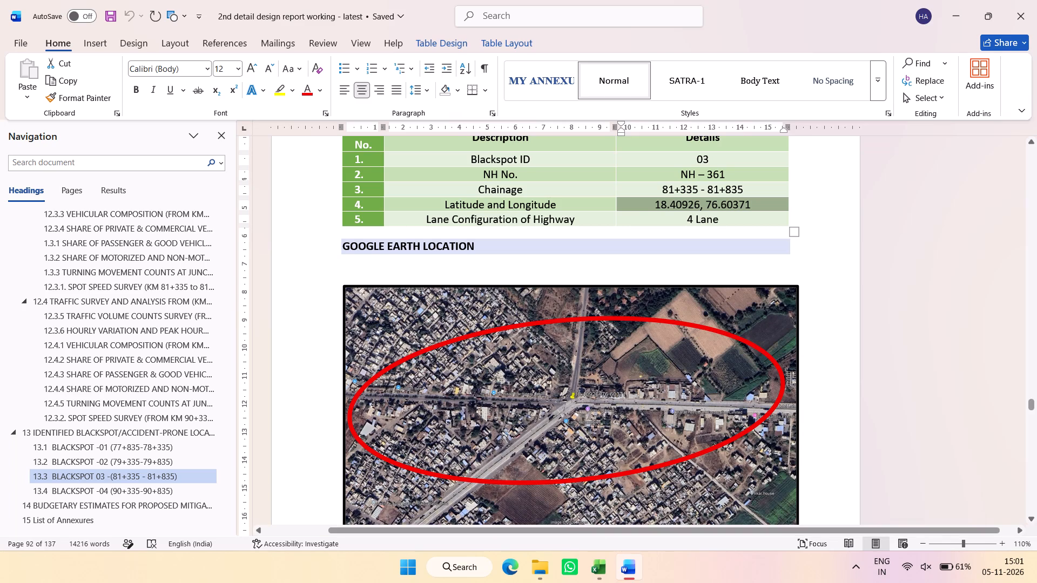
pyautogui.scroll(-20, 635, 371)
pyautogui.scroll(-18, 635, 371)
pyautogui.scroll(-4, 635, 368)
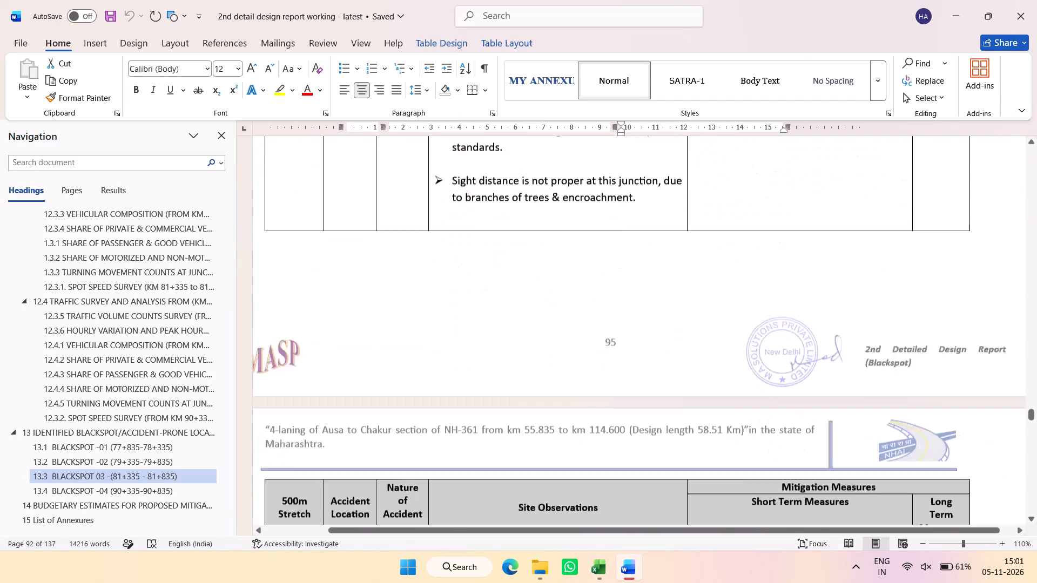
pyautogui.scroll(-11, 635, 368)
pyautogui.scroll(10, 635, 368)
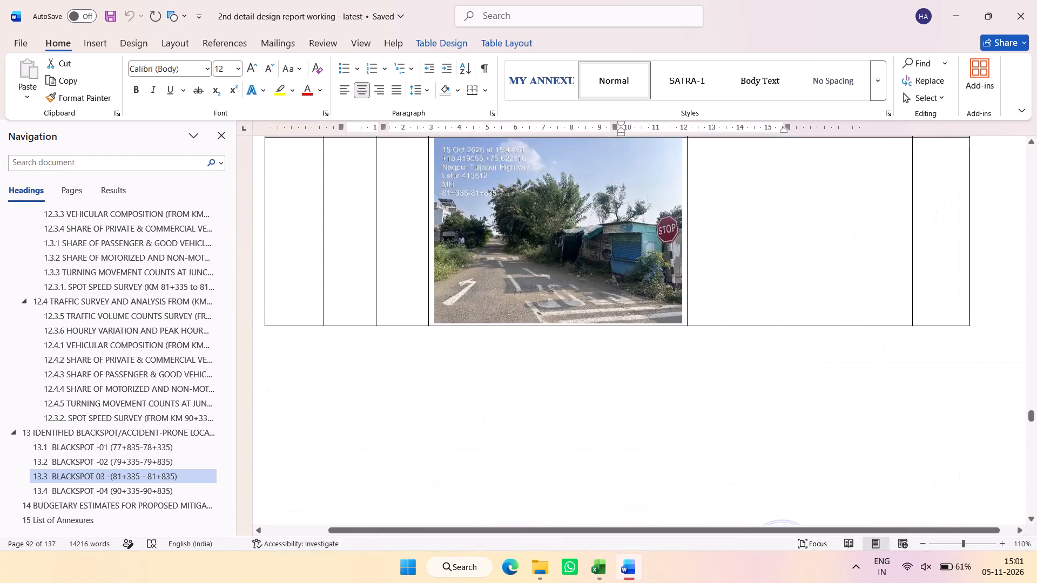
pyautogui.scroll(20, 635, 368)
pyautogui.scroll(14, 635, 368)
pyautogui.scroll(8, 635, 368)
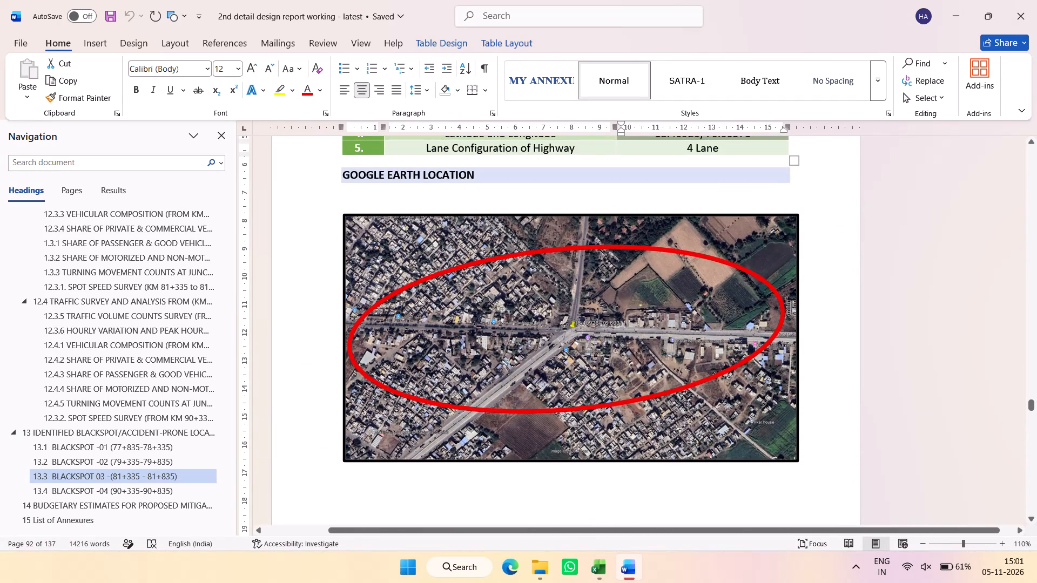
# Open the ausa chakur photos folder inside 2nd Detail Design Report on the Desktop and open one of its site photos.
pyautogui.click(1036, 582)
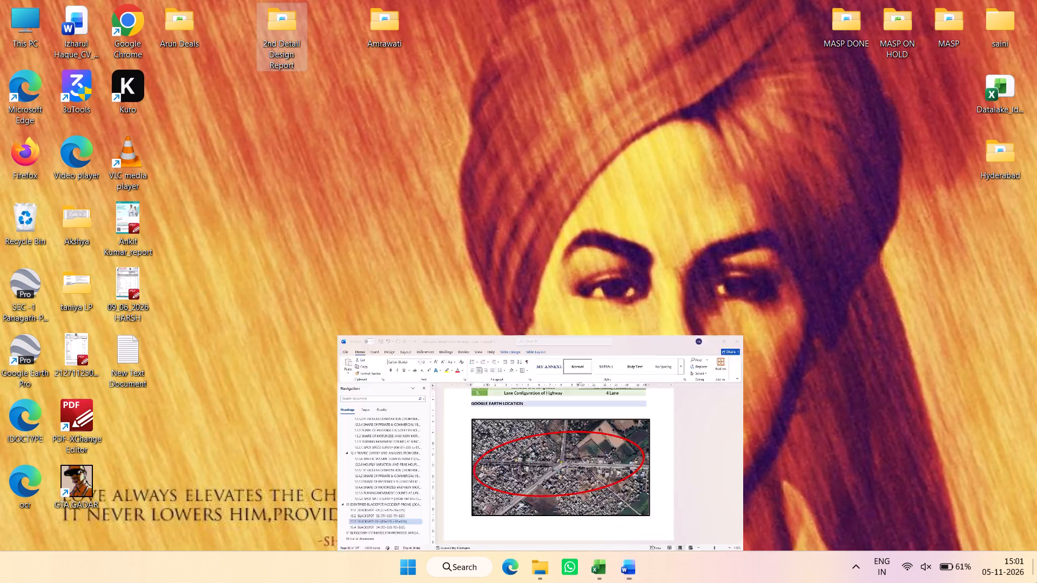
pyautogui.click(266, 48)
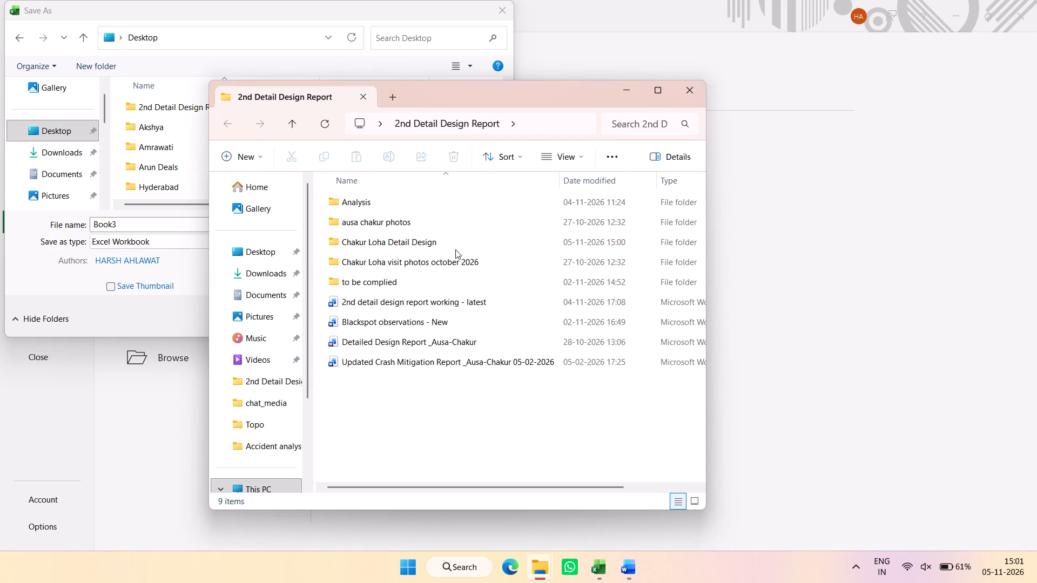
pyautogui.click(463, 246)
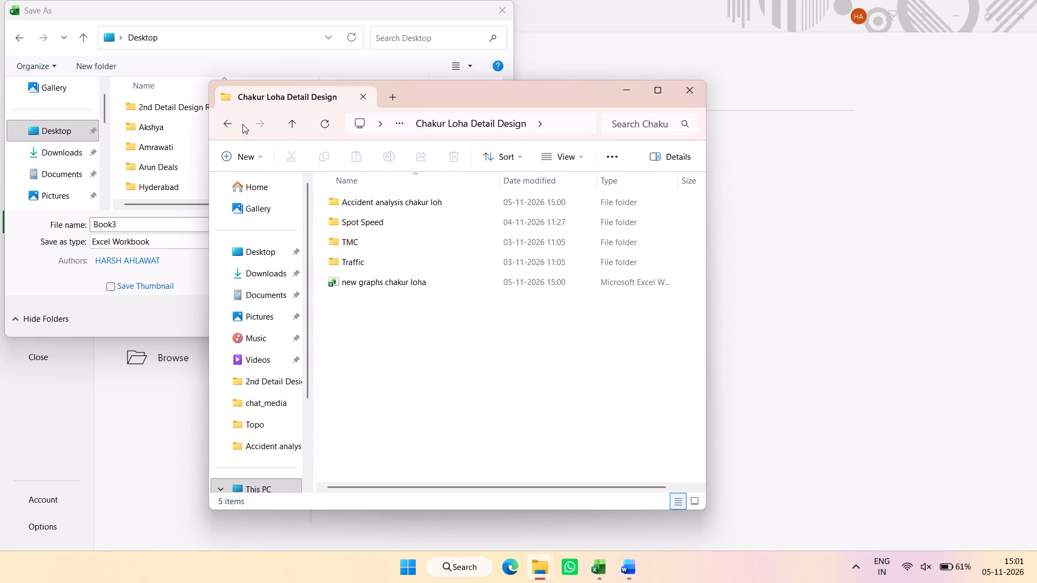
pyautogui.click(235, 124)
pyautogui.click(407, 225)
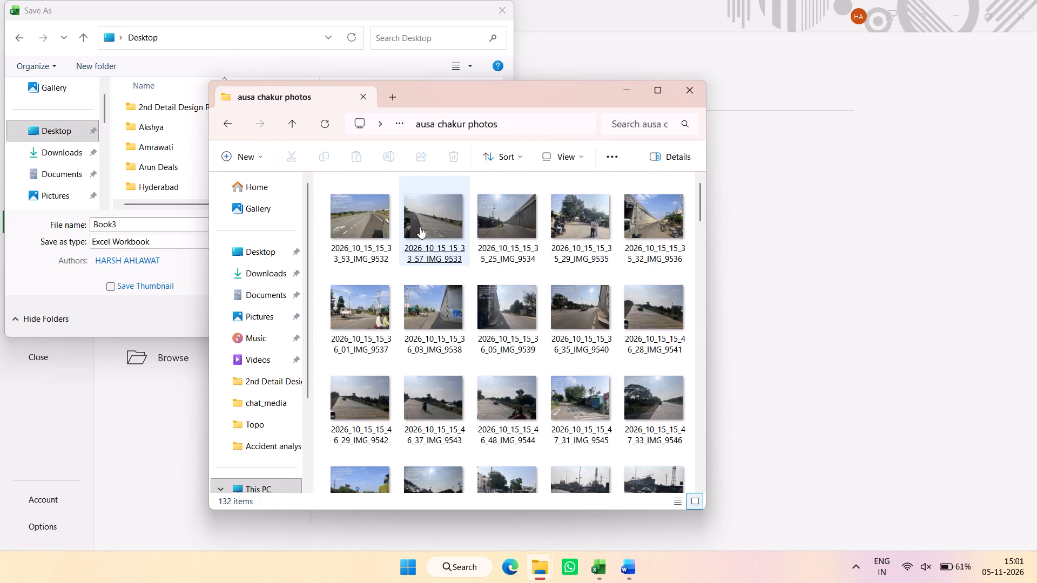
pyautogui.scroll(-18, 513, 314)
pyautogui.click(595, 361)
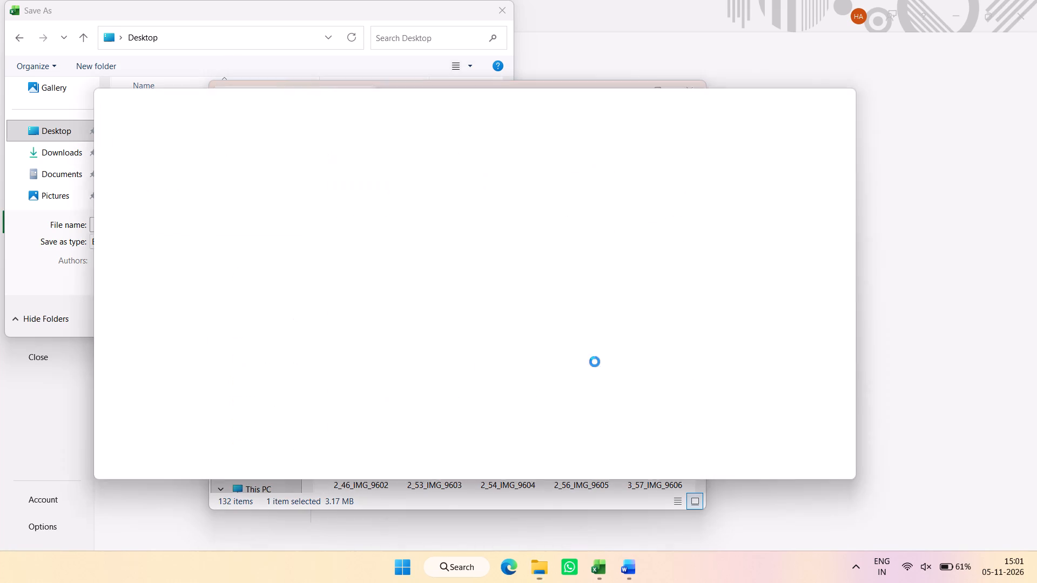
# Go back through the site photos to IMG_9544 for chainage 81+335-81+835 and enlarge its stamped coordinates.
pyautogui.click(119, 295)
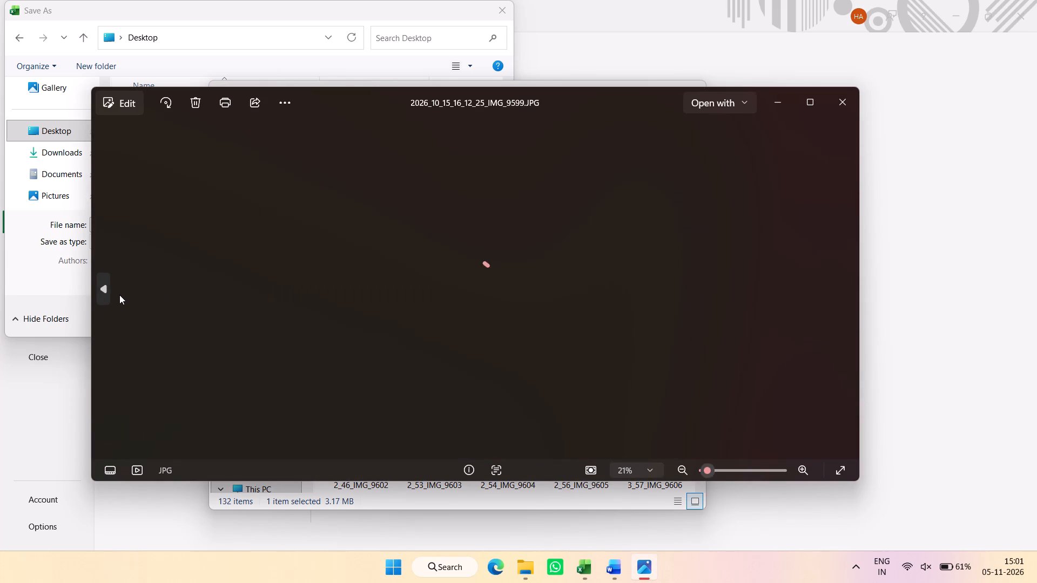
pyautogui.tripleClick(119, 295)
pyautogui.tripleClick(119, 295)
pyautogui.tripleClick(119, 295)
pyautogui.tripleClick(119, 295)
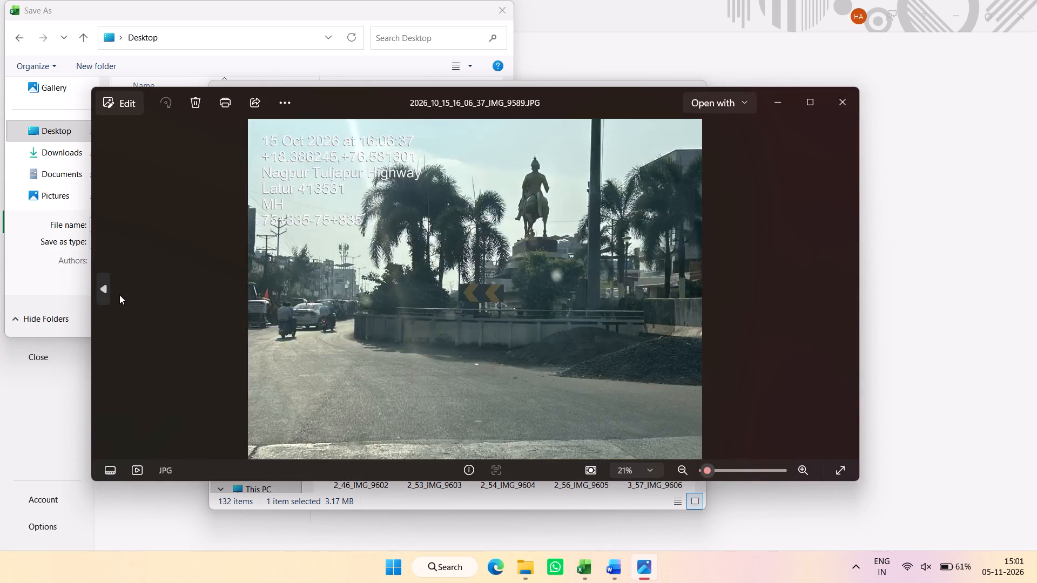
pyautogui.tripleClick(119, 295)
pyautogui.tripleClick(119, 295)
pyautogui.tripleClick(119, 295)
pyautogui.tripleClick(119, 295)
pyautogui.tripleClick(119, 295)
pyautogui.doubleClick(119, 295)
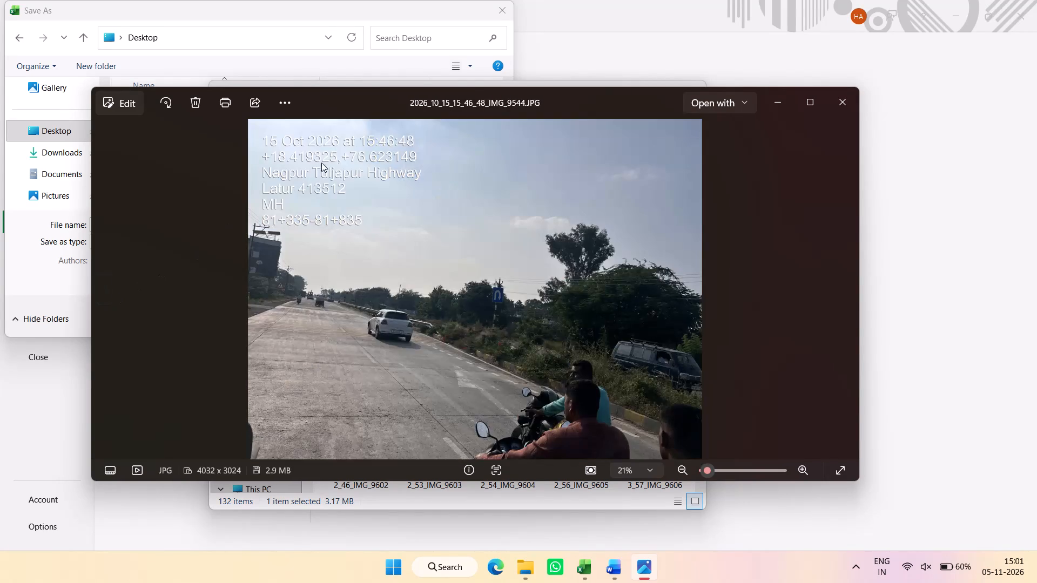
pyautogui.scroll(5, 338, 196)
pyautogui.scroll(3, 280, 170)
pyautogui.moveTo(250, 189); pyautogui.dragTo(352, 301)
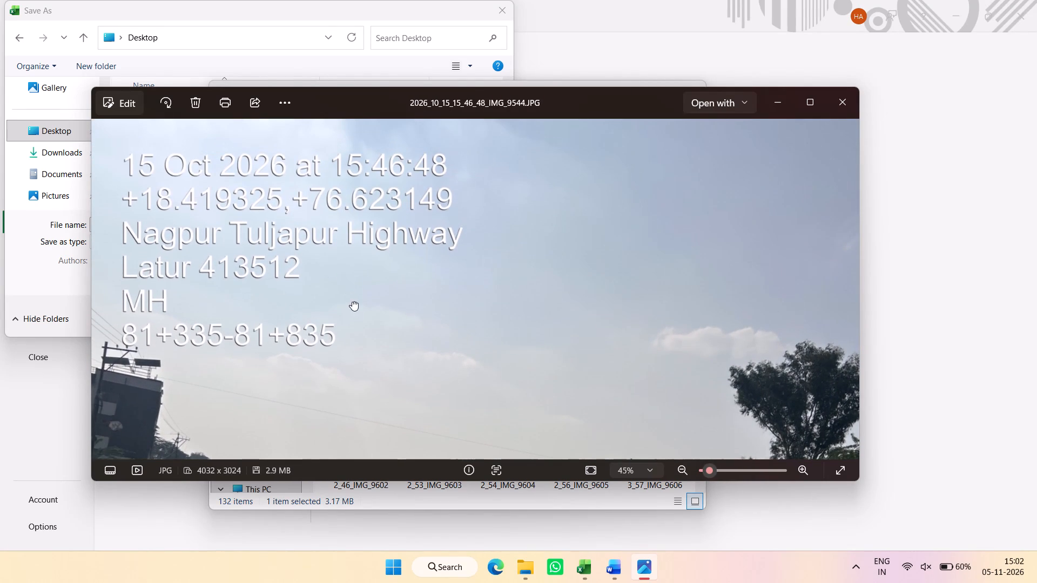
pyautogui.moveTo(352, 301); pyautogui.dragTo(355, 311)
pyautogui.click(1036, 582)
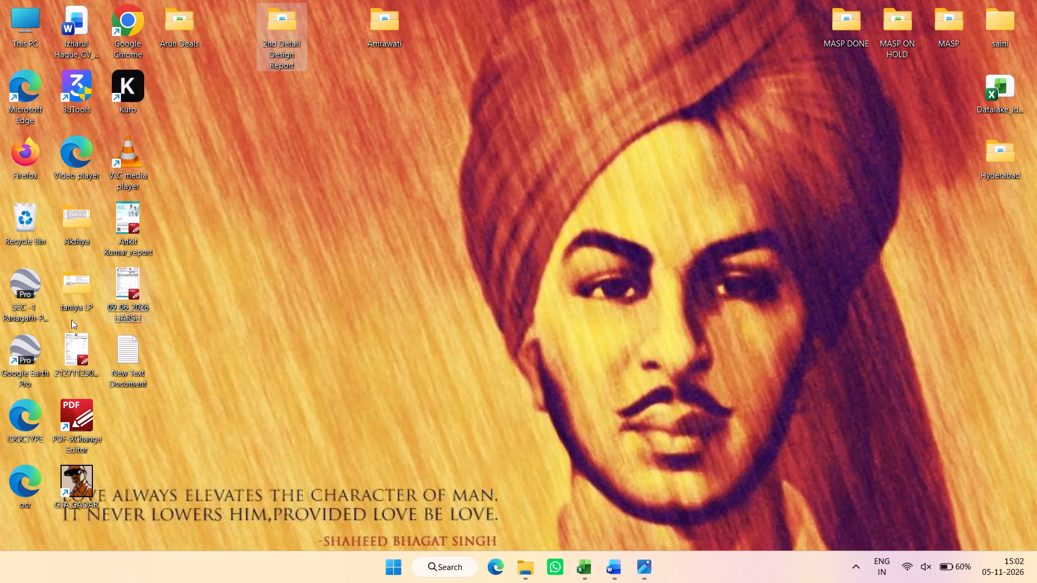
pyautogui.click(4, 348)
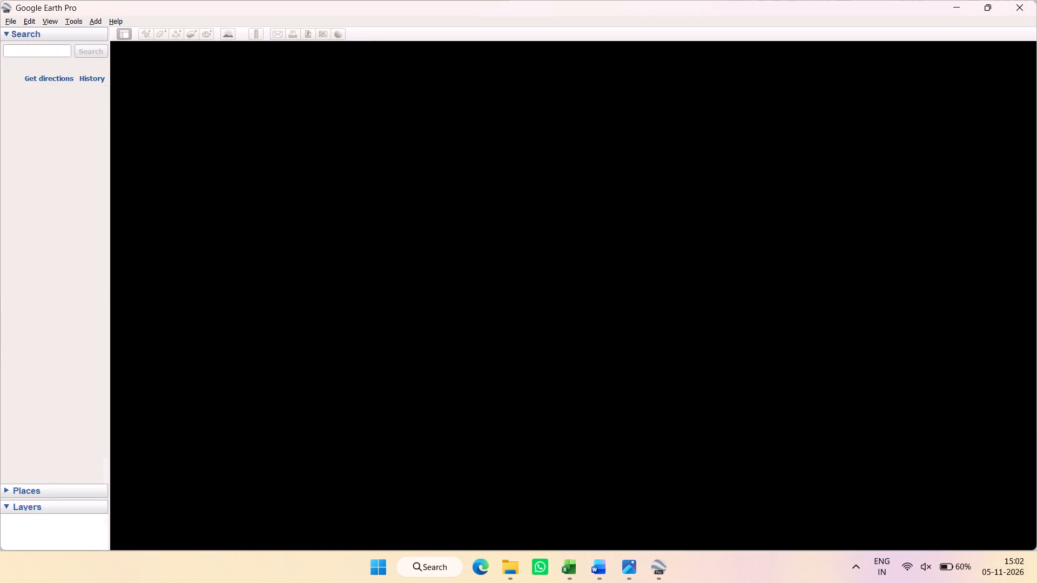
pyautogui.click(42, 58)
pyautogui.click(43, 53)
pyautogui.write('18.419325')
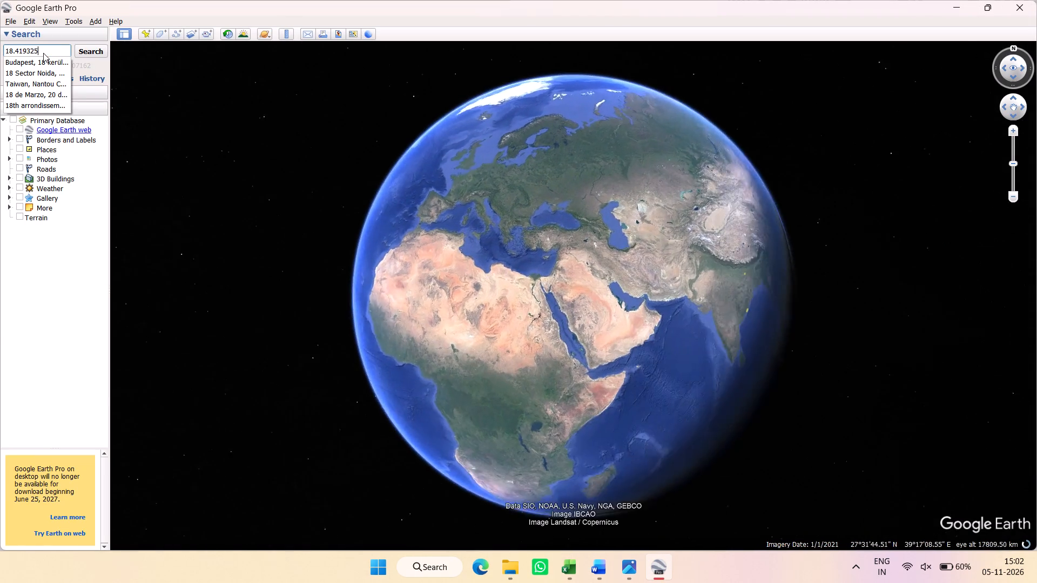
pyautogui.write(',')
pyautogui.press('space')
pyautogui.hotkey('alt', 'Tab')
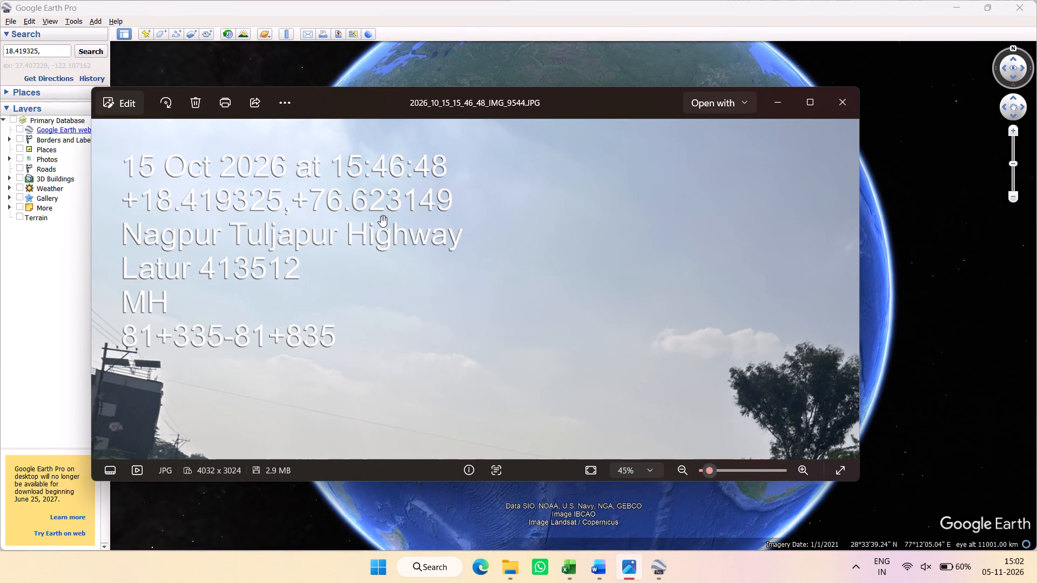
pyautogui.hotkey('alt', 'Tab')
pyautogui.write('76.623149')
pyautogui.press('Return')
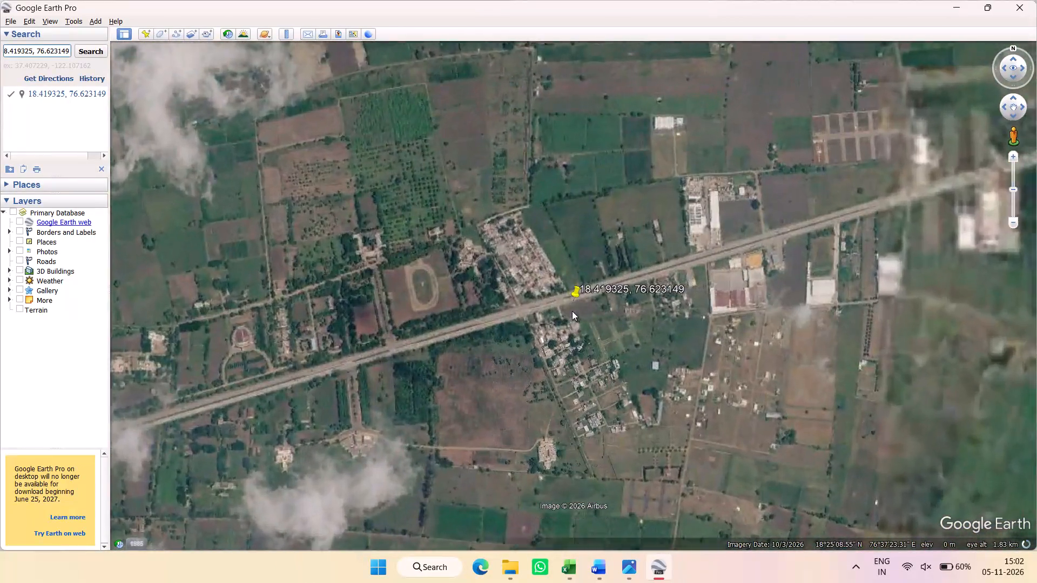
# Examine the highway, its median openings and the surrounding area around the searched placemark.
pyautogui.scroll(5, 569, 296)
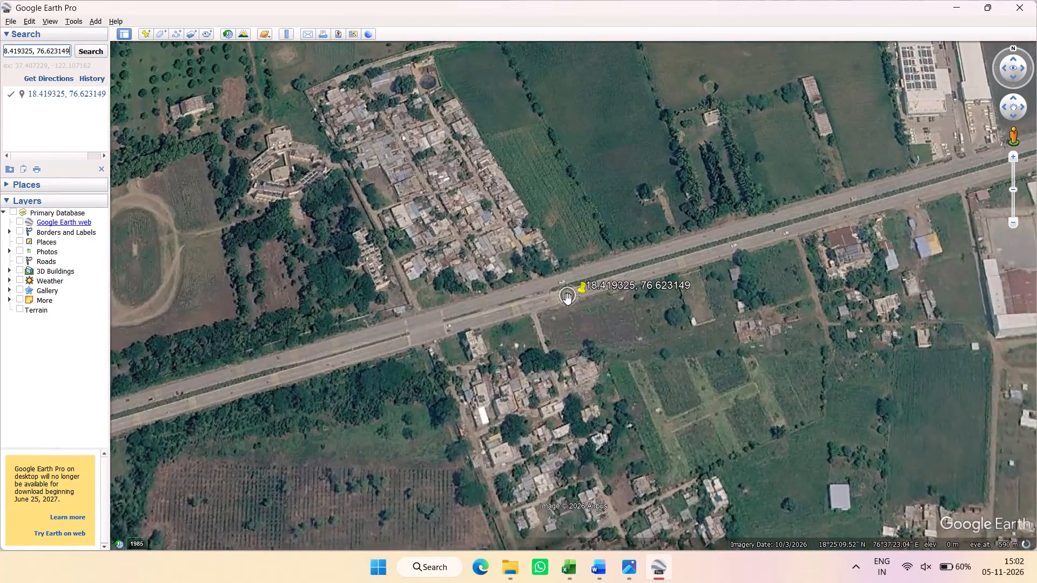
pyautogui.scroll(1, 568, 299)
pyautogui.keyDown('ctrl'); pyautogui.scroll(-4, 577, 300); pyautogui.keyUp('ctrl')
pyautogui.keyDown('ctrl'); pyautogui.scroll(15, 578, 301); pyautogui.keyUp('ctrl')
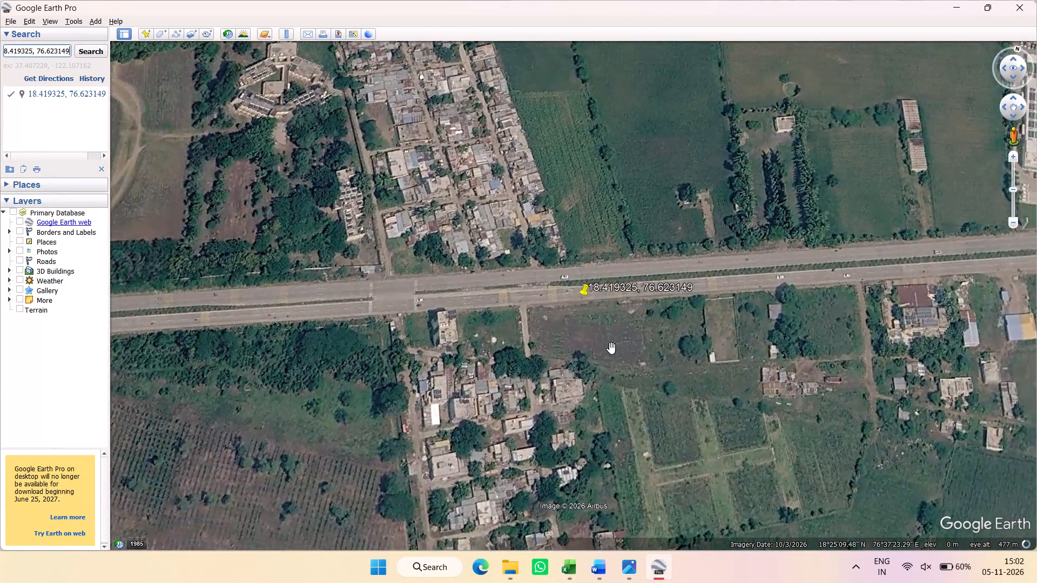
pyautogui.moveTo(612, 348); pyautogui.dragTo(619, 253, button='middle')
pyautogui.scroll(1, 619, 253)
pyautogui.scroll(-20, 606, 306)
pyautogui.scroll(-12, 606, 306)
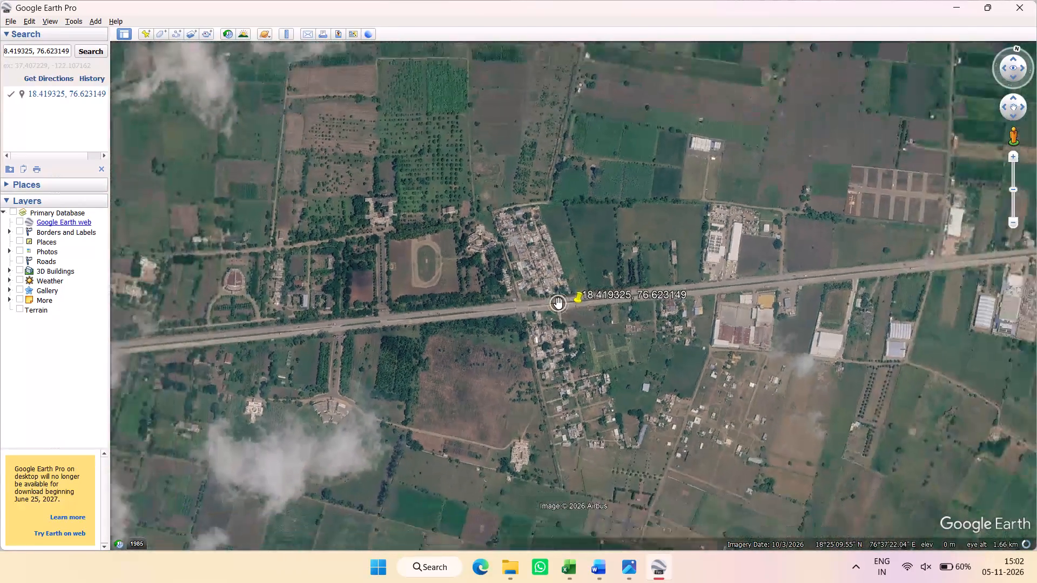
pyautogui.scroll(-15, 558, 303)
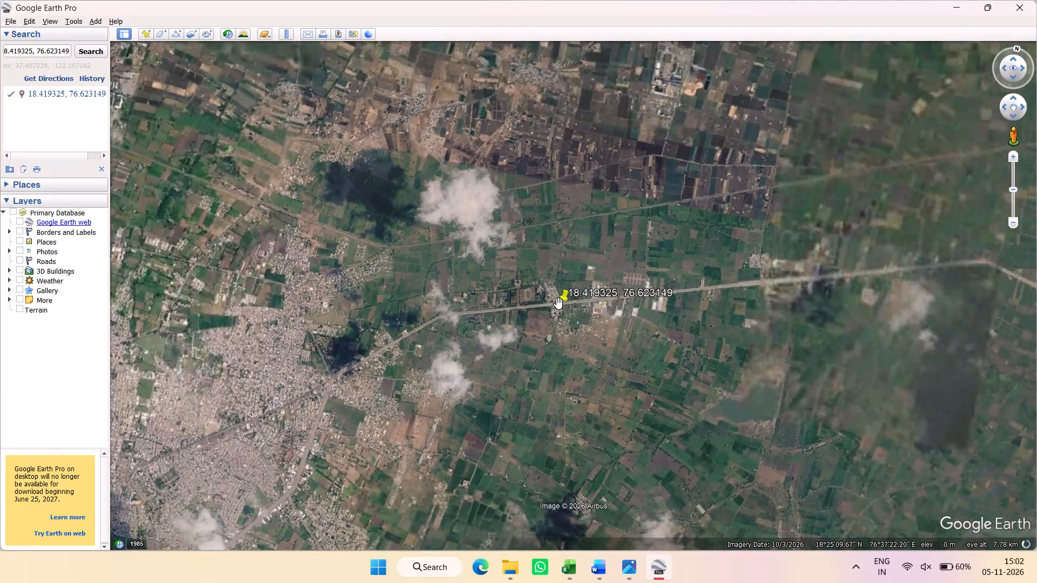
pyautogui.scroll(20, 558, 303)
pyautogui.scroll(20, 558, 303)
pyautogui.scroll(14, 558, 303)
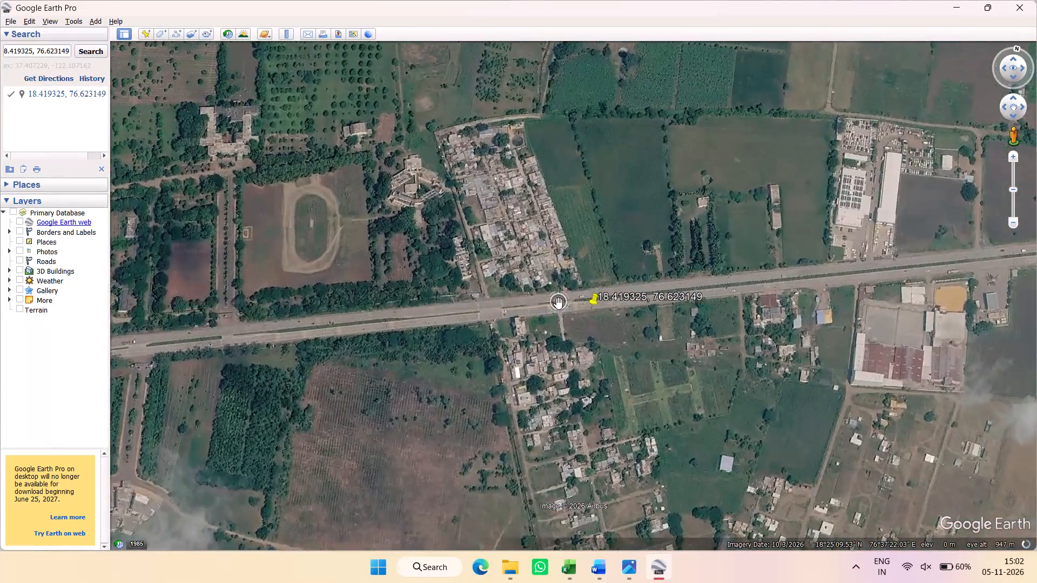
pyautogui.scroll(20, 558, 303)
pyautogui.scroll(20, 558, 303)
pyautogui.scroll(5, 558, 303)
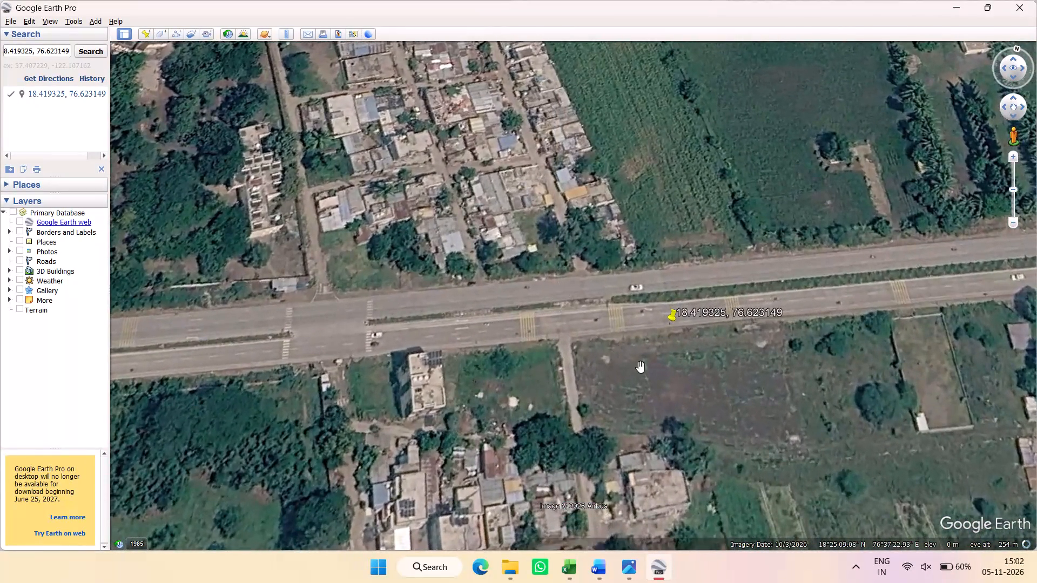
pyautogui.moveTo(641, 367); pyautogui.dragTo(675, 229, button='middle')
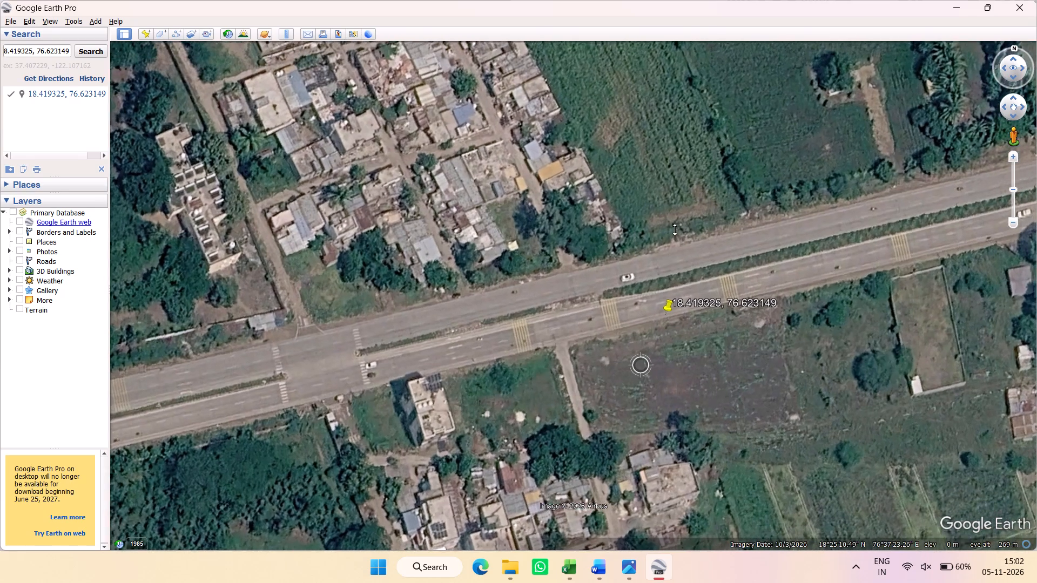
pyautogui.moveTo(675, 229); pyautogui.dragTo(614, 227, button='middle')
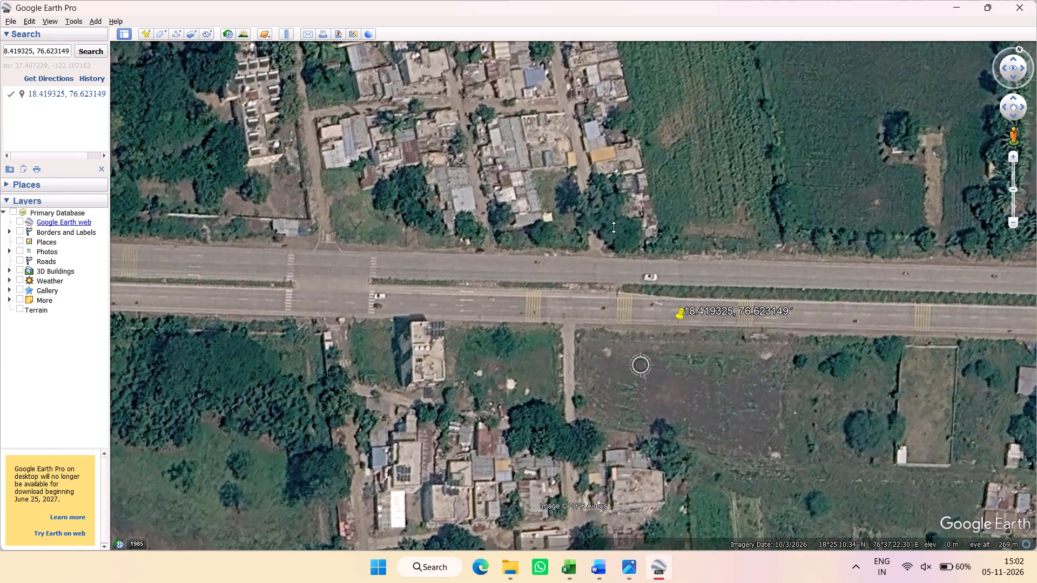
pyautogui.moveTo(614, 227); pyautogui.dragTo(624, 225, button='middle')
pyautogui.scroll(-18, 625, 322)
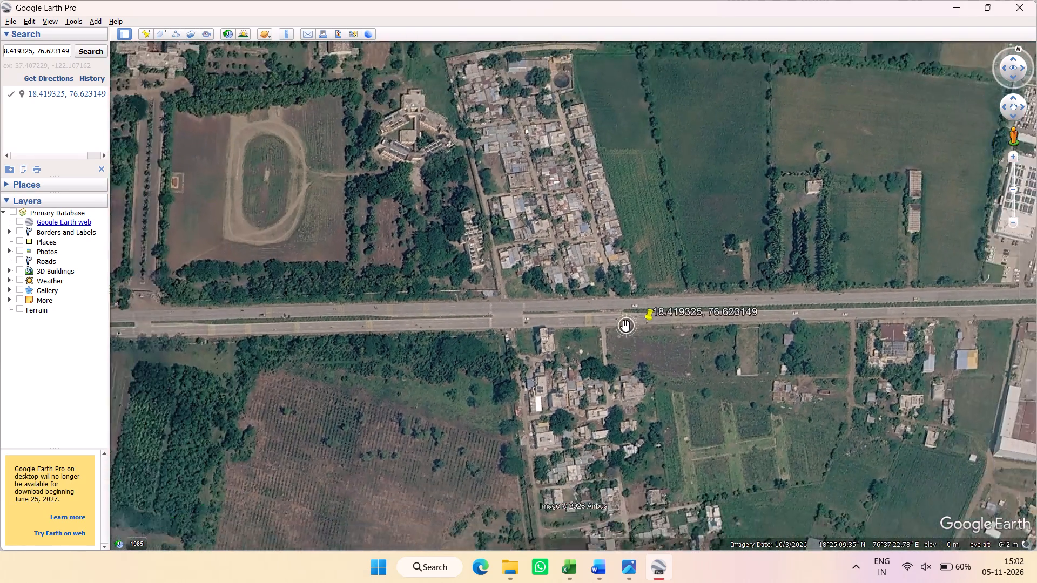
pyautogui.scroll(-11, 625, 328)
pyautogui.moveTo(649, 374); pyautogui.dragTo(649, 347, button='middle')
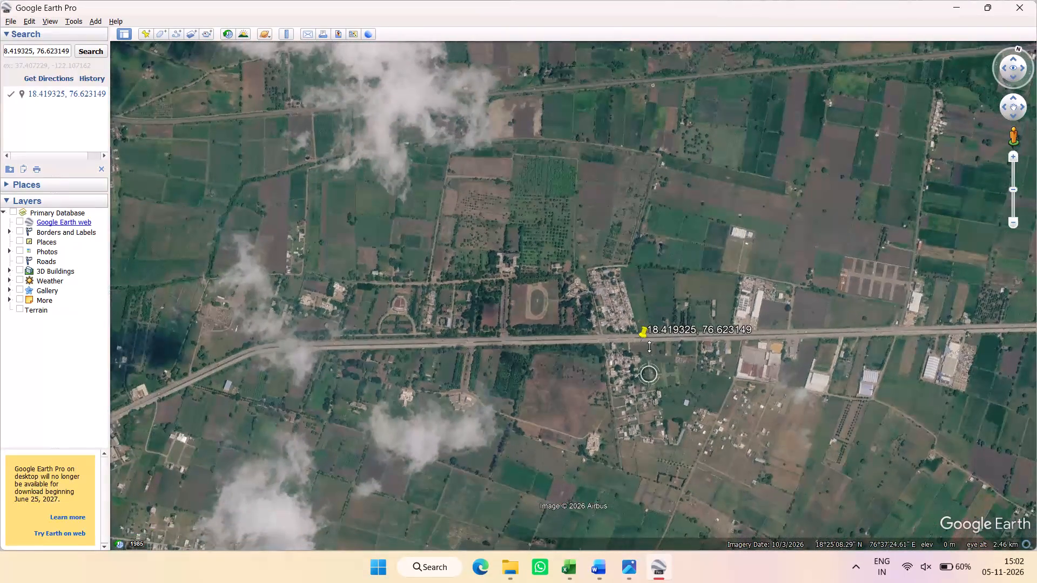
pyautogui.moveTo(649, 347); pyautogui.dragTo(649, 328, button='middle')
pyautogui.scroll(2, 653, 330)
# Return to site photo IMG_9544 in the photo viewer and compare its road view with the neighbouring photos for chainage 81+335-81+835.
pyautogui.click(642, 559)
pyautogui.scroll(-5, 609, 302)
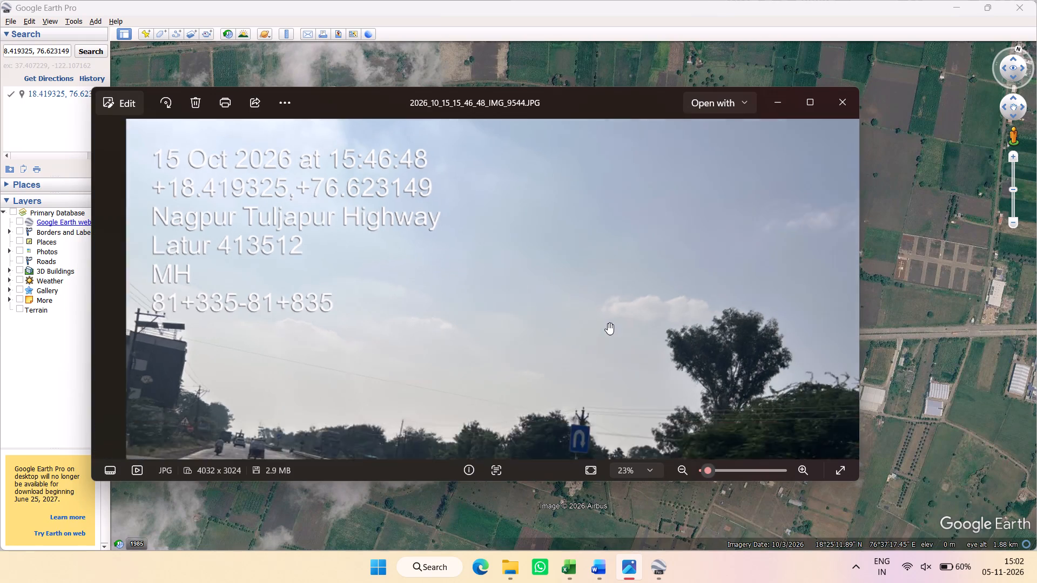
pyautogui.scroll(-17, 608, 323)
pyautogui.scroll(8, 275, 309)
pyautogui.scroll(-9, 262, 312)
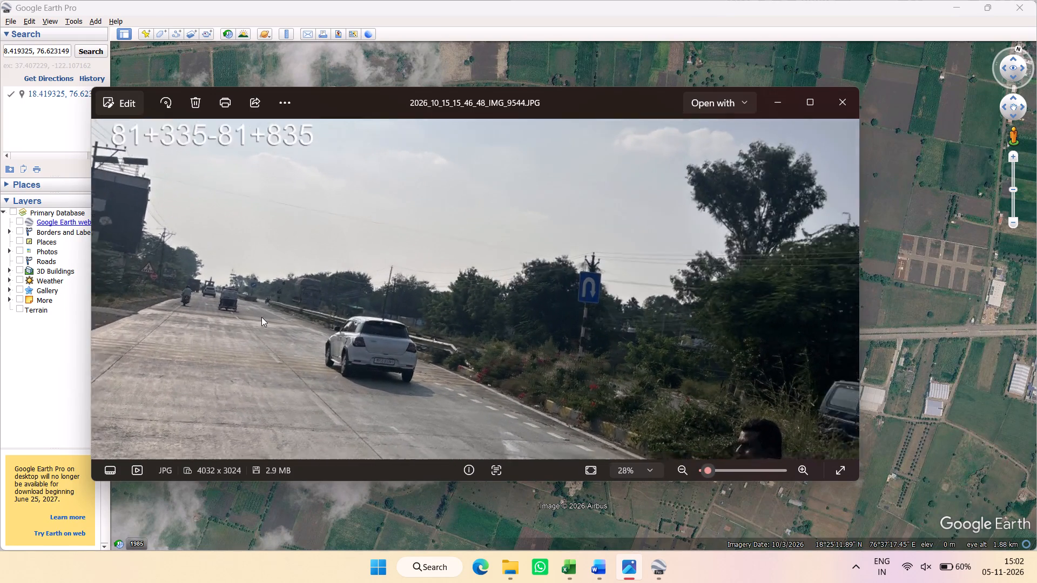
pyautogui.scroll(-6, 221, 295)
pyautogui.click(165, 298)
pyautogui.click(143, 306)
pyautogui.click(130, 310)
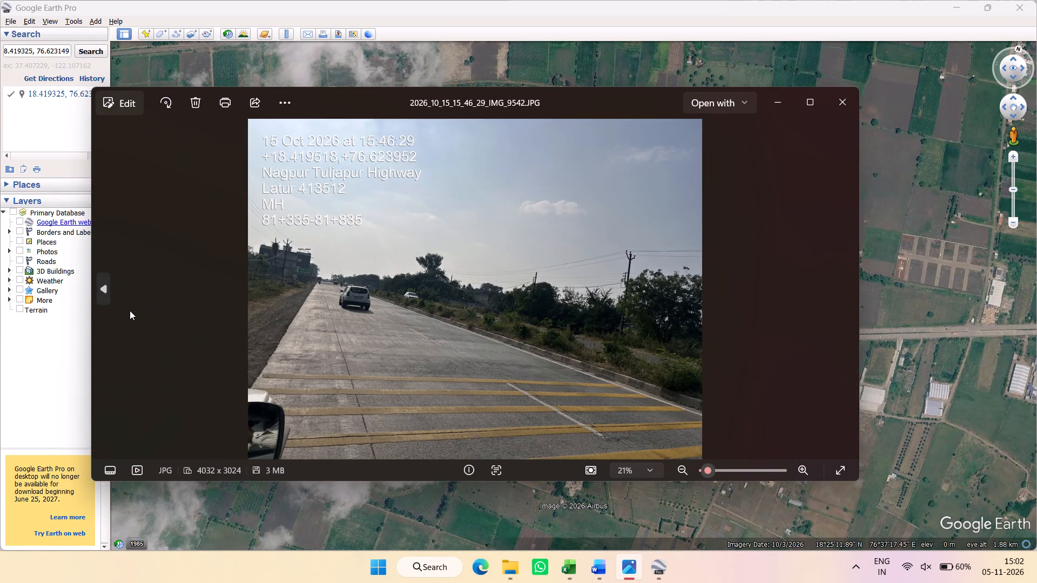
pyautogui.doubleClick(130, 310)
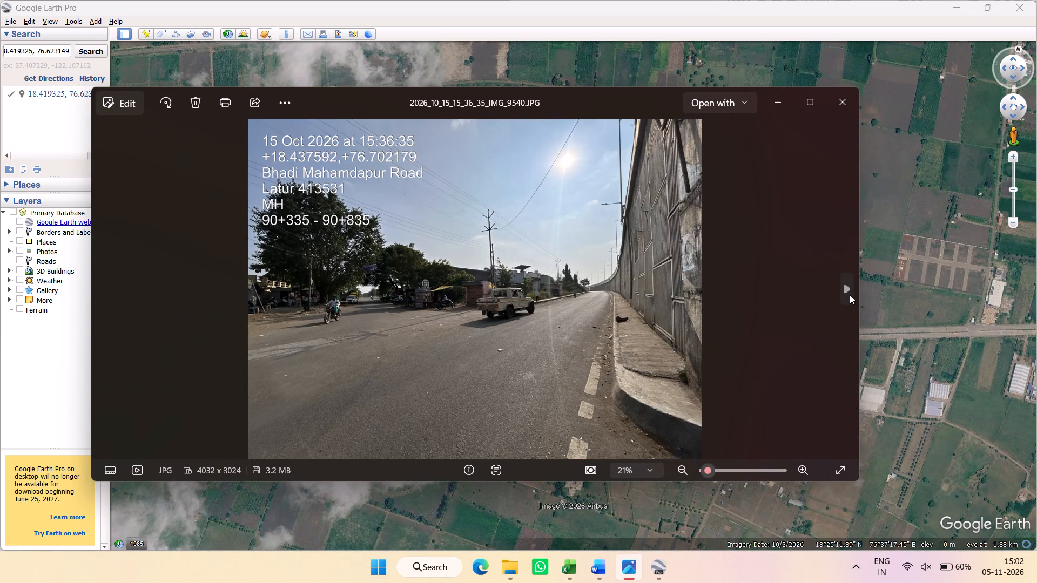
pyautogui.doubleClick(850, 295)
pyautogui.click(850, 295)
pyautogui.click(850, 295)
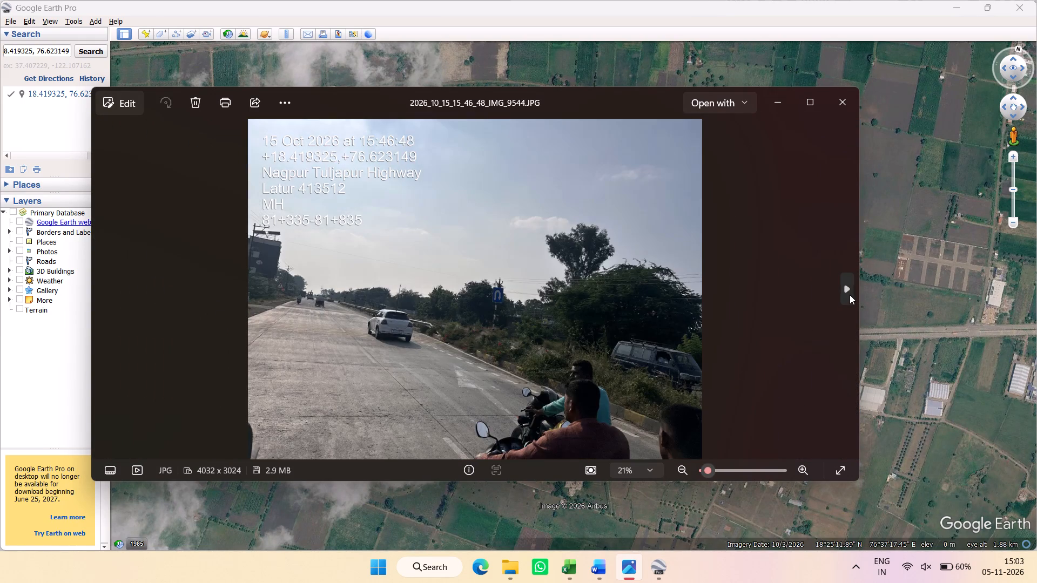
pyautogui.click(850, 295)
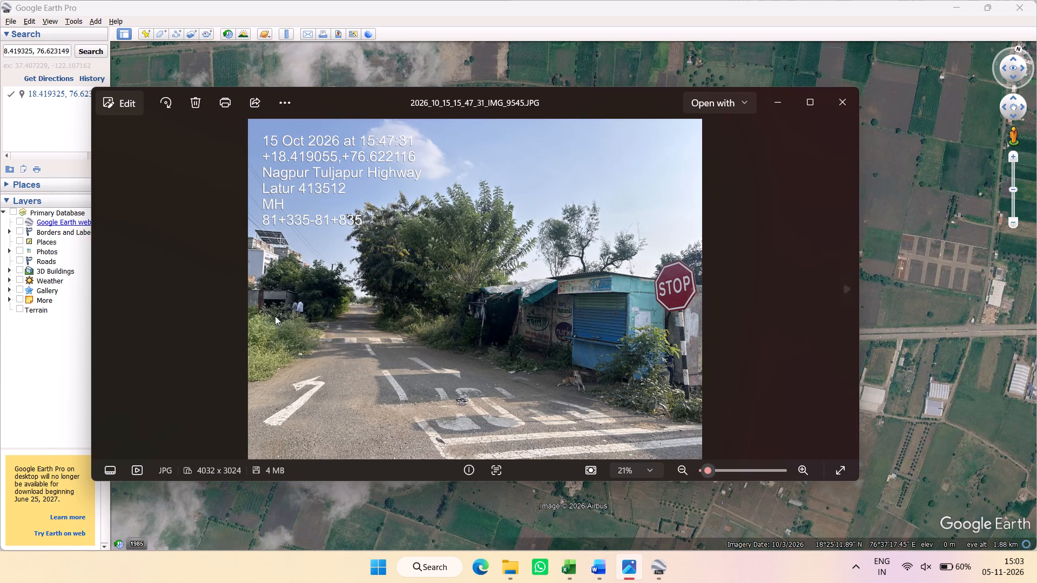
pyautogui.click(129, 303)
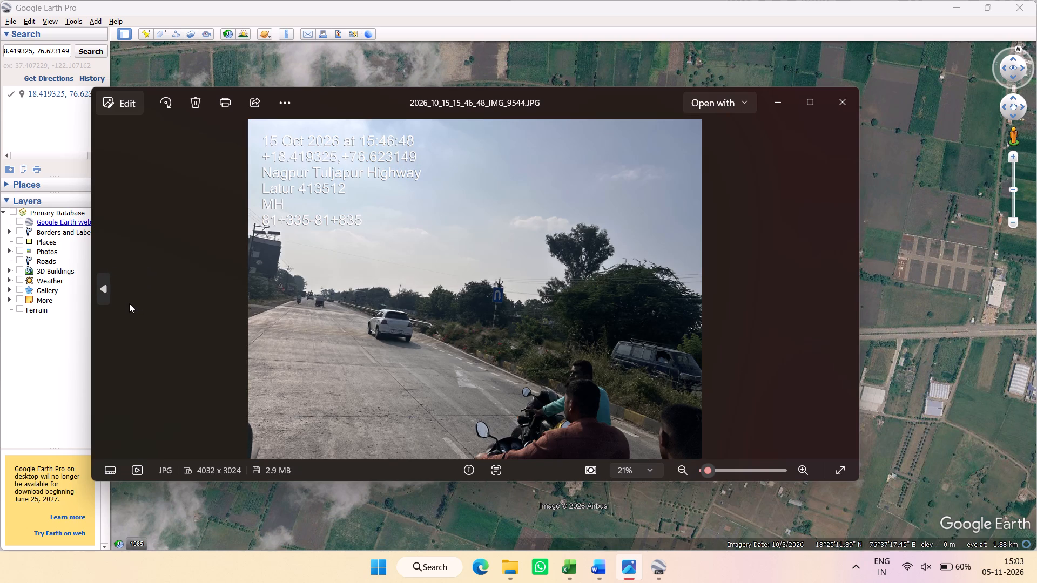
pyautogui.scroll(3, 374, 293)
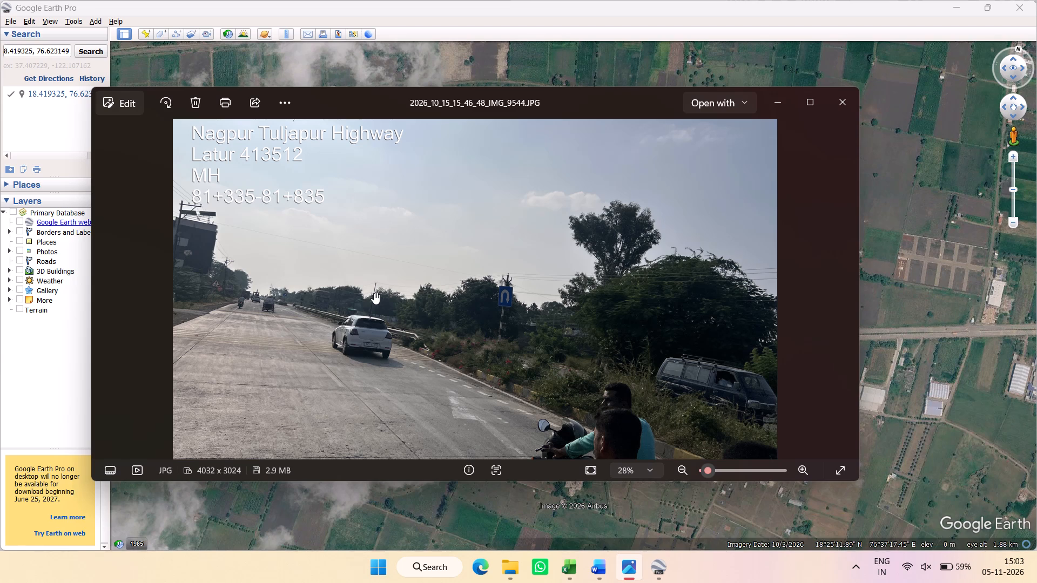
# Switch to Google Earth Pro and examine the highway's median opening and side roads near the 18.419325, 76.623149 placemark up close.
pyautogui.click(947, 230)
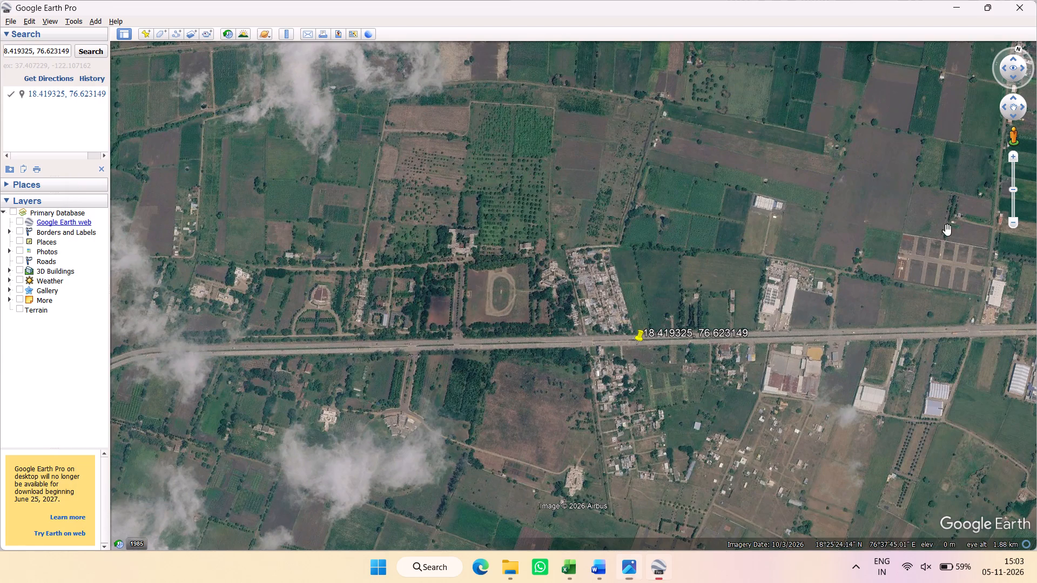
pyautogui.scroll(-1, 671, 324)
pyautogui.scroll(19, 628, 330)
pyautogui.scroll(-1, 627, 333)
pyautogui.scroll(4, 627, 333)
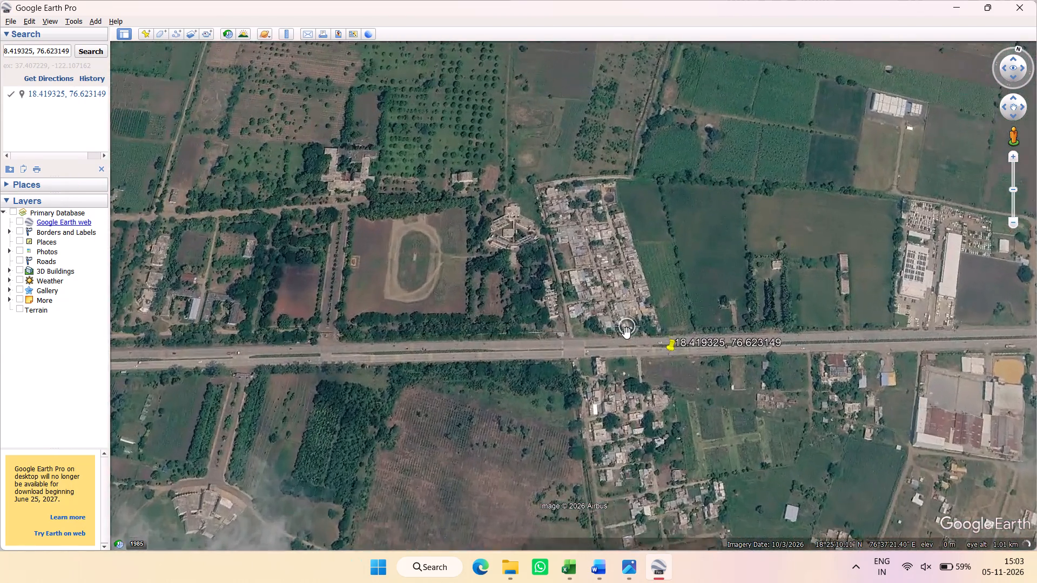
pyautogui.scroll(20, 627, 333)
pyautogui.scroll(20, 627, 333)
pyautogui.scroll(6, 627, 333)
pyautogui.scroll(-1, 627, 384)
pyautogui.moveTo(627, 384); pyautogui.dragTo(614, 290, button='middle')
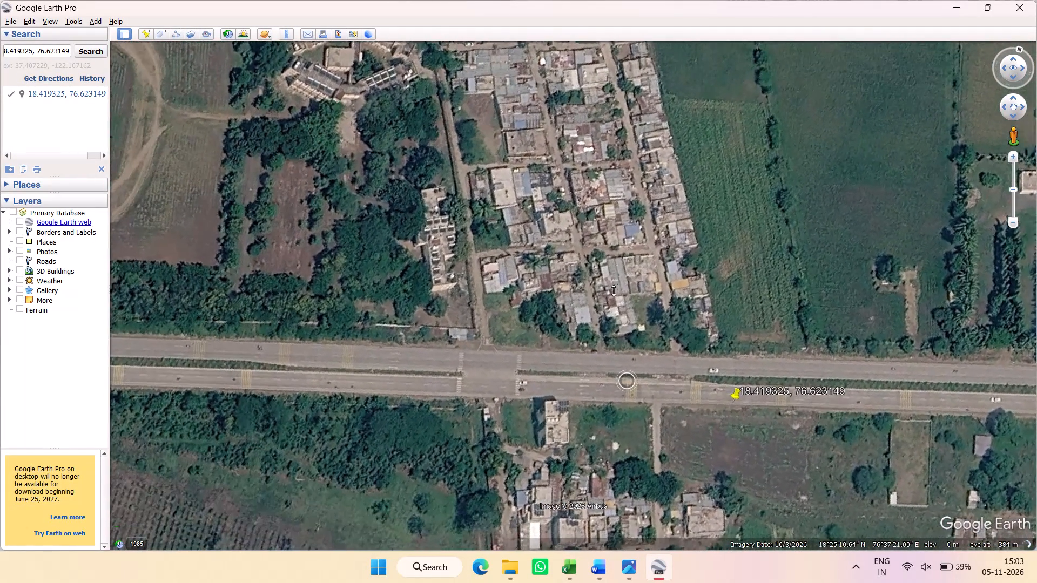
pyautogui.moveTo(614, 290); pyautogui.dragTo(624, 281, button='middle')
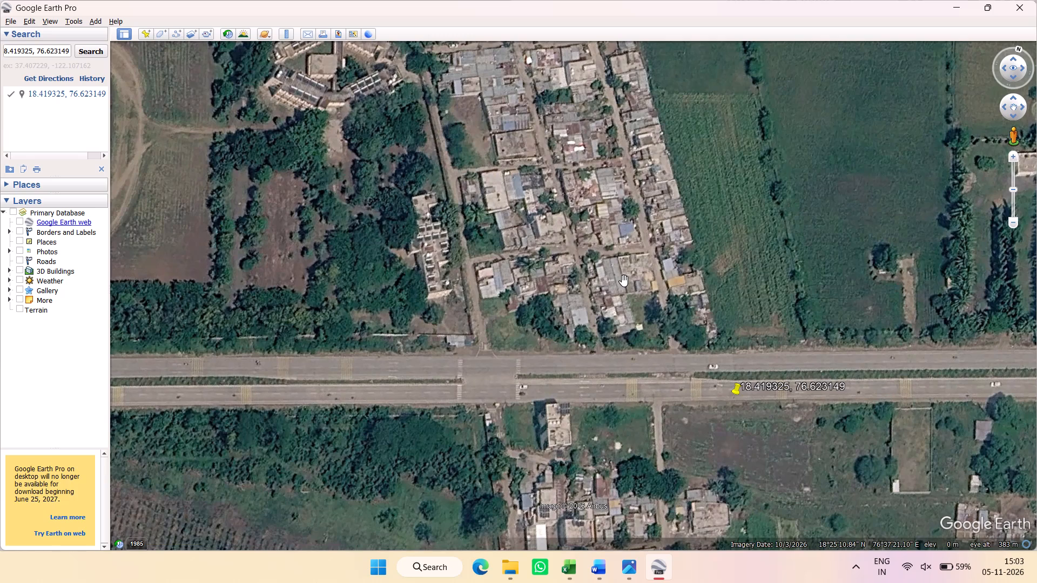
# Check the Google Earth location image under Blackspot 03 in the Word report against site photo IMG_9544 and the Google Earth view.
pyautogui.hotkey('alt', 'Tab')
pyautogui.hotkey('alt', 'Tab')
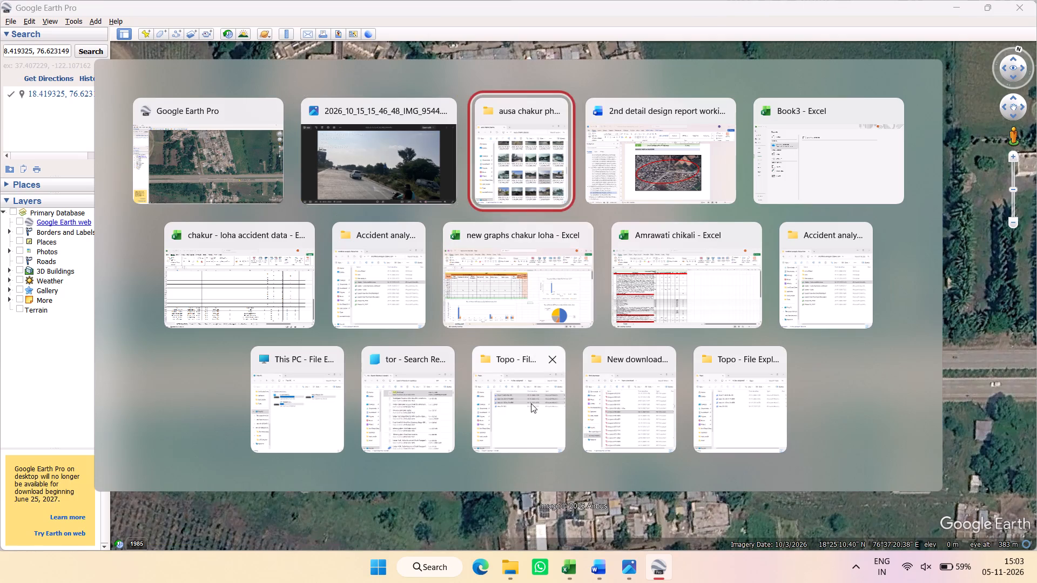
pyautogui.hotkey('alt', 'Tab')
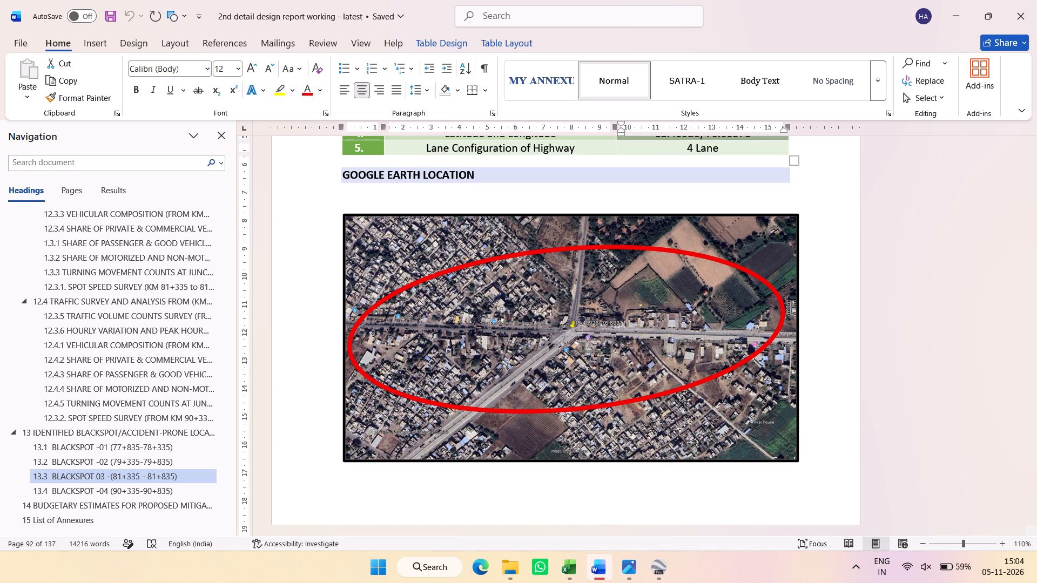
pyautogui.hotkey('alt', 'Tab')
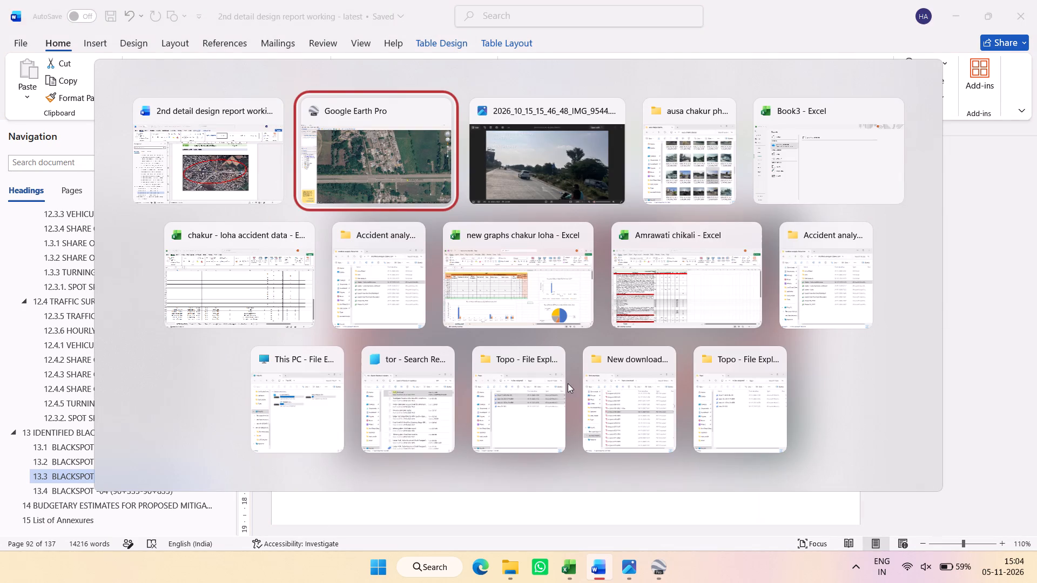
pyautogui.hotkey('alt', 'Tab')
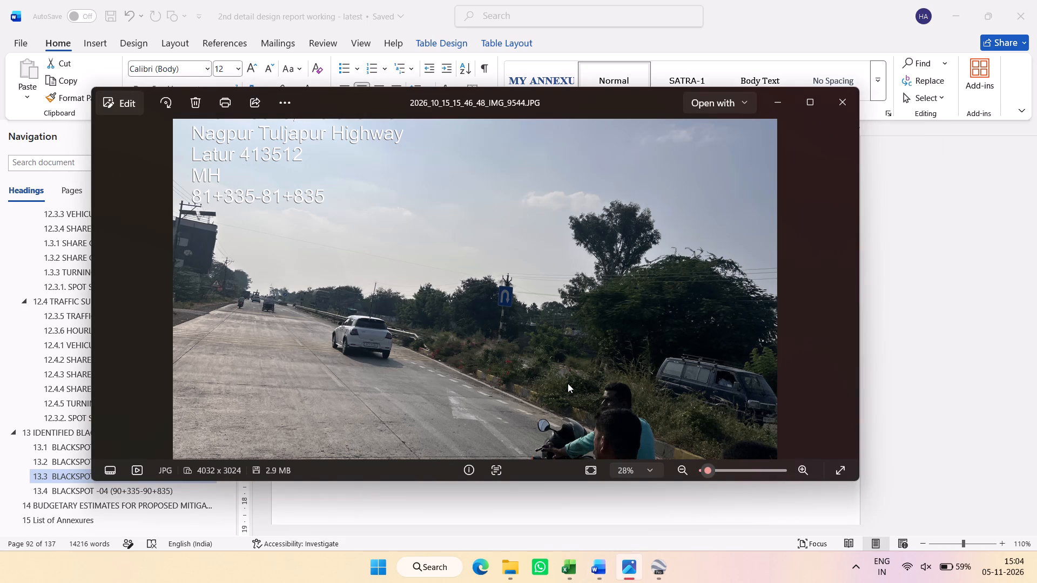
pyautogui.hotkey('alt', 'Tab')
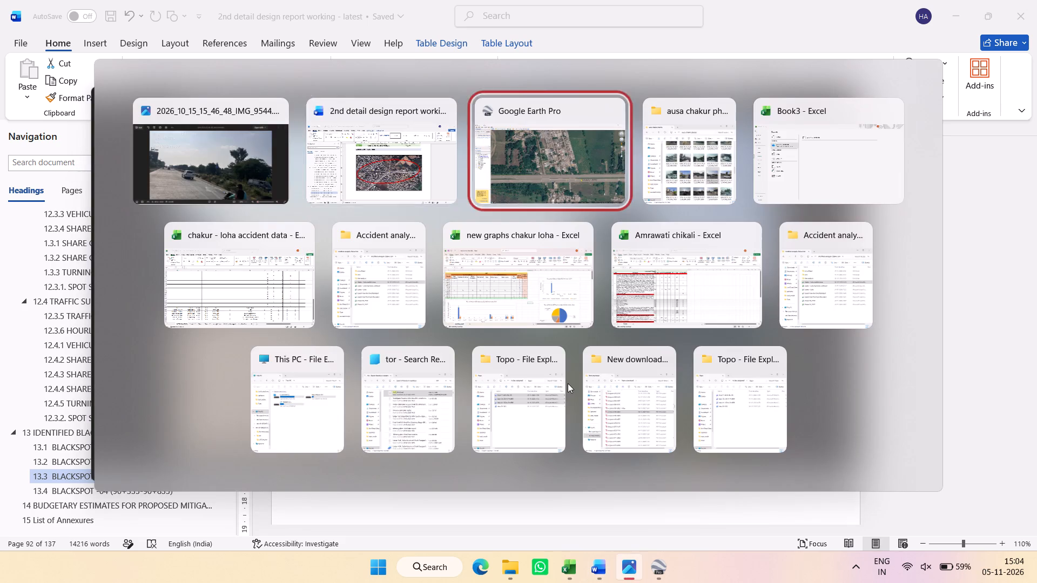
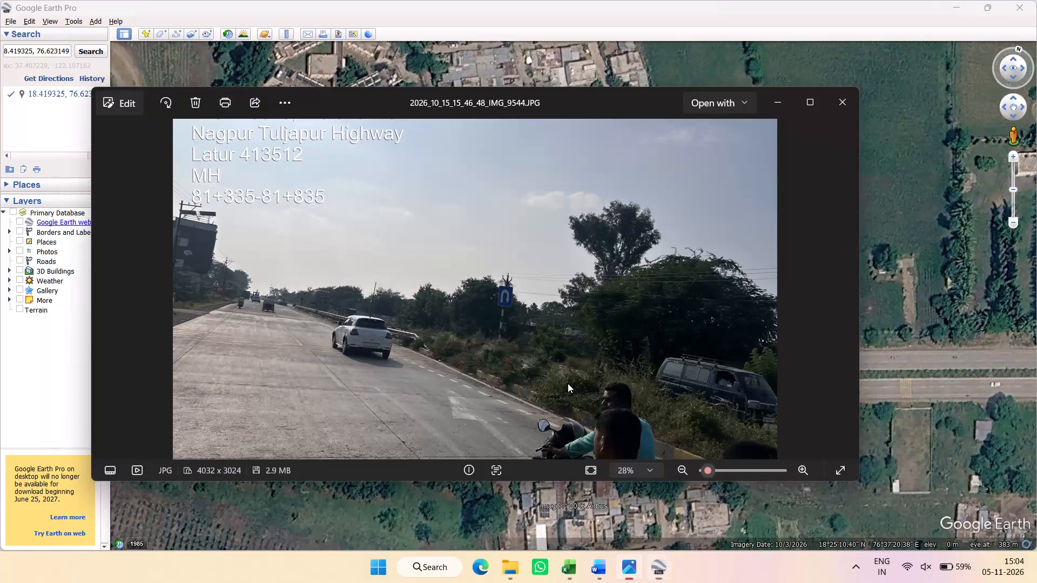
# Compare the Google Earth Pro view around the 18.419325, 76.623149 placemark with the Blackspot 03 location image in the Word report.
pyautogui.hotkey('alt', 'Tab')
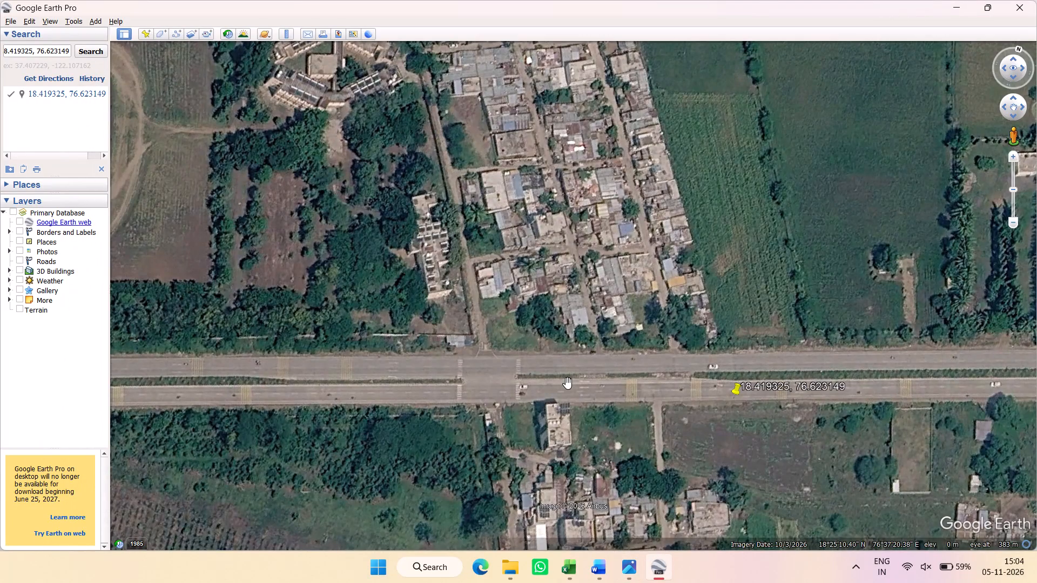
pyautogui.hotkey('alt', 'Tab')
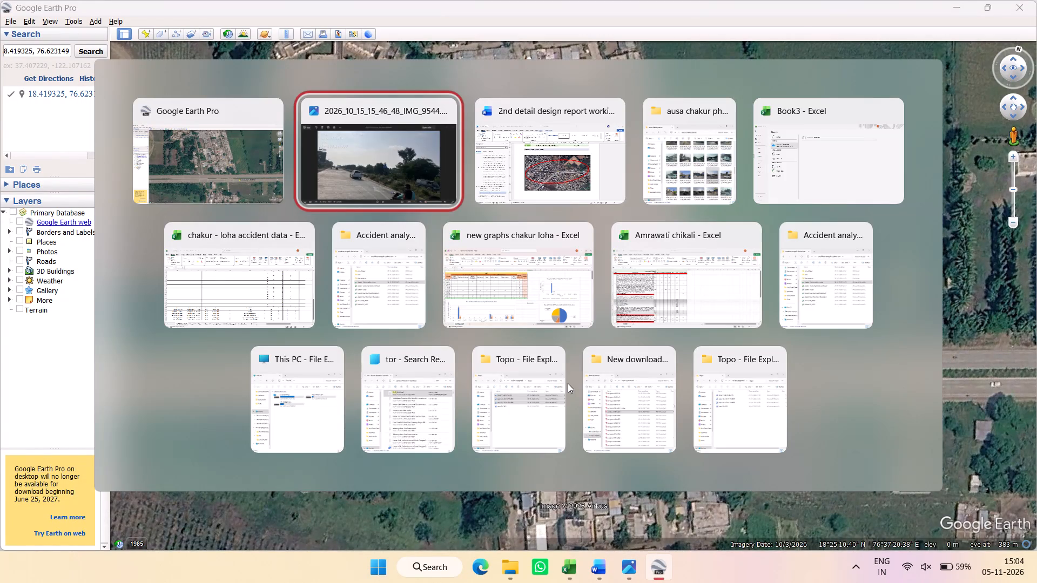
pyautogui.hotkey('alt', 'Tab')
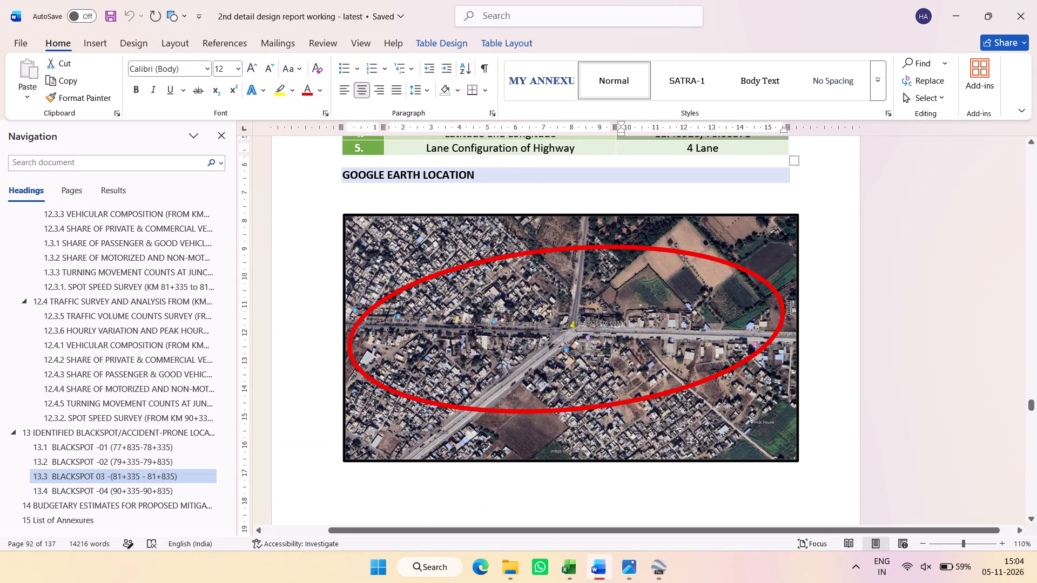
pyautogui.hotkey('alt', 'Tab')
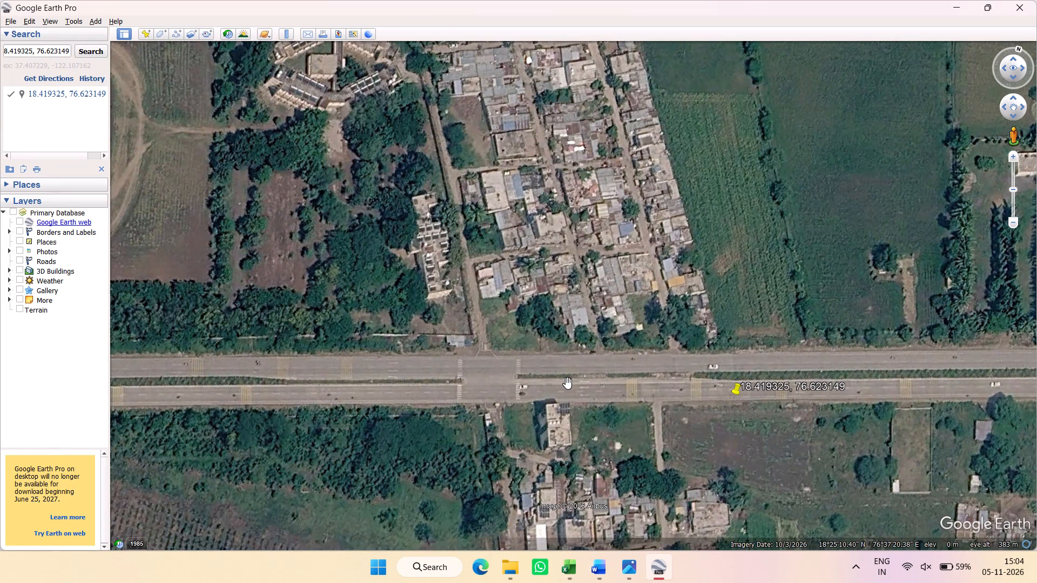
pyautogui.hotkey('alt', 'Tab')
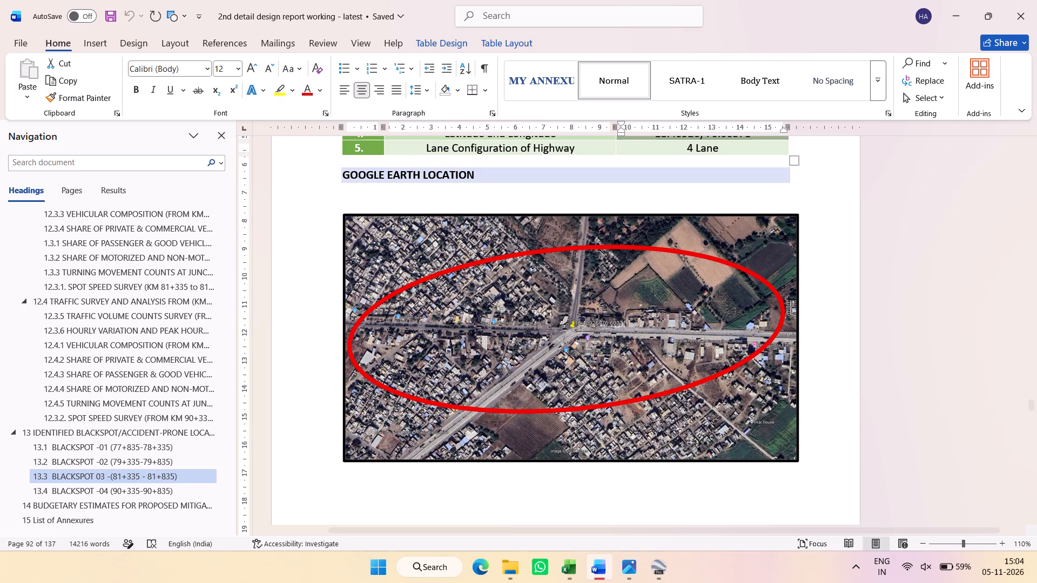
# Switch to the photo viewer and examine site photo IMG_9544 and its neighbours from IMG_9540 to IMG_9547 for chainage 81+335-81+835.
pyautogui.hotkey('alt', 'Tab')
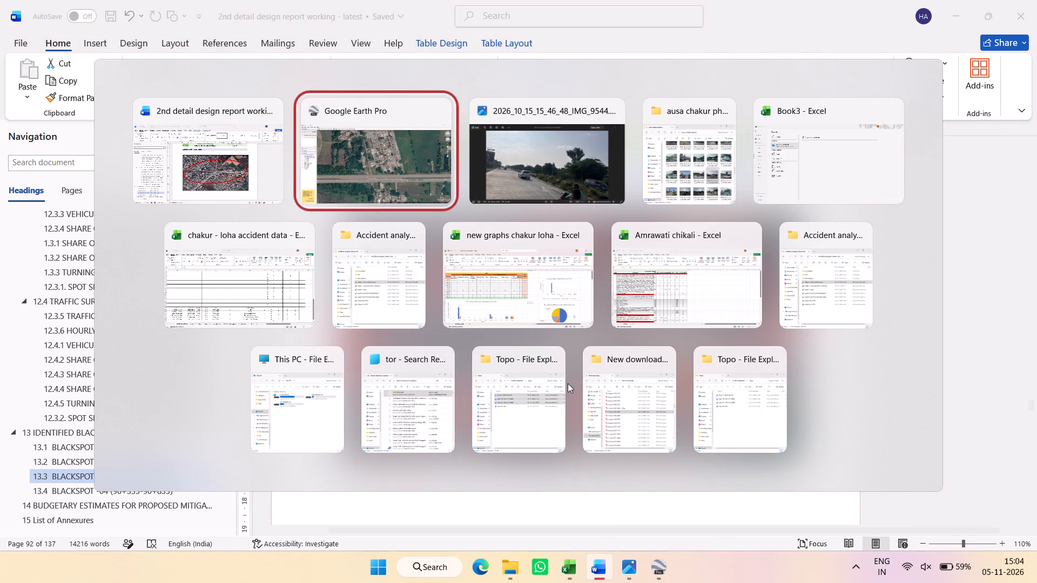
pyautogui.hotkey('alt', 'Tab')
pyautogui.moveTo(503, 251); pyautogui.dragTo(528, 365)
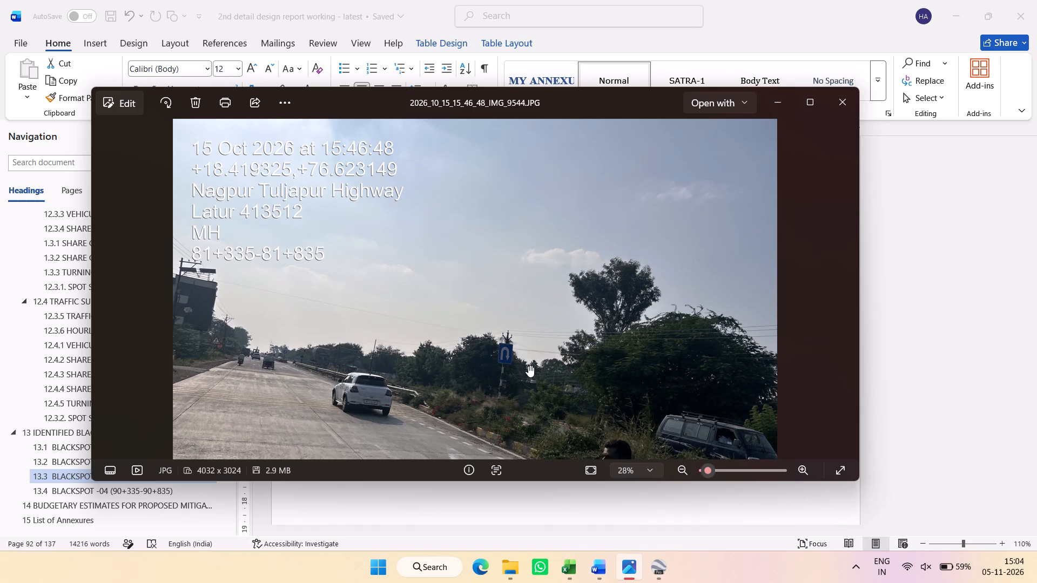
pyautogui.scroll(-7, 528, 365)
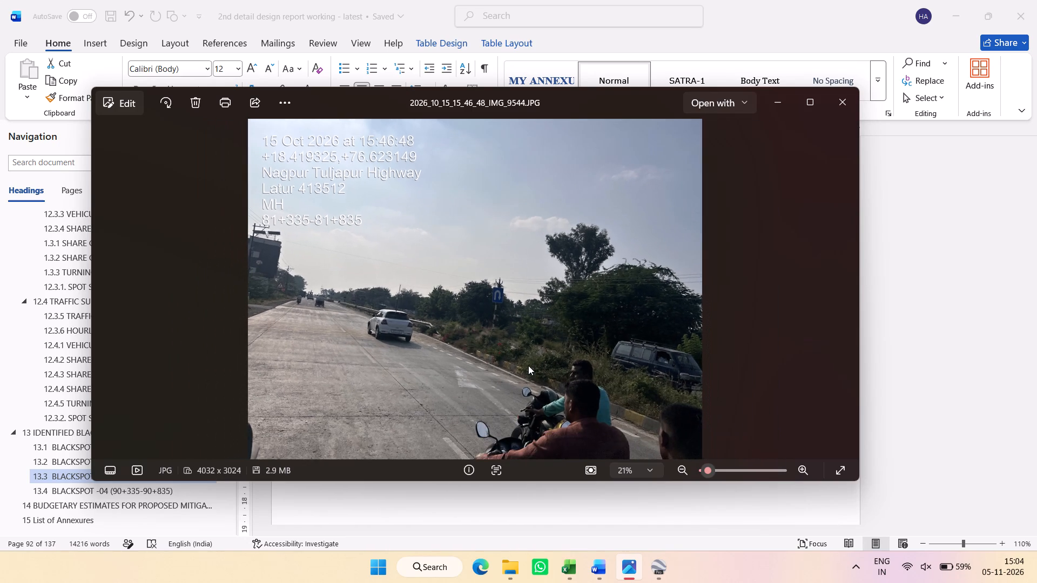
pyautogui.keyDown('ctrl'); pyautogui.scroll(-2, 528, 365); pyautogui.keyUp('ctrl')
pyautogui.scroll(3, 528, 365)
pyautogui.press('Left')
pyautogui.press('Left')
pyautogui.press('Left')
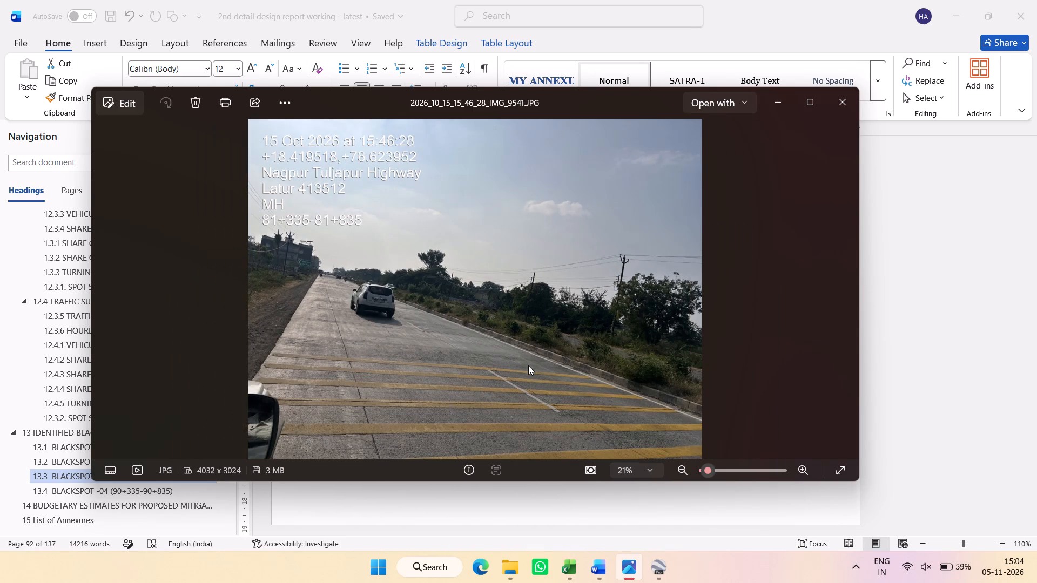
pyautogui.press('Left')
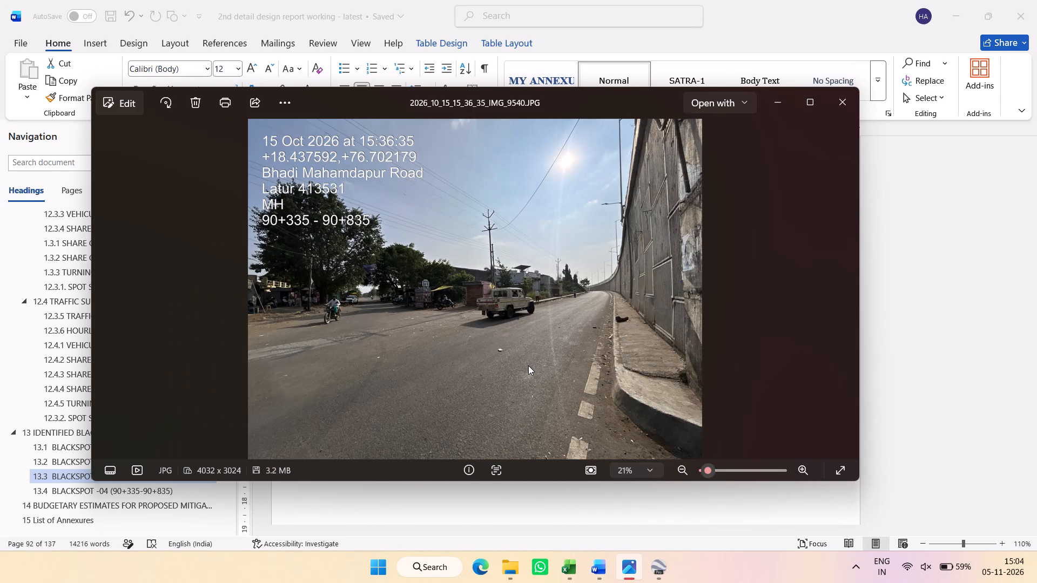
pyautogui.press('Right')
pyautogui.press('Right')
pyautogui.press('Right')
pyautogui.press('Right')
pyautogui.press('Right')
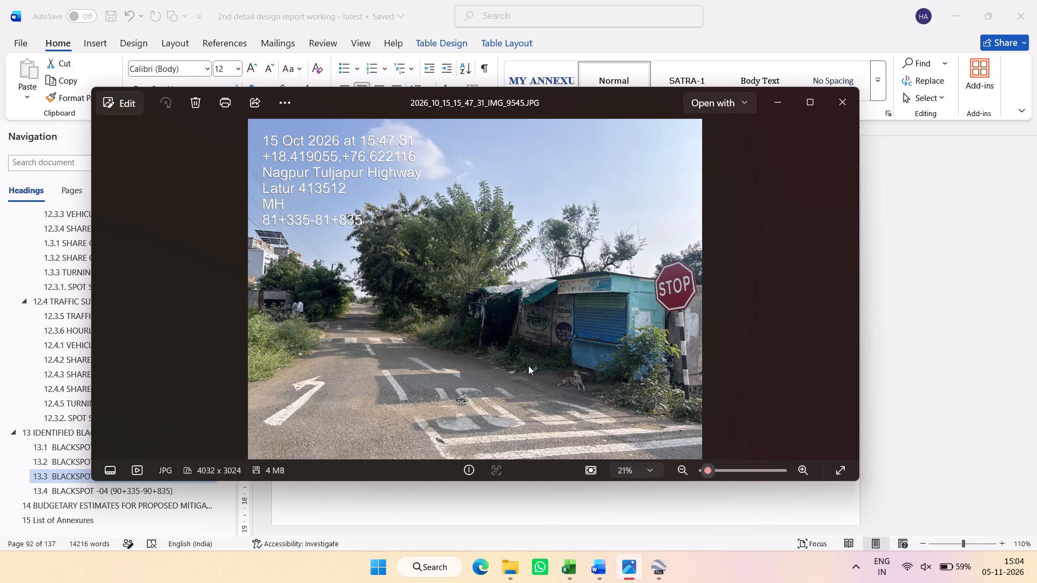
pyautogui.press('Right')
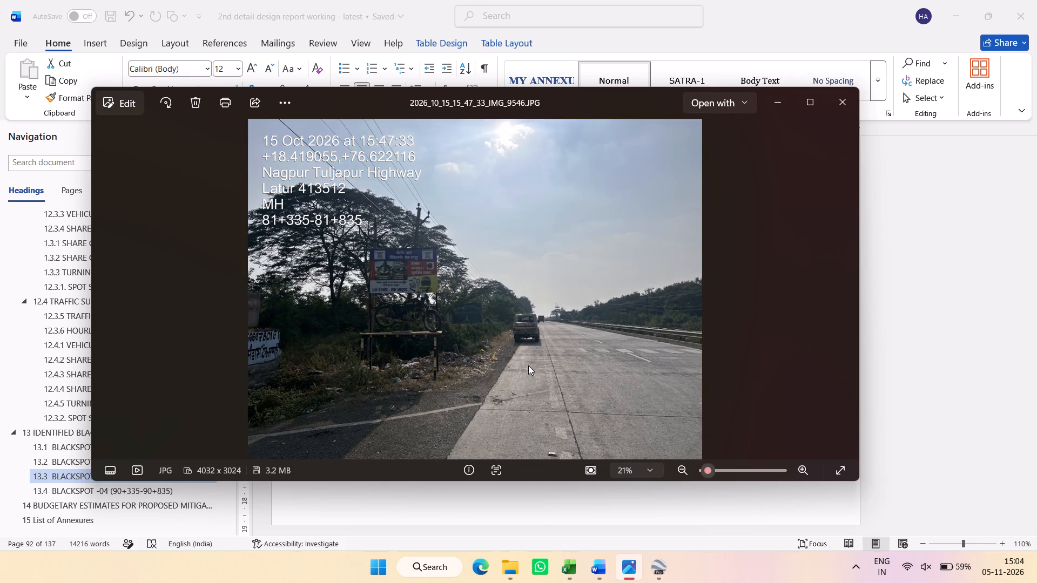
pyautogui.press('Right')
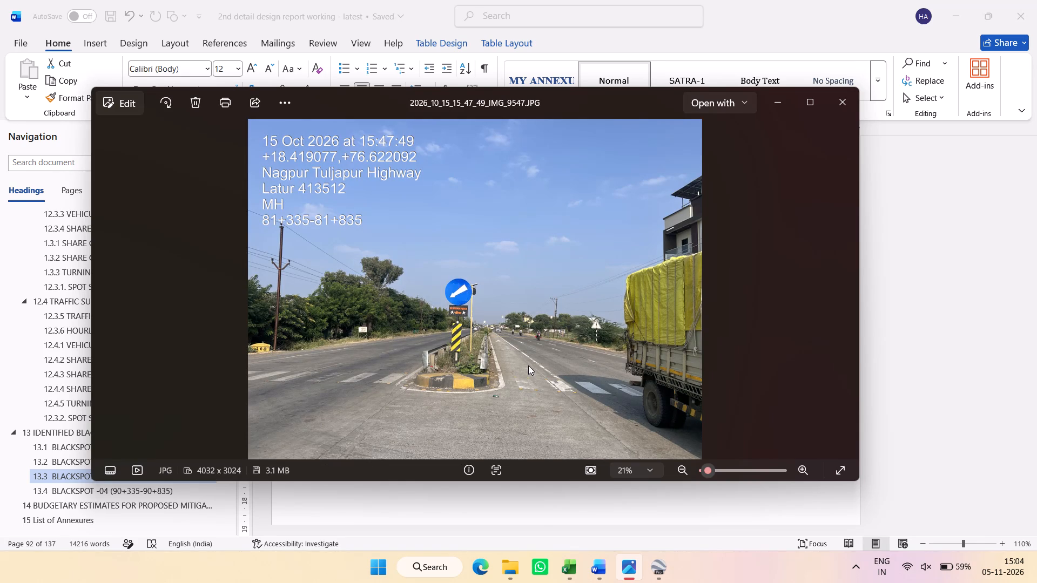
# Return to the Word report and check the chainage and coordinates in the Blackspot 03 details table.
pyautogui.hotkey('alt', 'Tab')
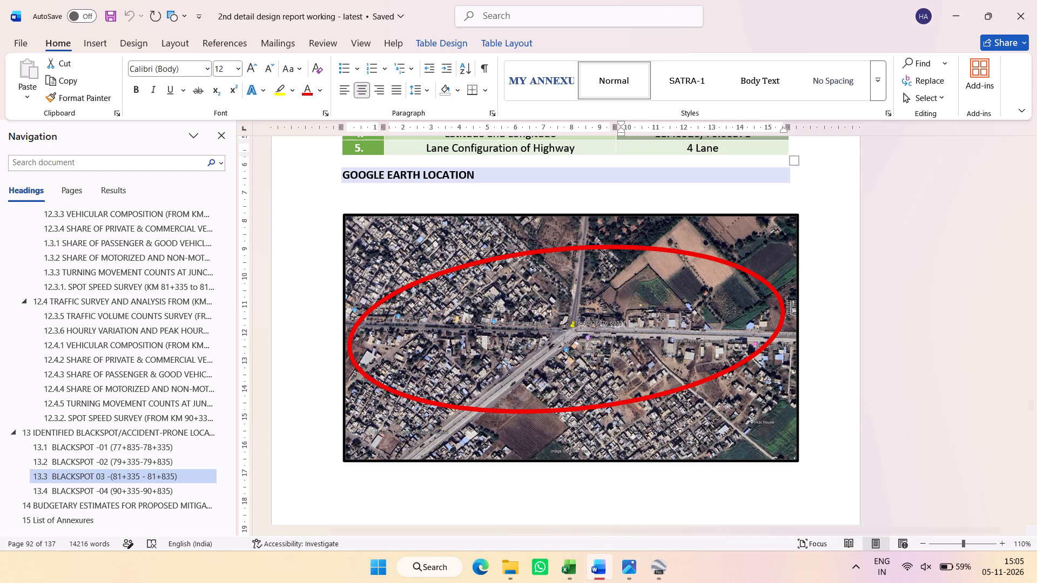
pyautogui.scroll(1, 528, 364)
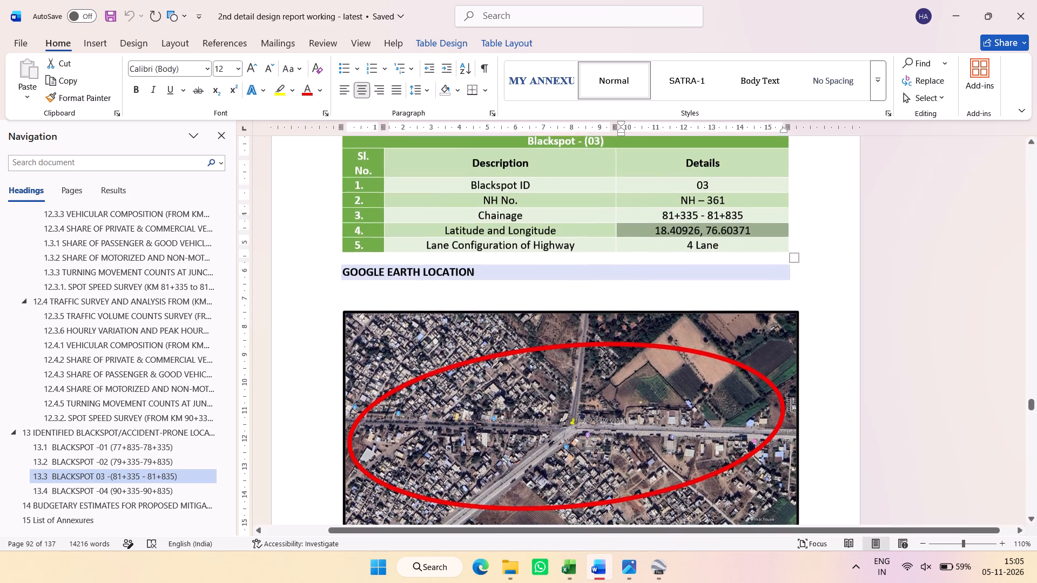
pyautogui.scroll(1, 528, 364)
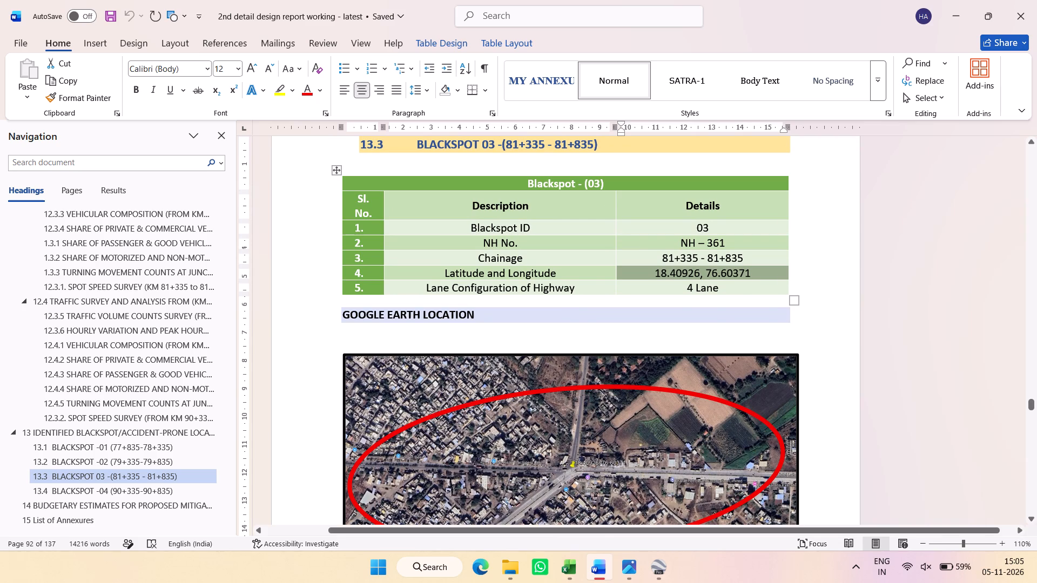
pyautogui.click(722, 263)
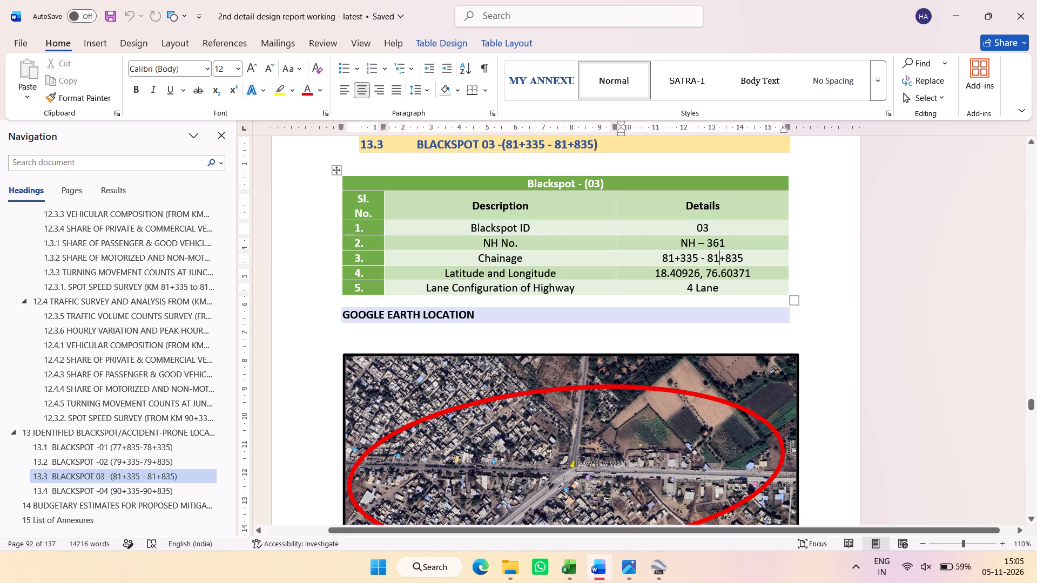
pyautogui.click(748, 260)
pyautogui.click(764, 257)
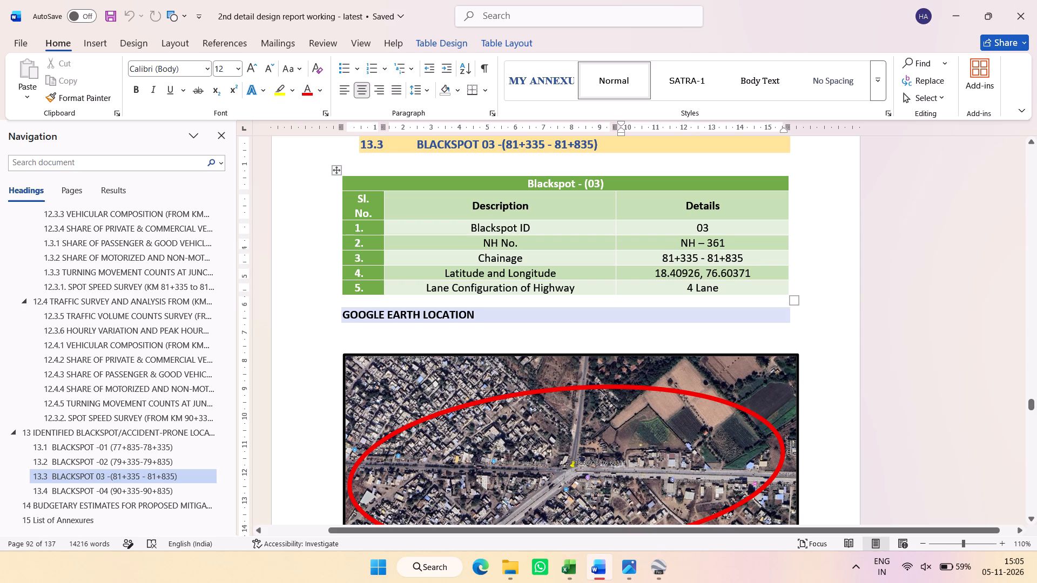
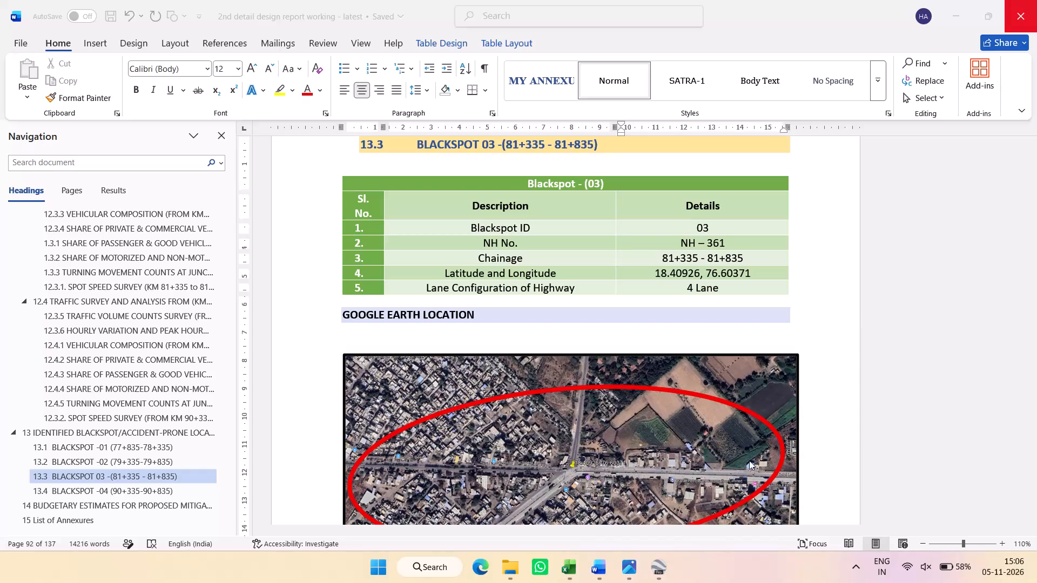
# Switch to the photo viewer and examine the stamped coordinates and chainages on site photos IMG_9547 to IMG_9550.
pyautogui.click(634, 566)
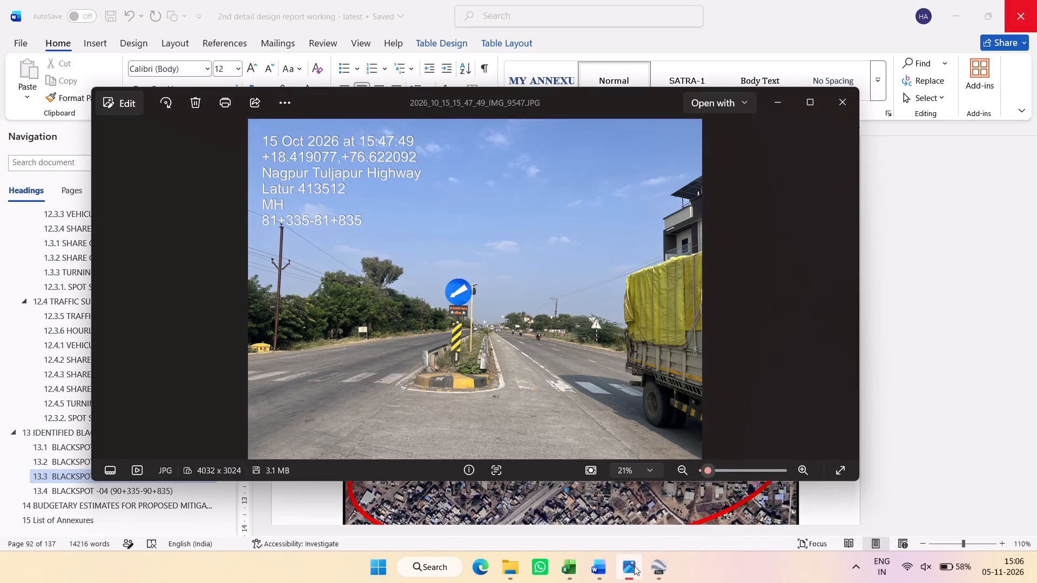
pyautogui.click(807, 284)
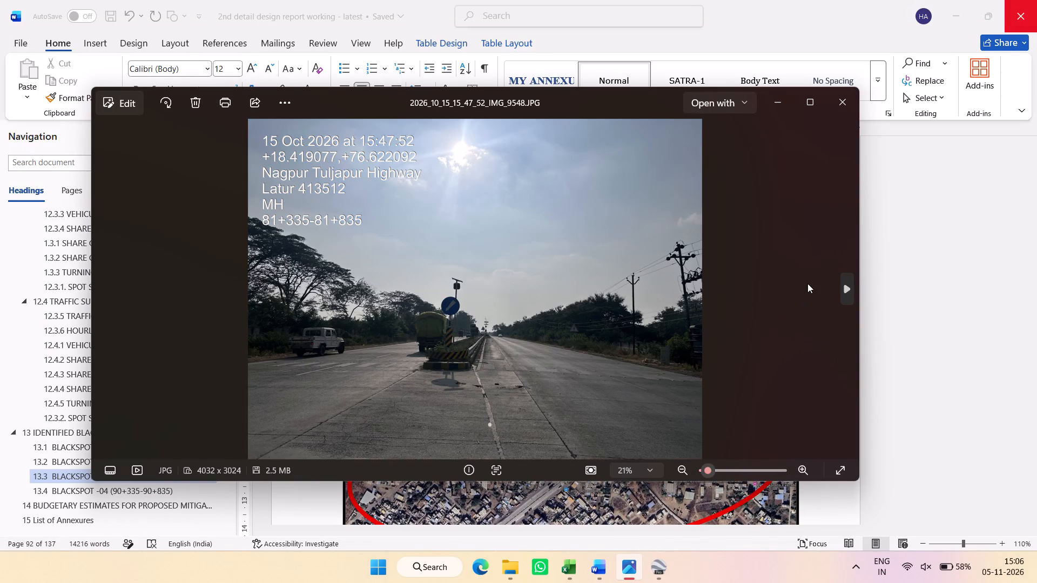
pyautogui.click(807, 283)
pyautogui.click(807, 283)
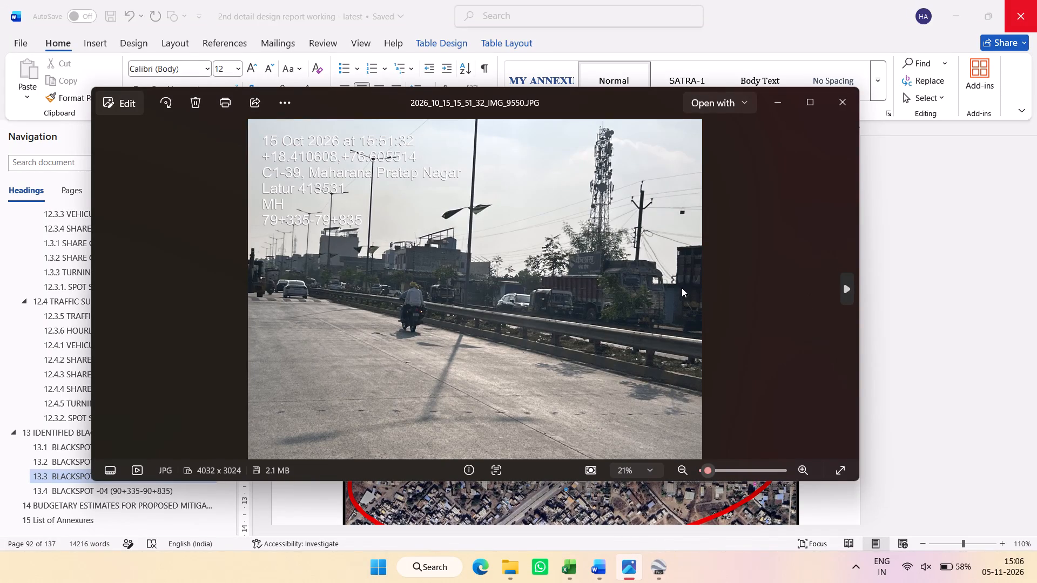
pyautogui.click(169, 301)
pyautogui.click(136, 318)
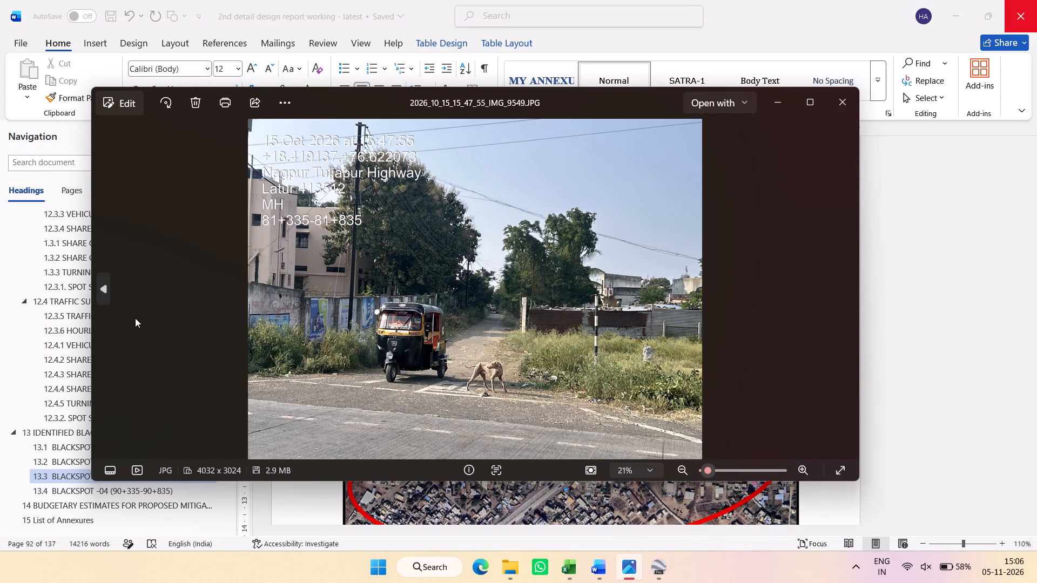
pyautogui.click(135, 318)
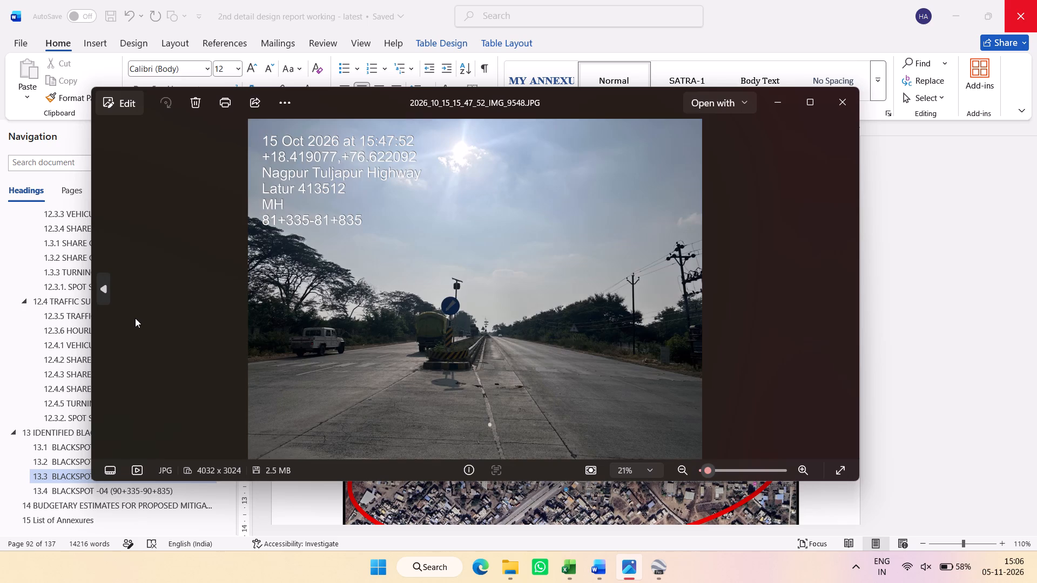
pyautogui.doubleClick(843, 279)
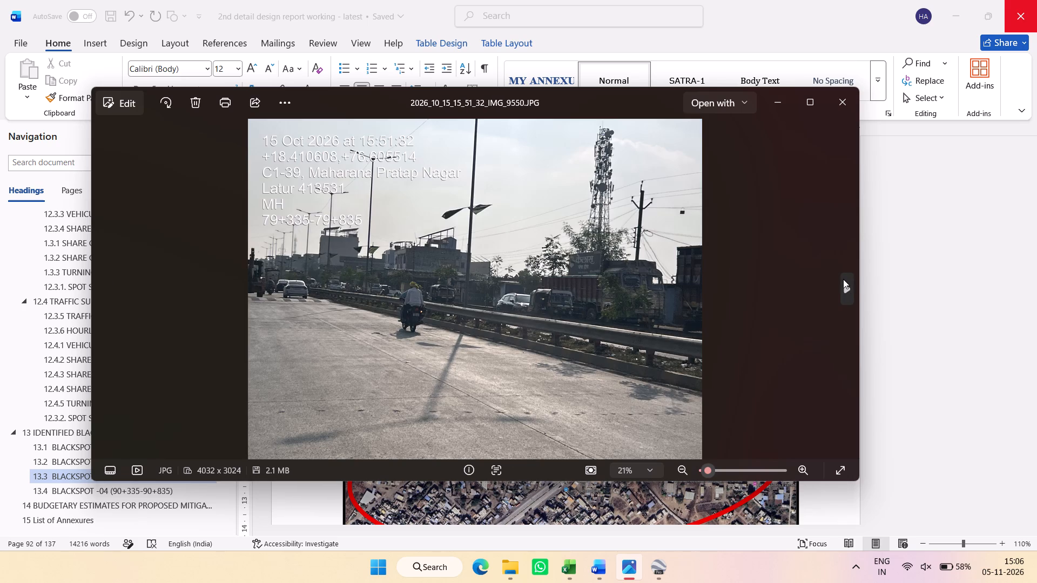
pyautogui.click(150, 296)
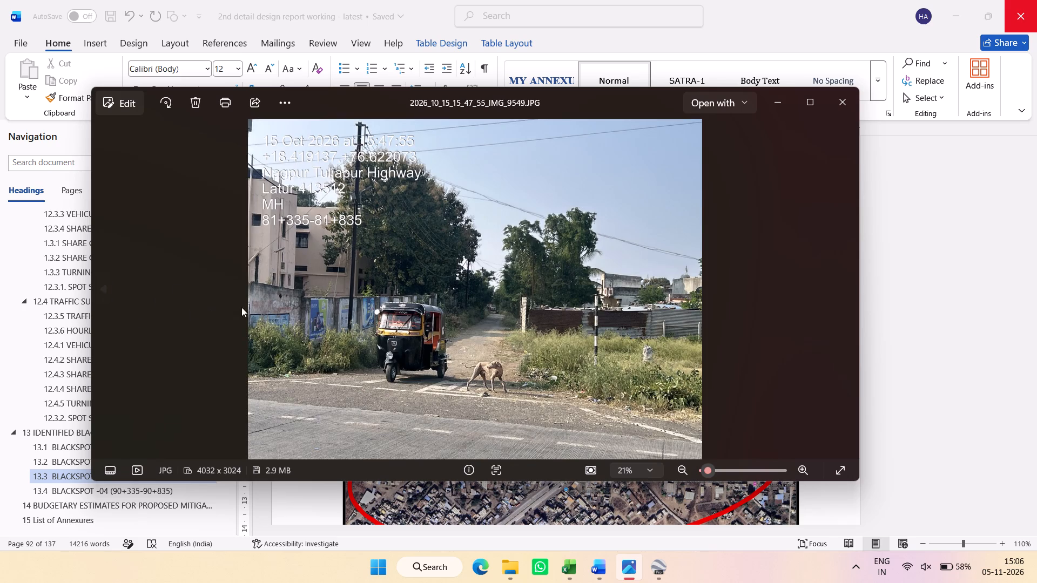
pyautogui.scroll(5, 285, 218)
pyautogui.moveTo(267, 222); pyautogui.dragTo(401, 286)
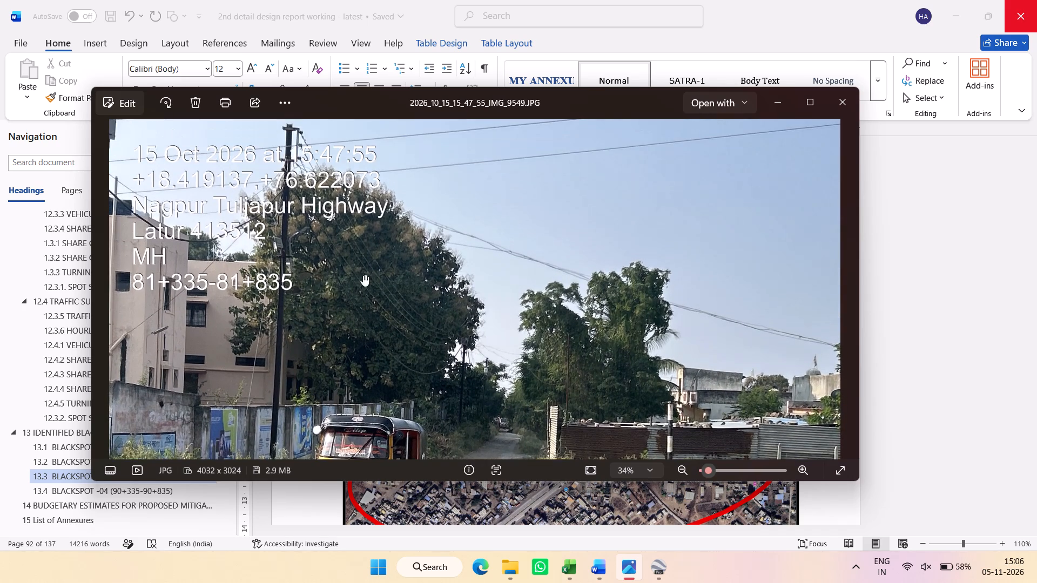
pyautogui.scroll(2, 205, 184)
pyautogui.moveTo(198, 179); pyautogui.dragTo(223, 218)
pyautogui.scroll(-16, 258, 260)
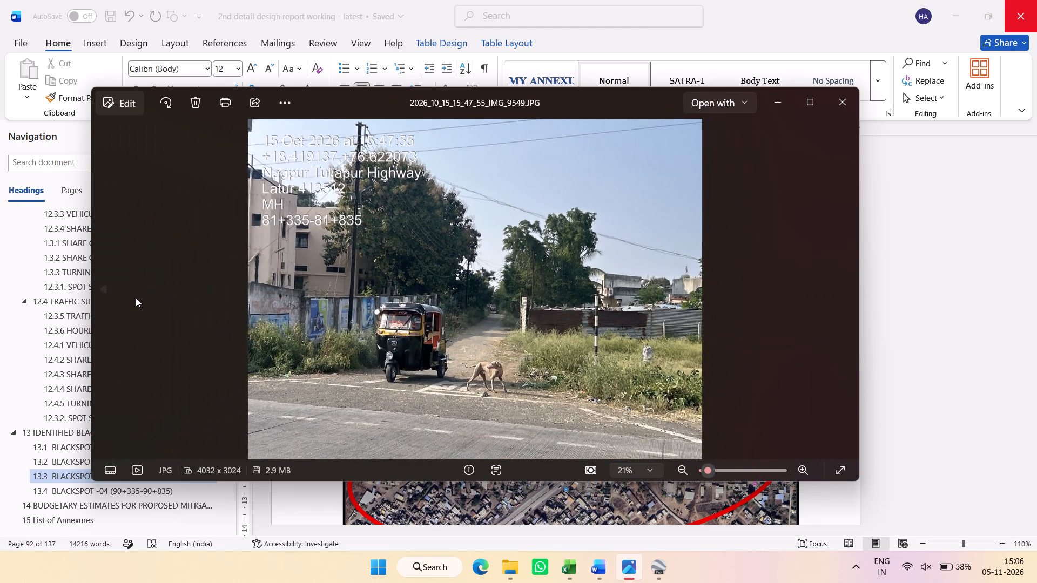
pyautogui.click(136, 297)
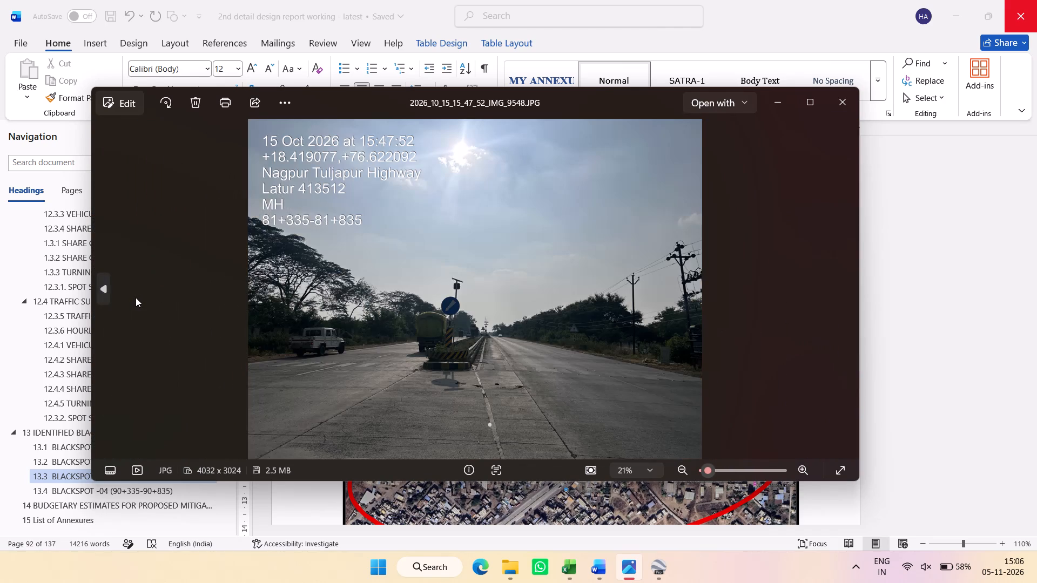
pyautogui.scroll(6, 273, 141)
pyautogui.moveTo(228, 164); pyautogui.dragTo(243, 173)
# Compare the report's Blackspot 04 (90+335-90+835) location image in Word with the current Google Earth Pro view.
pyautogui.click(665, 568)
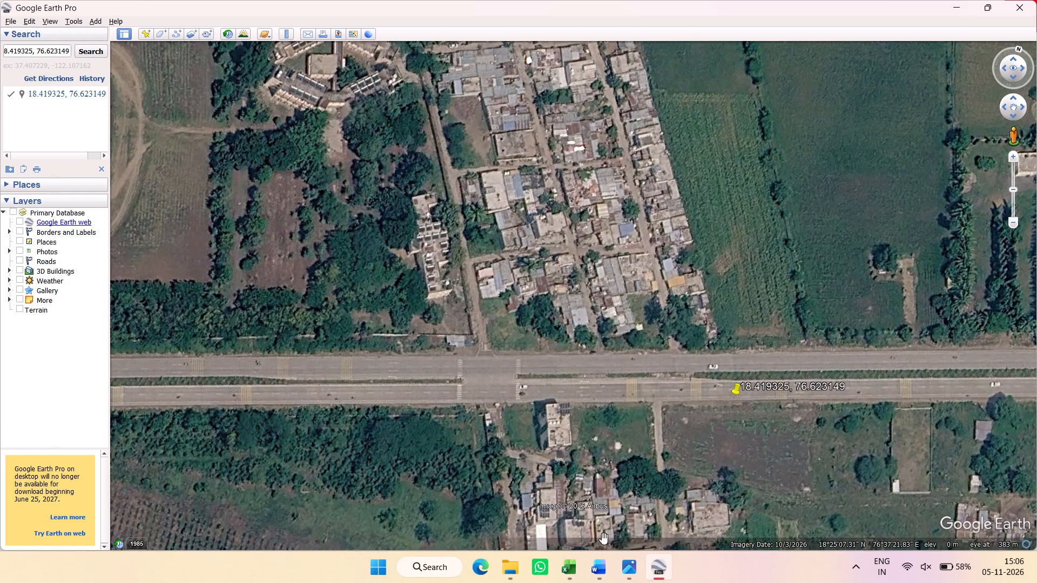
pyautogui.click(607, 562)
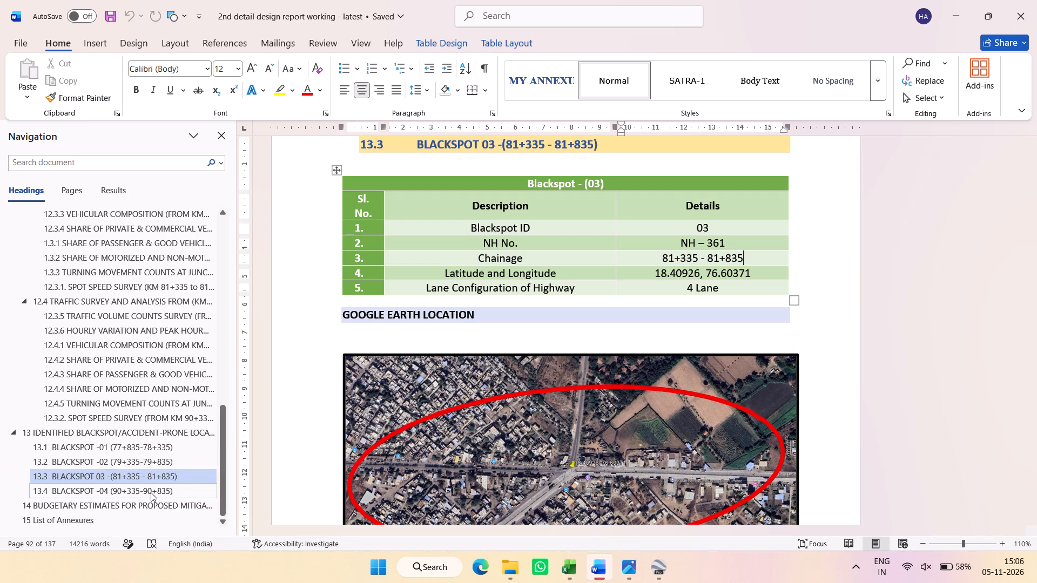
pyautogui.click(151, 492)
pyautogui.scroll(-2, 409, 405)
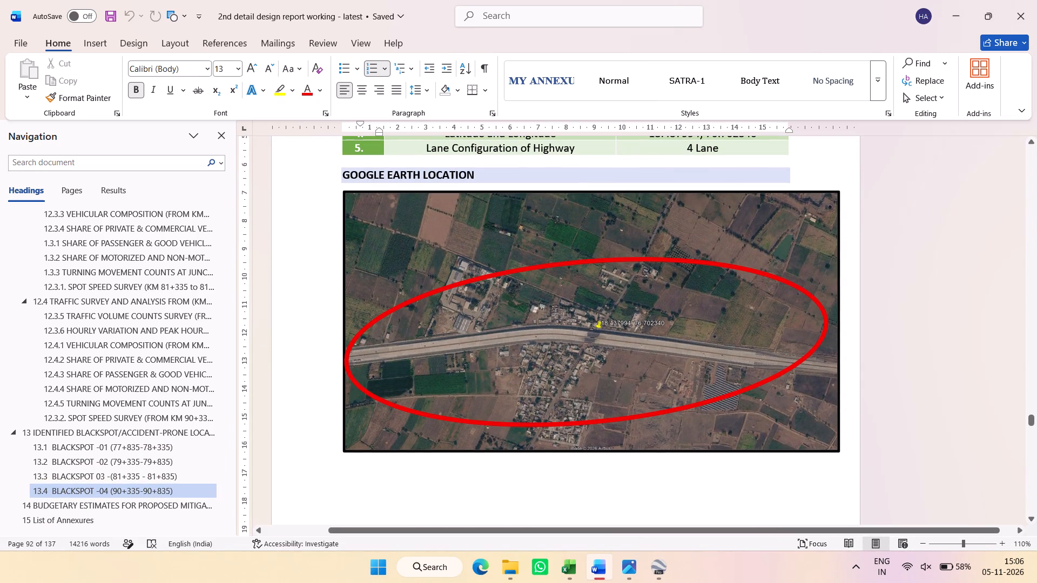
pyautogui.click(657, 571)
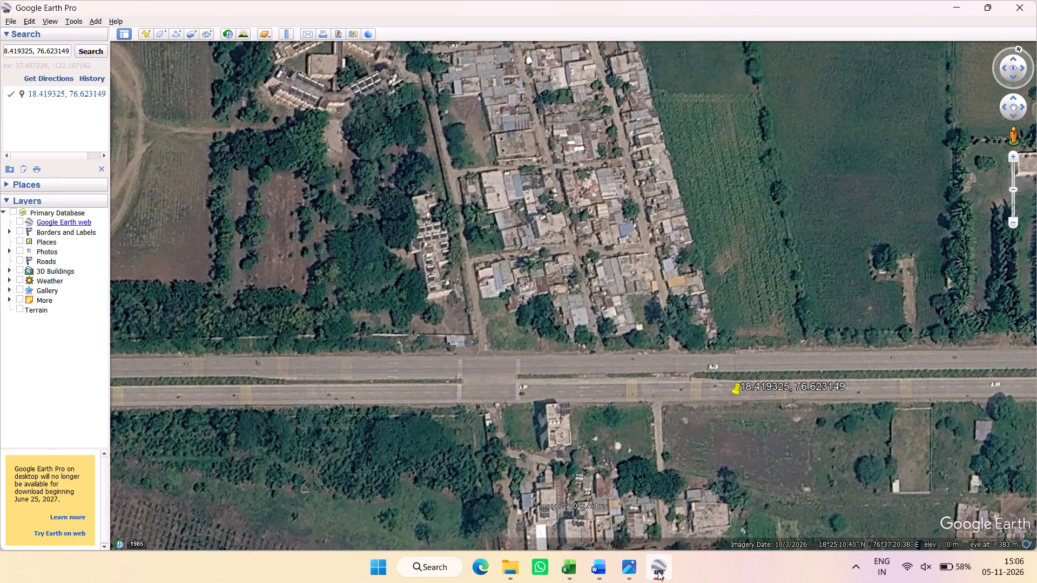
pyautogui.click(658, 571)
# Examine the details tables and Google Earth location images of Blackspots 01 to 04 in the Word report, rechecking Blackspot 02 (79+335-79+835).
pyautogui.click(184, 453)
pyautogui.click(184, 460)
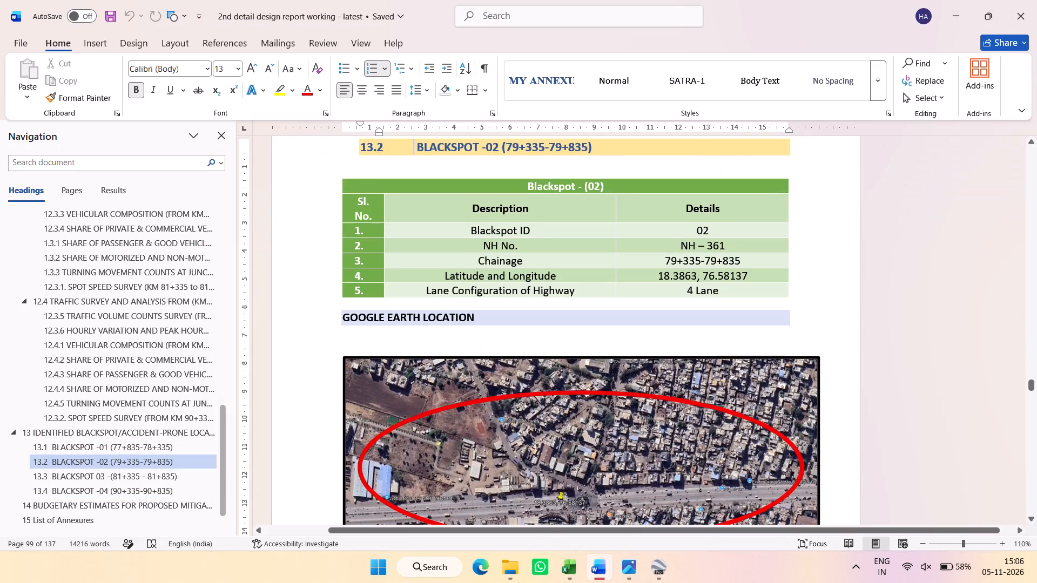
pyautogui.scroll(-1, 420, 424)
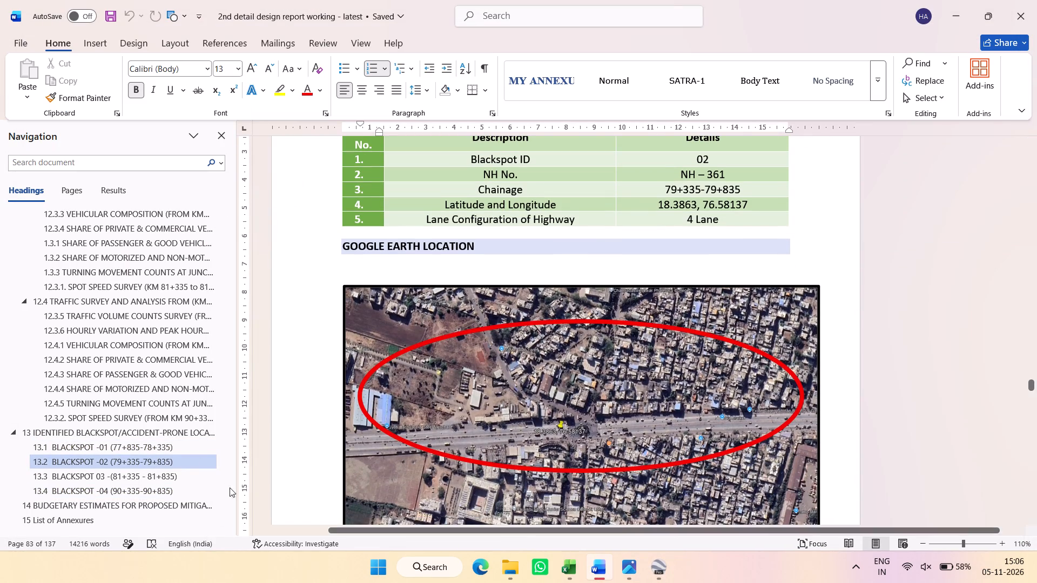
pyautogui.click(170, 449)
pyautogui.scroll(-1, 393, 410)
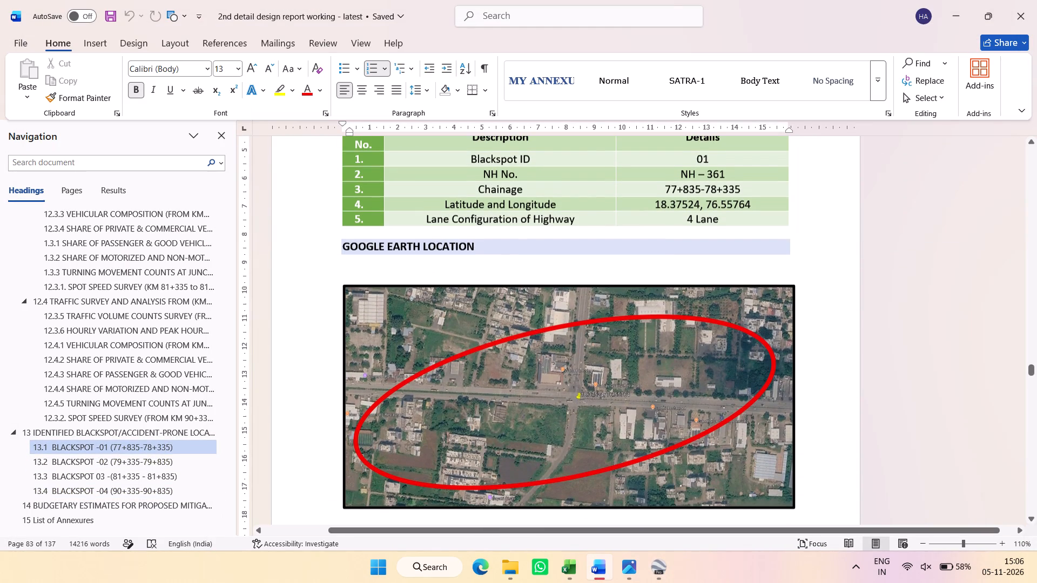
pyautogui.click(187, 482)
pyautogui.click(186, 486)
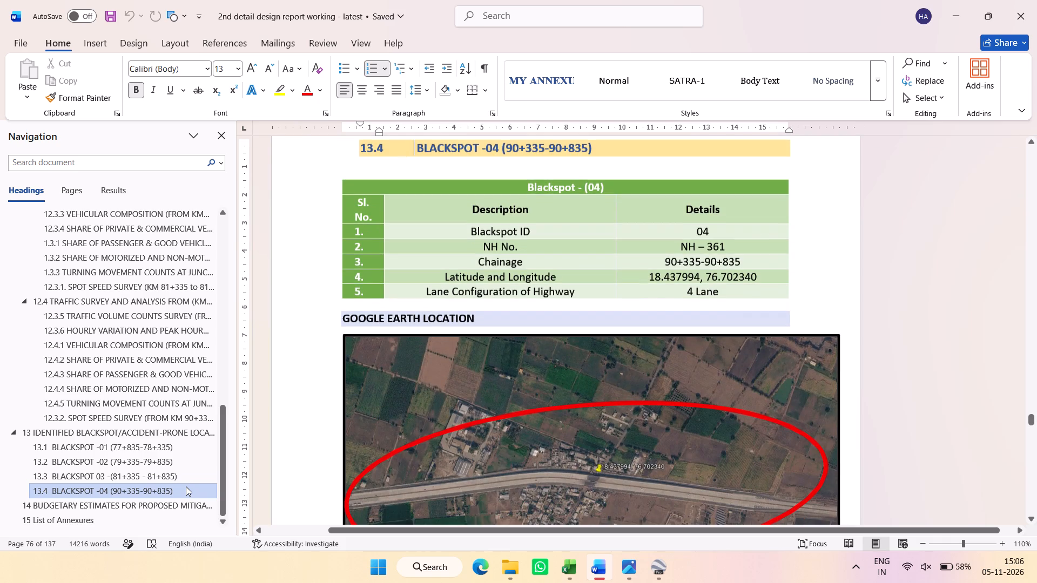
pyautogui.click(181, 461)
pyautogui.click(179, 479)
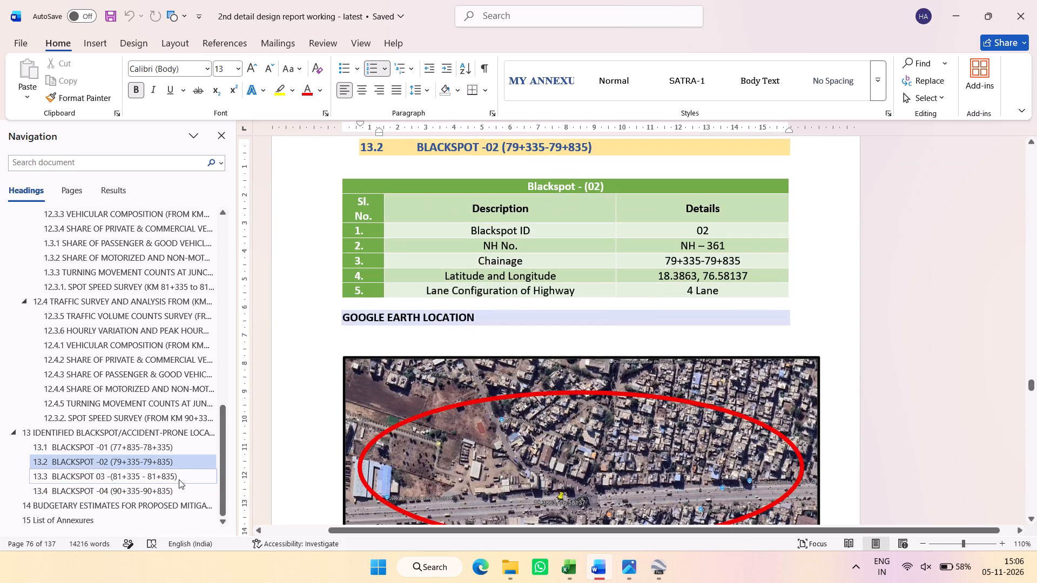
pyautogui.click(187, 459)
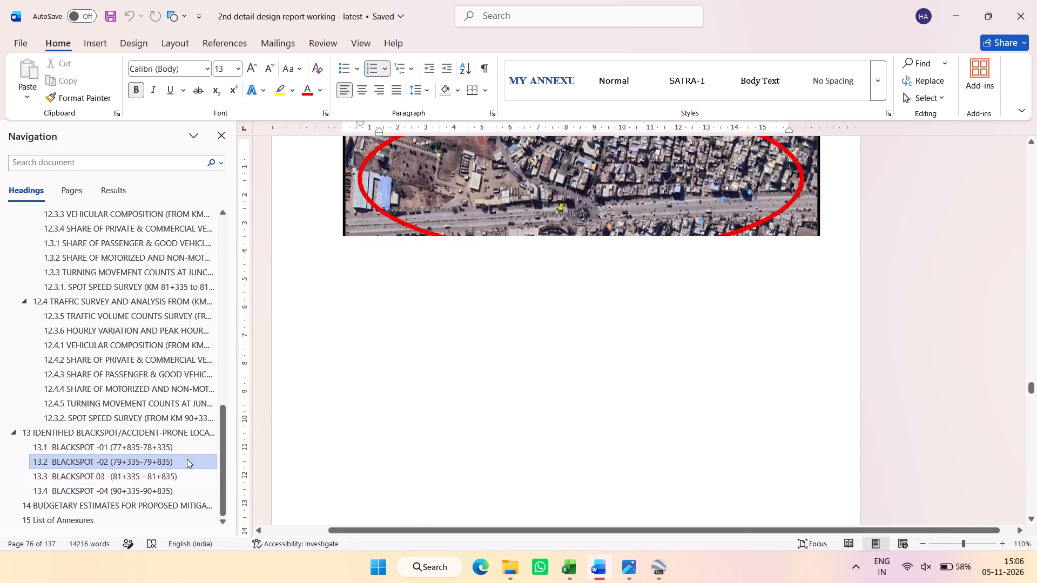
pyautogui.scroll(-1, 511, 411)
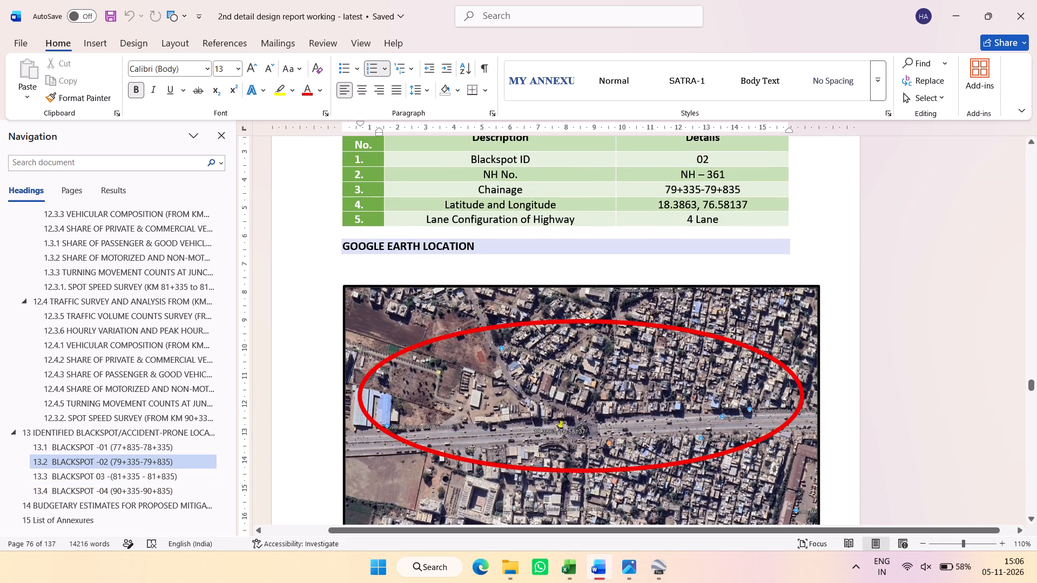
pyautogui.click(203, 477)
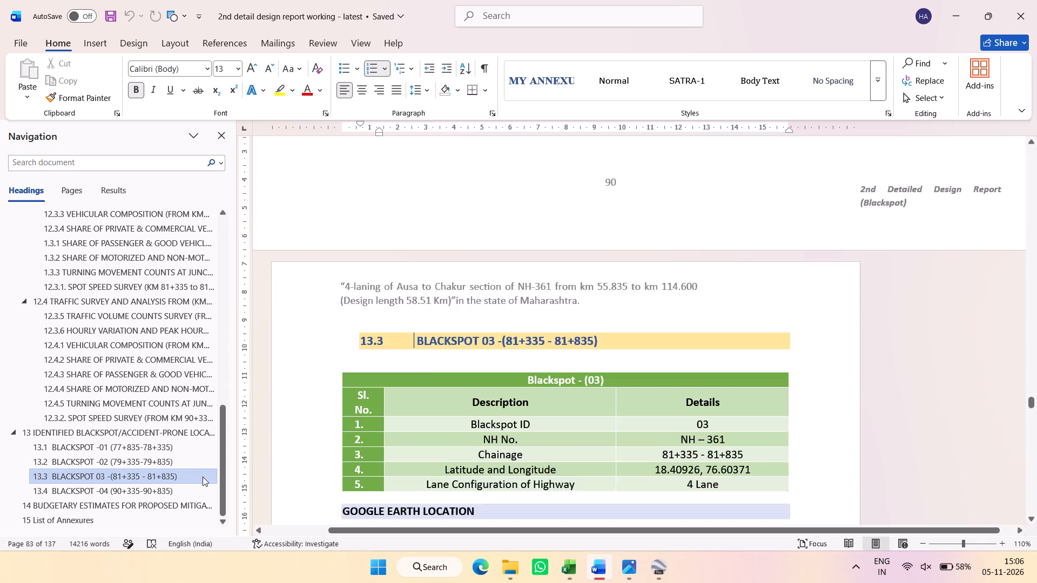
pyautogui.scroll(-1, 500, 406)
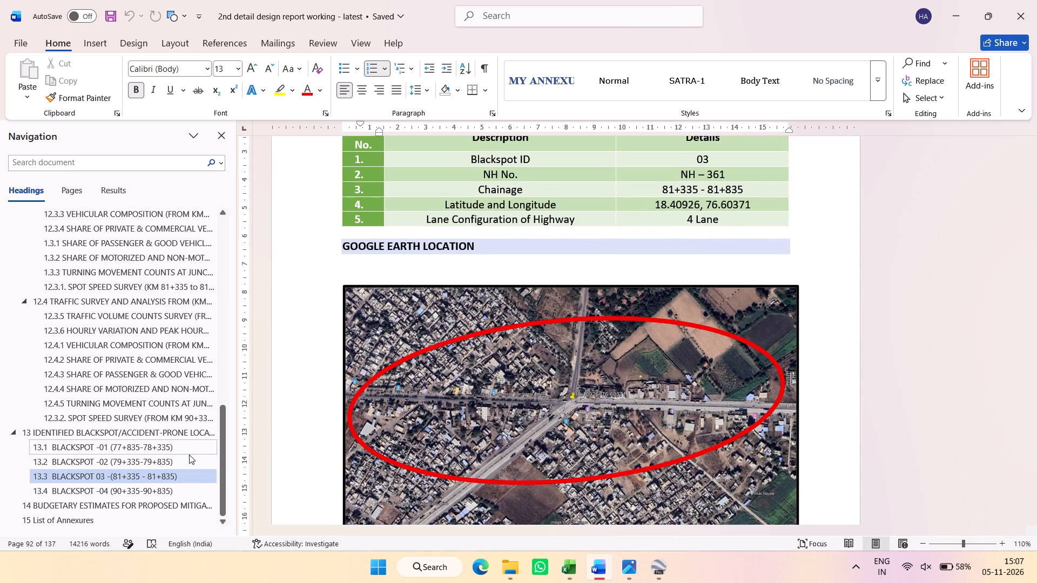
pyautogui.click(172, 459)
pyautogui.scroll(-2, 402, 388)
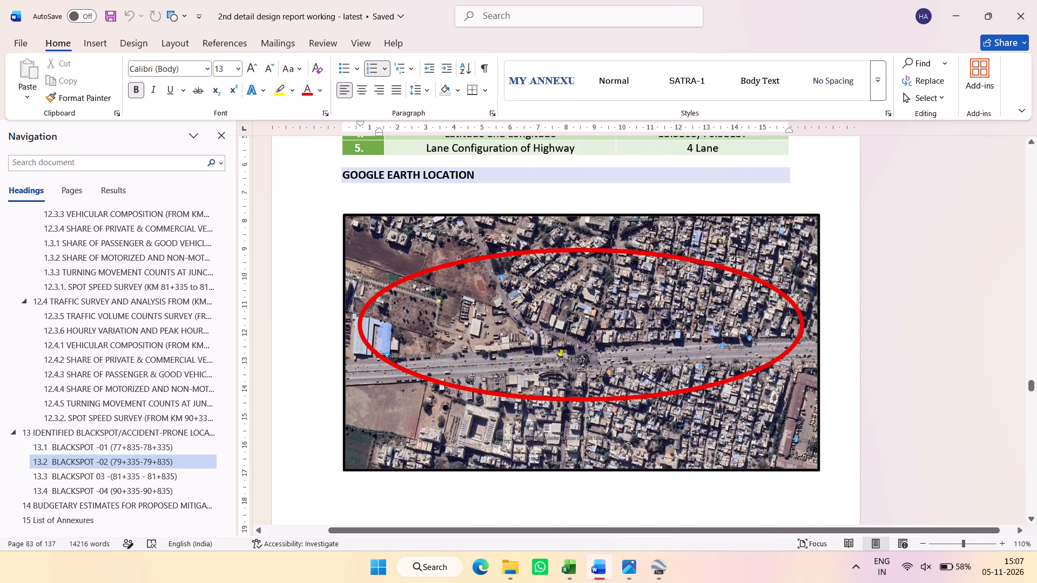
# Examine the highway and town west of the 18.419325, 76.623149 placemark in Google Earth Pro, and close the program.
pyautogui.click(658, 572)
pyautogui.scroll(-19, 583, 388)
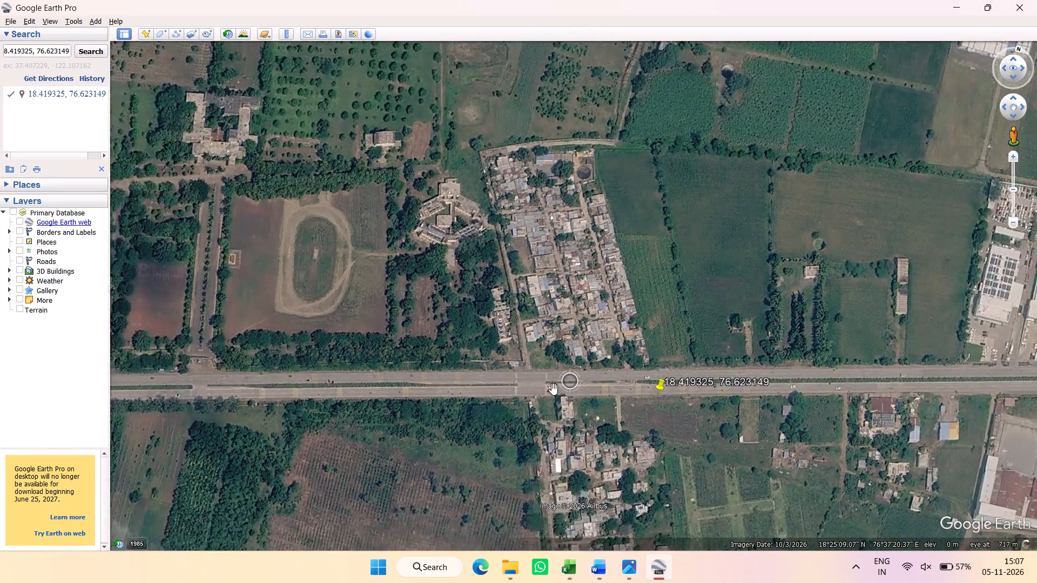
pyautogui.scroll(-20, 554, 389)
pyautogui.scroll(-20, 554, 389)
pyautogui.scroll(-8, 554, 389)
pyautogui.moveTo(481, 405); pyautogui.dragTo(685, 304)
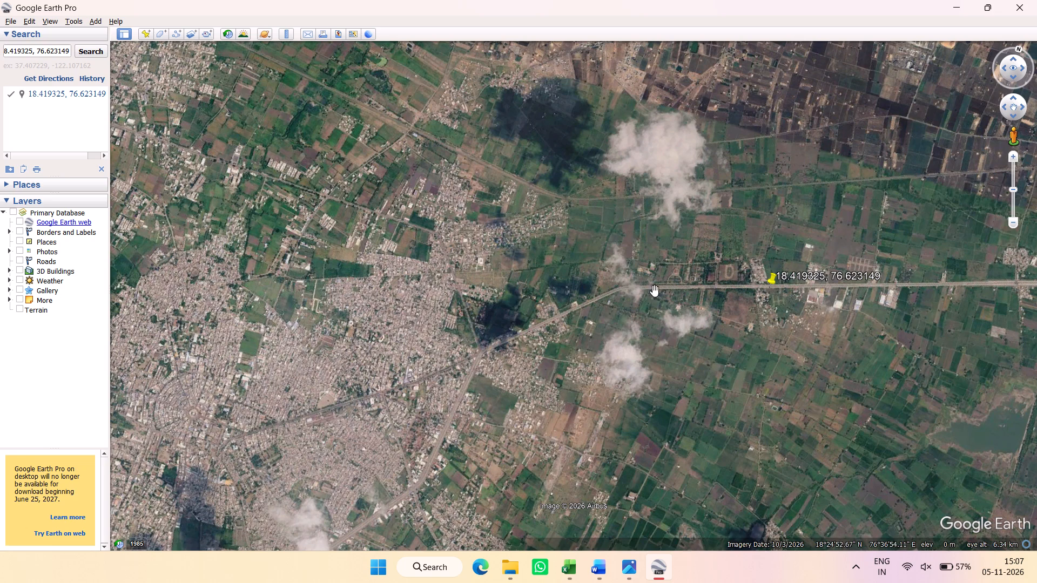
pyautogui.click(1026, 4)
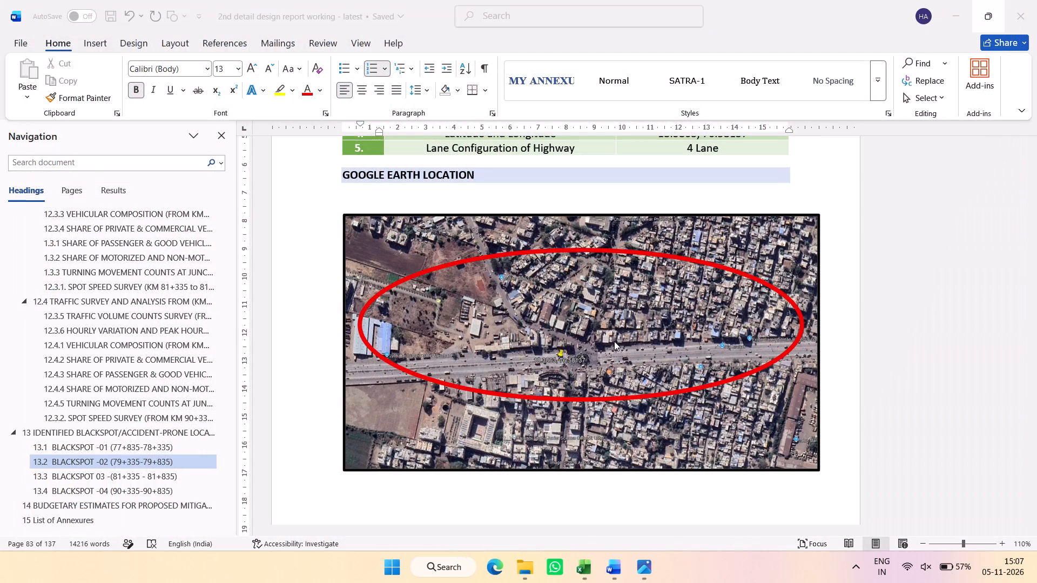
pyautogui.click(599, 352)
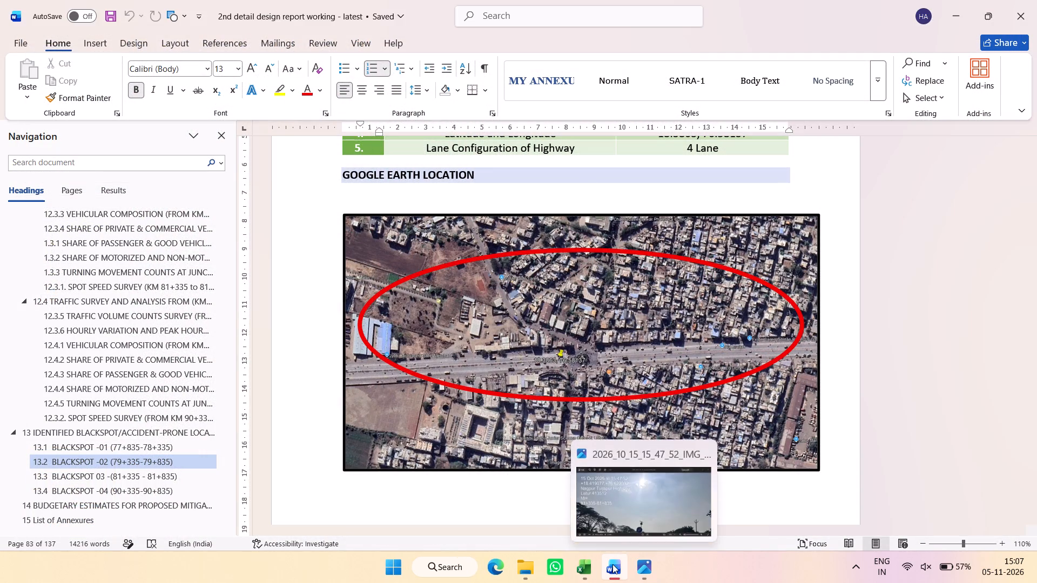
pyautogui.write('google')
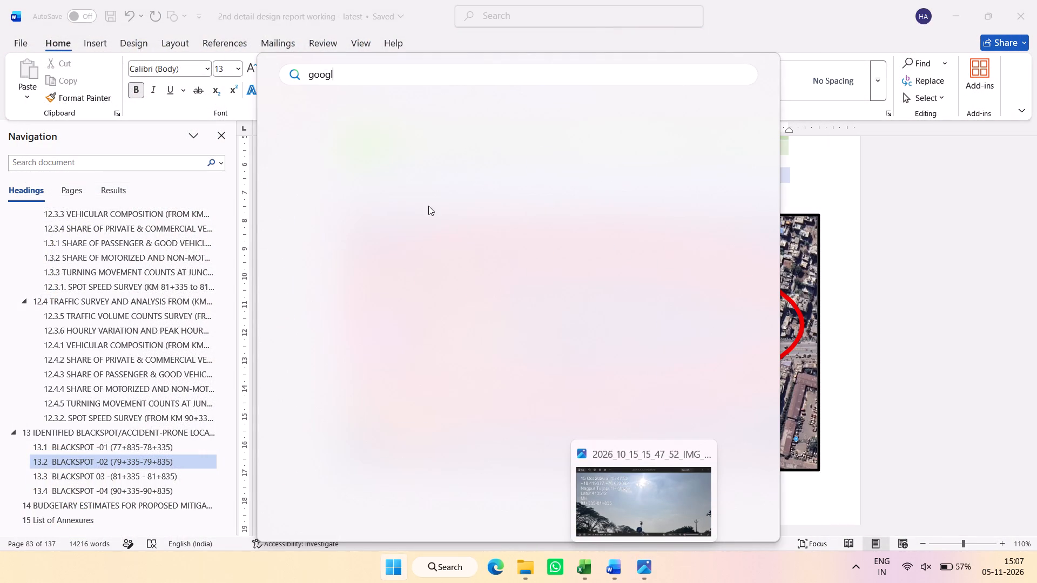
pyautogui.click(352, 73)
# Switch to Excel, cancel saving Book3 and return to its Sheet1 accident data.
pyautogui.click(576, 569)
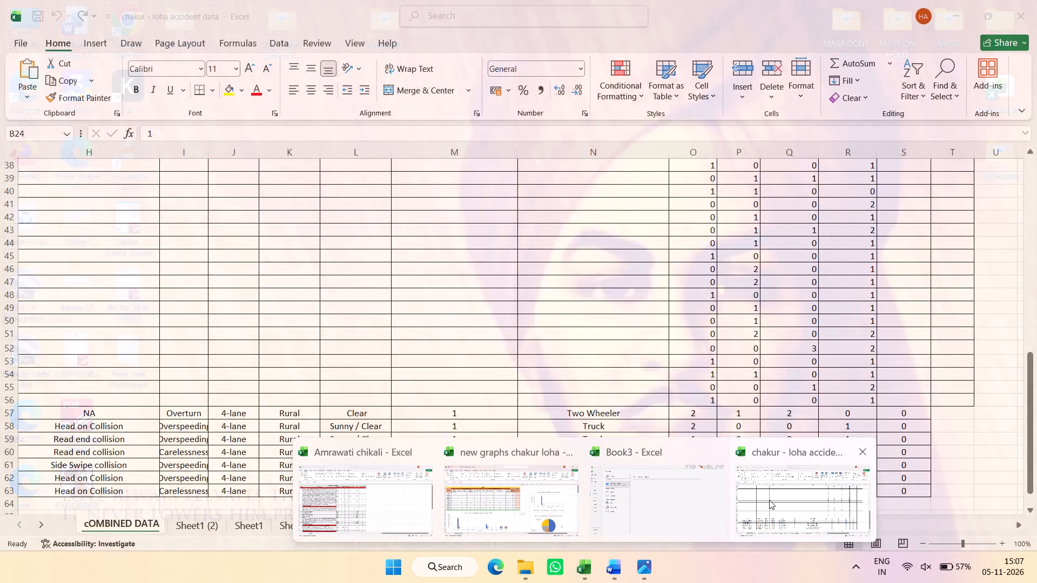
pyautogui.click(769, 500)
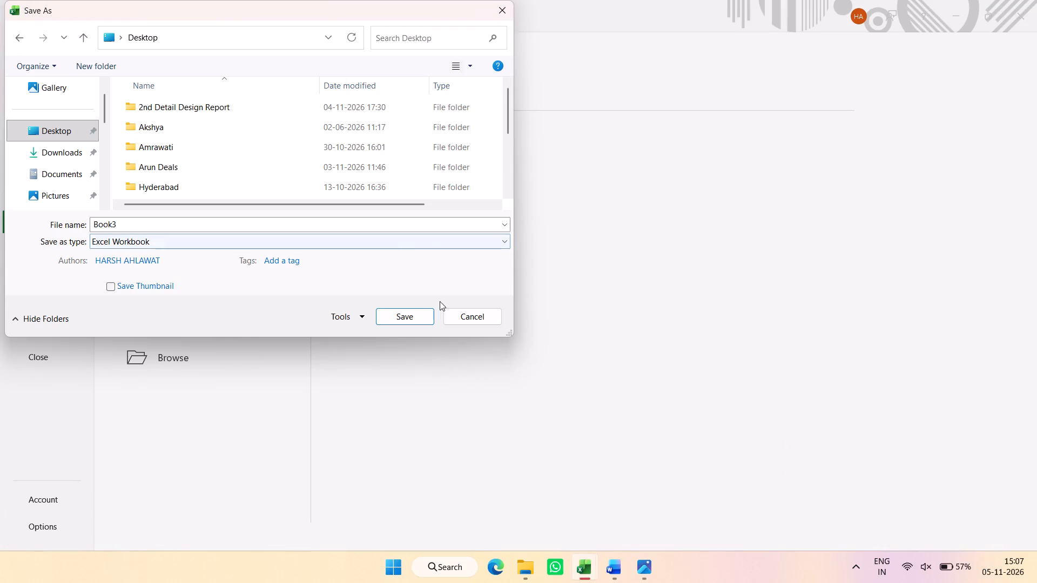
pyautogui.click(447, 313)
pyautogui.click(5, 46)
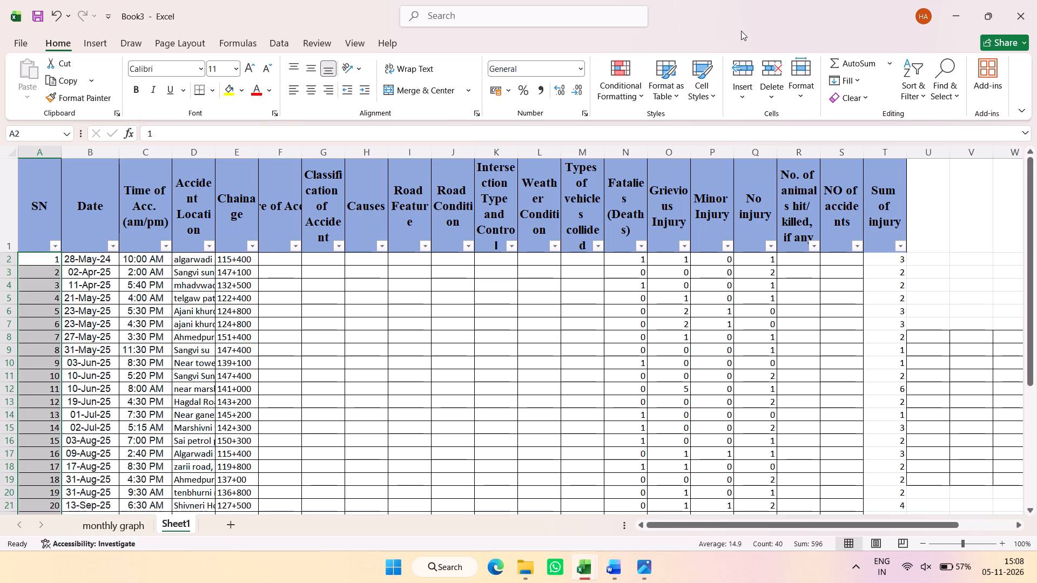
# Look through the open chakur - loha accident data and new graphs chakur loha workbooks, and return to Book3's Sheet1.
pyautogui.click(585, 569)
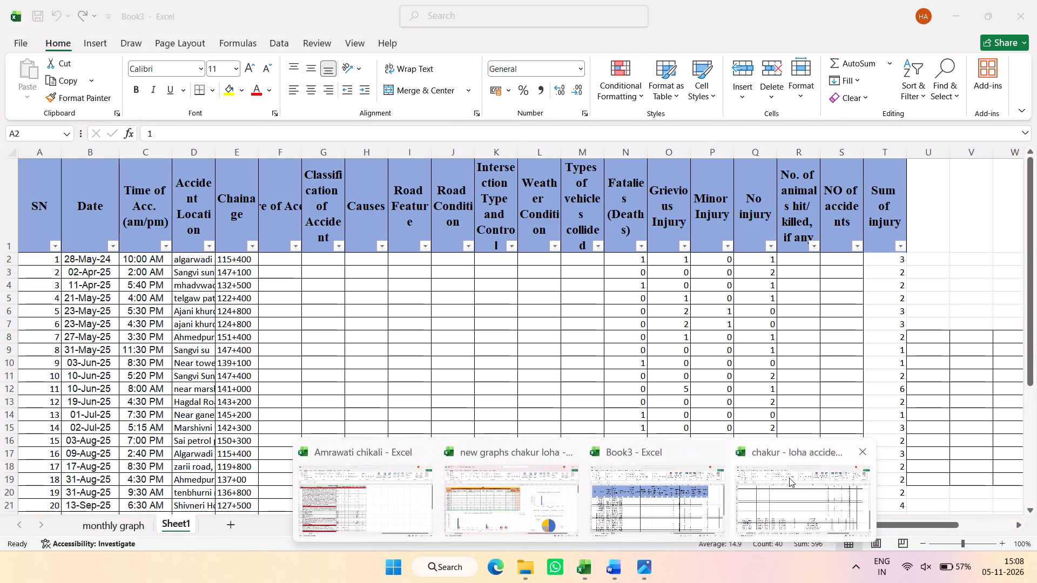
pyautogui.click(811, 489)
pyautogui.click(579, 577)
pyautogui.click(541, 494)
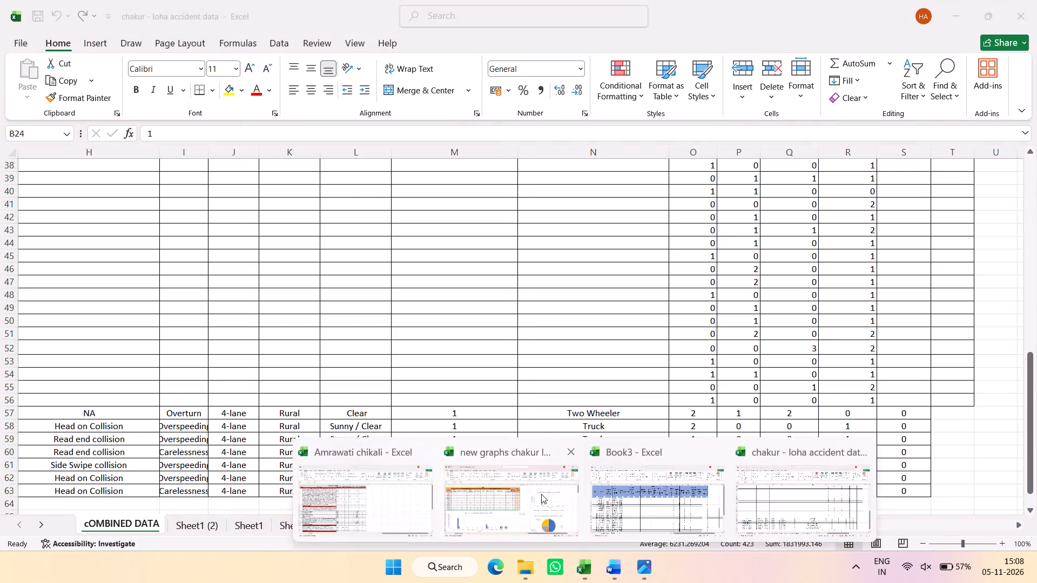
pyautogui.click(578, 571)
pyautogui.click(631, 517)
pyautogui.scroll(-3, 542, 387)
pyautogui.scroll(4, 594, 380)
pyautogui.scroll(1, 657, 374)
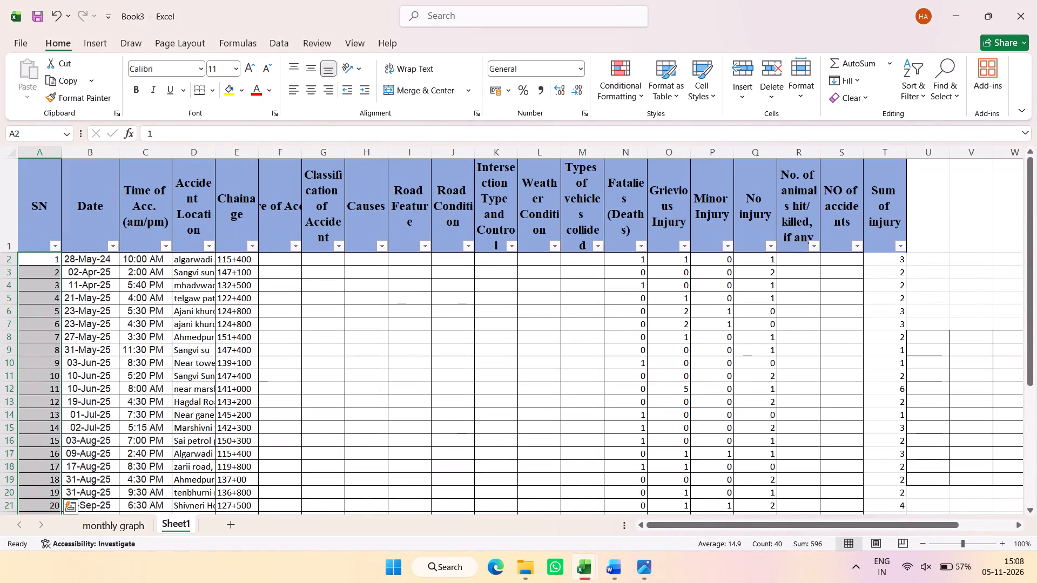
# Save Book3 to the Desktop as an Excel workbook named graphs chakur loha, with its monthly graph sheet showing, and close it.
pyautogui.click(110, 525)
pyautogui.click(30, 44)
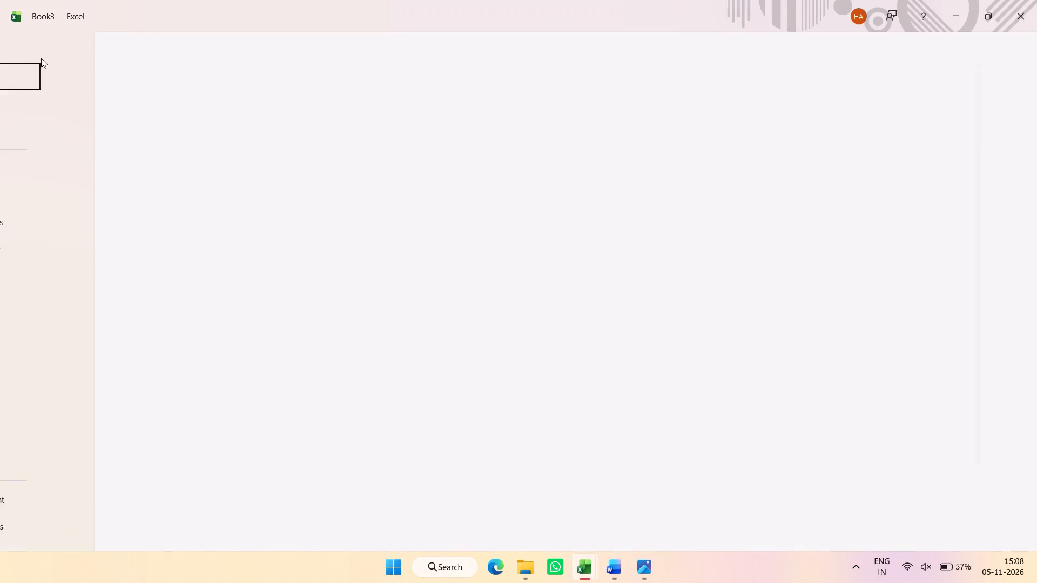
pyautogui.click(50, 222)
pyautogui.doubleClick(174, 337)
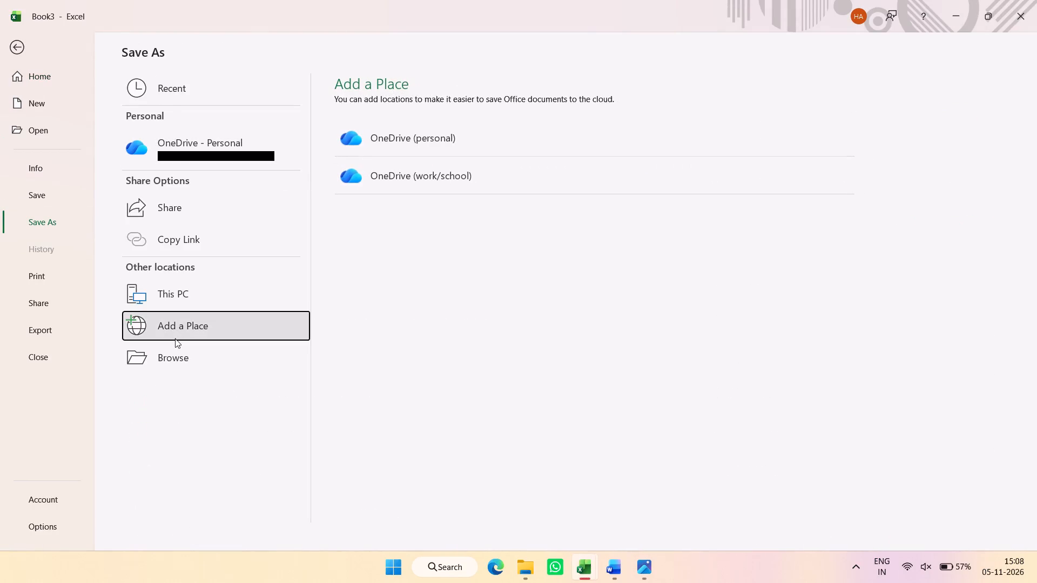
pyautogui.click(181, 354)
pyautogui.click(50, 154)
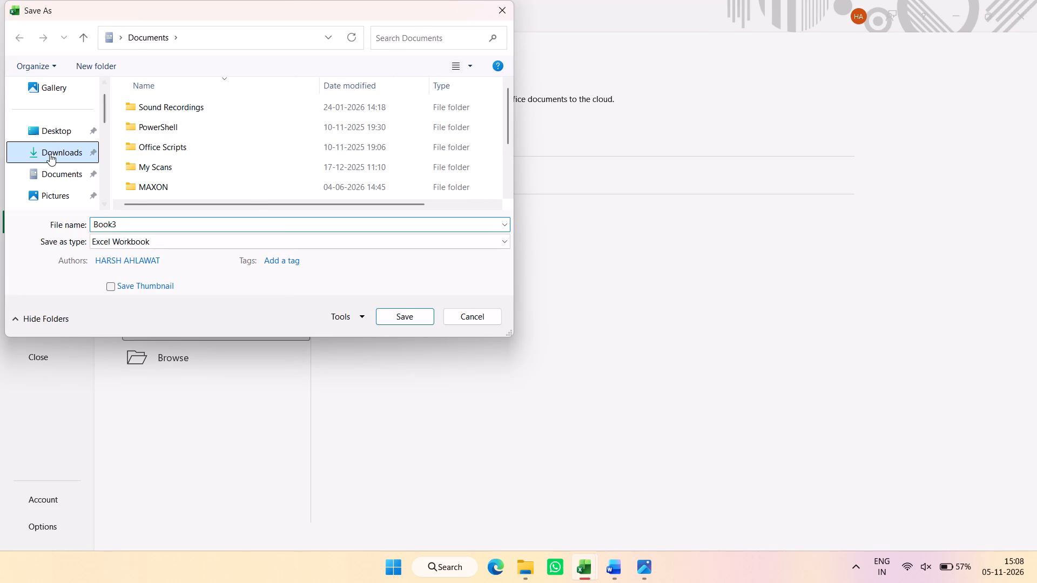
pyautogui.click(42, 130)
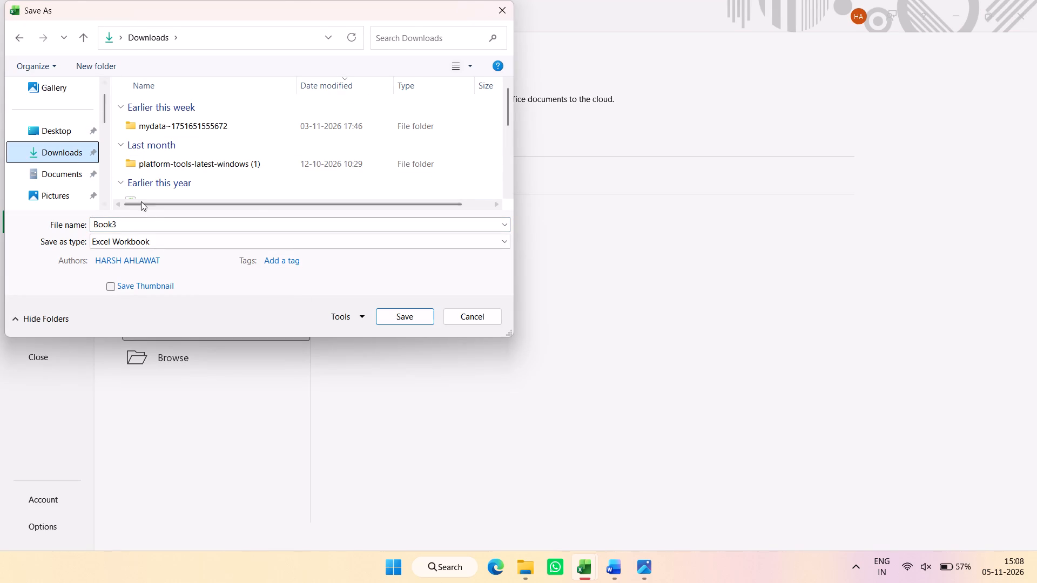
pyautogui.click(57, 132)
pyautogui.click(120, 222)
pyautogui.write('graphs')
pyautogui.press('space')
pyautogui.write('chakur loha')
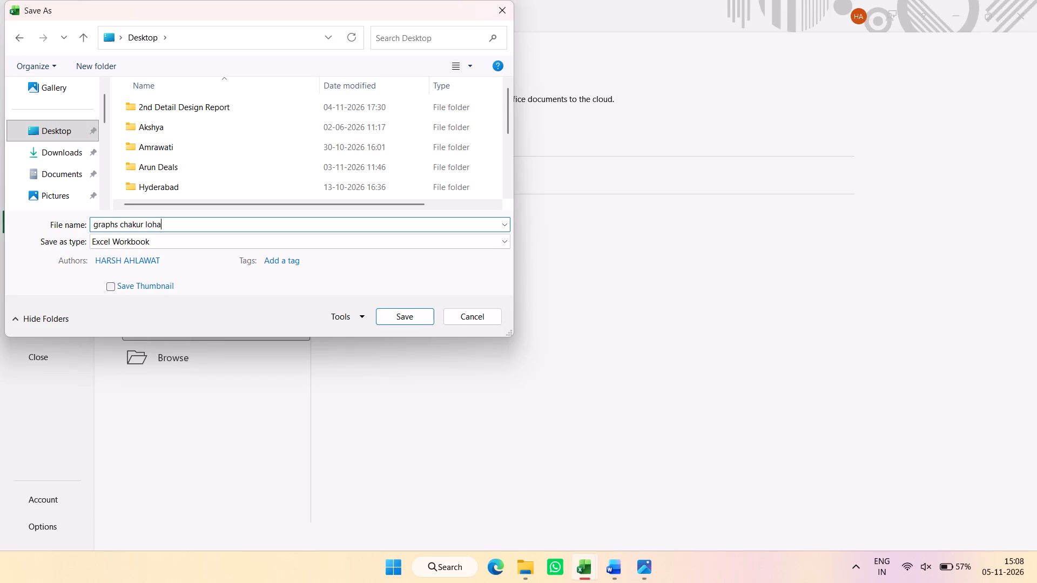
pyautogui.press('Return')
pyautogui.click(1036, 0)
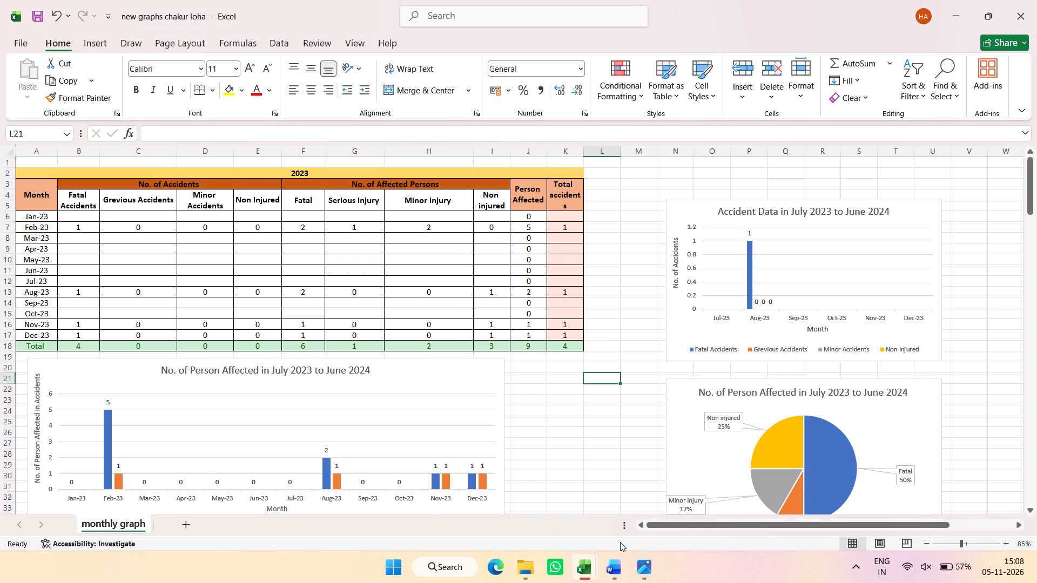
# From the desktop, open the 4. PIU Madurai folder inside saini > madurai and bring its lower subfolders into view.
pyautogui.click(1036, 582)
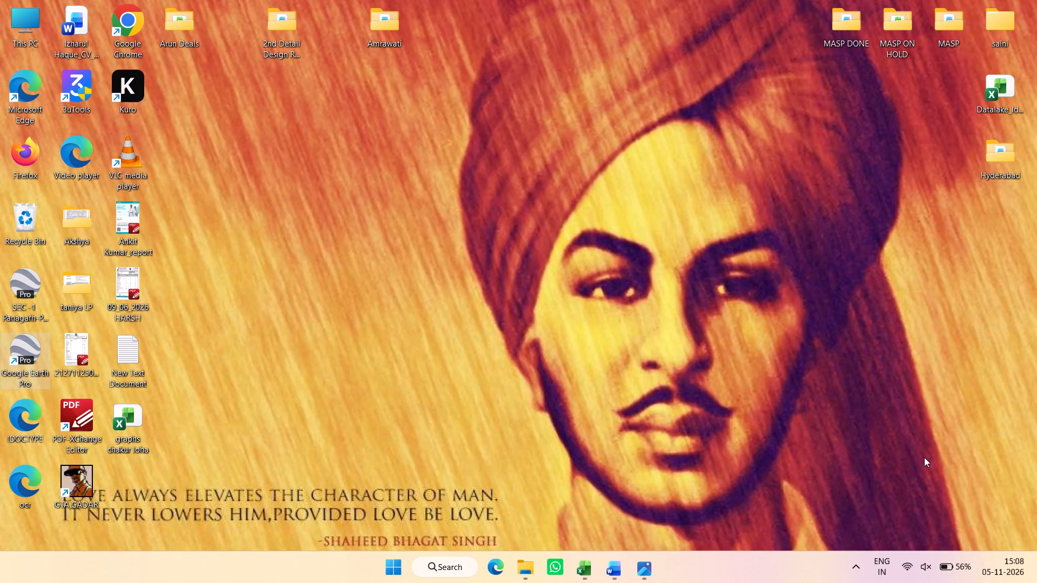
pyautogui.click(1007, 46)
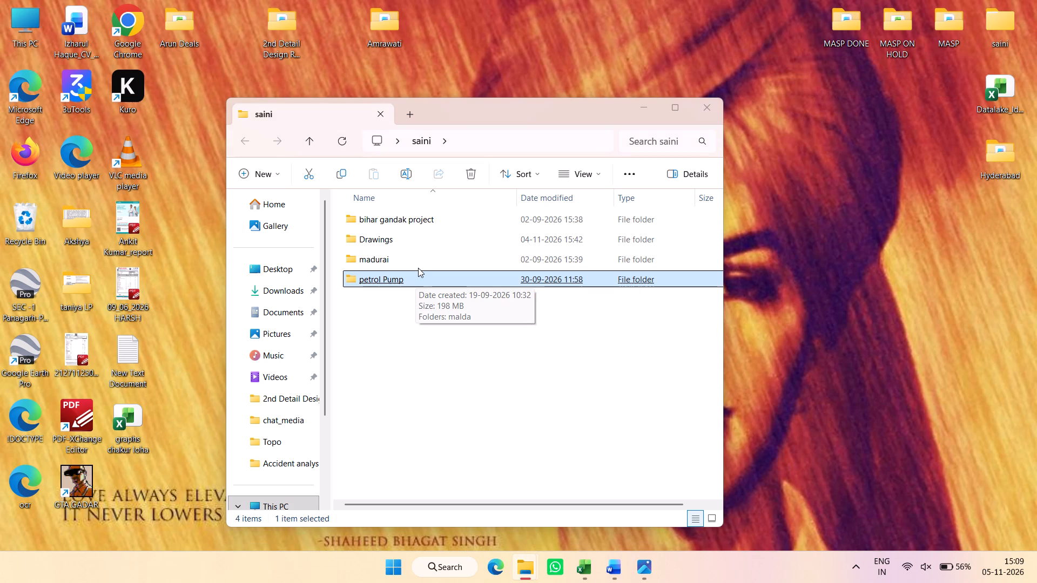
pyautogui.click(991, 41)
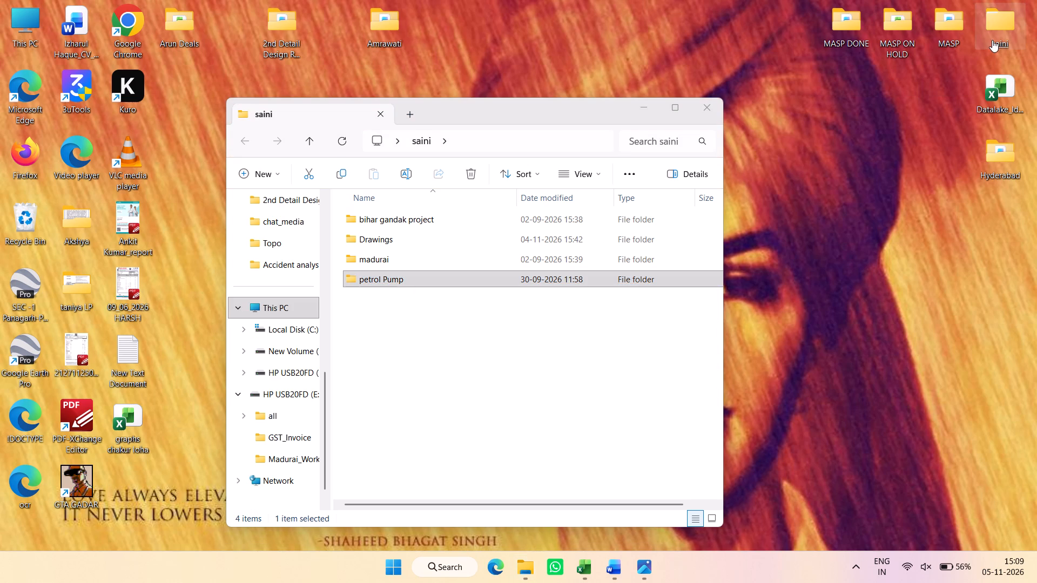
pyautogui.click(1009, 36)
pyautogui.moveTo(473, 112); pyautogui.dragTo(738, 78)
pyautogui.click(696, 222)
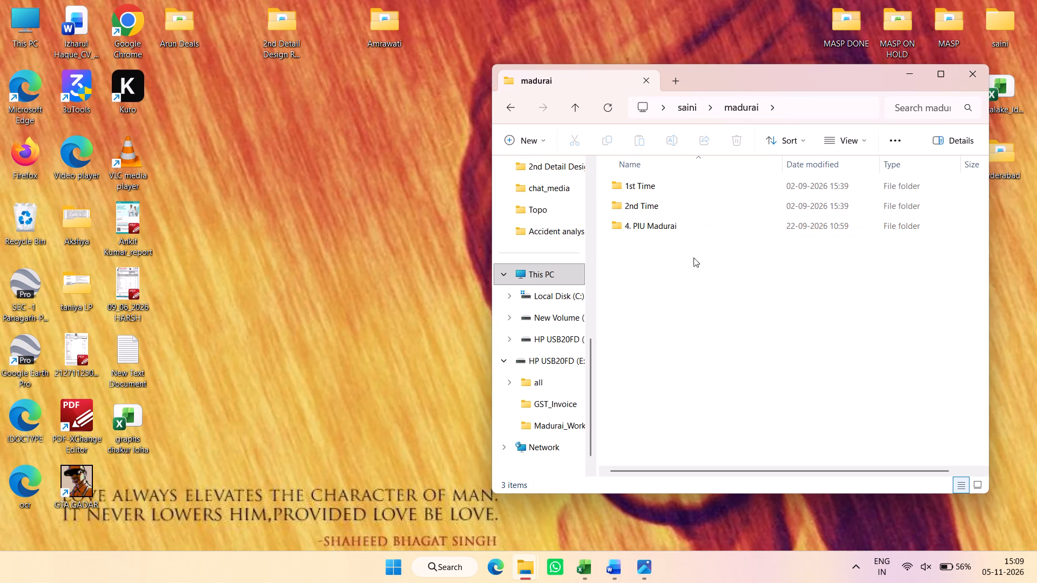
pyautogui.click(685, 226)
pyautogui.scroll(-11, 667, 370)
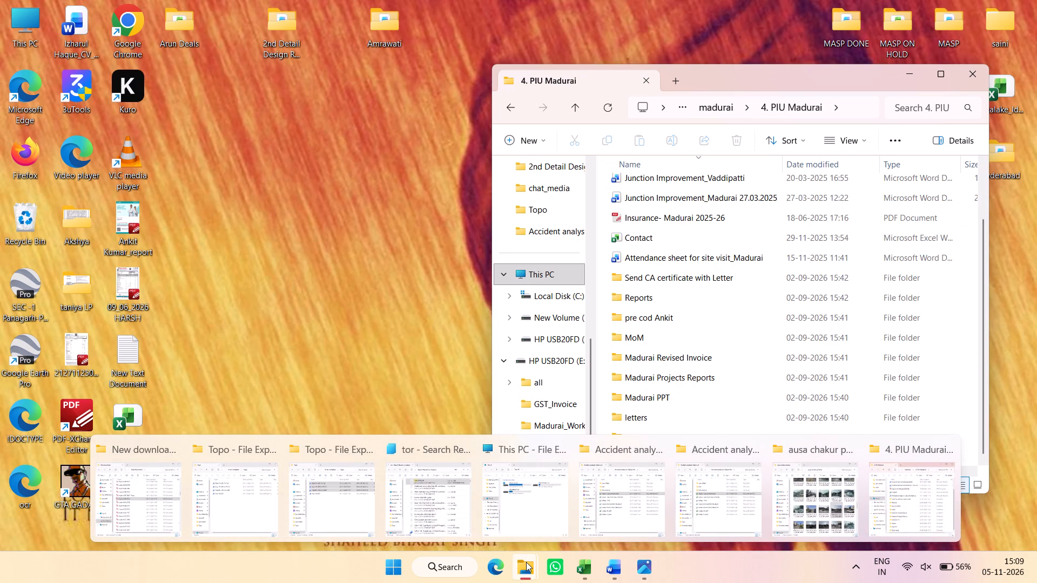
# Copy the Madurai_Workshop_November2026 folder from the HP USB20FD (E:) drive into 4. PIU Madurai, using a second File Explorer window alongside.
pyautogui.press('super+e')
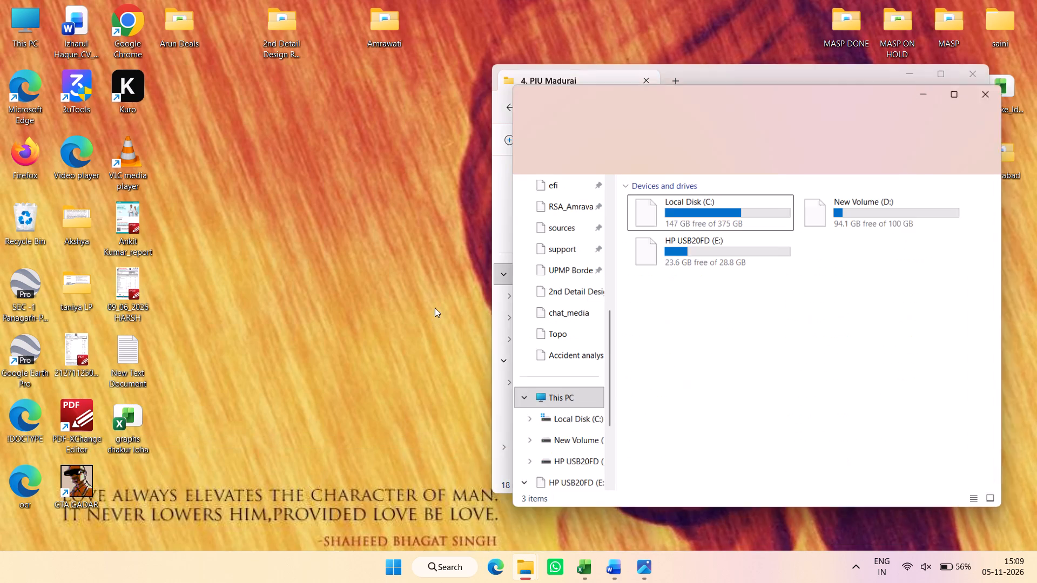
pyautogui.click(697, 272)
pyautogui.click(699, 262)
pyautogui.moveTo(796, 90); pyautogui.dragTo(285, 105)
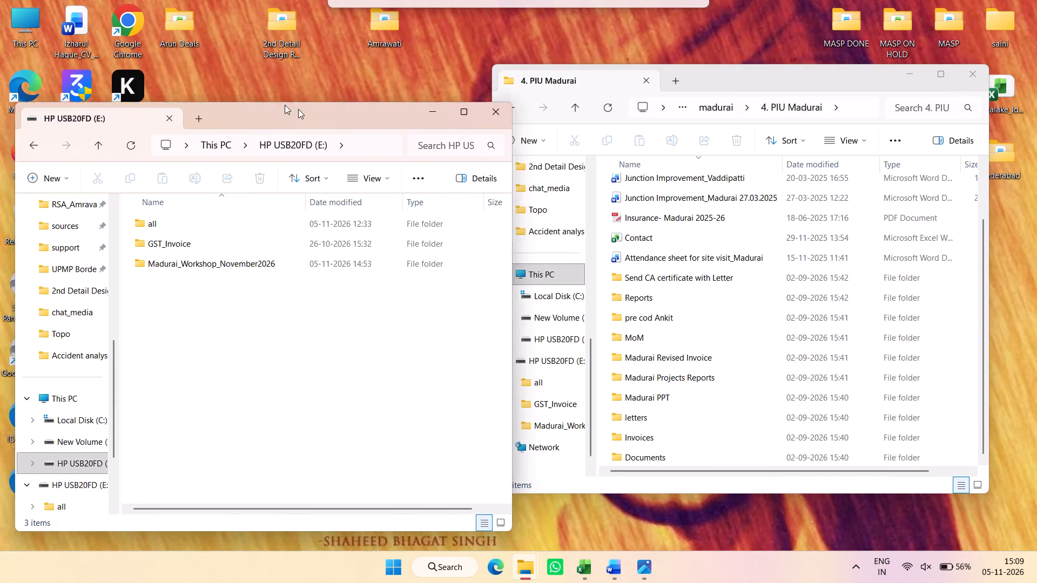
pyautogui.moveTo(285, 105); pyautogui.dragTo(265, 77)
pyautogui.scroll(-2, 675, 298)
pyautogui.scroll(-2, 679, 361)
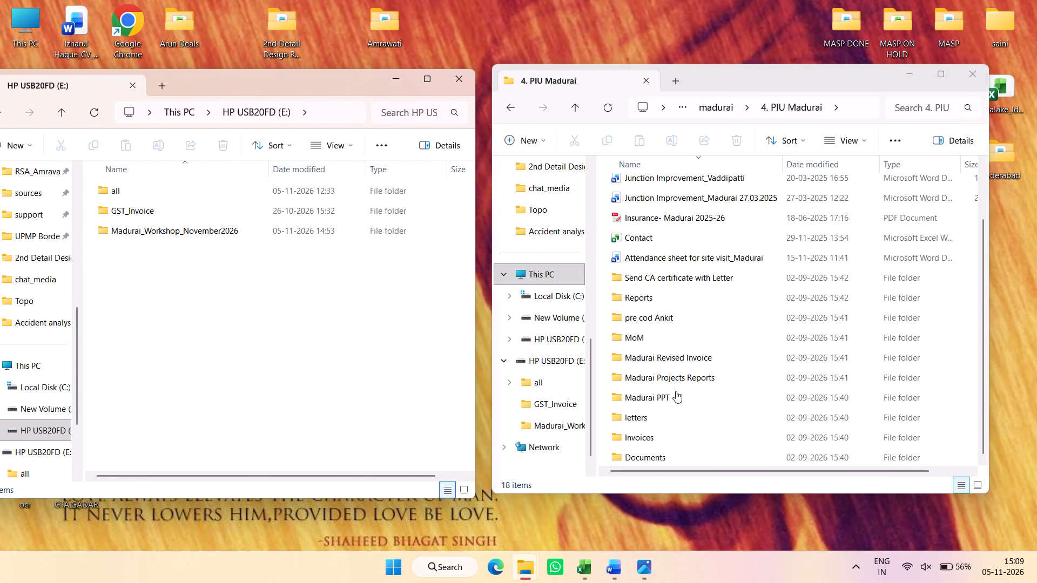
pyautogui.scroll(-1, 676, 391)
pyautogui.moveTo(178, 230); pyautogui.dragTo(599, 327)
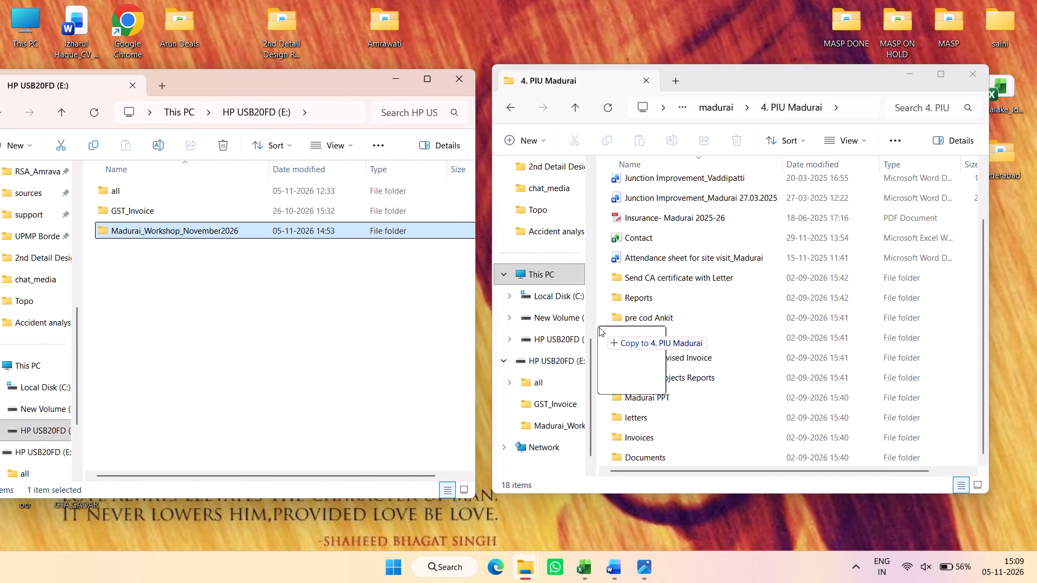
pyautogui.moveTo(599, 327); pyautogui.dragTo(601, 326)
pyautogui.scroll(-6, 608, 337)
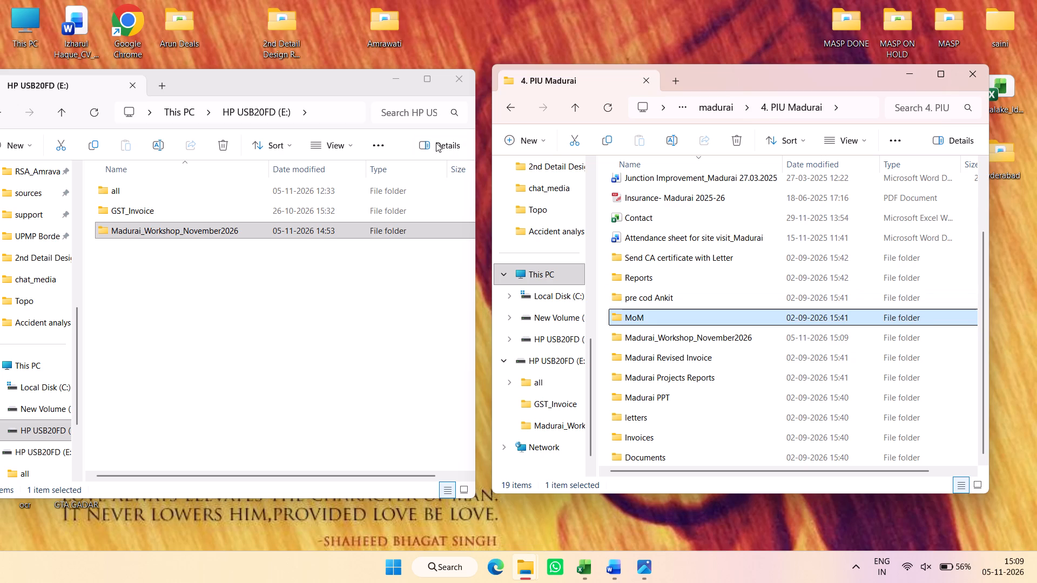
# Close the HP USB20FD (E:) and 4. PIU Madurai File Explorer windows to clear the desktop.
pyautogui.click(451, 79)
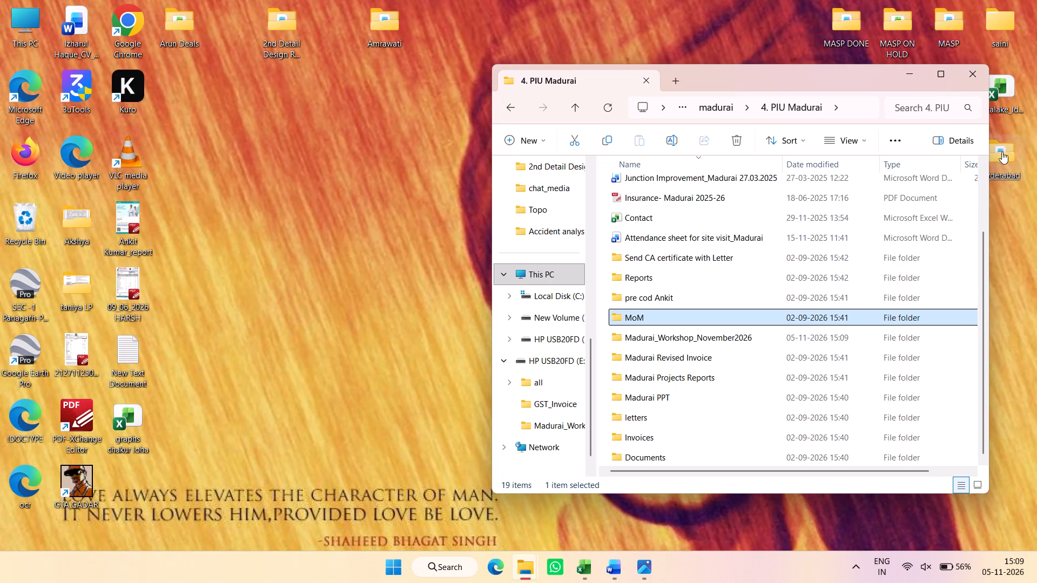
pyautogui.moveTo(772, 79); pyautogui.dragTo(374, 74)
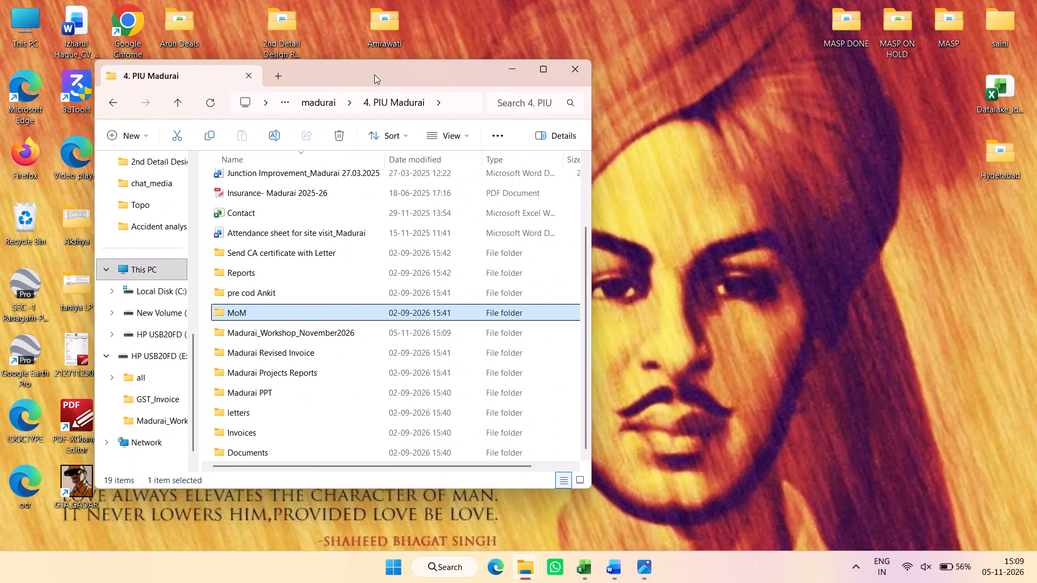
pyautogui.click(565, 69)
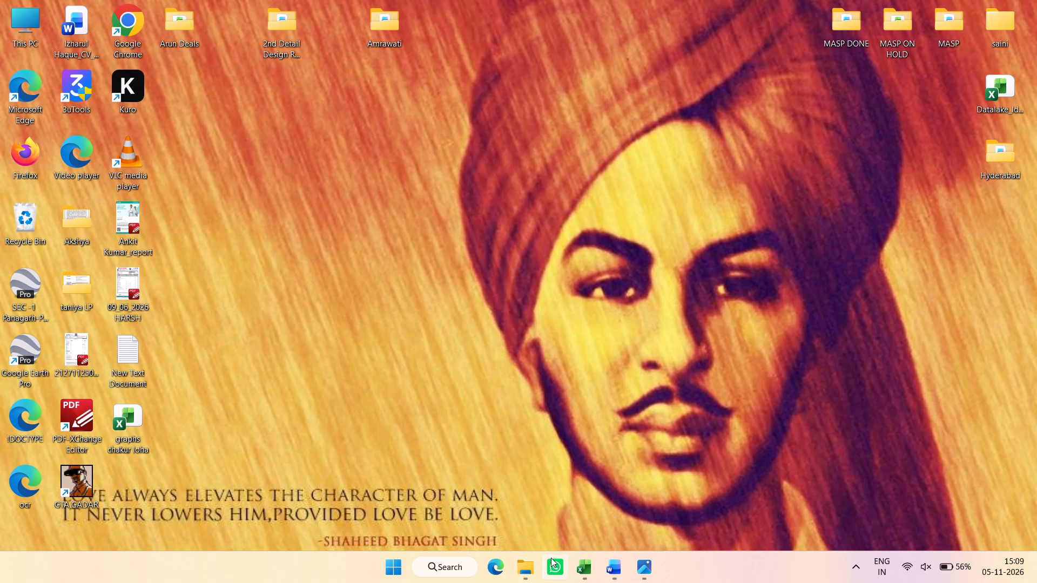
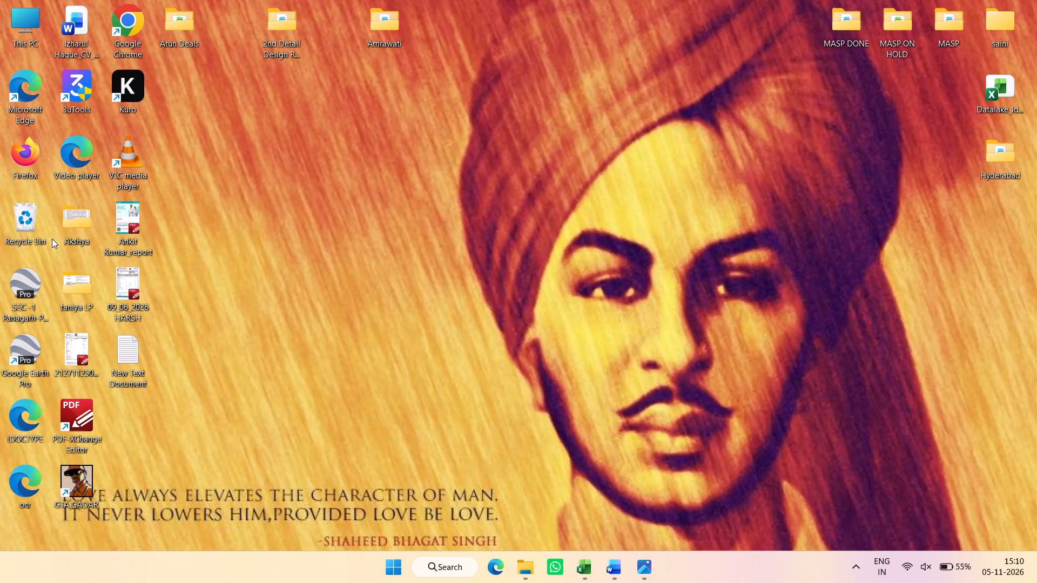
# Open the Recycle Bin, look through its deleted files to the end of the list, and close it.
pyautogui.click(14, 223)
pyautogui.moveTo(325, 311); pyautogui.dragTo(311, 134)
pyautogui.scroll(-12, 272, 242)
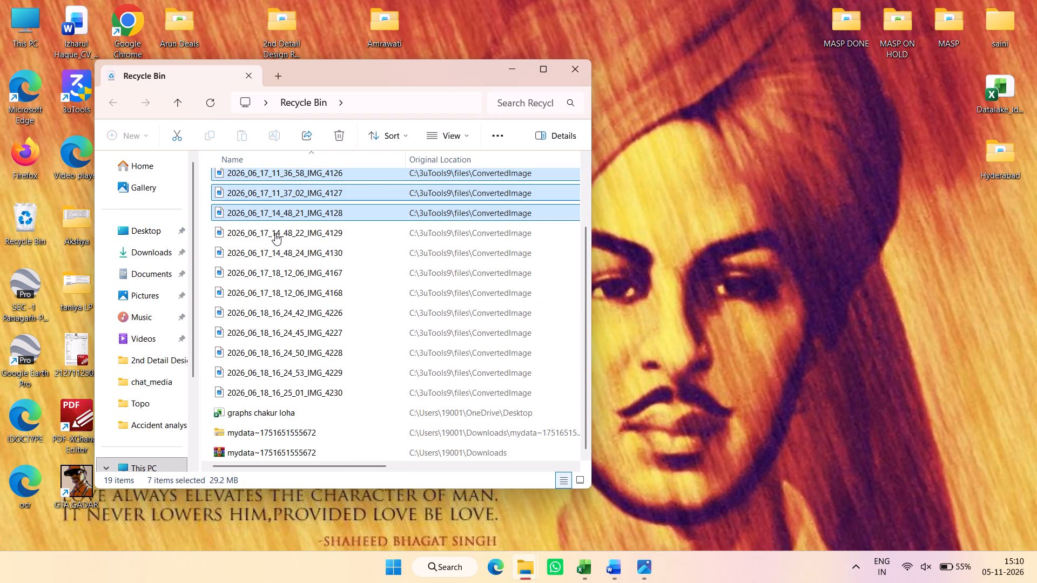
pyautogui.scroll(-2, 275, 233)
pyautogui.click(576, 66)
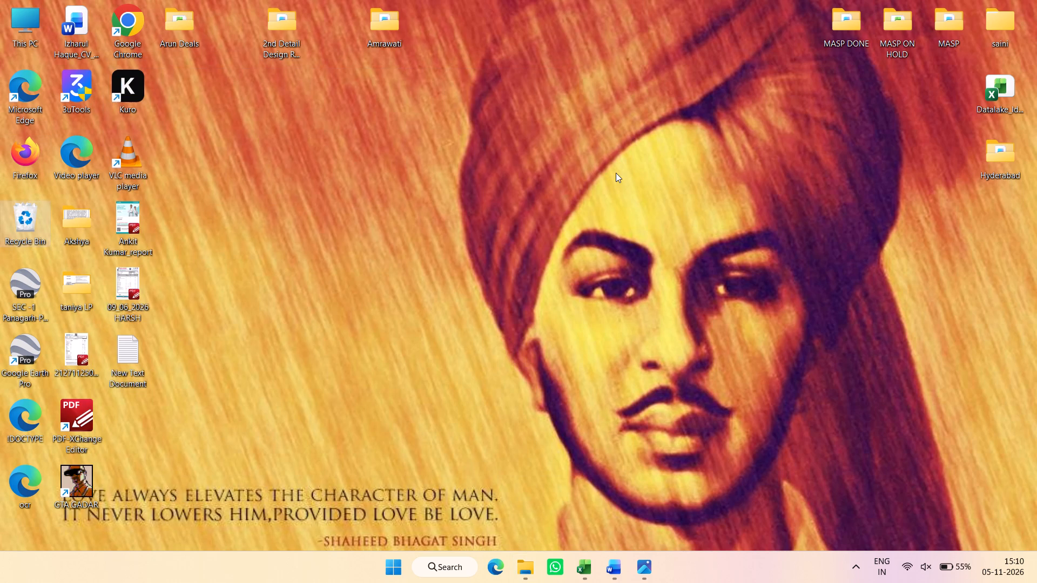
# Switch to the chakur - loha accident data workbook in Excel and select cell O58 in the Truck row of the cOMBINED DATA sheet.
pyautogui.click(570, 567)
pyautogui.click(699, 492)
pyautogui.click(685, 427)
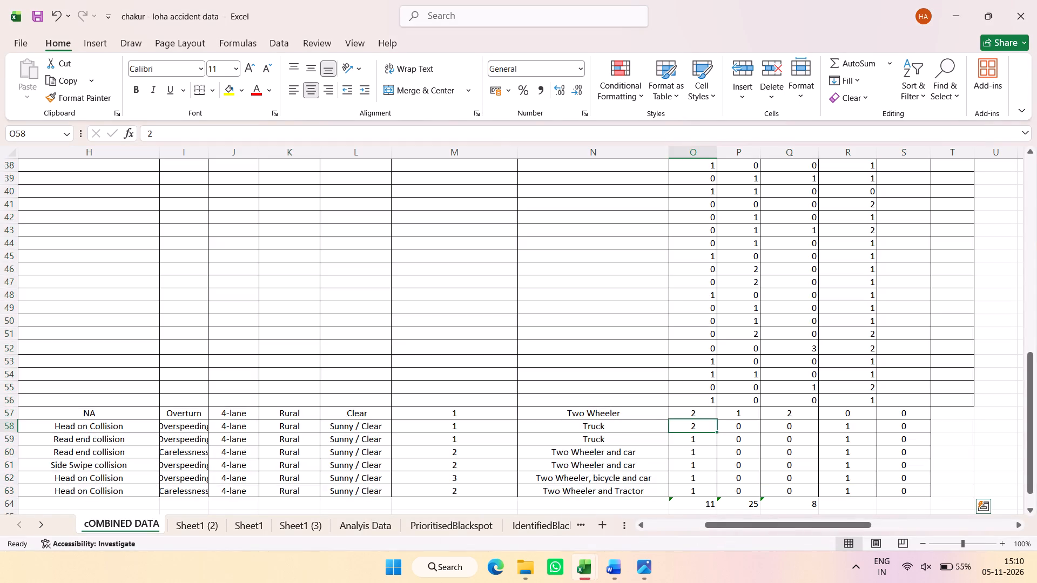
# Look over the cOMBINED DATA sheet and close the chakur - loha accident data workbook without saving its changes.
pyautogui.scroll(13, 658, 389)
pyautogui.scroll(-3, 658, 389)
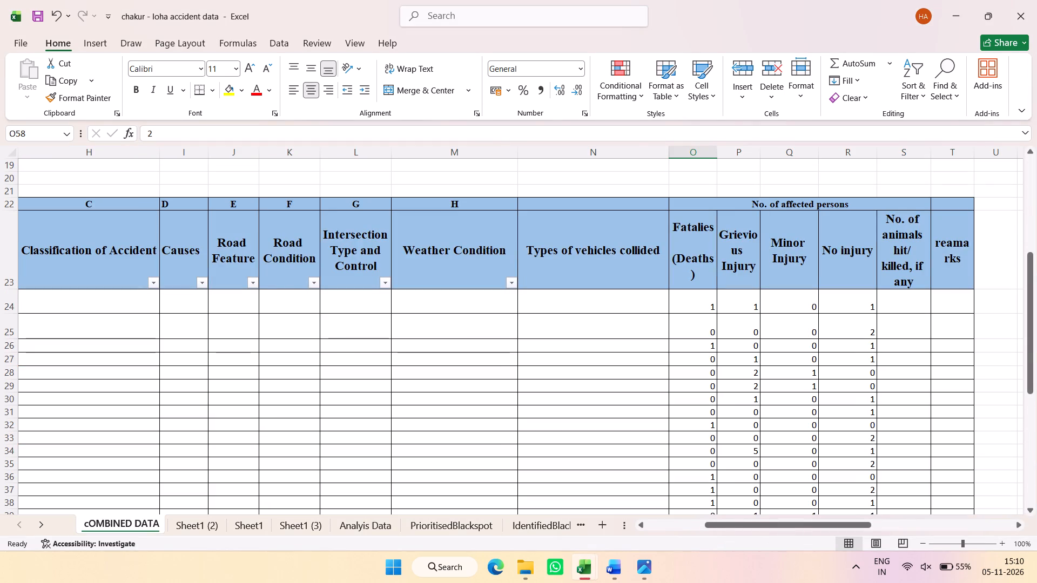
pyautogui.moveTo(746, 524); pyautogui.dragTo(652, 523)
pyautogui.keyDown('ctrl'); pyautogui.scroll(-1, 527, 412); pyautogui.keyUp('ctrl')
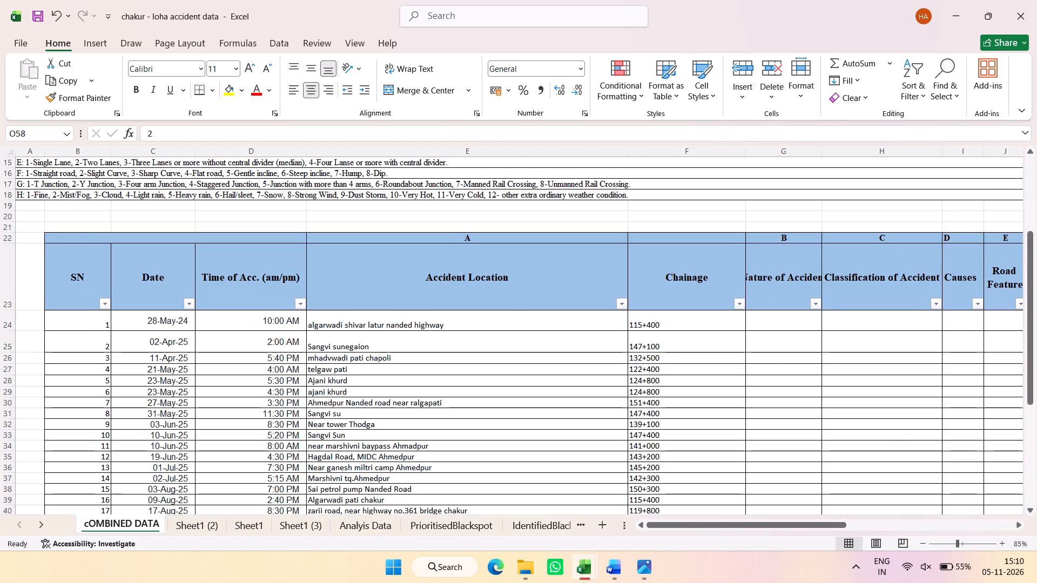
pyautogui.keyDown('ctrl'); pyautogui.scroll(-1, 523, 413); pyautogui.keyUp('ctrl')
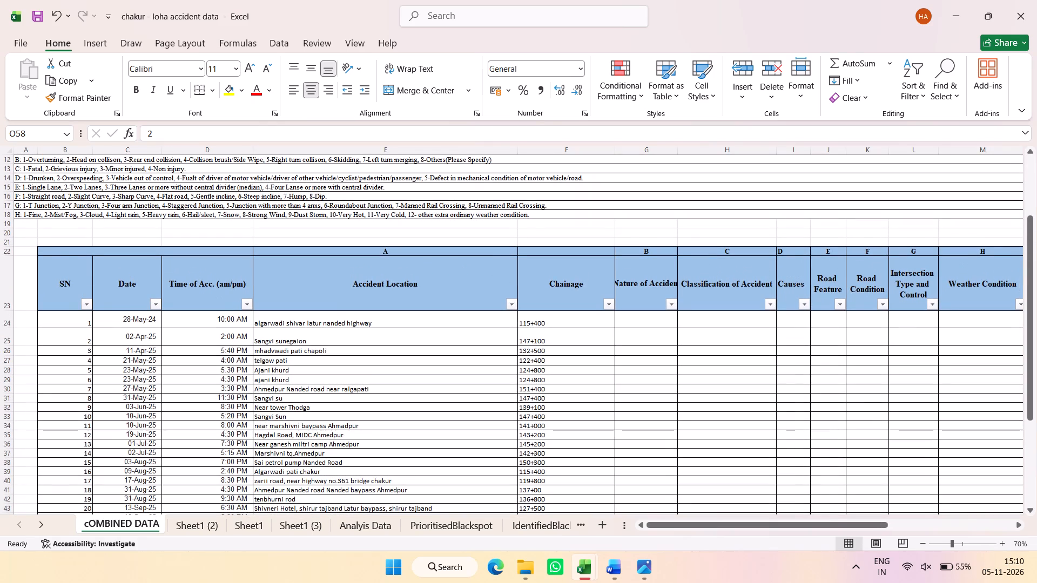
pyautogui.scroll(9, 273, 336)
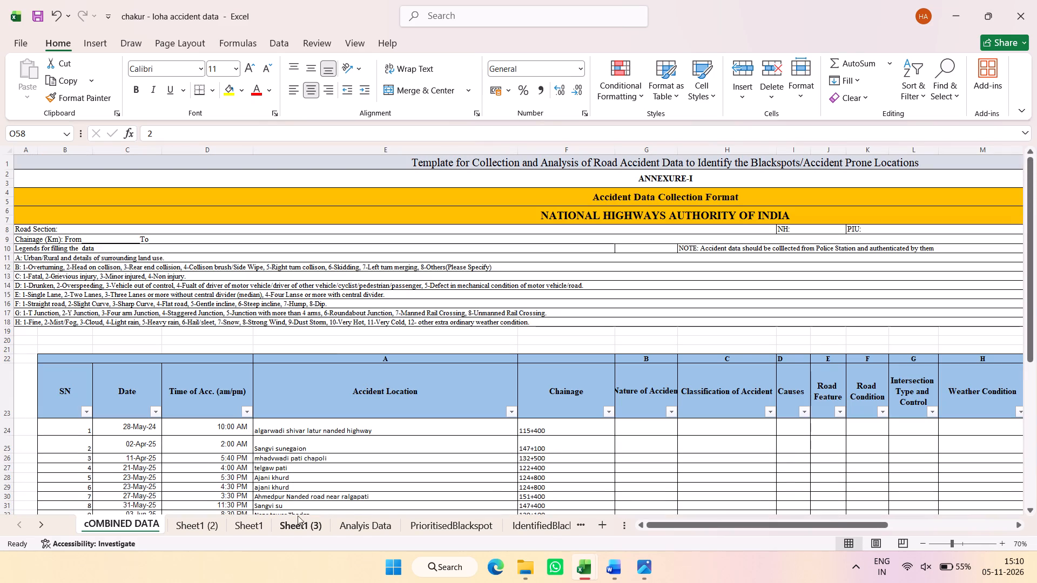
pyautogui.click(1036, 0)
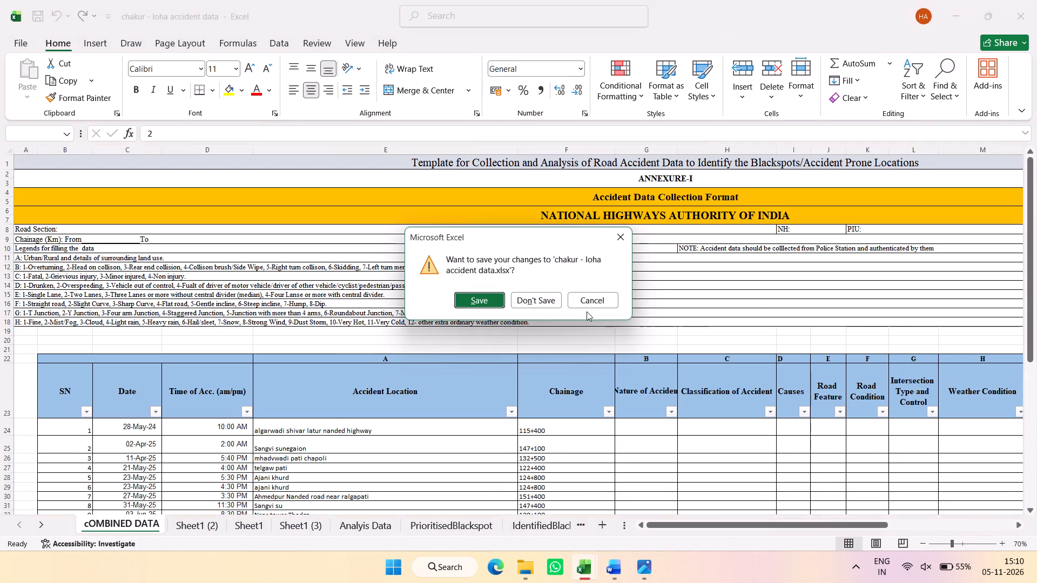
pyautogui.click(591, 567)
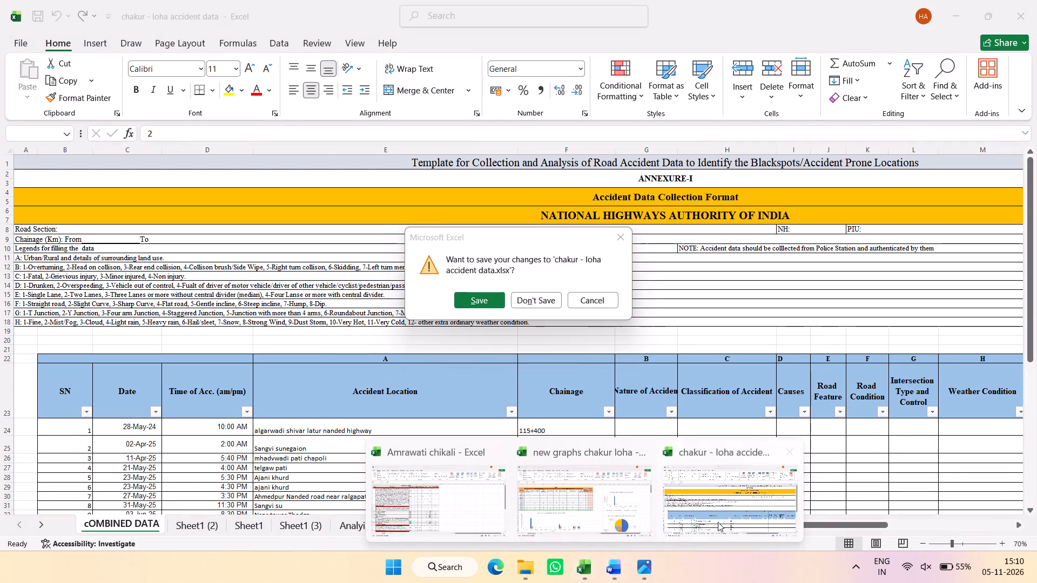
pyautogui.click(733, 511)
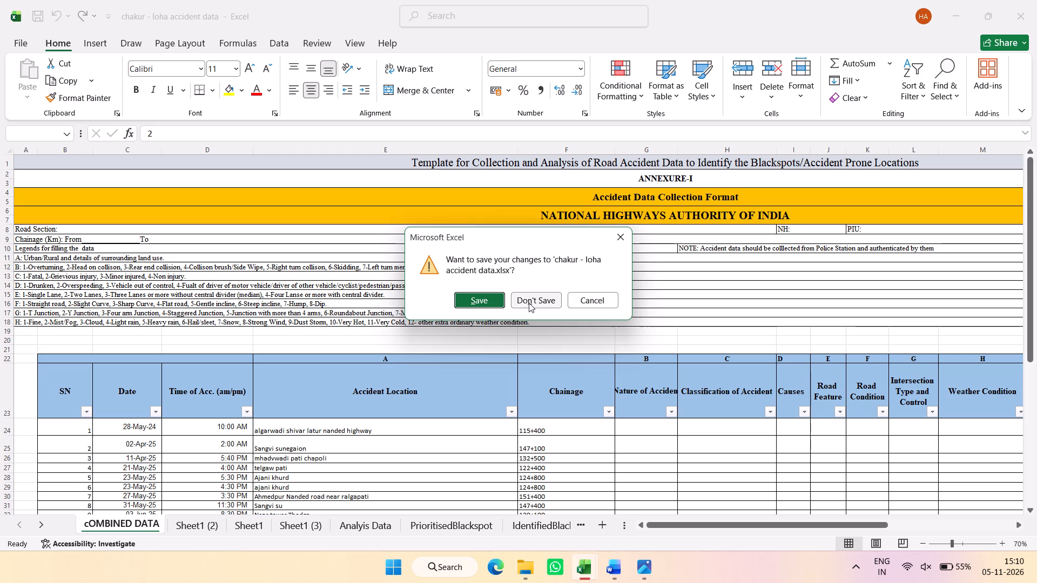
pyautogui.click(529, 303)
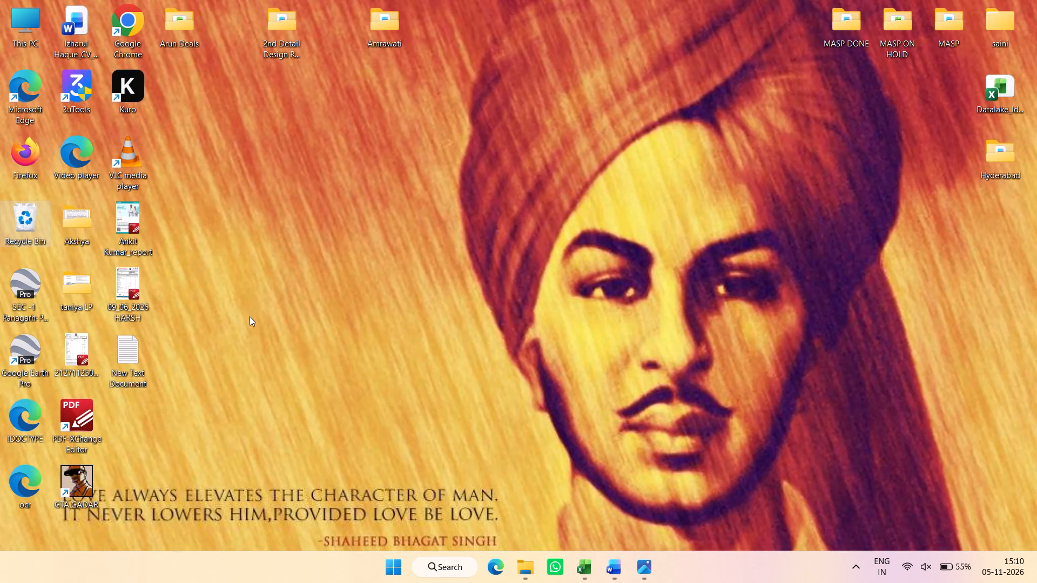
# Check the Recycle Bin's contents and close it.
pyautogui.click(19, 231)
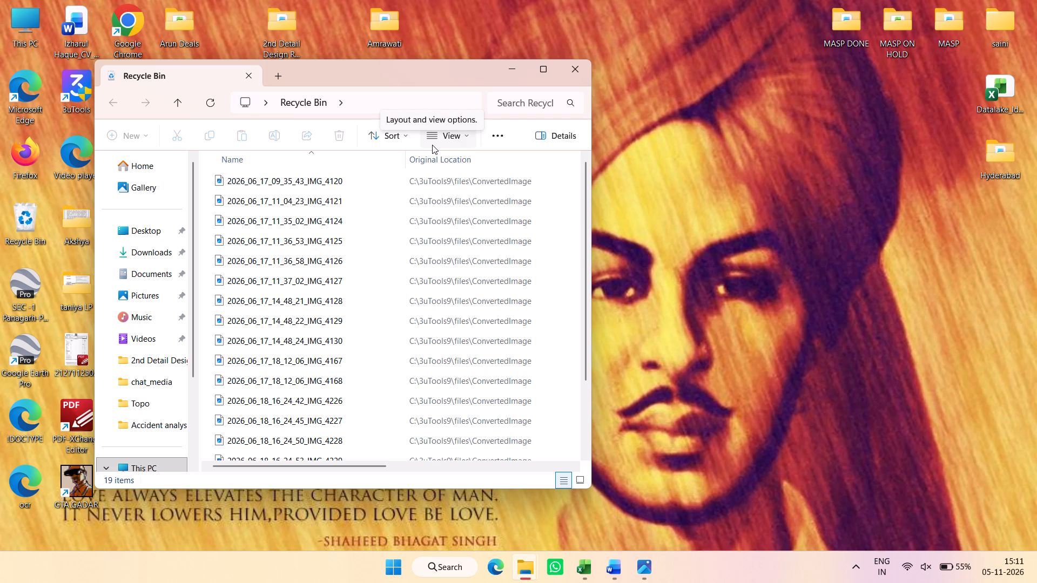
pyautogui.click(505, 136)
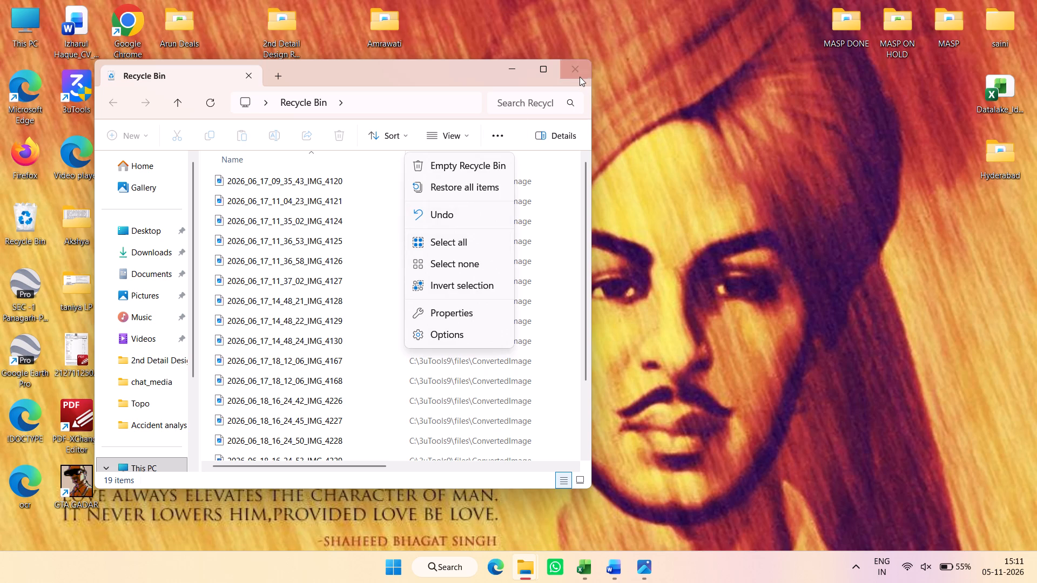
pyautogui.click(580, 77)
# In the Word report, go to BLACKSPOT -01 (77+835-78+335) and select its latitude and longitude in the details table.
pyautogui.click(652, 564)
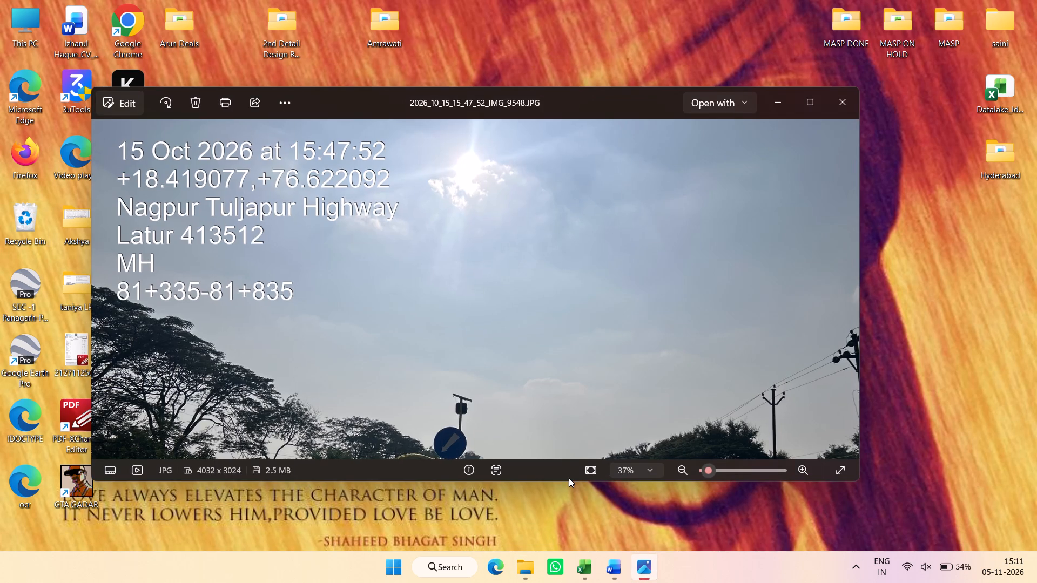
pyautogui.scroll(-20, 564, 389)
pyautogui.scroll(-3, 564, 389)
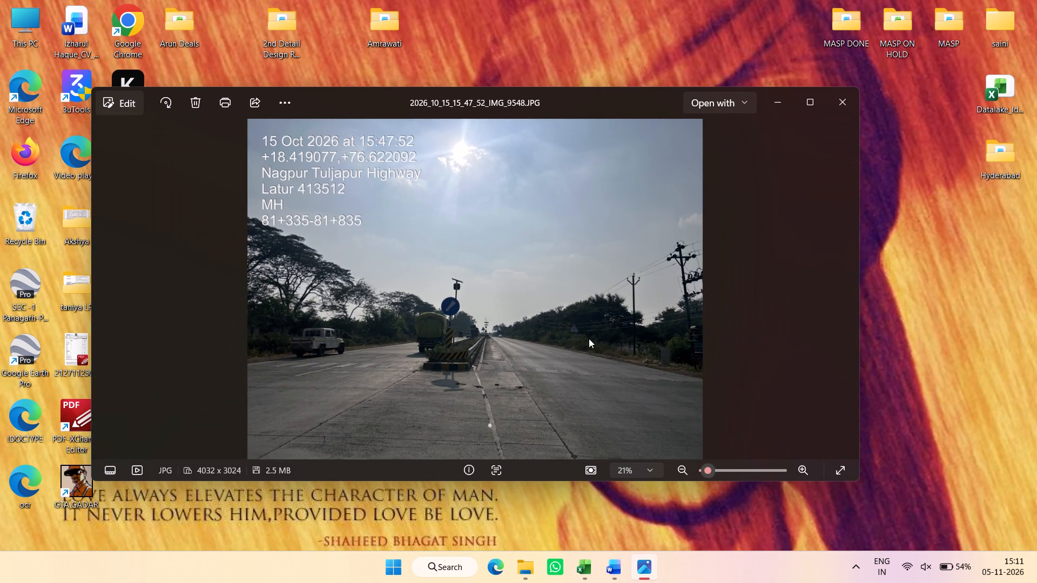
pyautogui.scroll(-1, 589, 338)
pyautogui.click(607, 582)
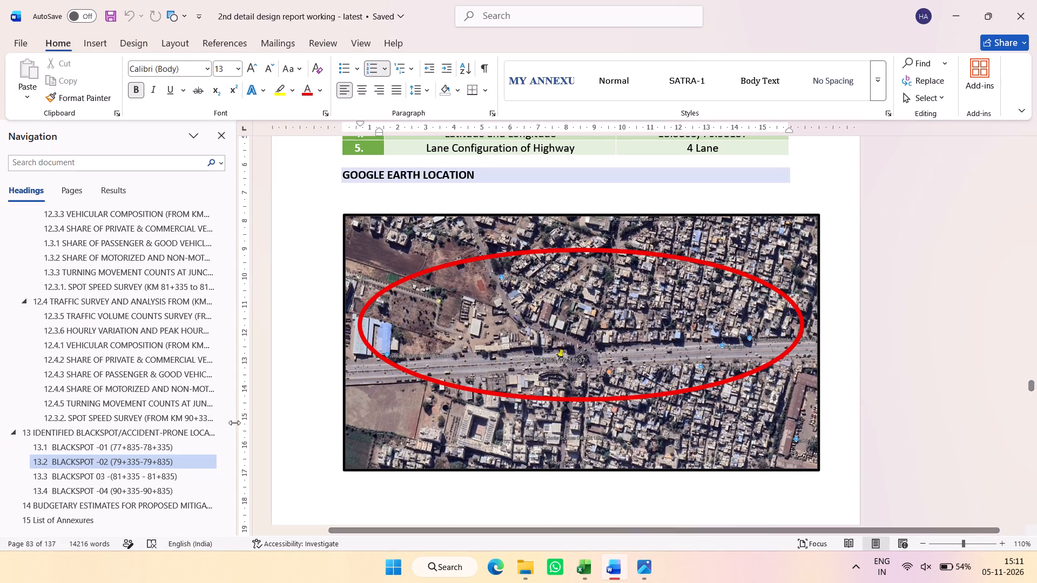
pyautogui.click(175, 442)
pyautogui.scroll(-5, 557, 315)
pyautogui.scroll(4, 565, 316)
pyautogui.click(616, 381)
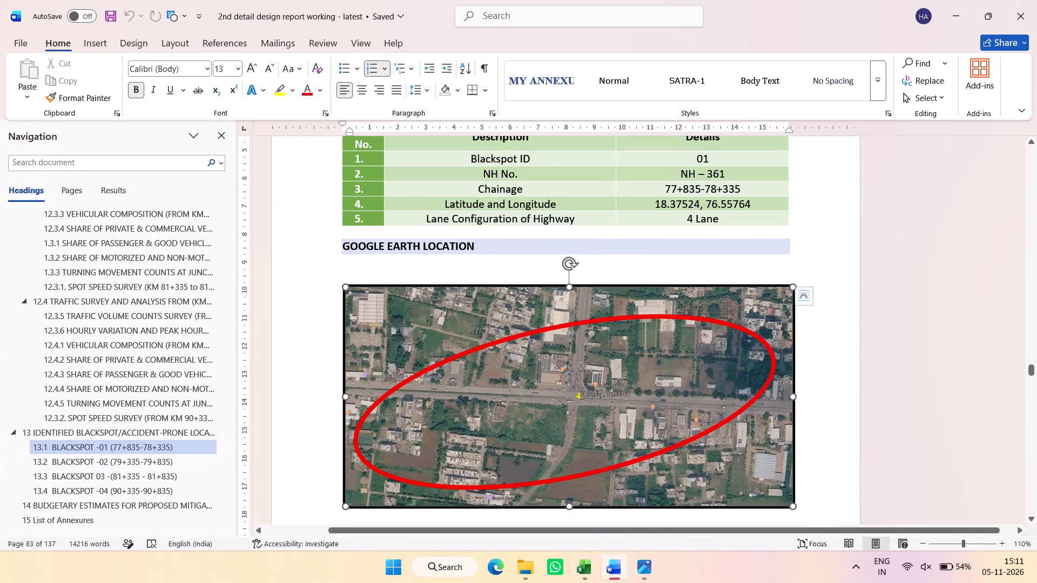
pyautogui.tripleClick(716, 206)
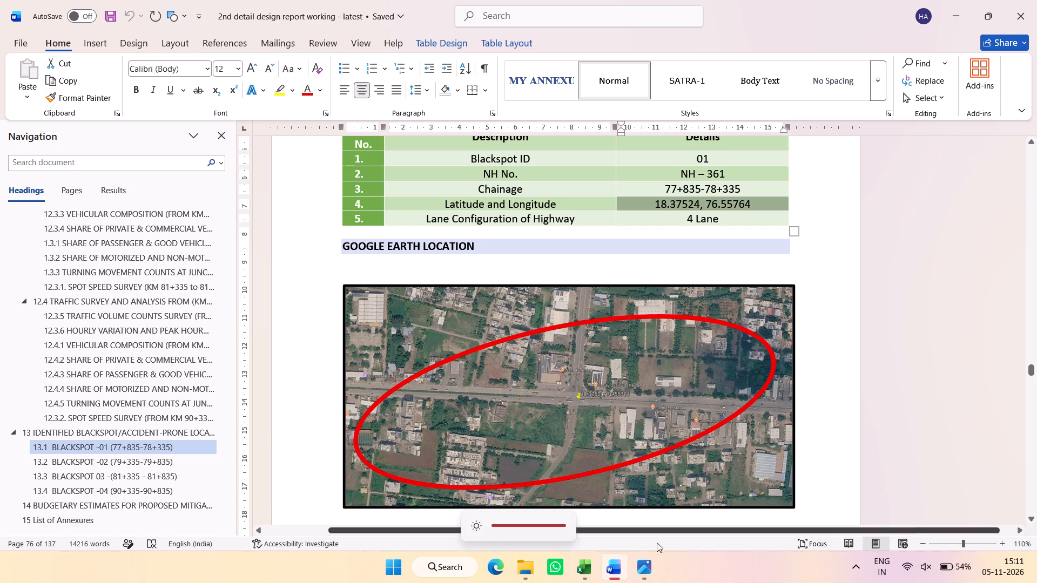
# In the maximized Photos viewer, browse forward through the site photos, checking their stamped chainages and coordinates for stretch 77+835-78+335.
pyautogui.click(630, 575)
pyautogui.click(638, 565)
pyautogui.click(638, 565)
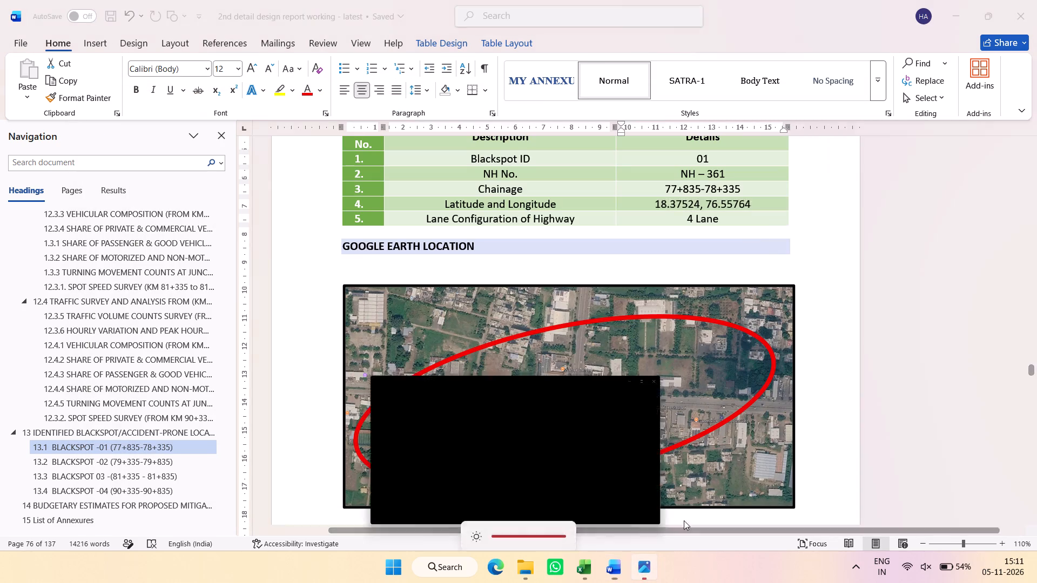
pyautogui.click(819, 100)
pyautogui.press('Right')
pyautogui.press('Right')
pyautogui.press('Right')
pyautogui.press('Right')
pyautogui.press('Right')
pyautogui.press('Right')
pyautogui.press('Right')
pyautogui.press('Right')
pyautogui.press('Right')
pyautogui.press('Right')
pyautogui.press('Right')
pyautogui.press('Right')
pyautogui.press('Right')
pyautogui.press('Right')
pyautogui.press('Right')
pyautogui.press('Right')
pyautogui.press('Right')
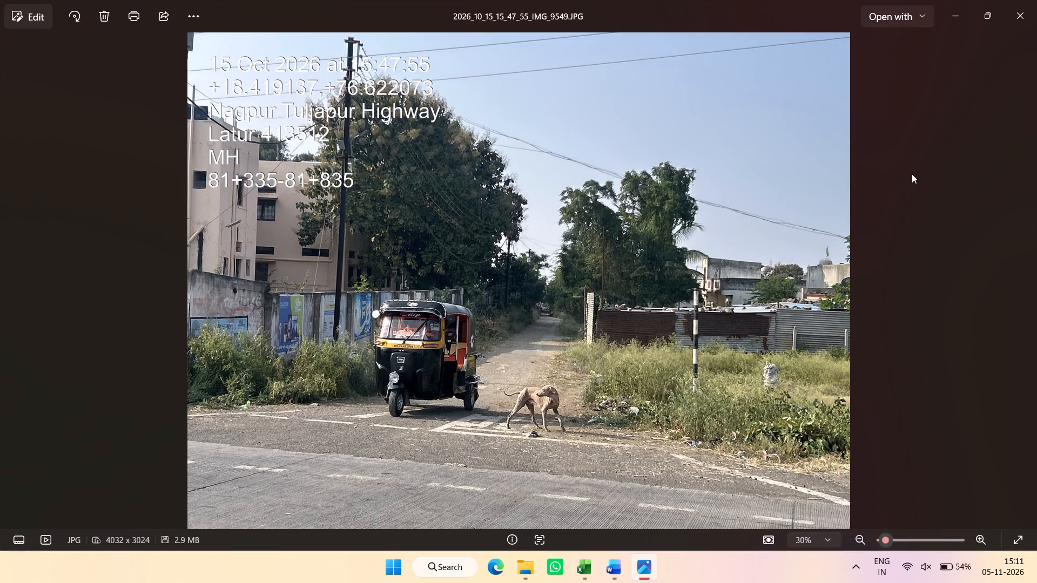
pyautogui.press('Right')
pyautogui.press('Right')
pyautogui.press('Right')
pyautogui.press('Right')
pyautogui.press('Right')
pyautogui.press('Right')
pyautogui.press('Right')
pyautogui.press('Right')
pyautogui.press('Right')
pyautogui.press('Right')
pyautogui.press('Right')
pyautogui.press('Right')
pyautogui.press('Right')
pyautogui.press('Right')
pyautogui.press('Right')
pyautogui.press('Right')
pyautogui.press('Right')
pyautogui.press('Right')
pyautogui.press('Right')
pyautogui.press('Right')
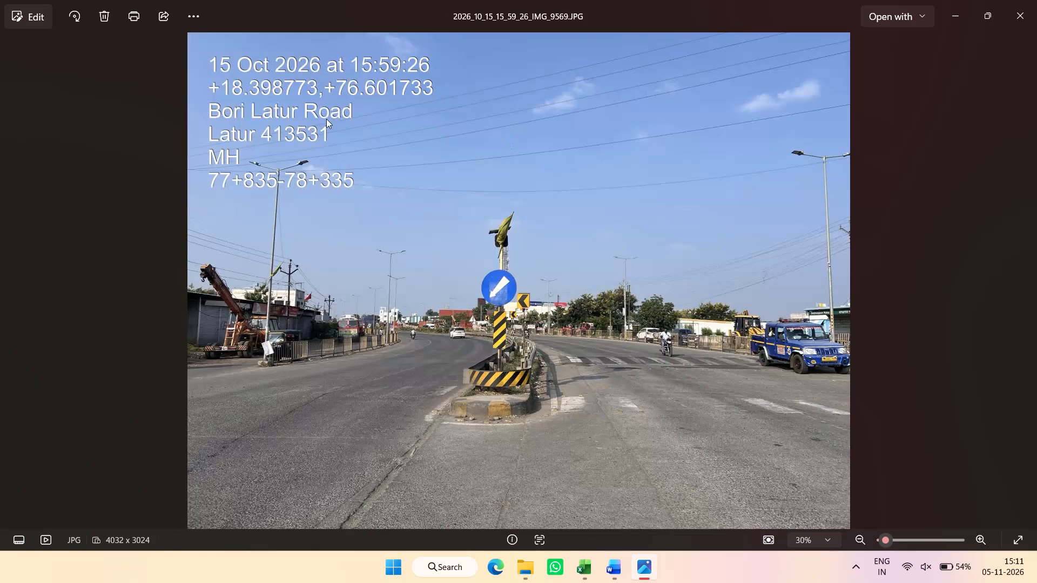
pyautogui.tripleClick(1036, 249)
pyautogui.tripleClick(1036, 249)
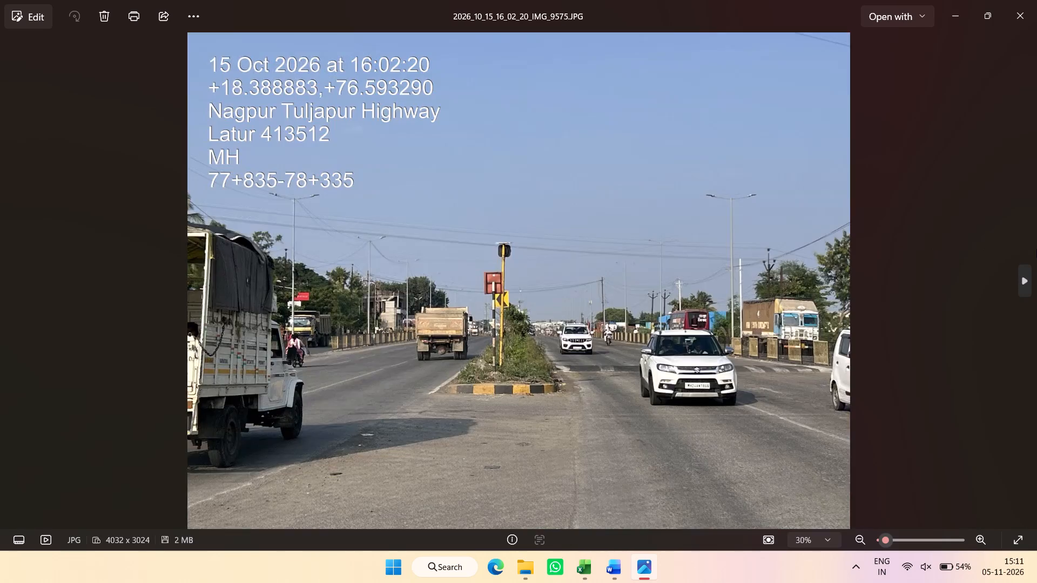
pyautogui.click(1036, 249)
pyautogui.tripleClick(1036, 249)
pyautogui.tripleClick(1036, 249)
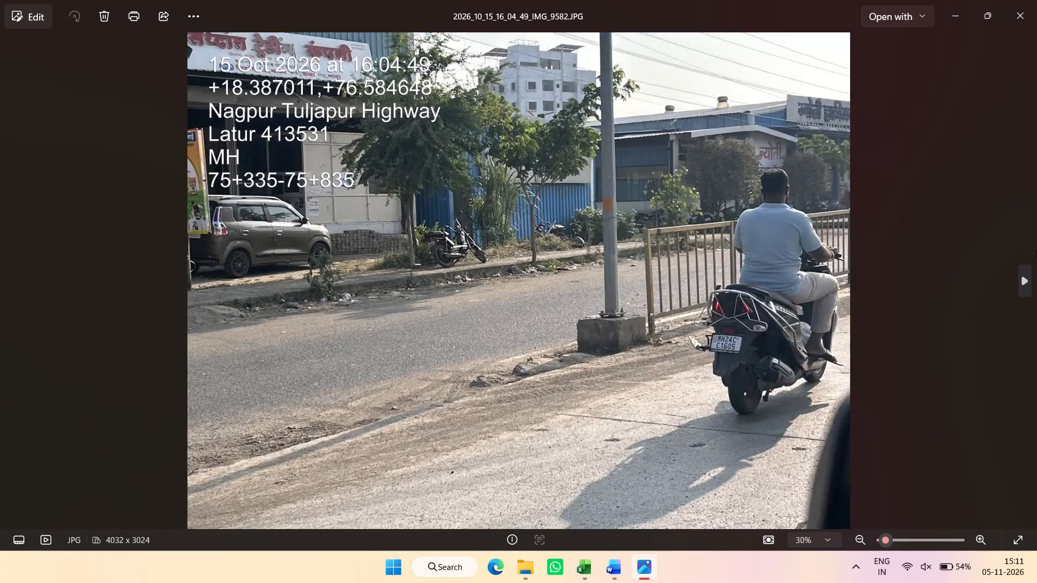
pyautogui.tripleClick(1036, 249)
pyautogui.tripleClick(1036, 249)
pyautogui.tripleClick(1036, 249)
pyautogui.tripleClick(1036, 249)
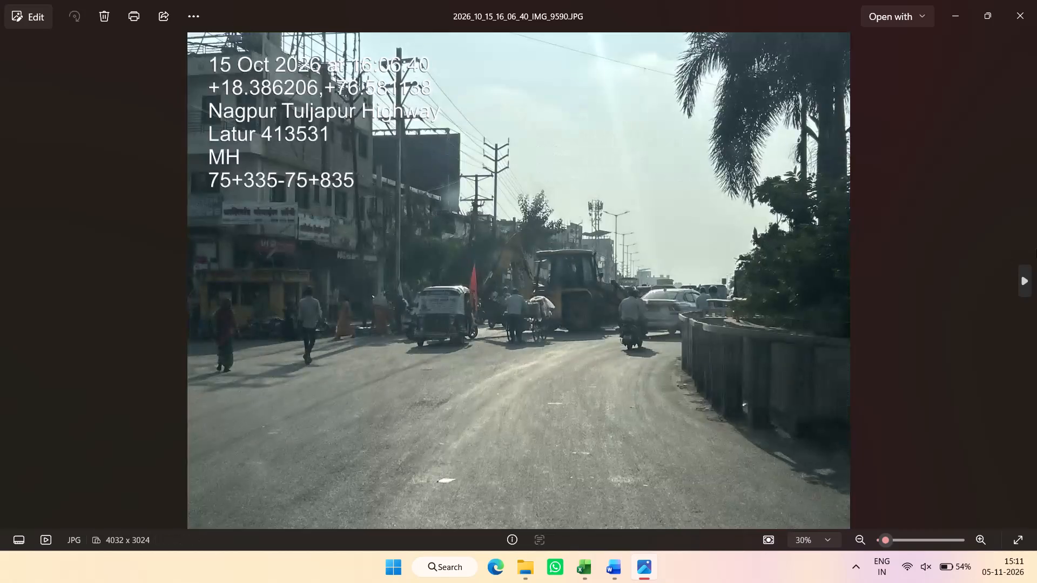
# Go back to the photos stamped 77+835-78+335 and zoom in on the coordinate stamp of IMG_9577.
pyautogui.tripleClick(0, 317)
pyautogui.tripleClick(0, 317)
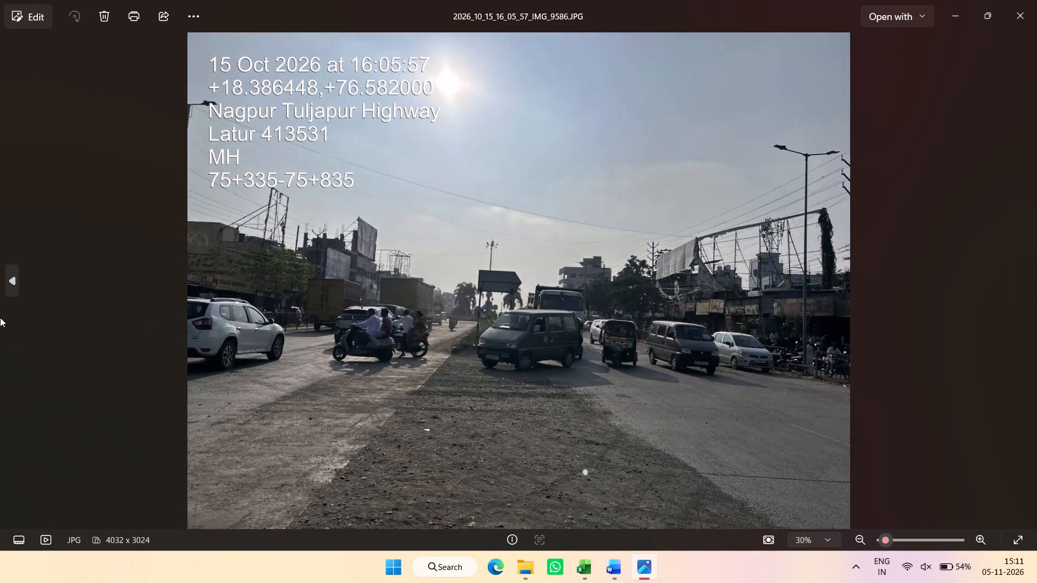
pyautogui.tripleClick(0, 317)
pyautogui.tripleClick(0, 317)
pyautogui.doubleClick(0, 317)
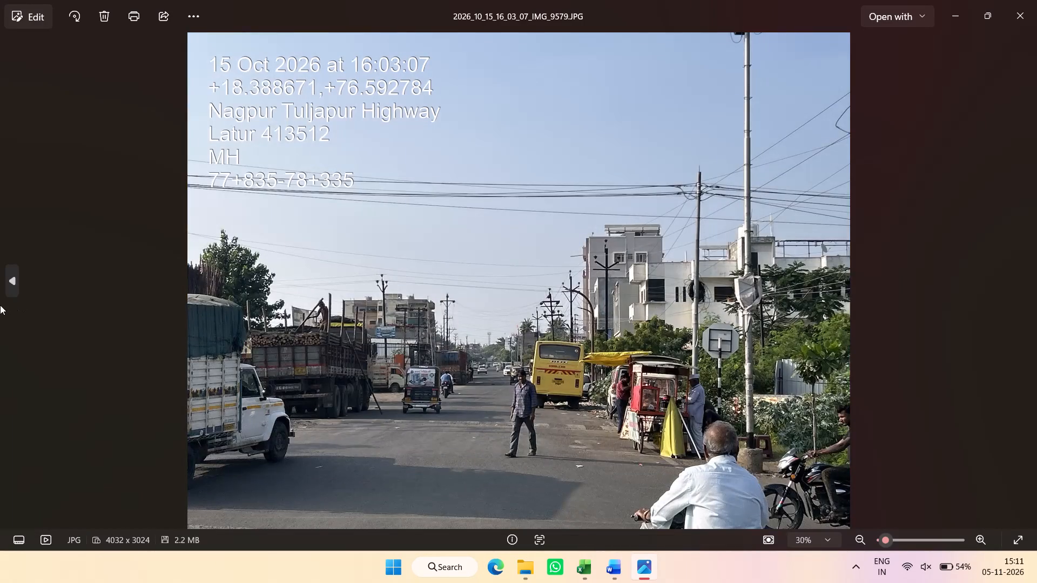
pyautogui.click(0, 307)
pyautogui.click(0, 307)
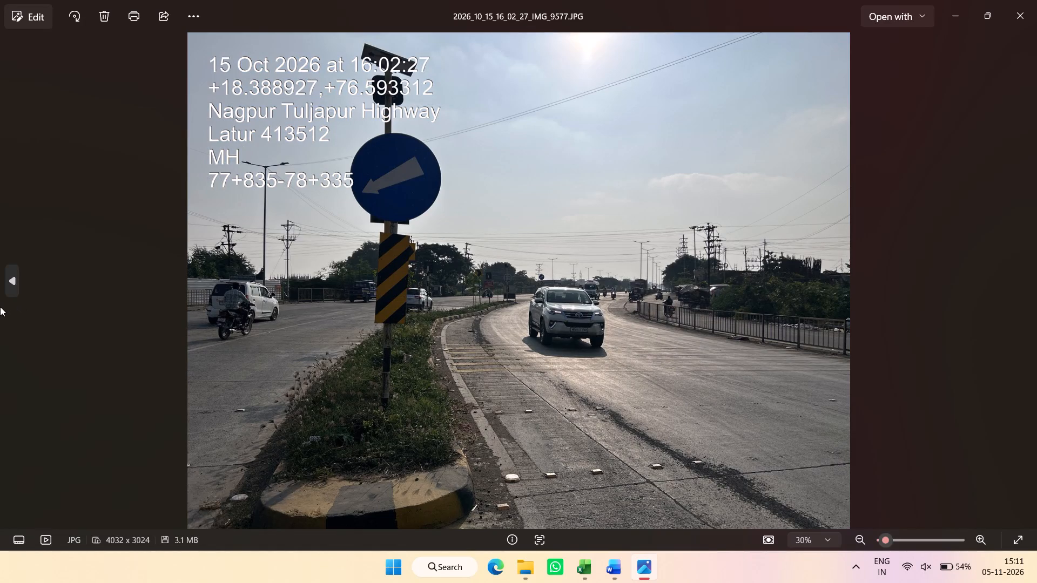
pyautogui.scroll(6, 245, 94)
pyautogui.moveTo(264, 95); pyautogui.dragTo(349, 171)
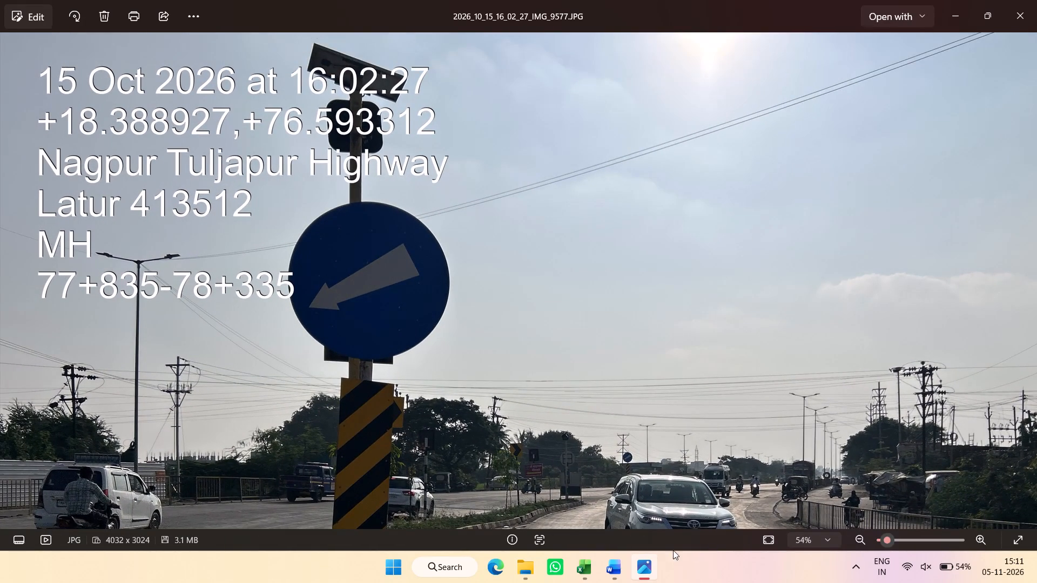
# Launch Google Earth Pro.
pyautogui.write('goog')
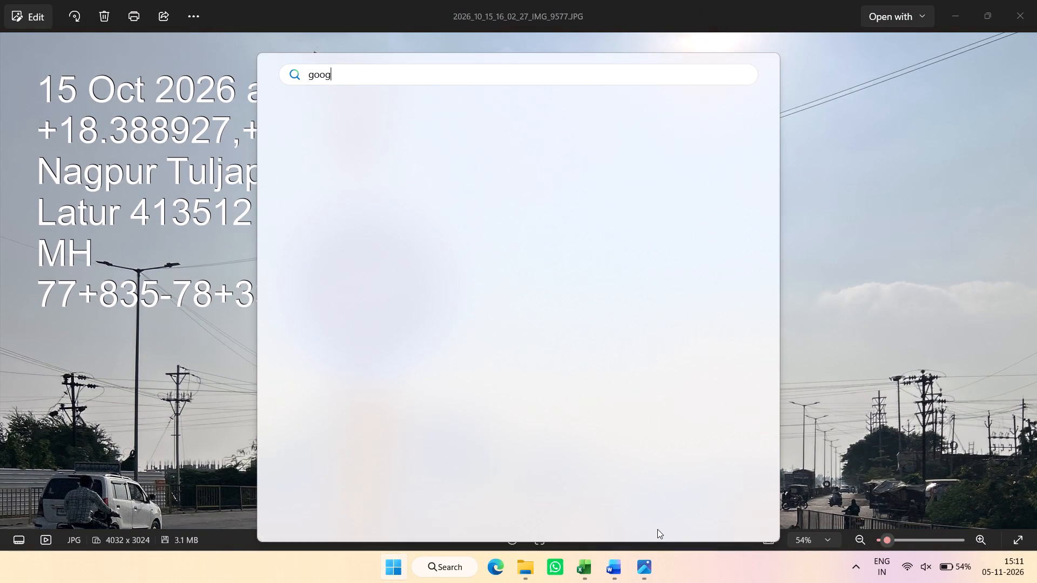
pyautogui.press('Down')
pyautogui.press('Down')
pyautogui.press('Down')
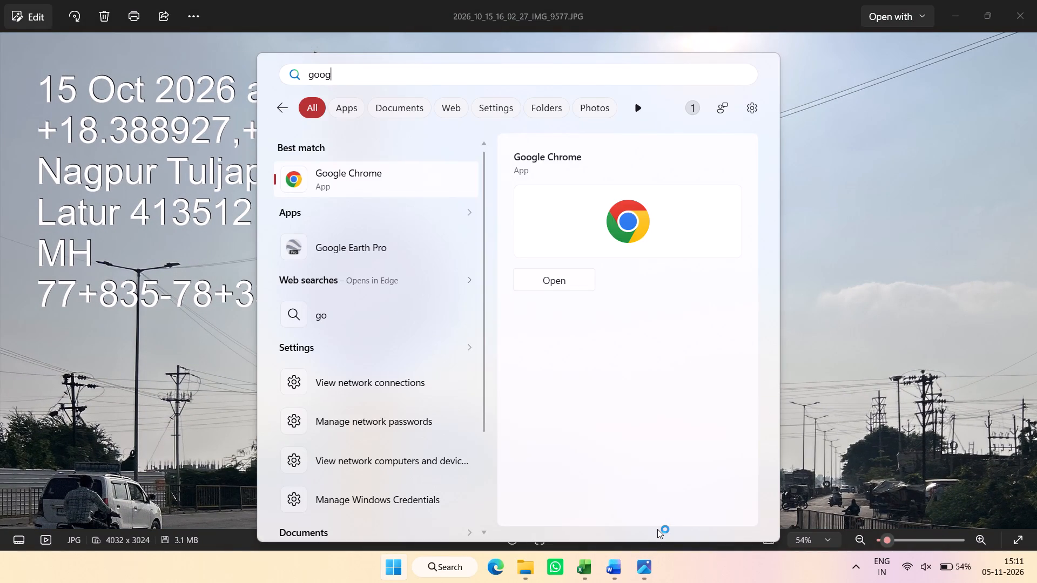
pyautogui.click(369, 260)
pyautogui.click(383, 248)
pyautogui.doubleClick(402, 253)
pyautogui.click(1036, 520)
pyautogui.click(1036, 582)
pyautogui.click(27, 361)
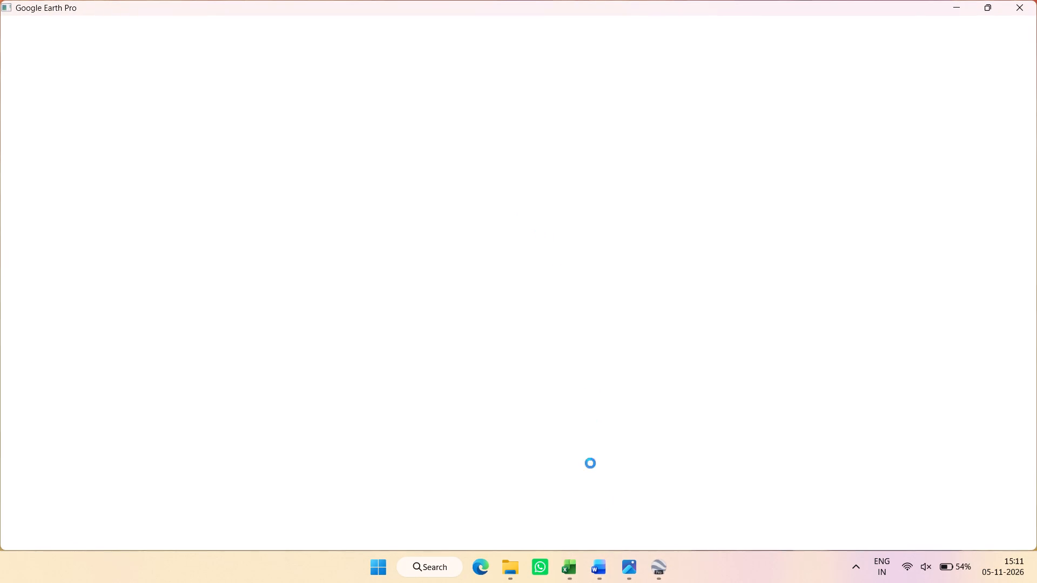
pyautogui.click(626, 566)
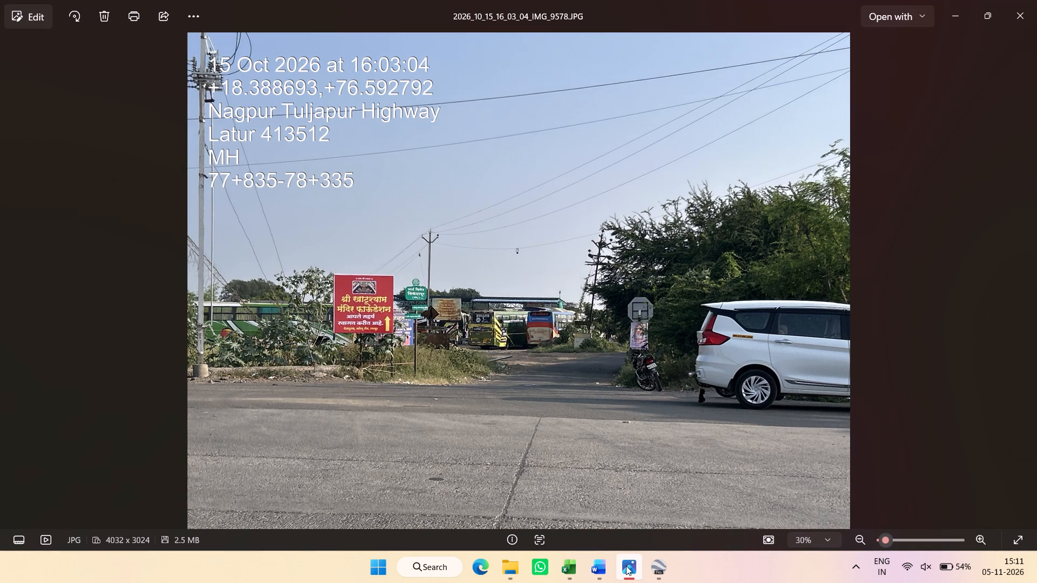
pyautogui.hotkey('alt', 'space')
pyautogui.write('18.388')
pyautogui.write('693')
pyautogui.write(',')
pyautogui.press('space')
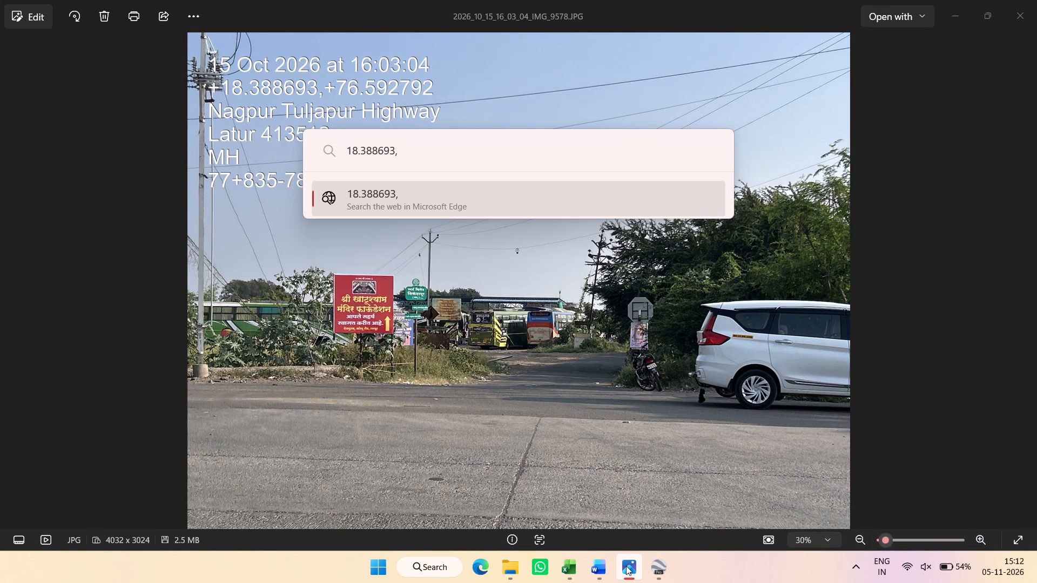
pyautogui.write('76.')
pyautogui.write('5927')
pyautogui.write('92')
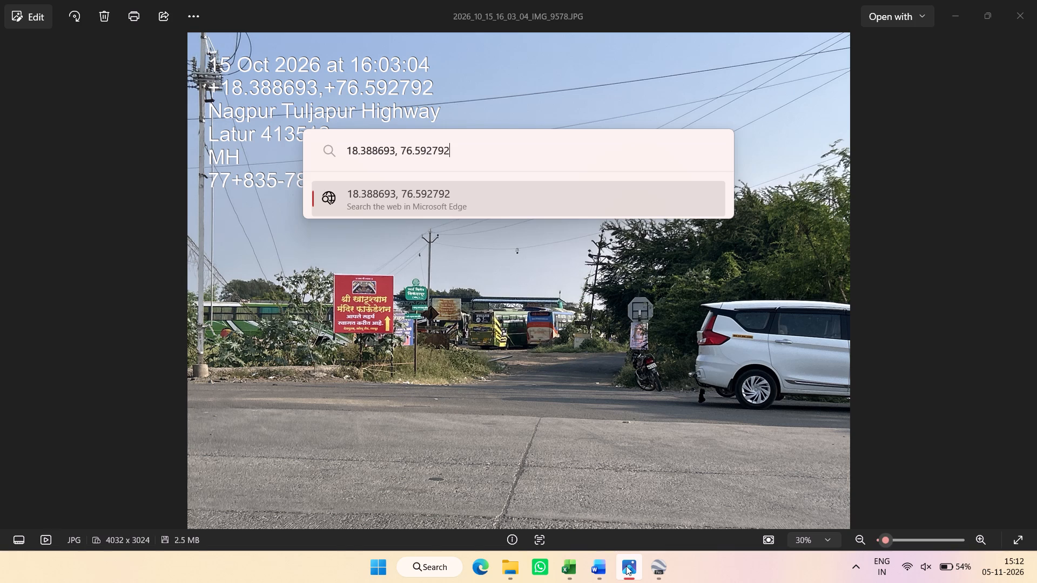
pyautogui.hotkey('ctrl', 'a')
pyautogui.hotkey('ctrl', 'x')
# Switch to Google Earth Pro and search for the coordinates 18.388693, 76.592792.
pyautogui.moveTo(969, 577); pyautogui.dragTo(978, 577)
pyautogui.hotkey('alt', 'Tab')
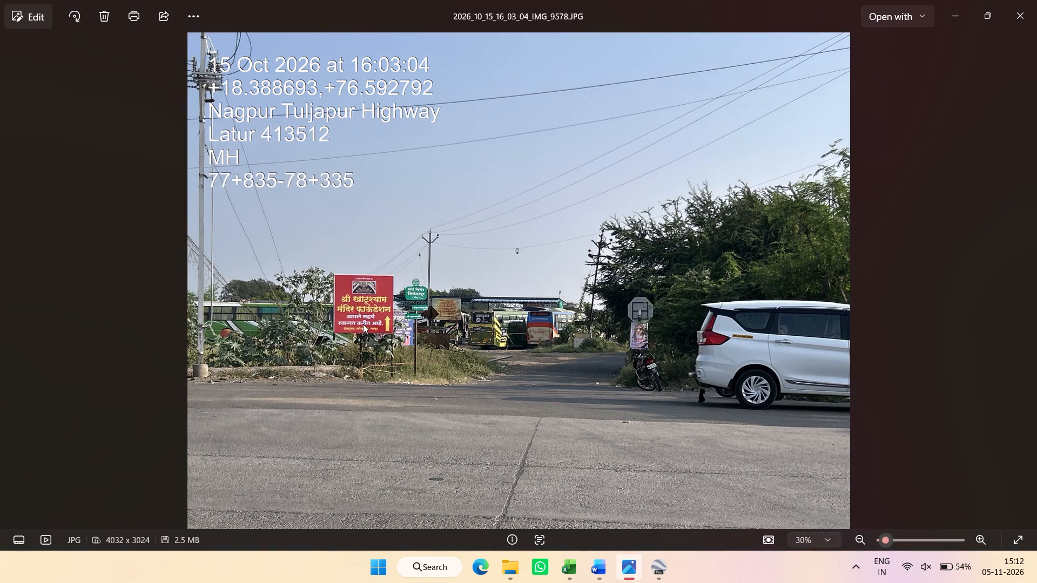
pyautogui.click(657, 562)
pyautogui.click(27, 58)
pyautogui.click(32, 50)
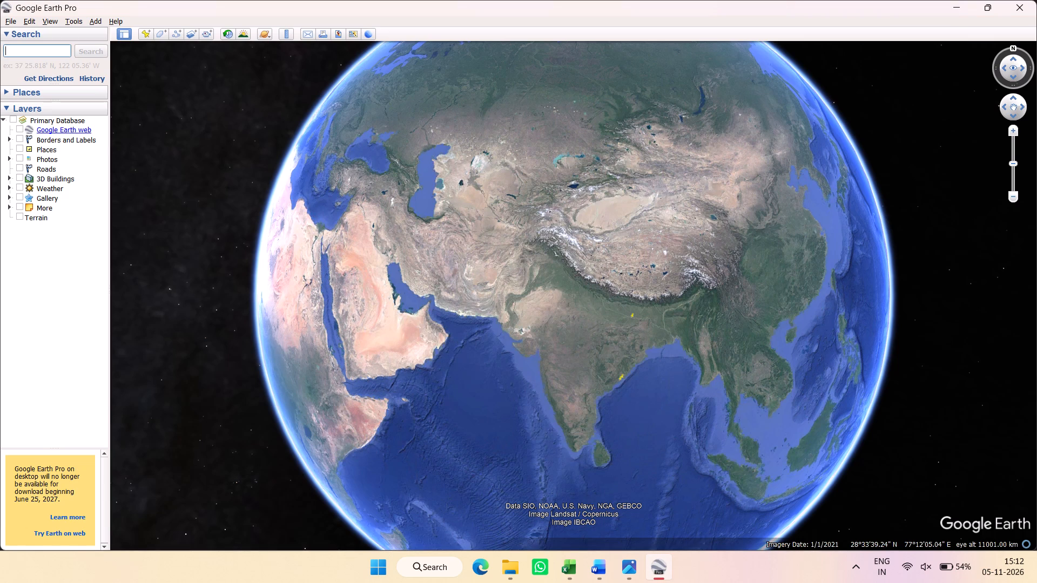
pyautogui.hotkey('ctrl', 'v')
pyautogui.press('Return')
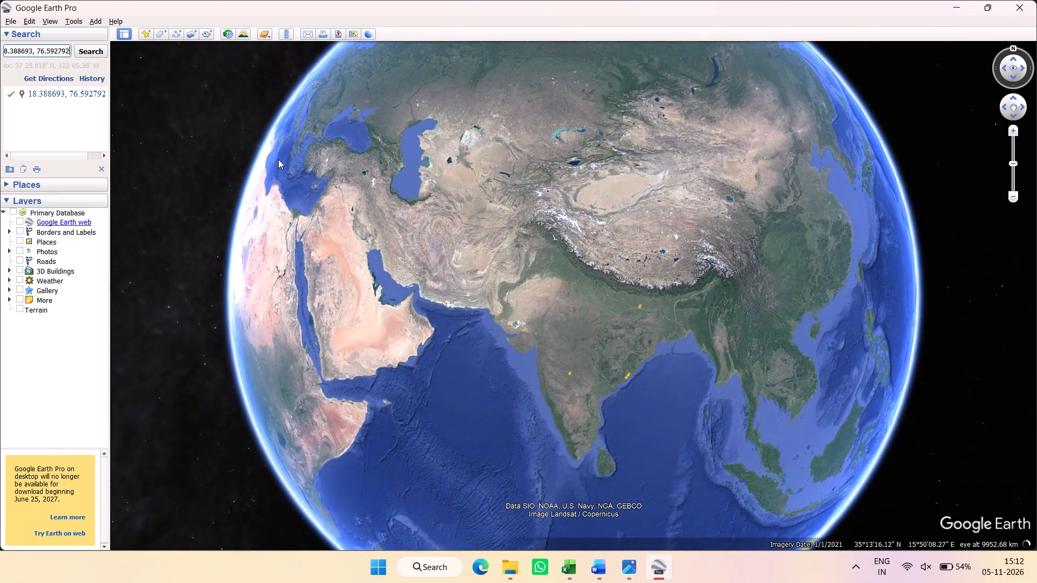
# Check the report's Blackspot 01 location image, and examine the highway around the 18.388693, 76.592792 placemark in Google Earth.
pyautogui.click(598, 566)
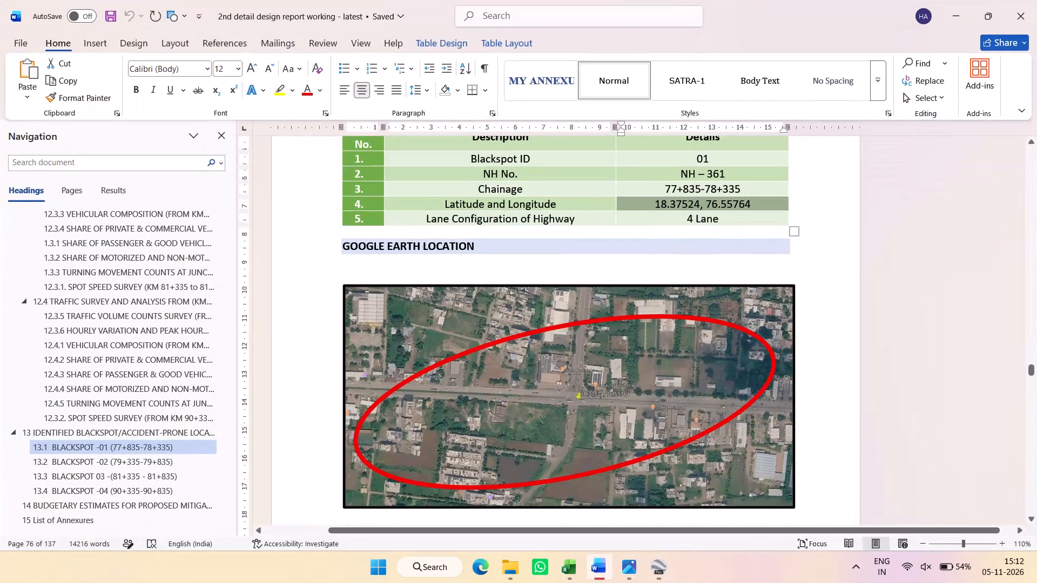
pyautogui.click(965, 6)
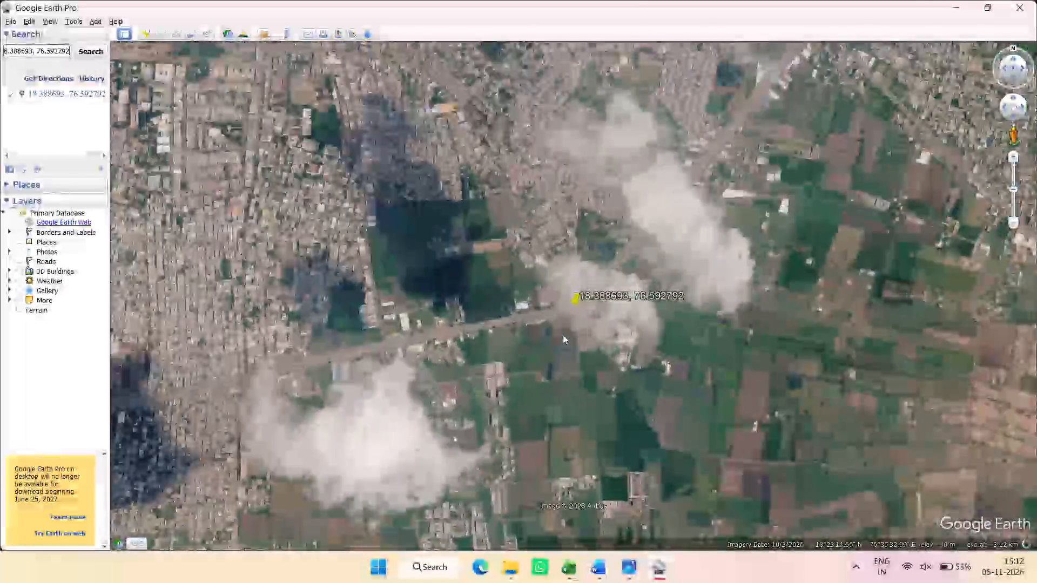
pyautogui.scroll(20, 563, 316)
pyautogui.scroll(20, 563, 316)
pyautogui.scroll(19, 563, 316)
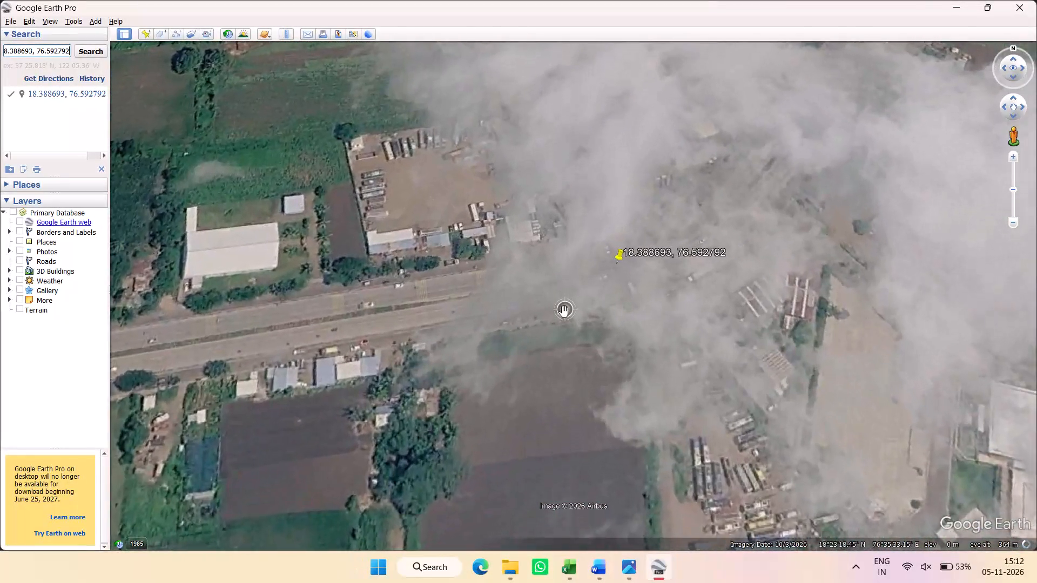
pyautogui.scroll(8, 564, 311)
pyautogui.moveTo(674, 355); pyautogui.dragTo(638, 385)
pyautogui.moveTo(670, 425); pyautogui.dragTo(641, 160, button='middle')
pyautogui.scroll(1, 640, 161)
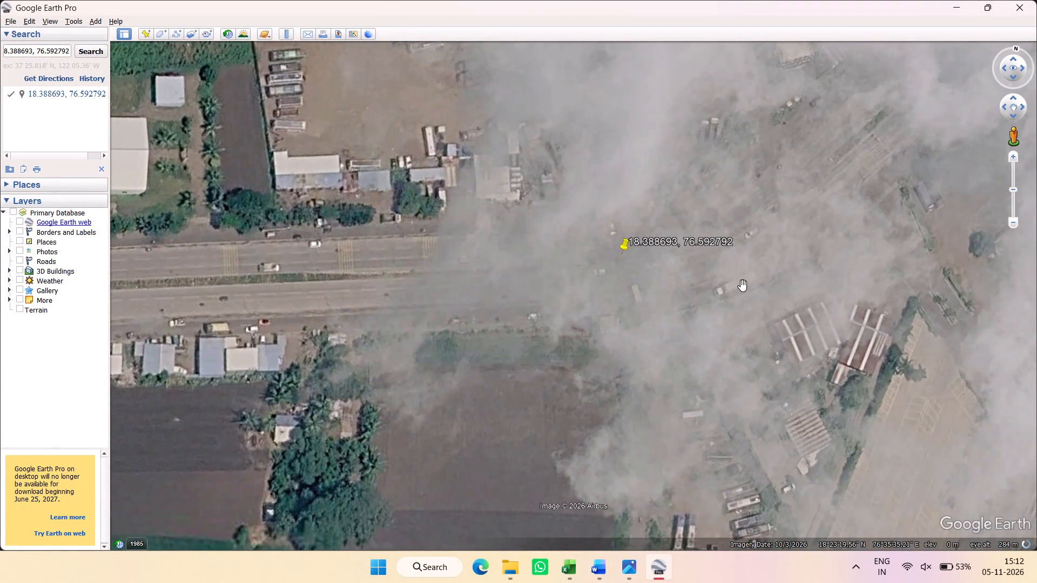
pyautogui.scroll(-20, 770, 344)
pyautogui.scroll(-10, 770, 344)
pyautogui.moveTo(756, 375); pyautogui.dragTo(668, 387)
pyautogui.keyDown('ctrl'); pyautogui.scroll(-2, 689, 369); pyautogui.keyUp('ctrl')
pyautogui.keyDown('ctrl'); pyautogui.scroll(6, 689, 369); pyautogui.keyUp('ctrl')
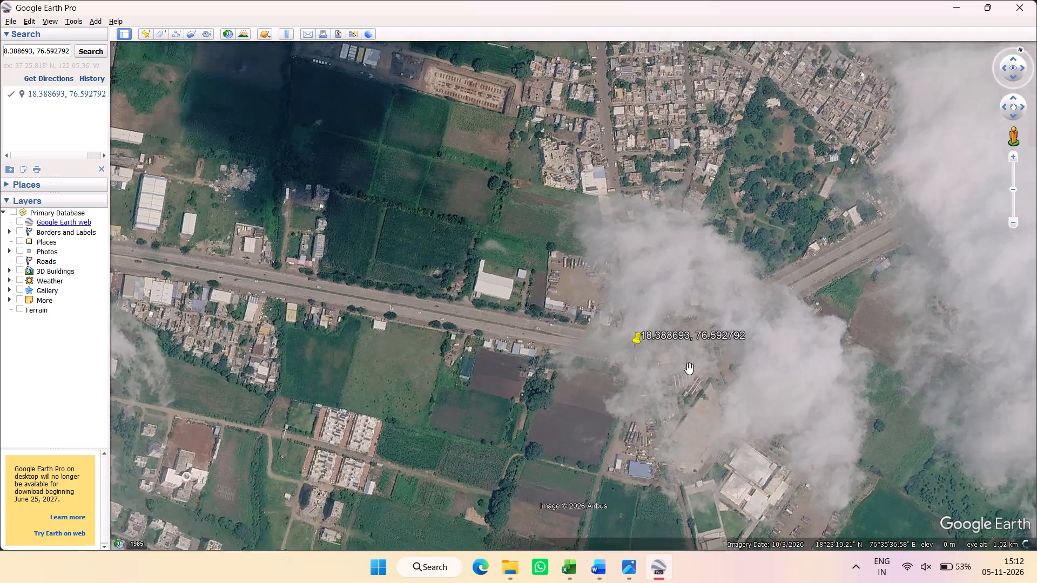
pyautogui.scroll(20, 642, 351)
pyautogui.scroll(20, 642, 351)
pyautogui.scroll(14, 642, 351)
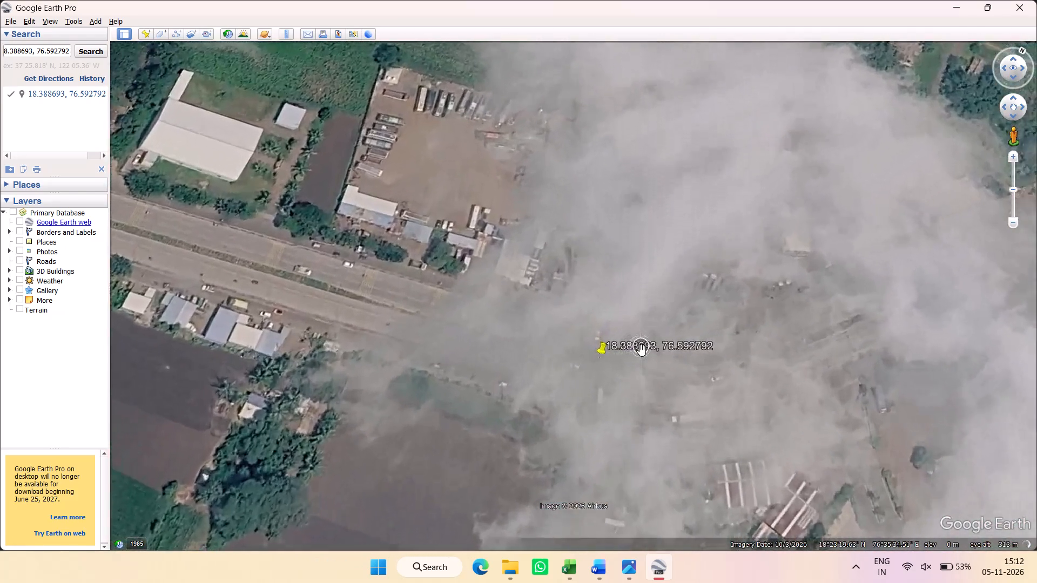
pyautogui.scroll(20, 642, 350)
pyautogui.scroll(20, 642, 350)
pyautogui.scroll(11, 642, 350)
pyautogui.scroll(-5, 642, 350)
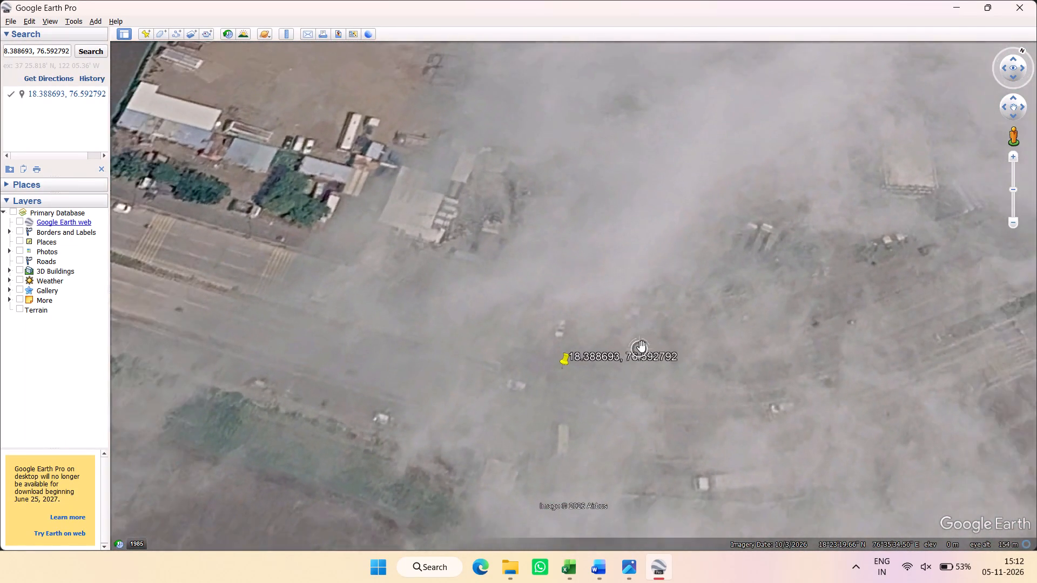
pyautogui.scroll(-20, 642, 347)
pyautogui.scroll(-20, 642, 347)
pyautogui.scroll(-13, 642, 347)
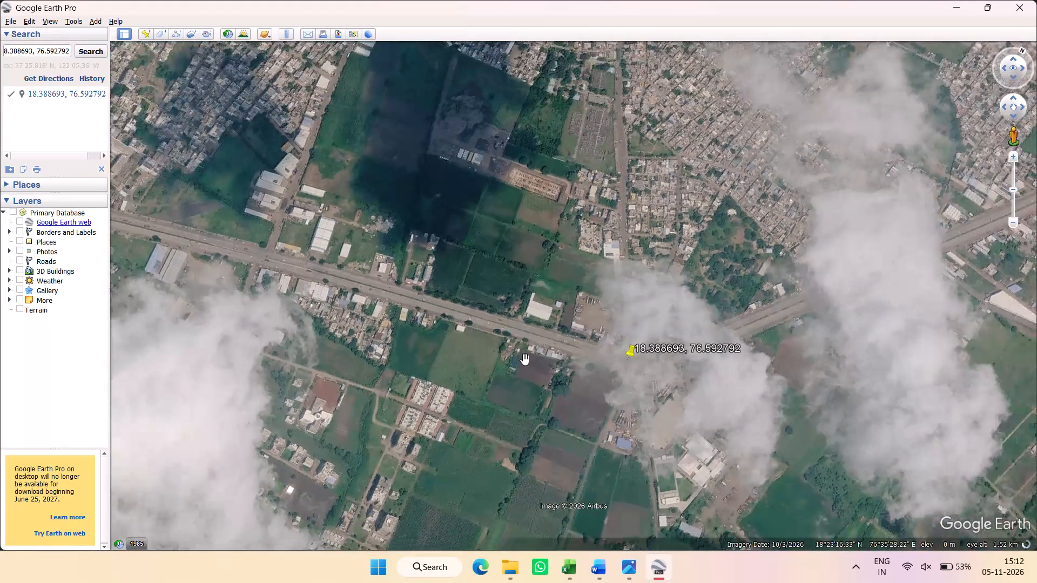
pyautogui.moveTo(525, 359); pyautogui.dragTo(664, 414)
pyautogui.scroll(-8, 663, 415)
pyautogui.scroll(7, 721, 416)
# Compare the placemark's surroundings and road layout with the Google Earth location image in the Word report.
pyautogui.hotkey('alt', 'Tab')
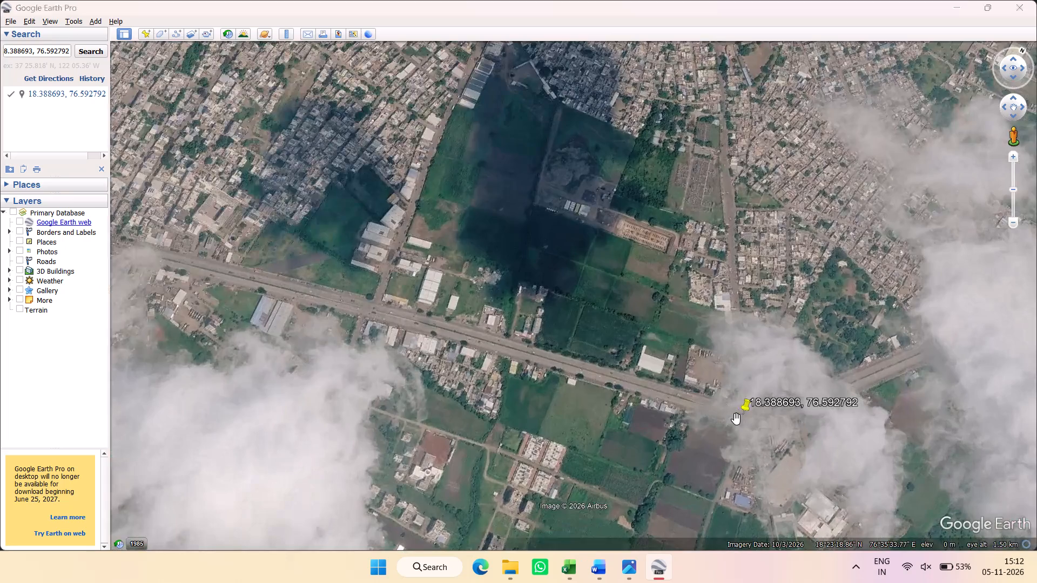
pyautogui.hotkey('alt', 'Tab')
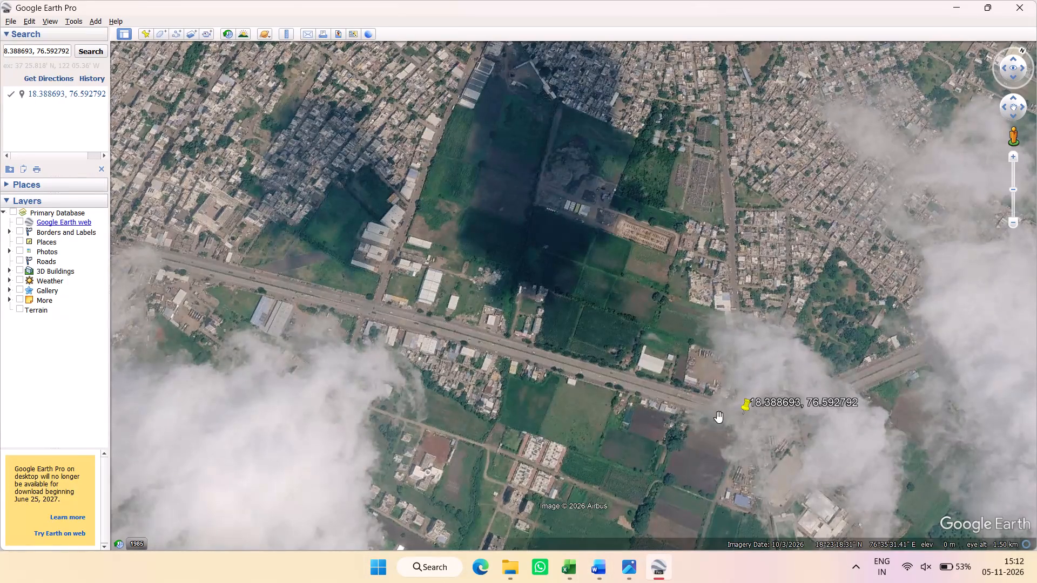
pyautogui.moveTo(720, 426); pyautogui.dragTo(542, 341)
pyautogui.hotkey('alt', 'Tab')
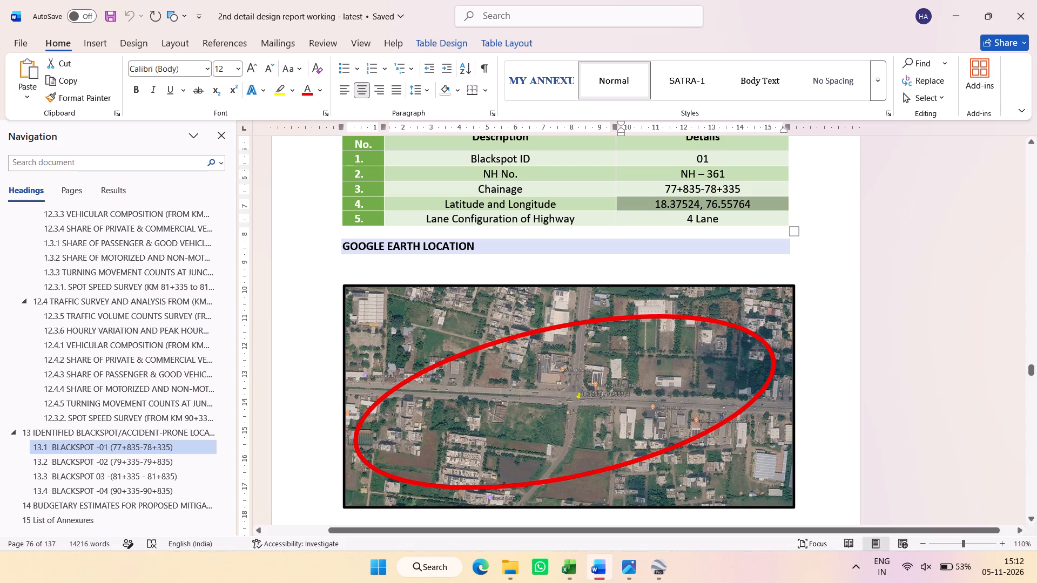
pyautogui.hotkey('alt', 'Tab')
pyautogui.scroll(-1, 632, 427)
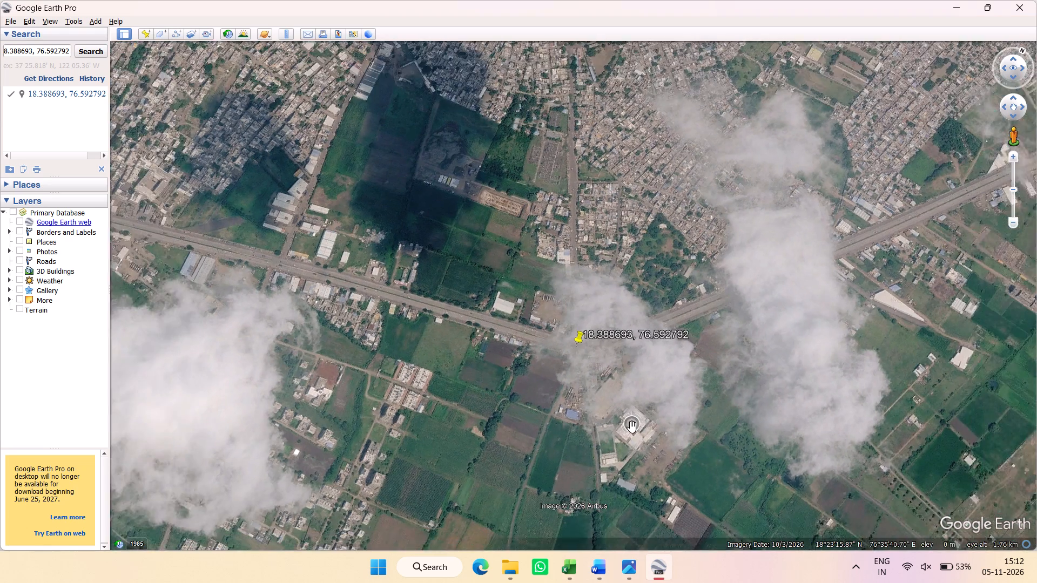
pyautogui.scroll(-1, 634, 429)
pyautogui.scroll(11, 632, 364)
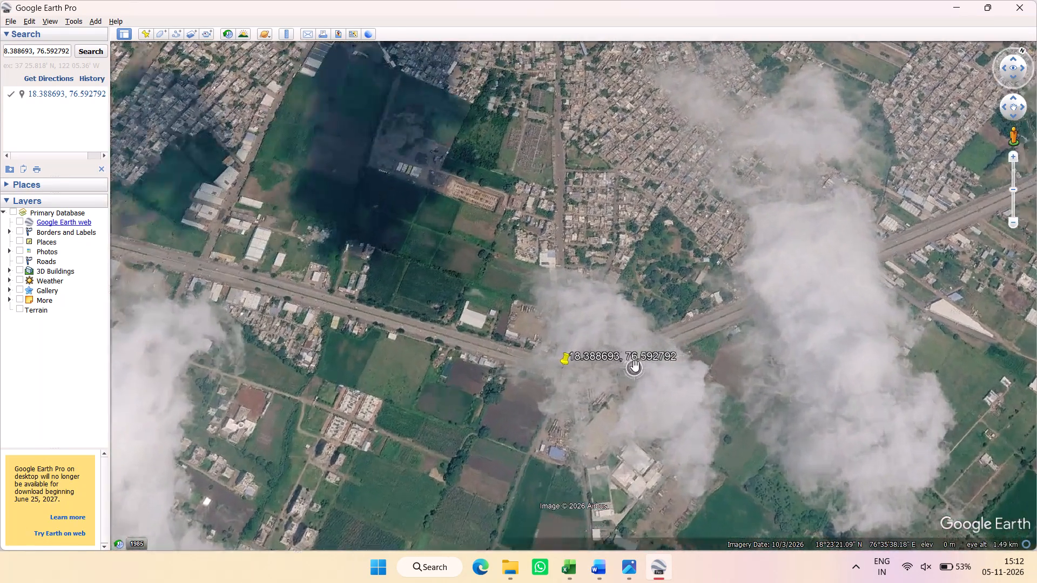
pyautogui.scroll(6, 635, 366)
pyautogui.moveTo(745, 457); pyautogui.dragTo(744, 331, button='middle')
pyautogui.scroll(1, 744, 336)
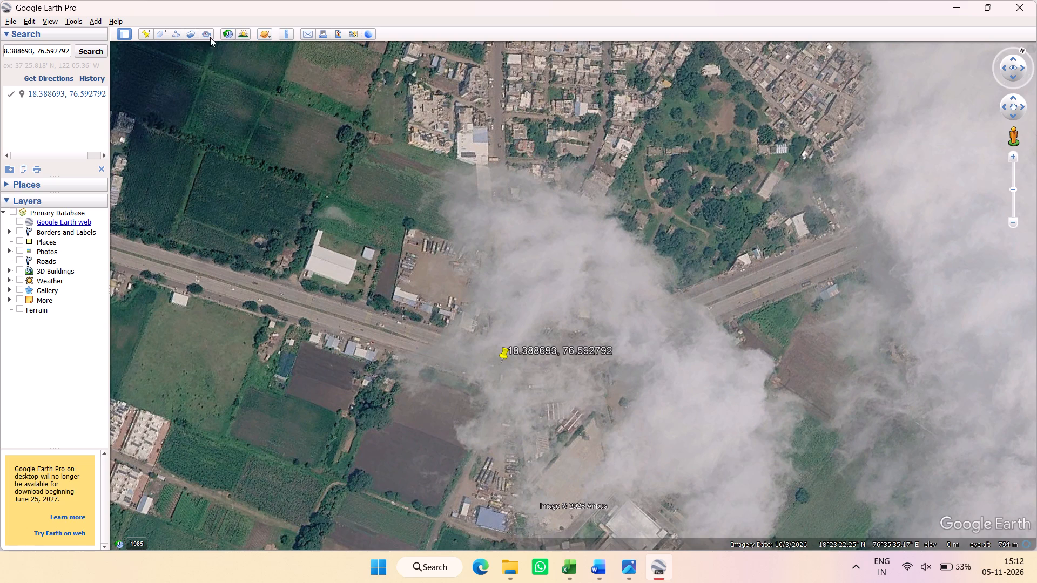
# Turn on historical imagery and set its date to 1/2025 for the placemark area.
pyautogui.click(230, 35)
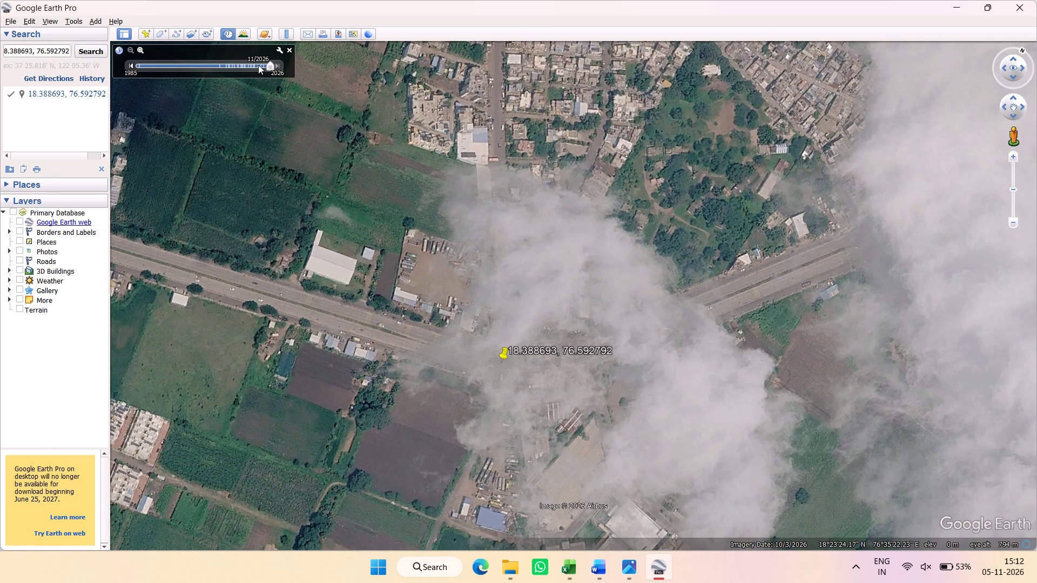
pyautogui.click(131, 65)
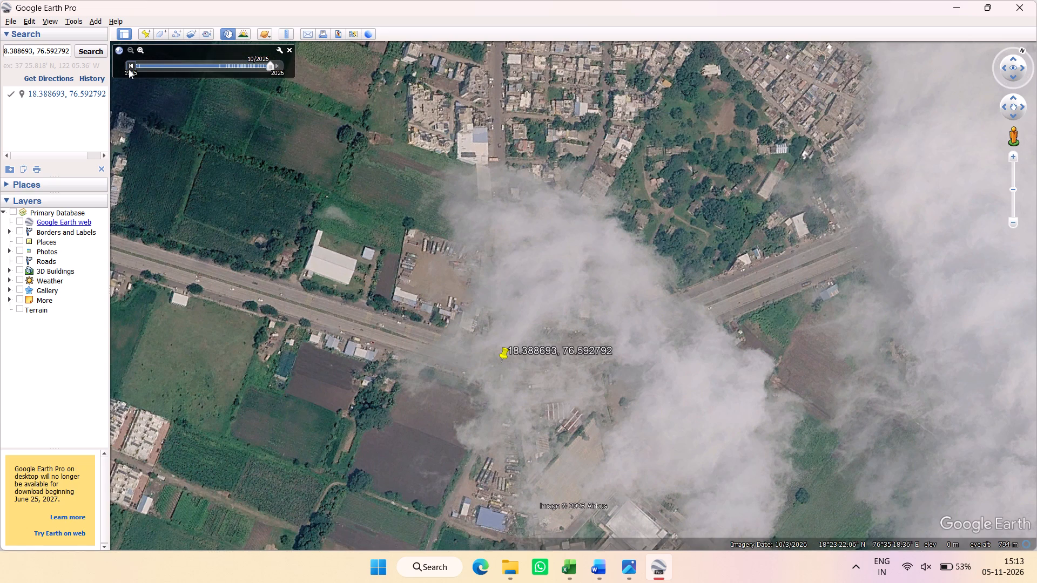
pyautogui.click(129, 69)
pyautogui.click(278, 66)
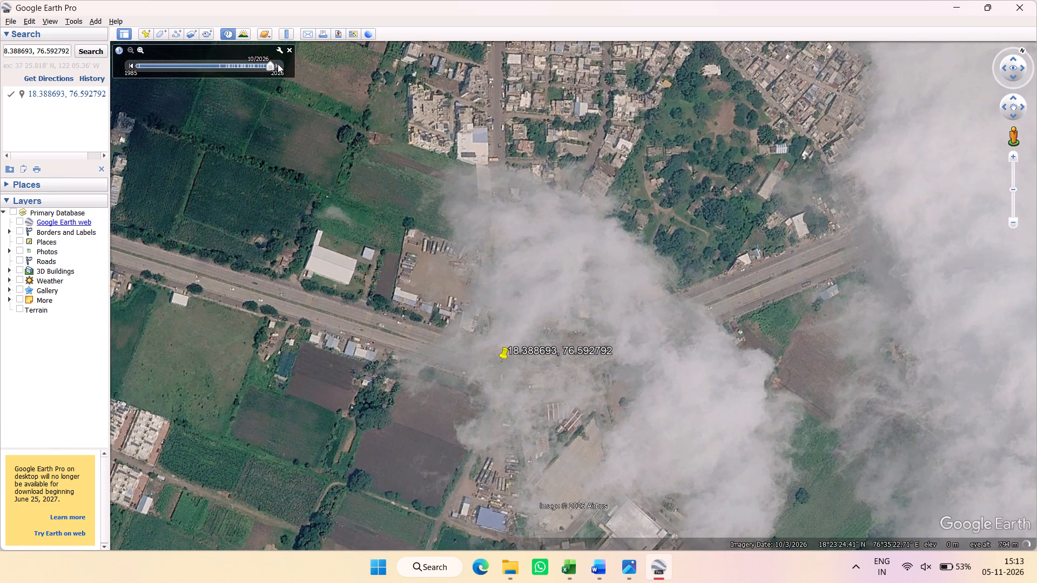
pyautogui.doubleClick(278, 64)
pyautogui.moveTo(269, 68); pyautogui.dragTo(283, 68)
pyautogui.click(267, 68)
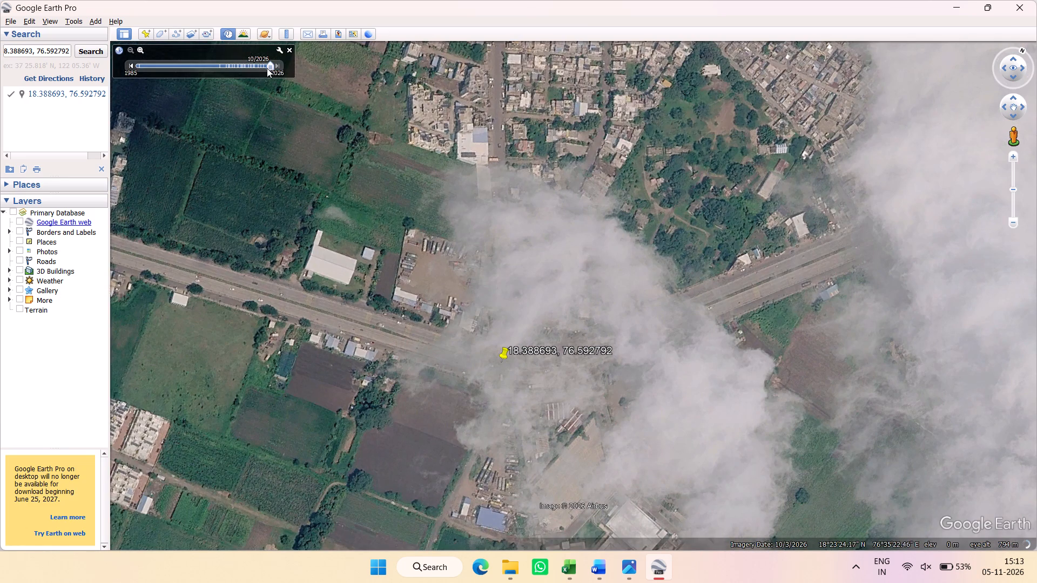
pyautogui.doubleClick(267, 66)
# Examine the junction at the placemark in the 1/2025 imagery and compare it with the report's Blackspot 01 image.
pyautogui.scroll(3, 534, 368)
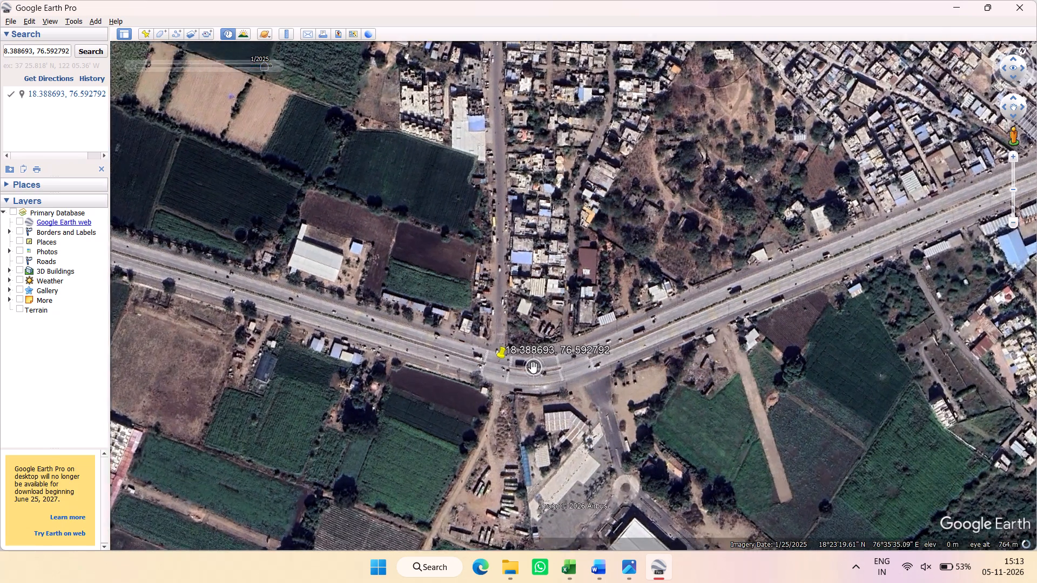
pyautogui.scroll(3, 533, 368)
pyautogui.moveTo(527, 418); pyautogui.dragTo(530, 264)
pyautogui.scroll(-3, 529, 263)
pyautogui.moveTo(558, 337); pyautogui.dragTo(552, 252, button='middle')
pyautogui.moveTo(568, 293); pyautogui.dragTo(569, 469)
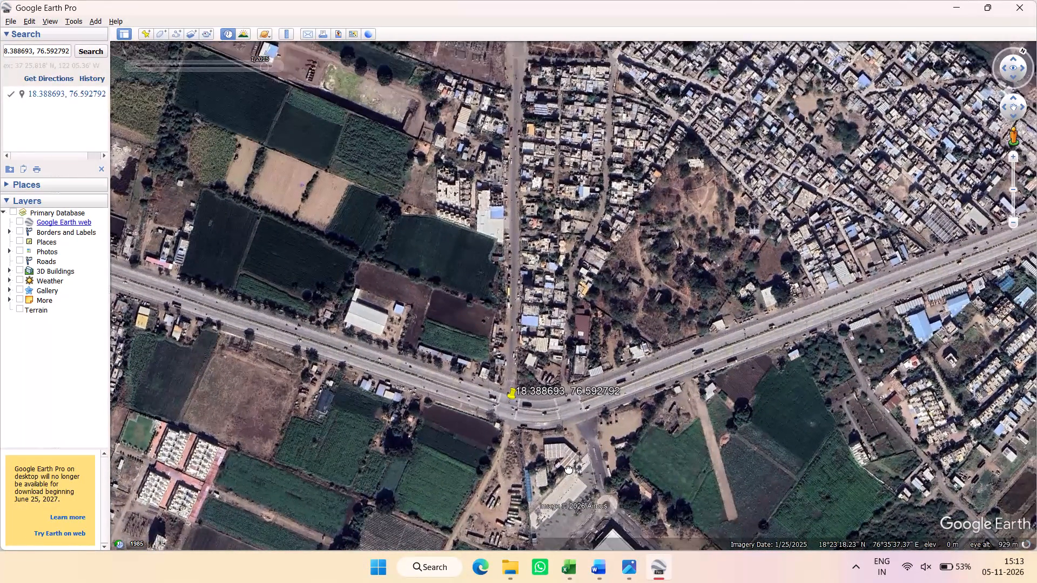
pyautogui.moveTo(569, 469); pyautogui.dragTo(661, 460)
pyautogui.scroll(-15, 646, 442)
pyautogui.hotkey('alt', 'Tab')
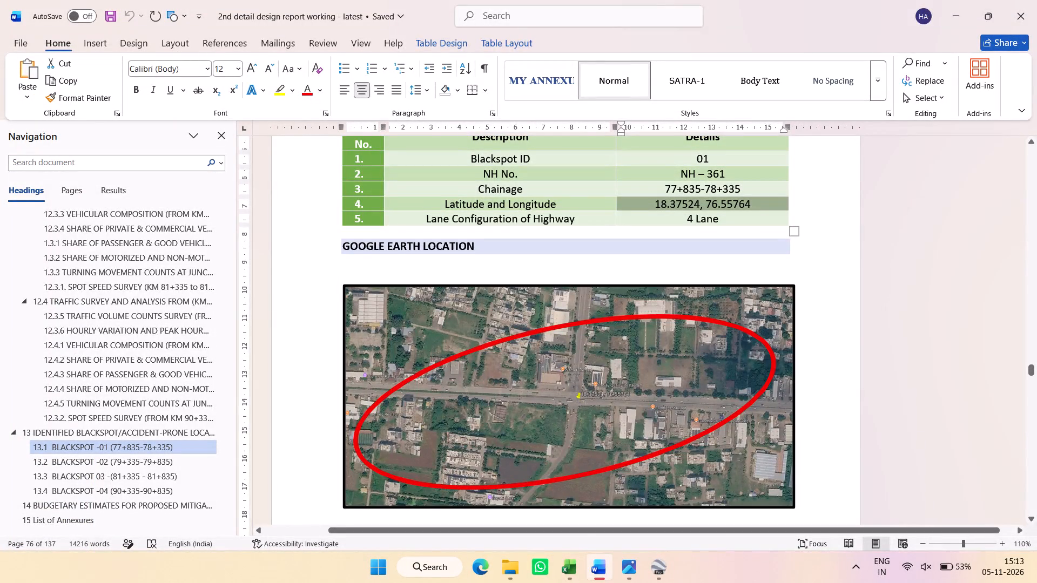
pyautogui.hotkey('alt', 'Tab')
pyautogui.scroll(16, 633, 445)
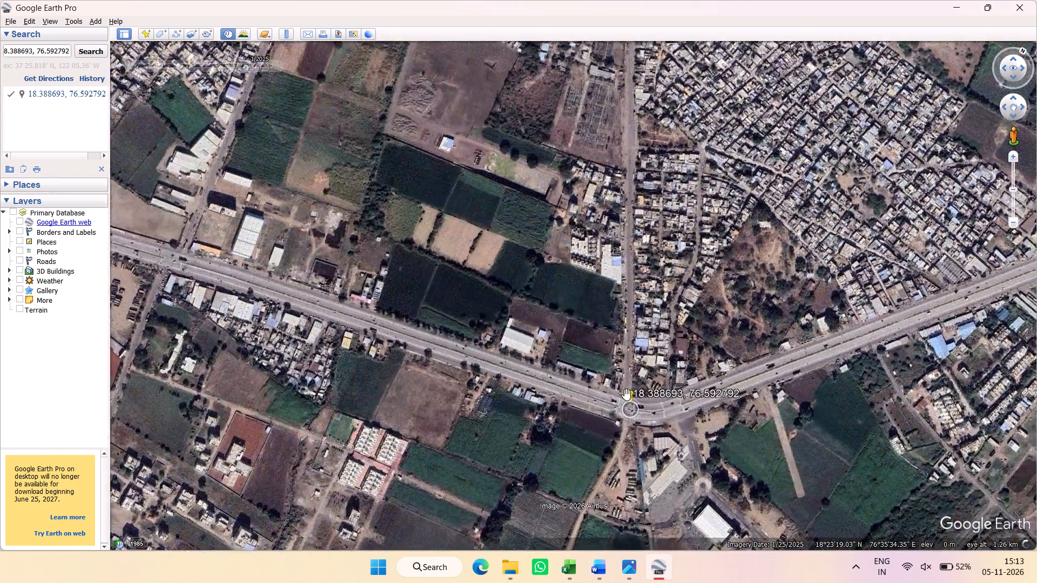
pyautogui.scroll(20, 627, 395)
pyautogui.scroll(14, 627, 395)
pyautogui.scroll(1, 630, 448)
pyautogui.moveTo(630, 448); pyautogui.dragTo(627, 446, button='middle')
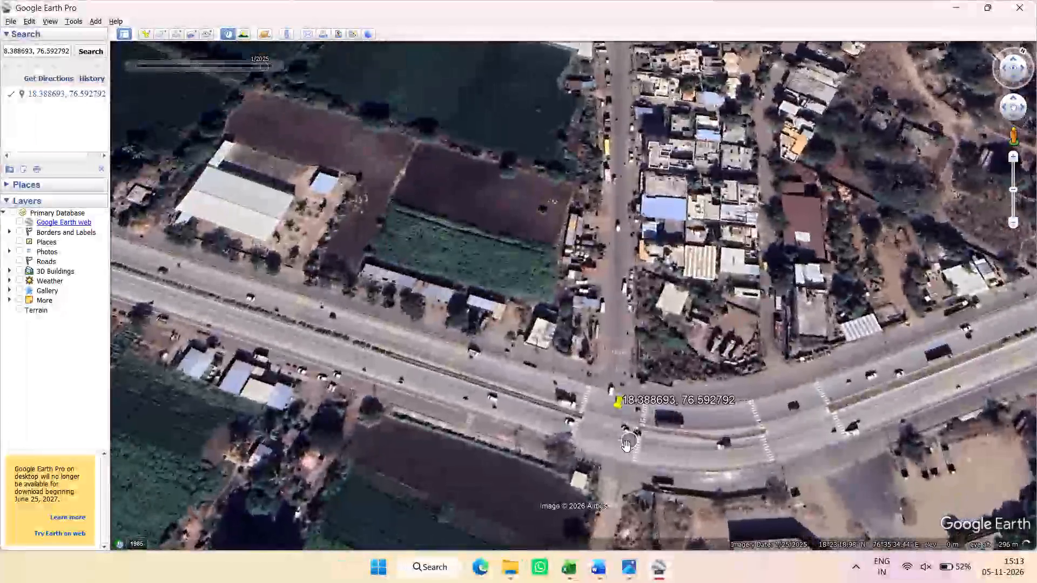
pyautogui.moveTo(627, 446); pyautogui.dragTo(629, 289, button='middle')
# Advance the historical imagery to 10/2026 and compare the side road north of the placemark with the report's location image.
pyautogui.click(278, 65)
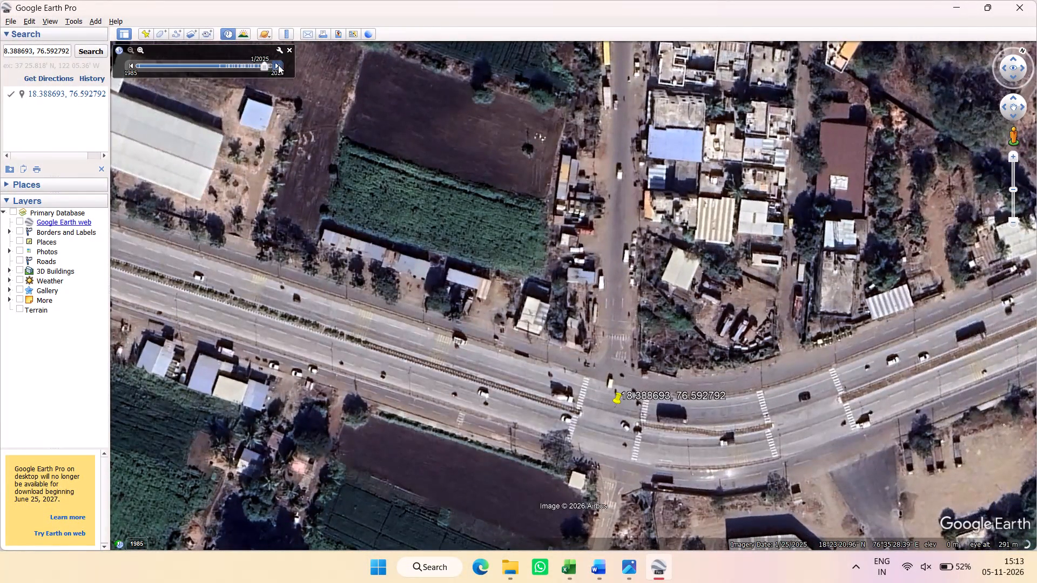
pyautogui.scroll(-15, 647, 409)
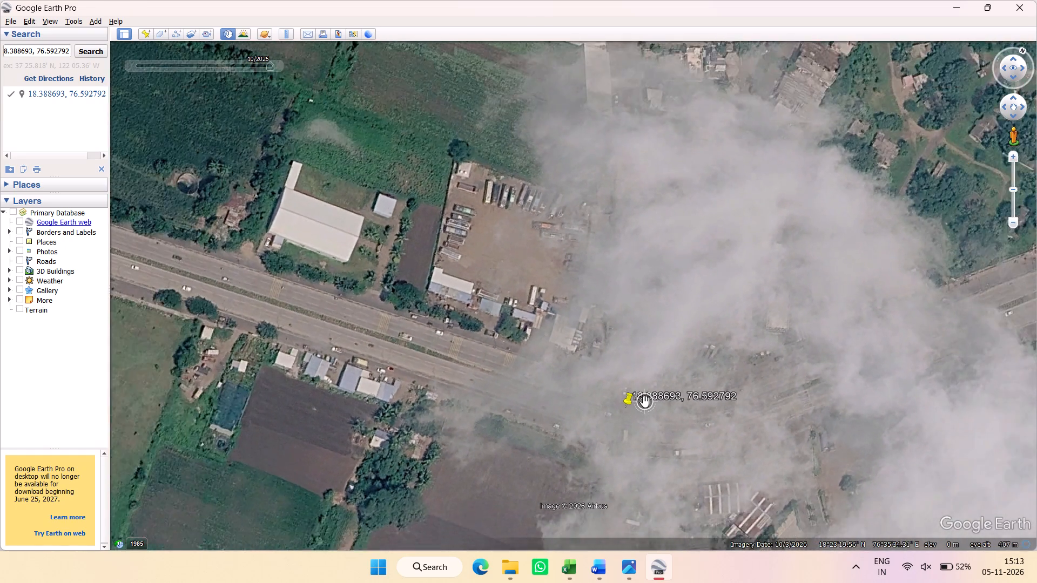
pyautogui.scroll(-9, 645, 402)
pyautogui.moveTo(584, 211); pyautogui.dragTo(613, 472)
pyautogui.scroll(20, 679, 372)
pyautogui.scroll(9, 679, 372)
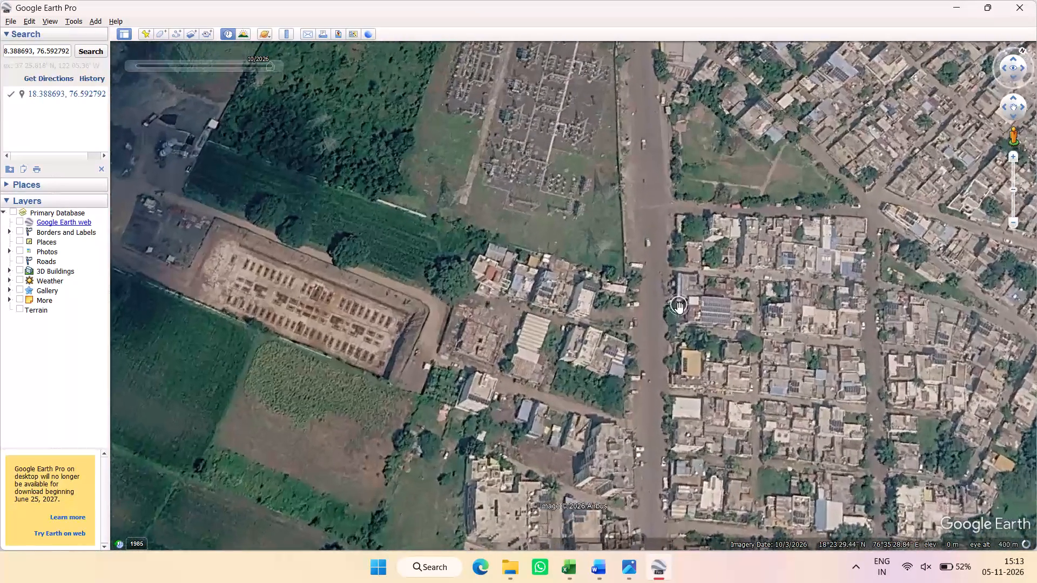
pyautogui.scroll(17, 679, 308)
pyautogui.hotkey('alt', 'Tab')
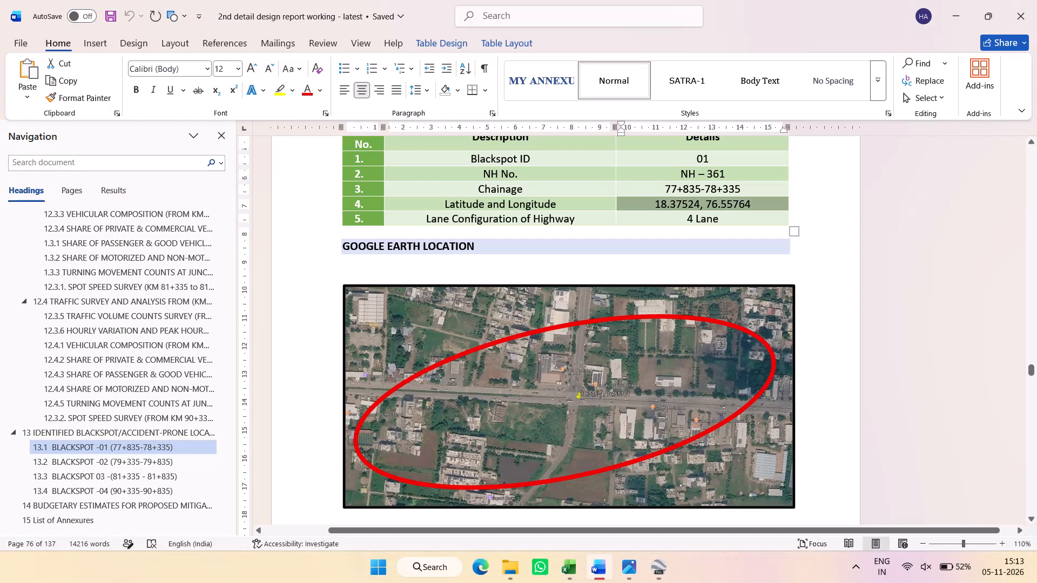
pyautogui.hotkey('alt', 'Tab')
pyautogui.scroll(-6, 662, 389)
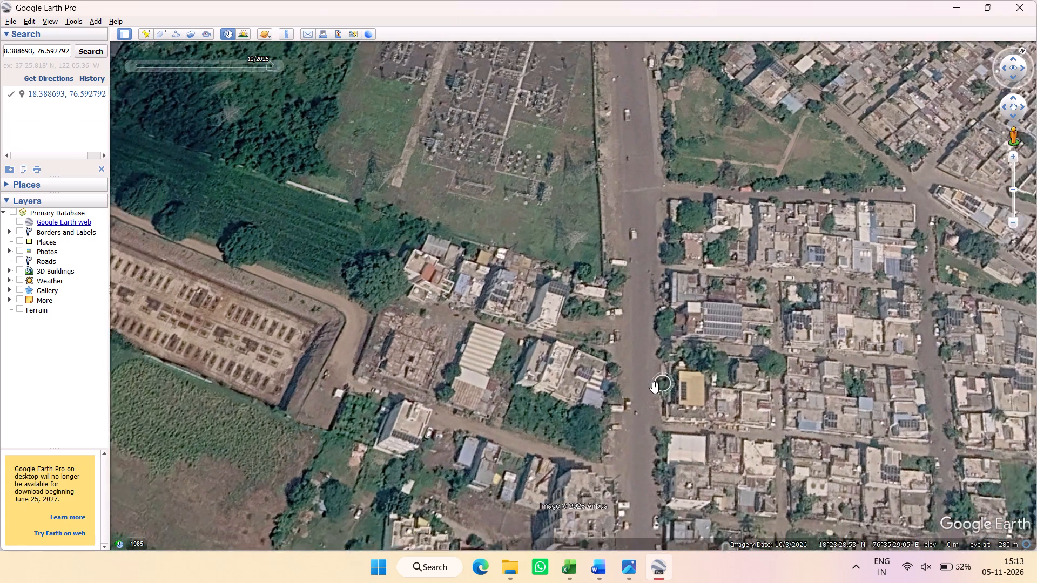
pyautogui.scroll(-9, 655, 388)
pyautogui.hotkey('alt', 'Tab')
pyautogui.hotkey('alt', 'Tab')
pyautogui.scroll(-5, 651, 391)
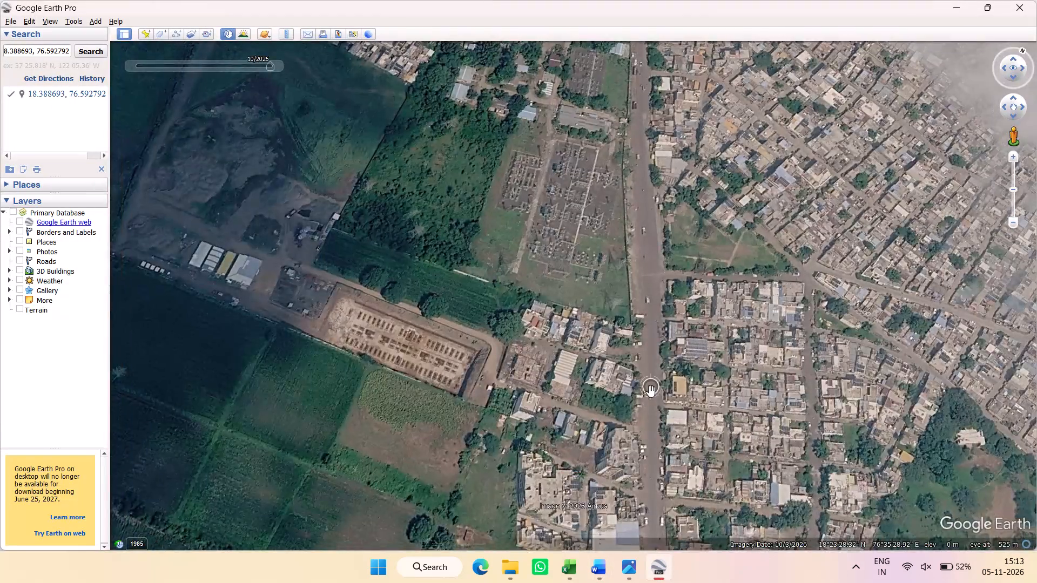
# Examine the highway and surroundings of the 18.388693, 76.592792 placemark in the 10/2026 imagery against the report's location image.
pyautogui.scroll(-8, 651, 391)
pyautogui.moveTo(656, 427); pyautogui.dragTo(547, 172)
pyautogui.moveTo(552, 363); pyautogui.dragTo(544, 283)
pyautogui.keyDown('ctrl'); pyautogui.scroll(-20, 557, 287); pyautogui.keyUp('ctrl')
pyautogui.keyDown('ctrl'); pyautogui.scroll(-18, 557, 287); pyautogui.keyUp('ctrl')
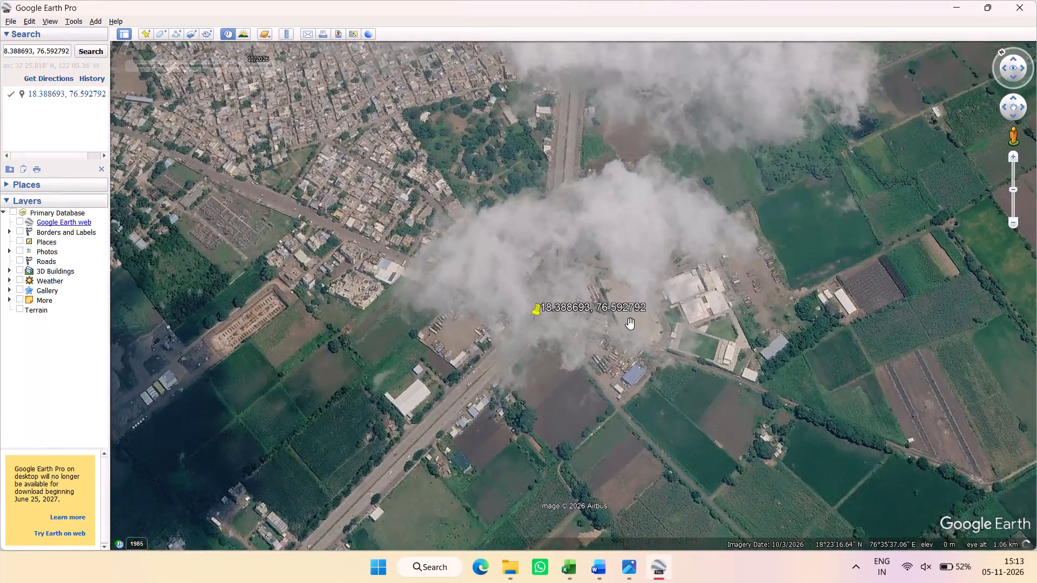
pyautogui.keyDown('ctrl'); pyautogui.scroll(-20, 630, 324); pyautogui.keyUp('ctrl')
pyautogui.keyDown('ctrl'); pyautogui.scroll(-20, 630, 324); pyautogui.keyUp('ctrl')
pyautogui.keyDown('ctrl'); pyautogui.scroll(-15, 630, 324); pyautogui.keyUp('ctrl')
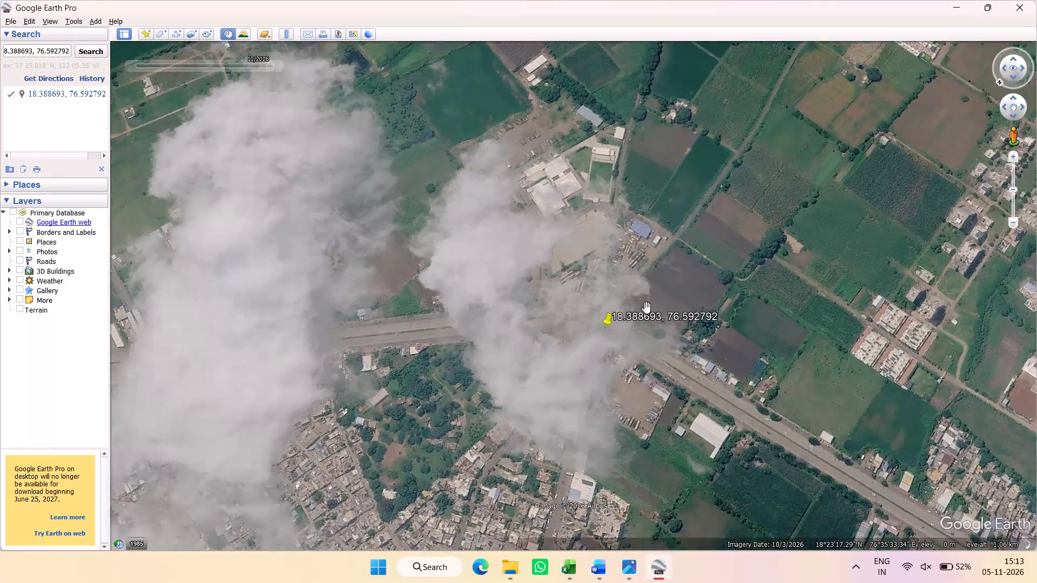
pyautogui.keyDown('ctrl'); pyautogui.scroll(-6, 647, 308); pyautogui.keyUp('ctrl')
pyautogui.scroll(-1, 640, 365)
pyautogui.moveTo(638, 366); pyautogui.dragTo(615, 243, button='middle')
pyautogui.scroll(2, 615, 243)
pyautogui.hotkey('alt', 'Tab')
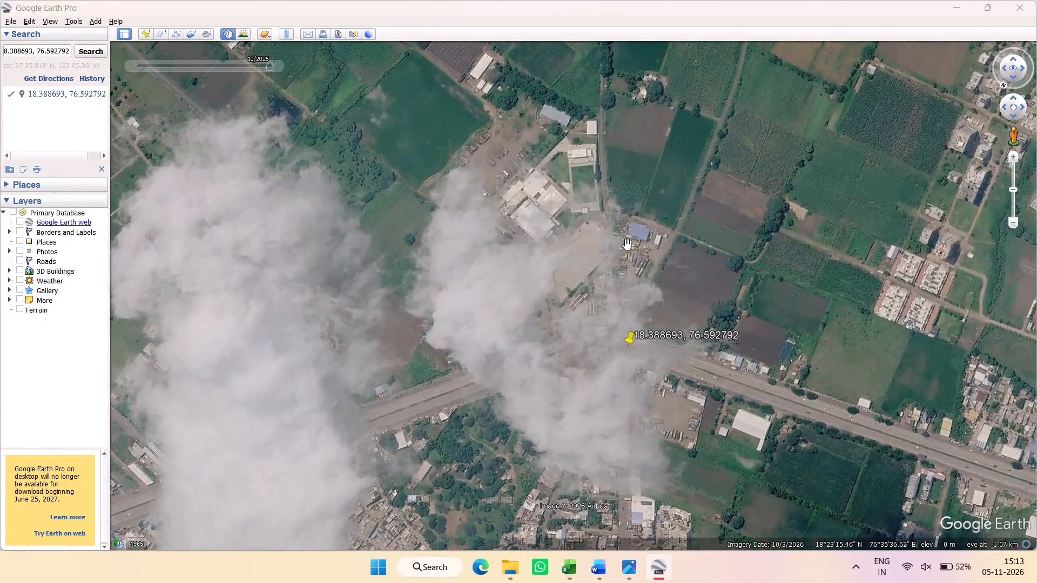
pyautogui.hotkey('alt', 'Tab')
pyautogui.scroll(3, 625, 361)
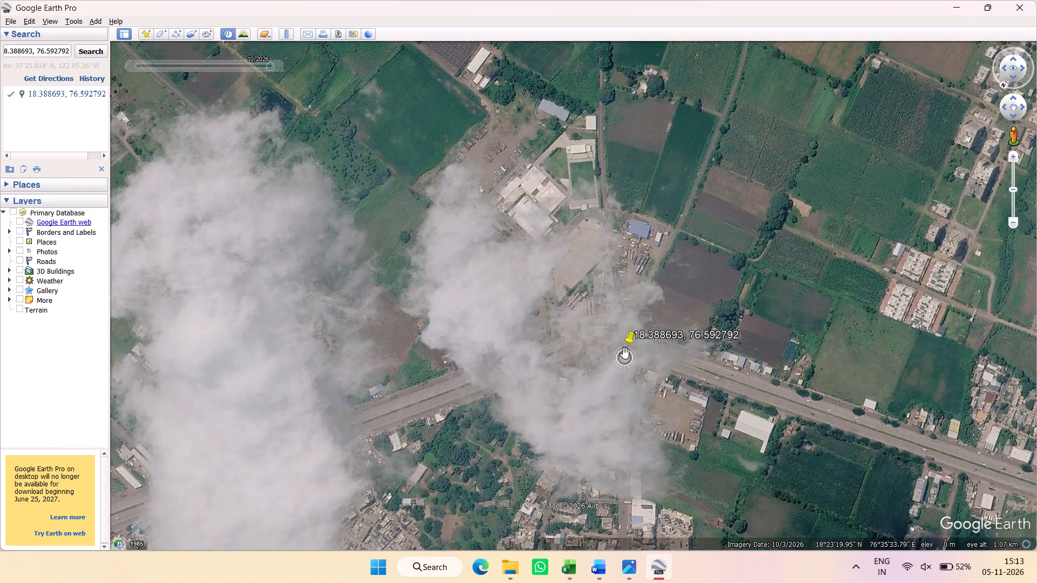
pyautogui.scroll(20, 625, 353)
pyautogui.scroll(20, 625, 353)
pyautogui.scroll(19, 625, 353)
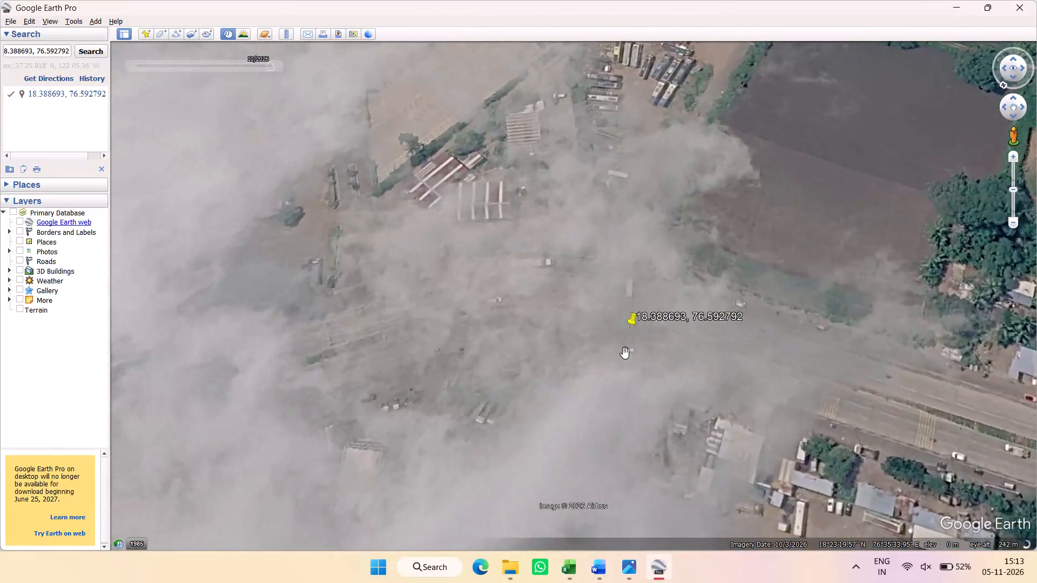
# Copy the Blackspot 01 coordinates 18.37524, 76.55764 from the Word report, search them in Google Earth, and inspect the junction there.
pyautogui.hotkey('alt', 'Tab')
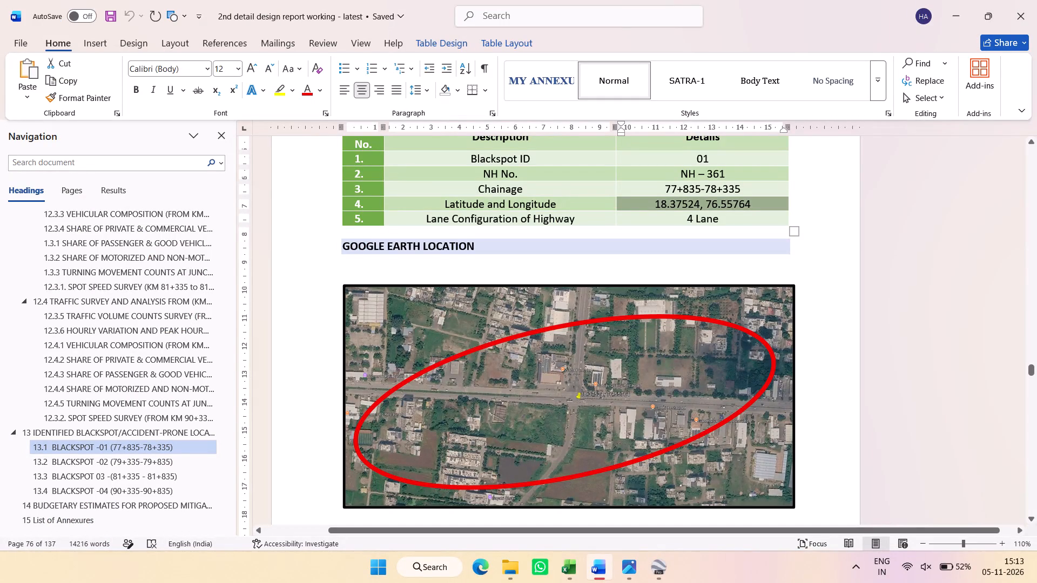
pyautogui.hotkey('ctrl', 'c')
pyautogui.hotkey('ctrl', 'c')
pyautogui.hotkey('alt', 'Tab')
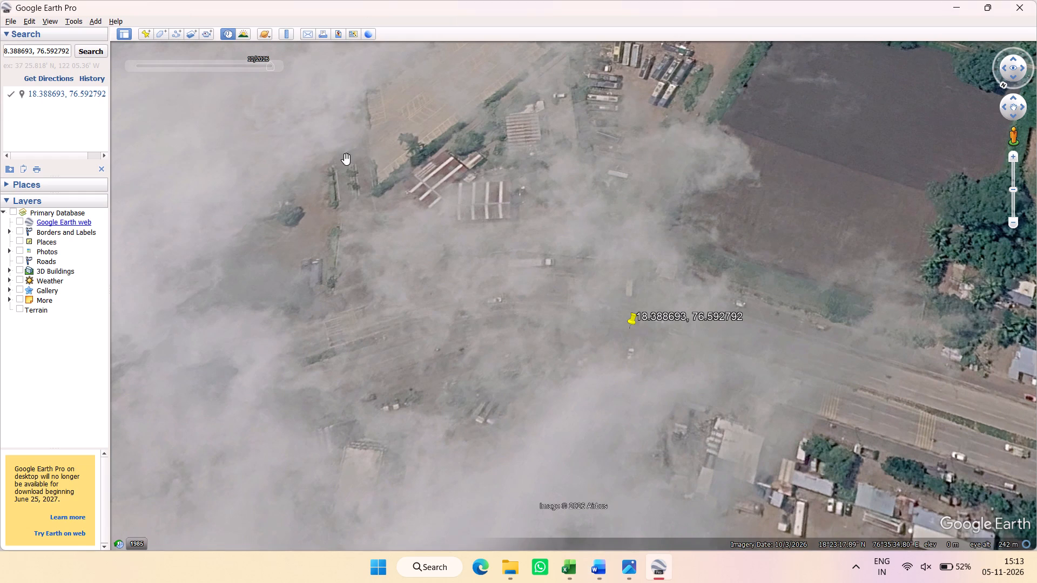
pyautogui.tripleClick(30, 50)
pyautogui.hotkey('ctrl', 'v')
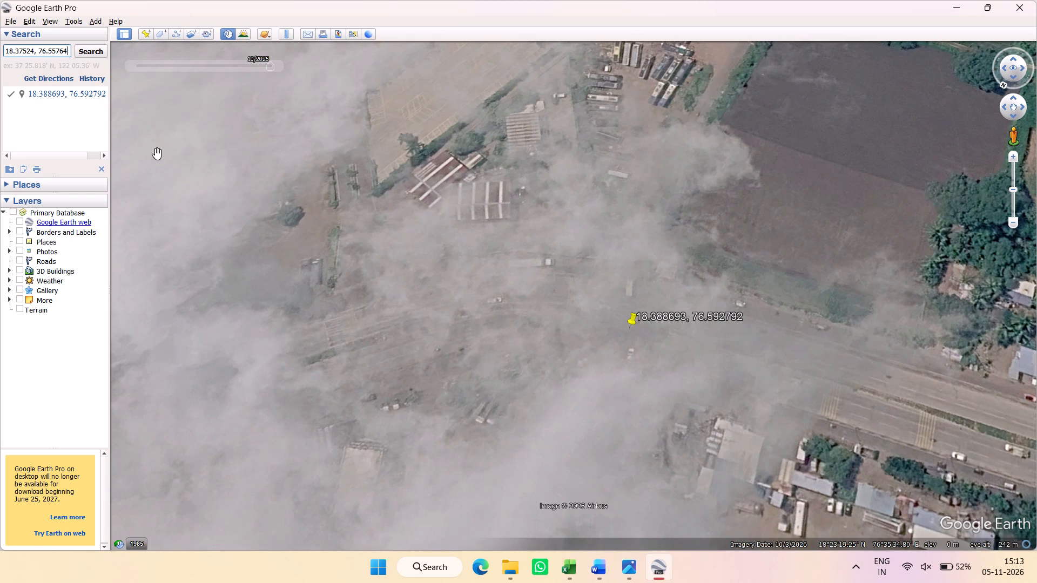
pyautogui.click(84, 50)
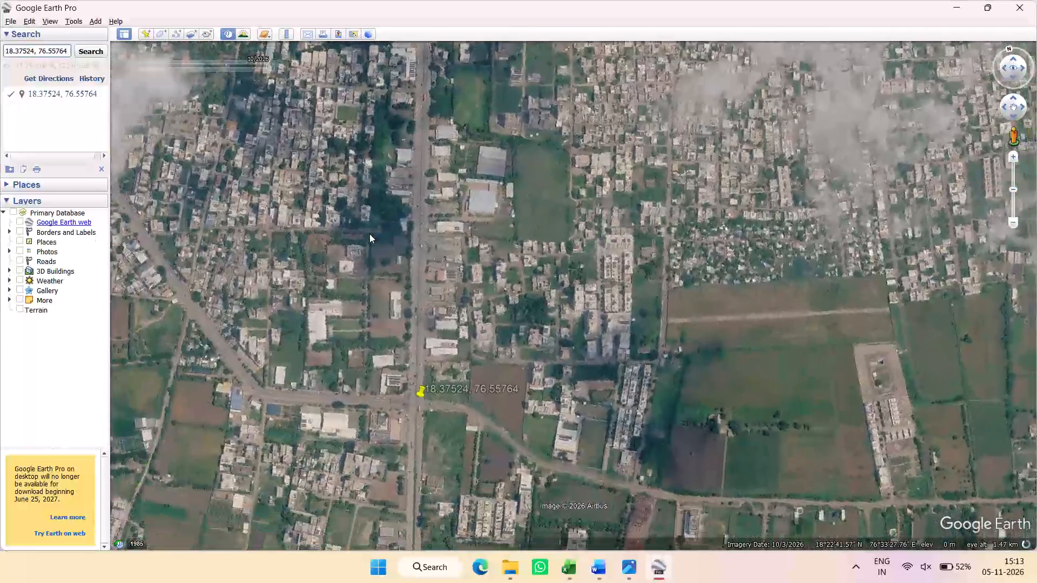
pyautogui.scroll(20, 561, 297)
pyautogui.scroll(6, 561, 297)
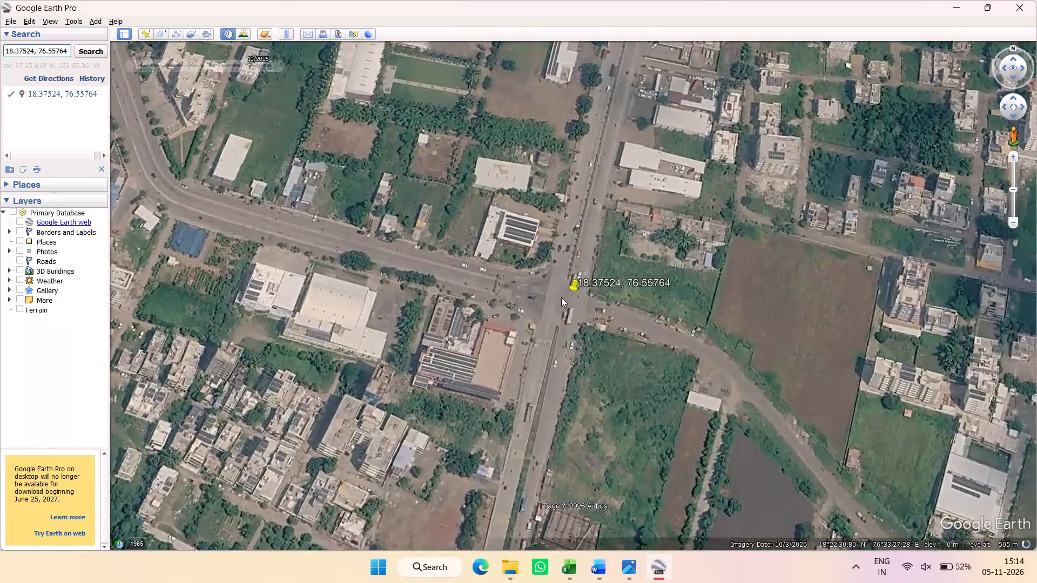
pyautogui.scroll(16, 561, 297)
pyautogui.keyDown('ctrl'); pyautogui.scroll(-20, 561, 297); pyautogui.keyUp('ctrl')
pyautogui.keyDown('ctrl'); pyautogui.scroll(-3, 561, 297); pyautogui.keyUp('ctrl')
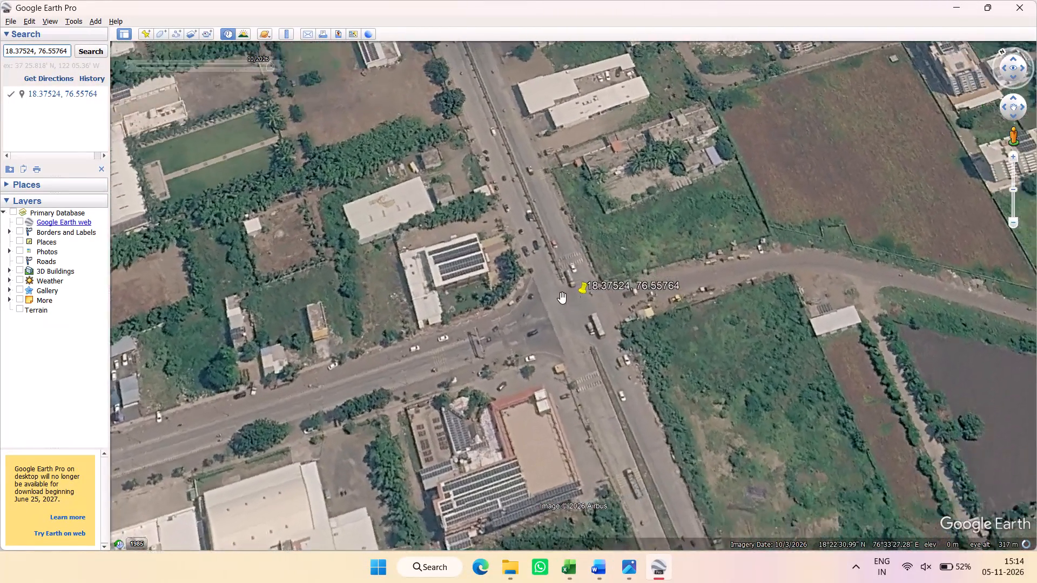
pyautogui.keyDown('ctrl'); pyautogui.scroll(-20, 562, 298); pyautogui.keyUp('ctrl')
pyautogui.keyDown('ctrl'); pyautogui.scroll(-20, 562, 298); pyautogui.keyUp('ctrl')
pyautogui.keyDown('ctrl'); pyautogui.scroll(-1, 562, 298); pyautogui.keyUp('ctrl')
pyautogui.moveTo(601, 310); pyautogui.dragTo(602, 300, button='middle')
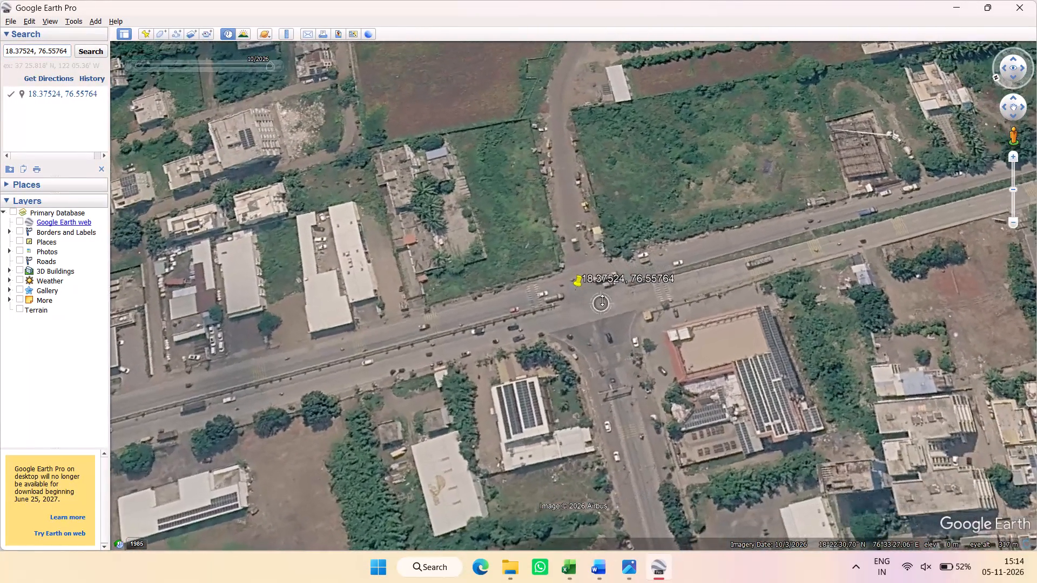
pyautogui.moveTo(602, 300); pyautogui.dragTo(594, 200, button='middle')
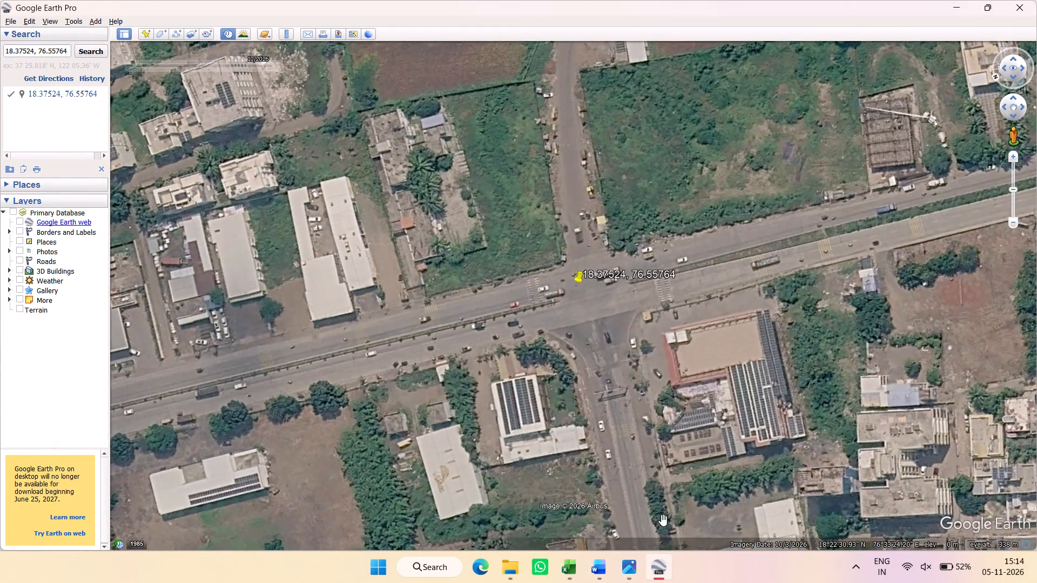
# Switch to Photos and check the 77+835-78+335 site photo against the junction at the report's coordinates.
pyautogui.click(634, 573)
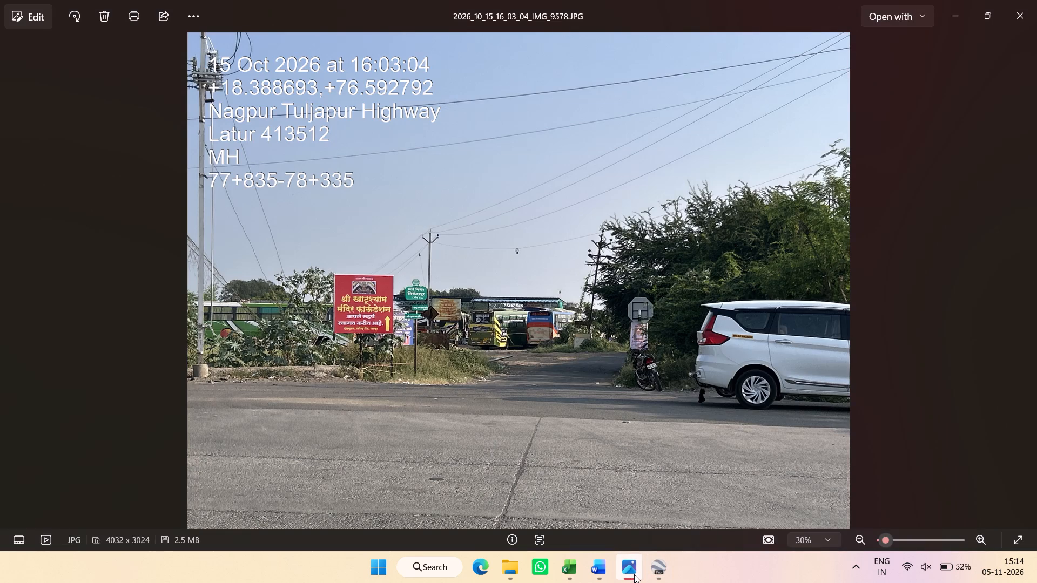
pyautogui.scroll(-11, 416, 283)
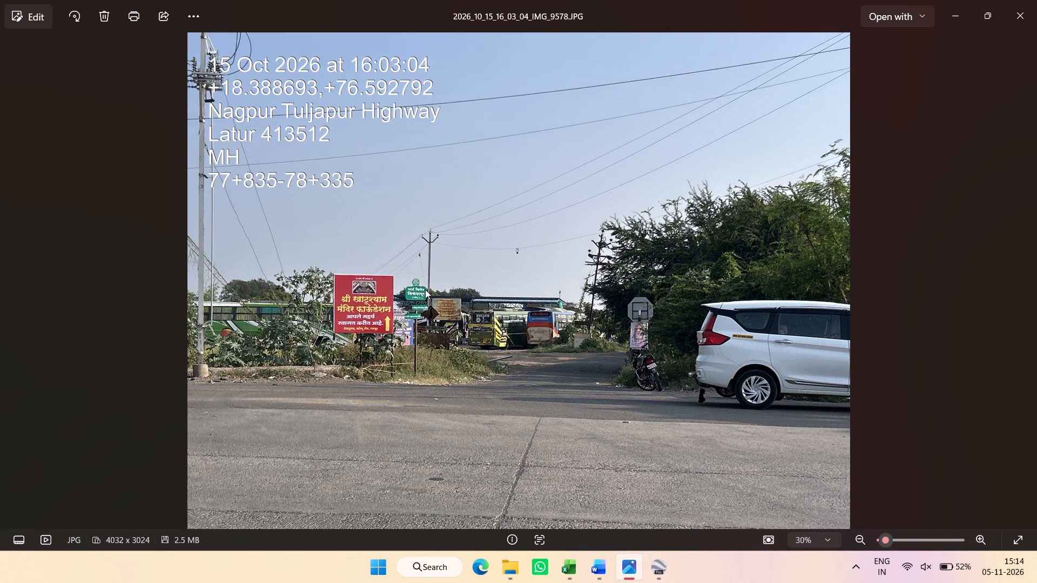
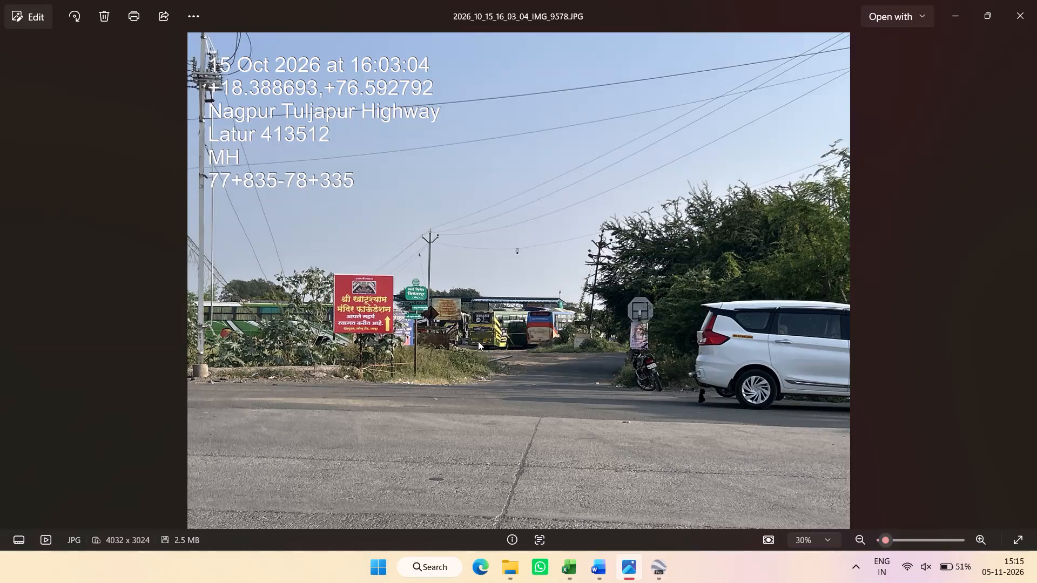
# Switch to Google Earth and compare the junction and side roads around the 18.37524, 76.55764 placemark with the 77+835-78+335 site photo.
pyautogui.click(652, 575)
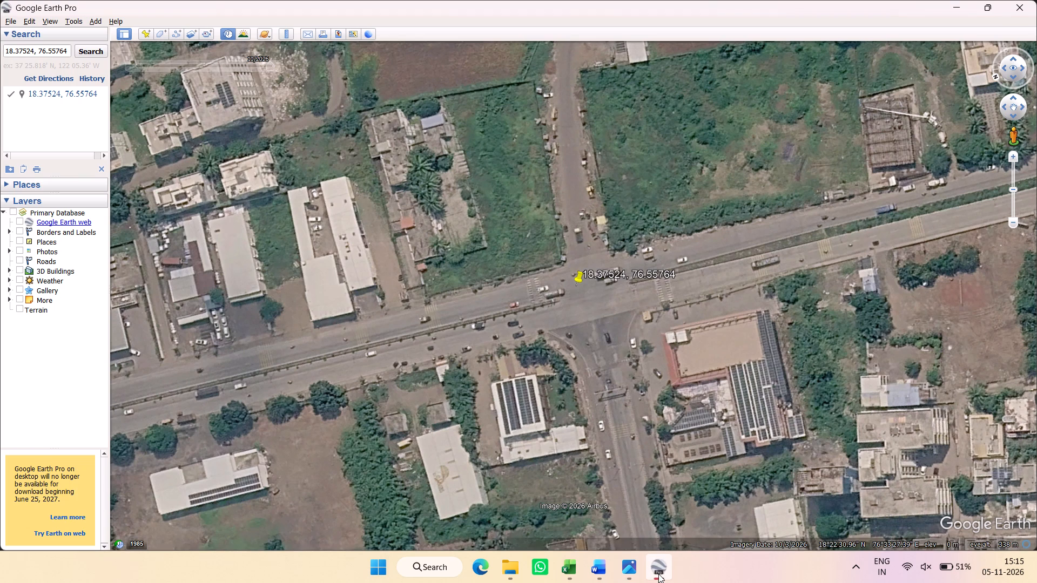
pyautogui.keyDown('ctrl'); pyautogui.scroll(-3, 608, 326); pyautogui.keyUp('ctrl')
pyautogui.keyDown('ctrl'); pyautogui.scroll(3, 608, 328); pyautogui.keyUp('ctrl')
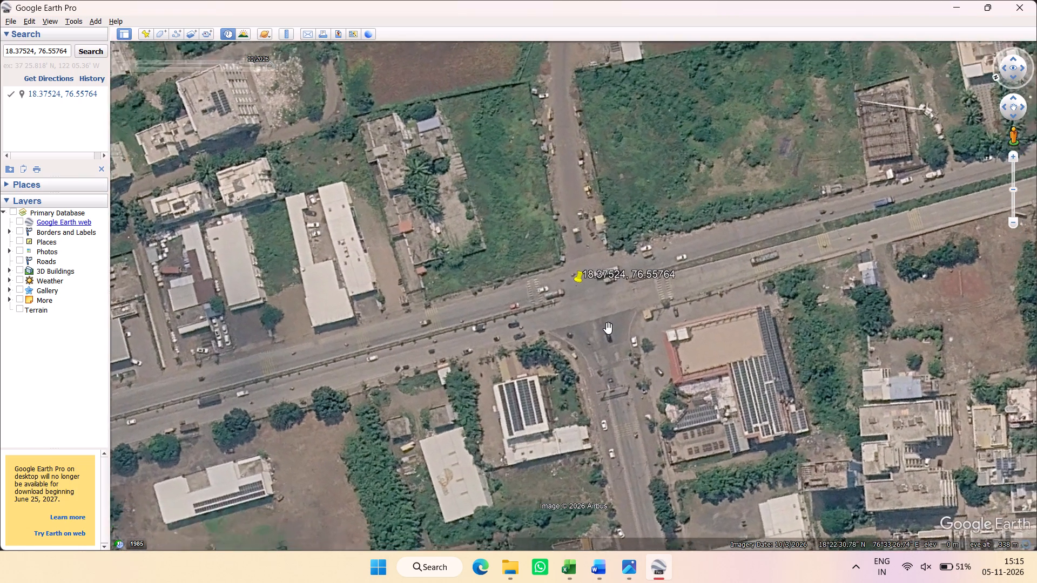
pyautogui.keyDown('ctrl'); pyautogui.scroll(4, 608, 328); pyautogui.keyUp('ctrl')
pyautogui.scroll(-1, 602, 363)
pyautogui.moveTo(602, 363); pyautogui.dragTo(603, 297, button='middle')
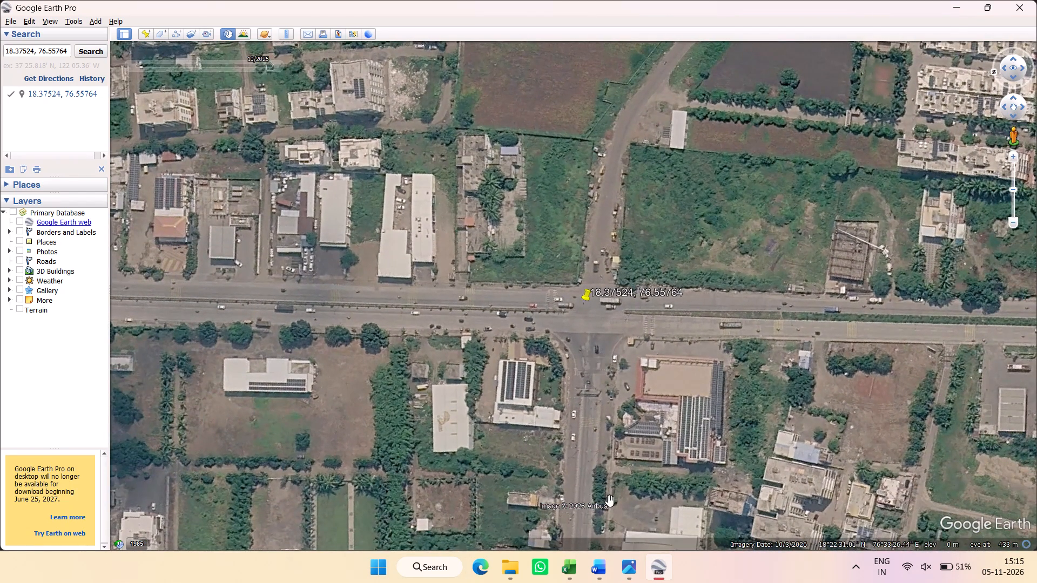
pyautogui.click(641, 574)
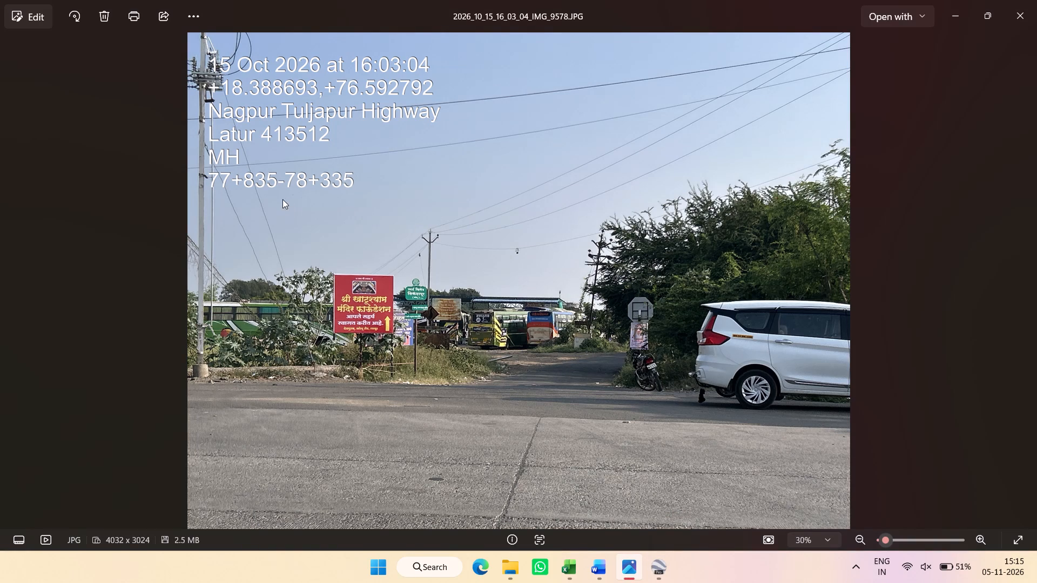
pyautogui.click(649, 571)
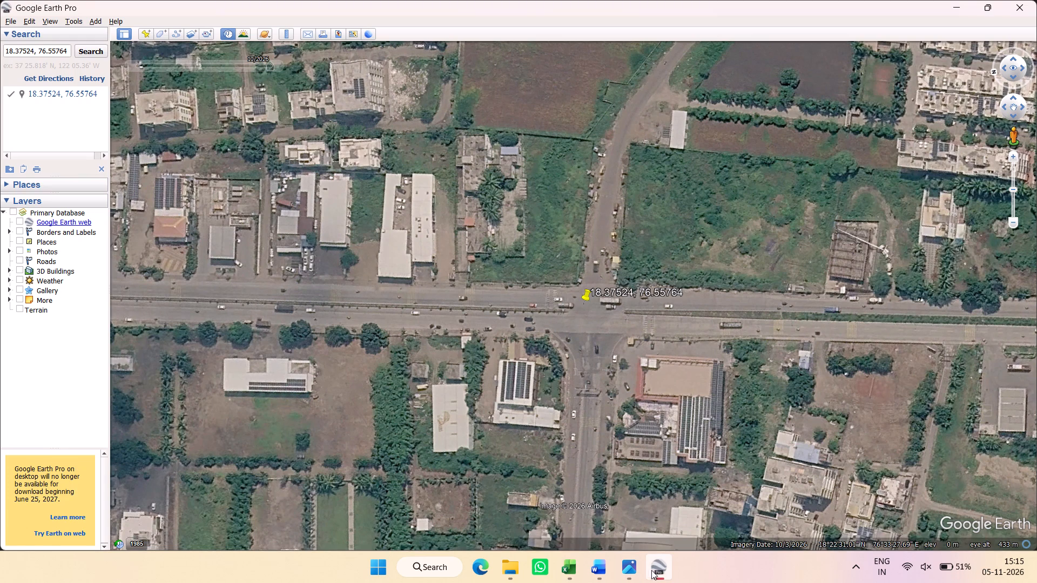
# Switch to the Word report and check Blackspot 01's Google Earth location image and its latitude and longitude entry.
pyautogui.click(601, 572)
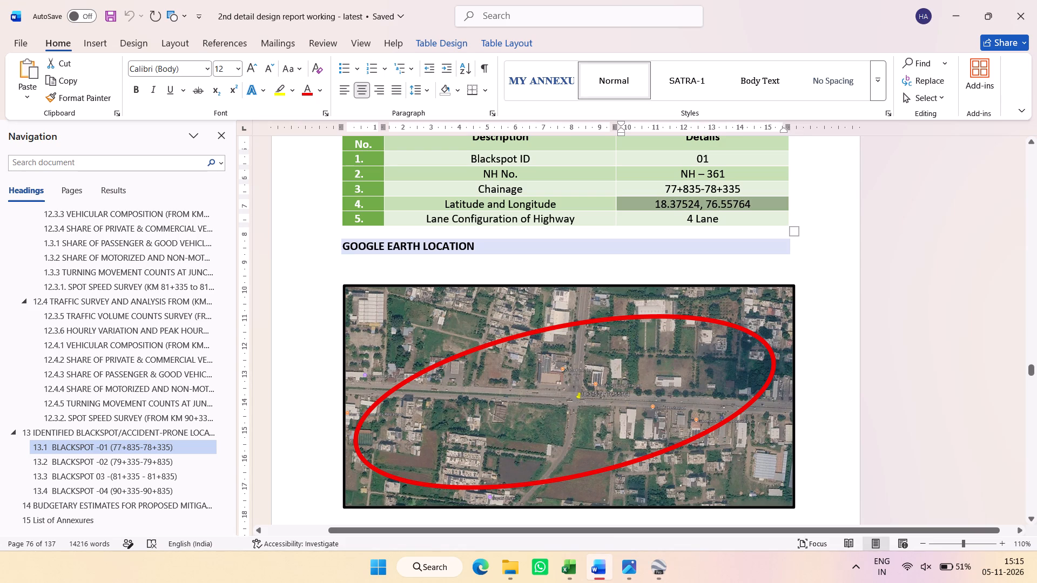
pyautogui.click(780, 308)
pyautogui.click(782, 377)
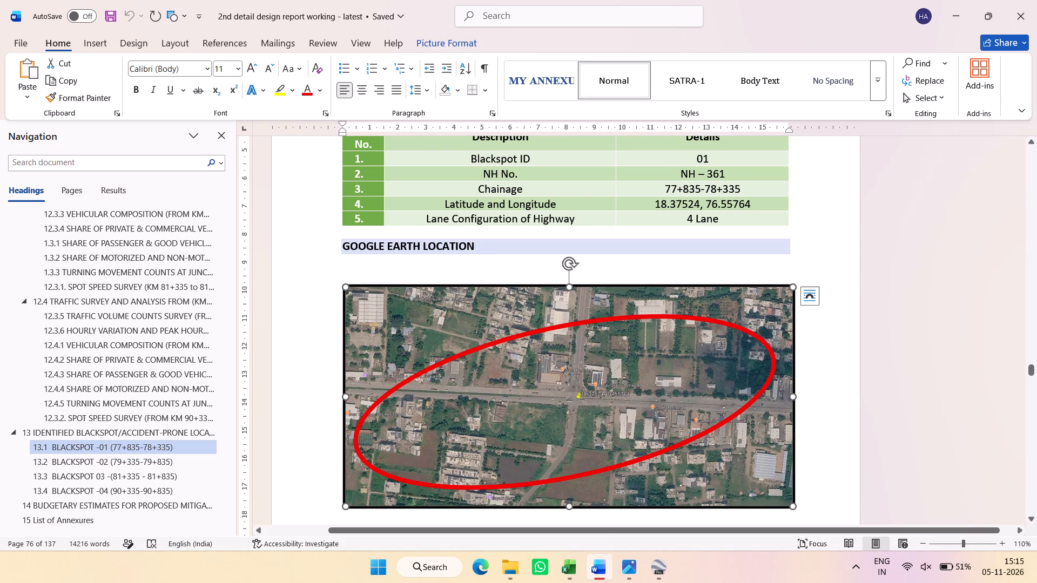
pyautogui.moveTo(759, 201); pyautogui.dragTo(651, 209)
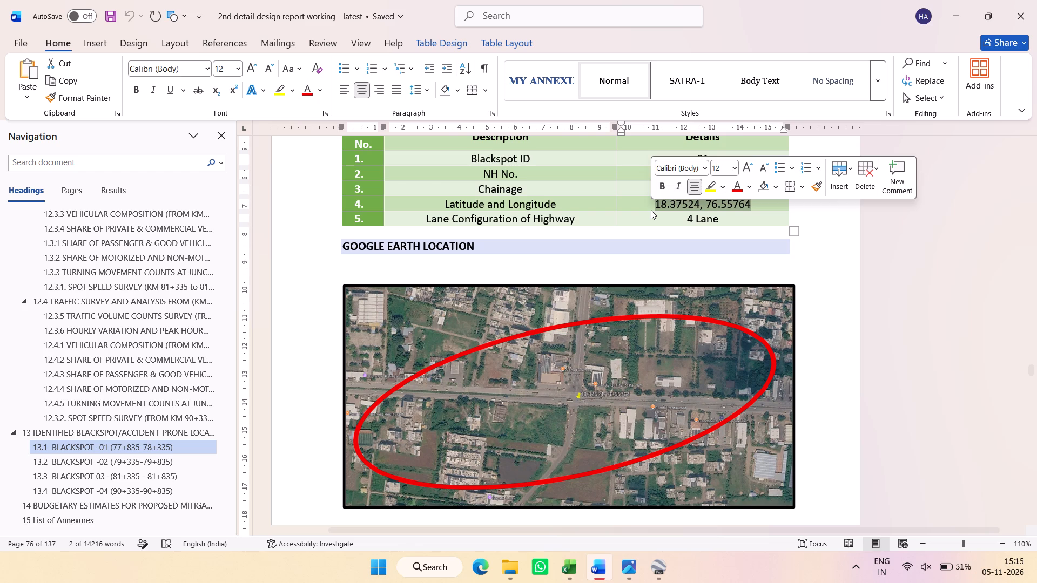
pyautogui.click(651, 210)
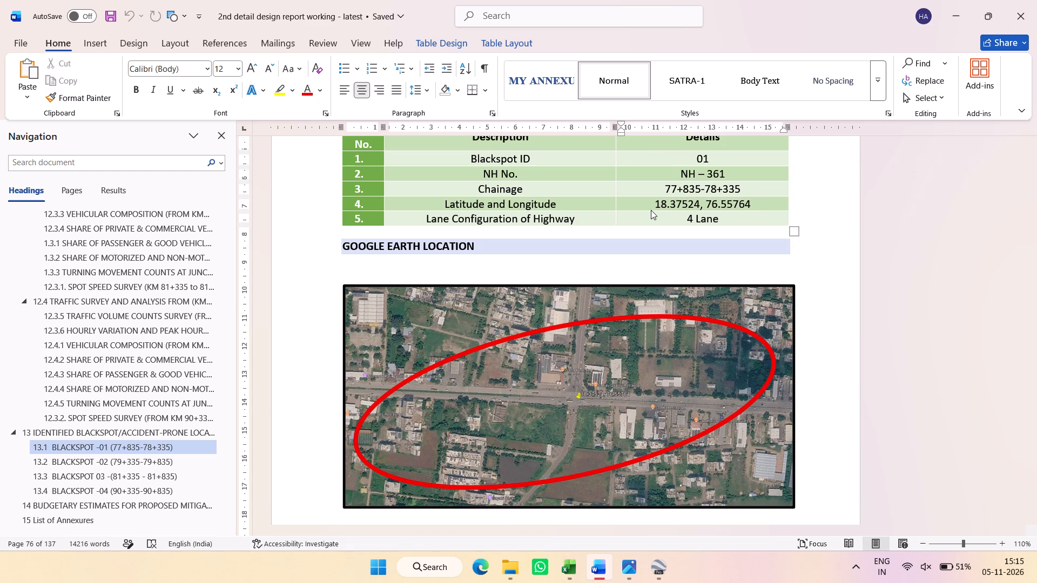
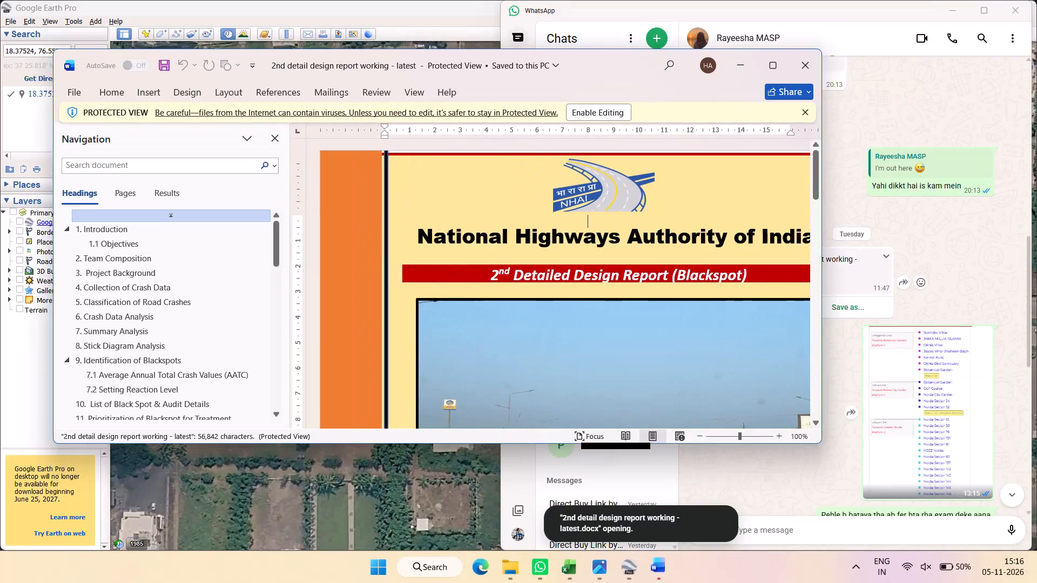
# Maximize the 2nd detail design report window and enable editing of the protected document.
pyautogui.click(778, 62)
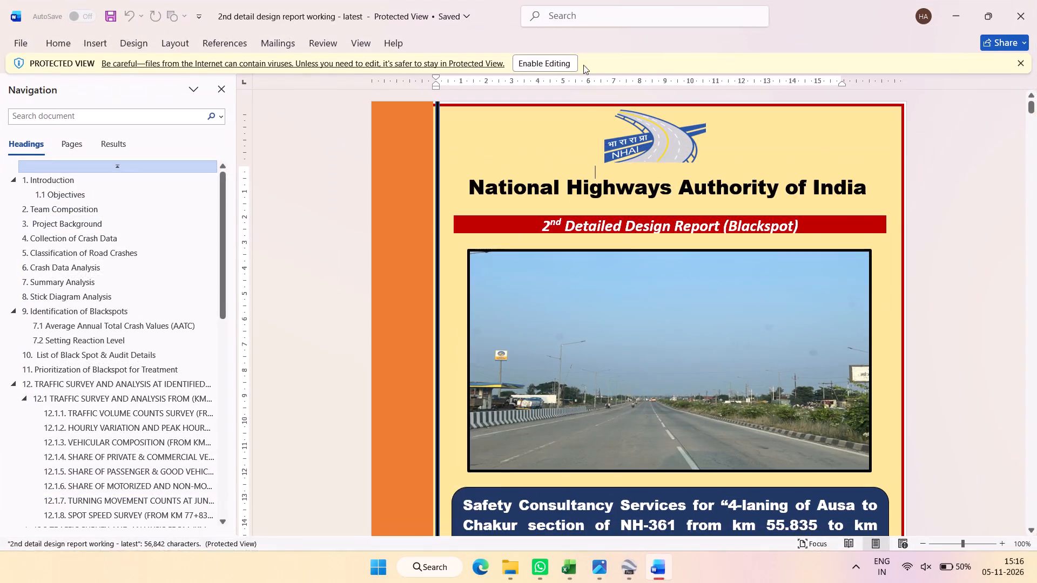
pyautogui.click(560, 64)
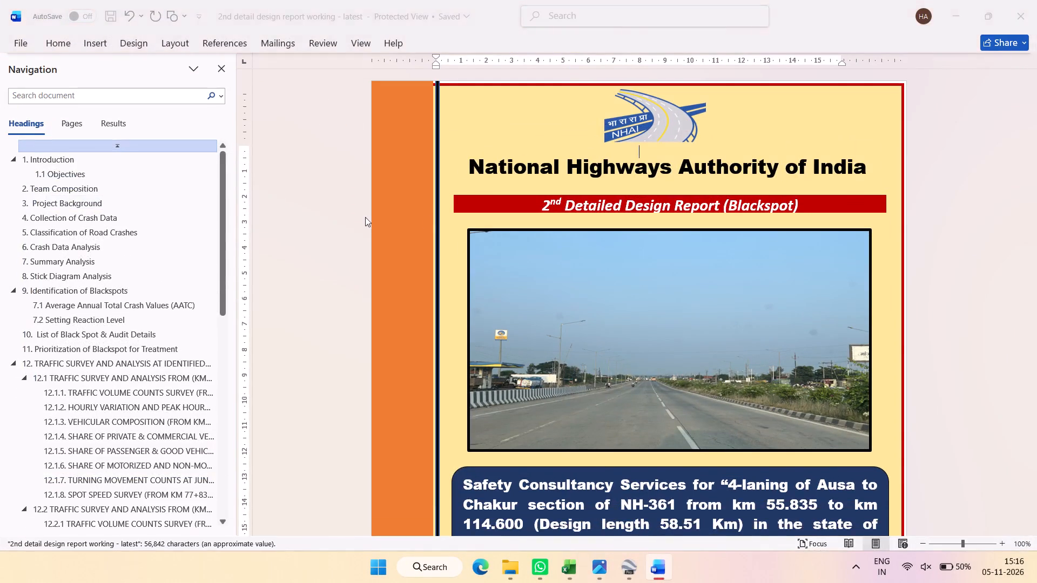
# Go to section 13.1, BLACKSPOT -01 (77+835-78+335), in the report and view its details table and Google Earth location image.
pyautogui.hotkey('ctrl', 'f')
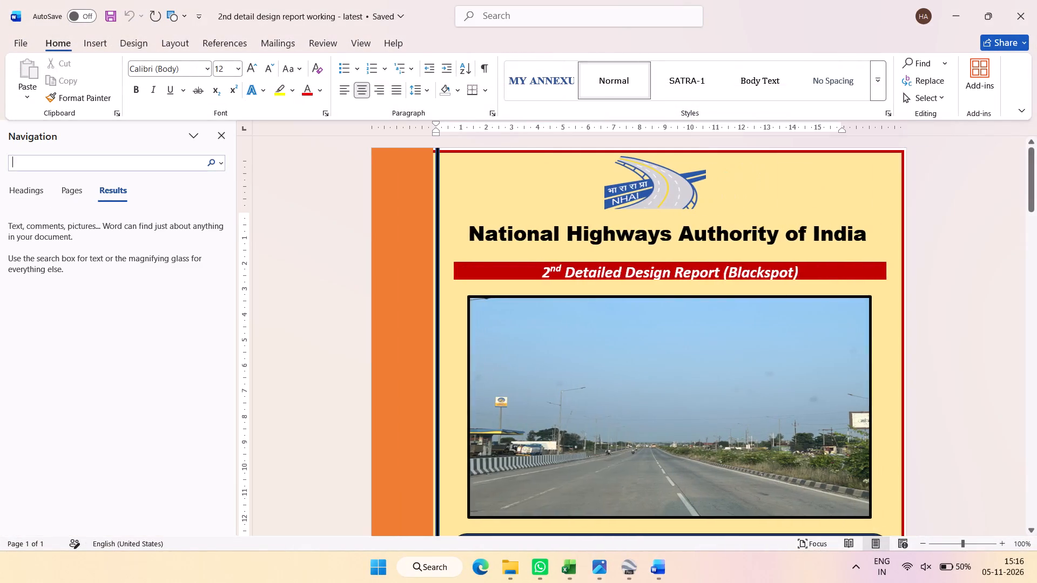
pyautogui.scroll(-2, 150, 347)
pyautogui.click(21, 196)
pyautogui.scroll(-4, 89, 340)
pyautogui.scroll(-6, 100, 440)
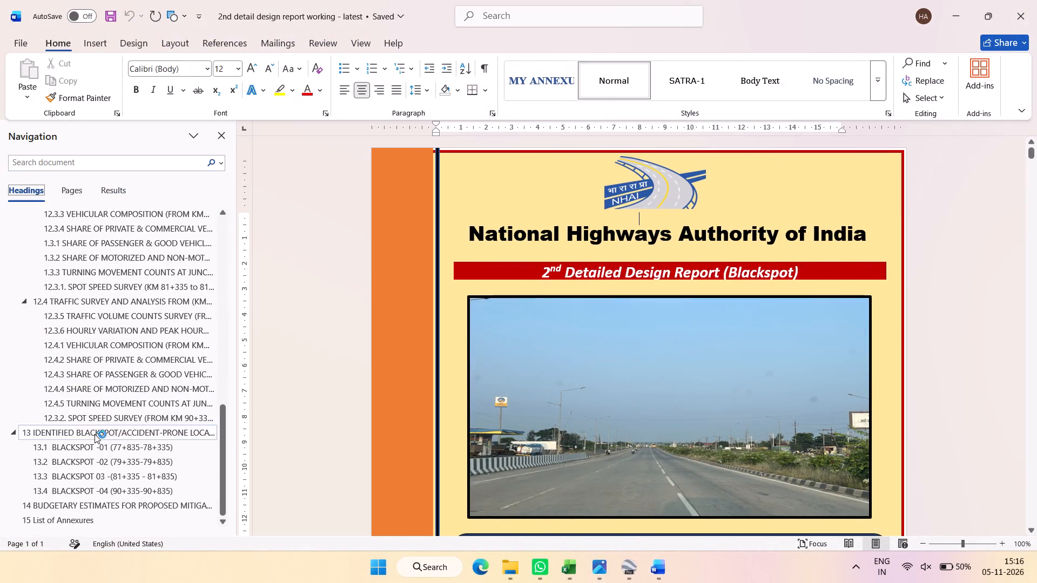
pyautogui.click(94, 450)
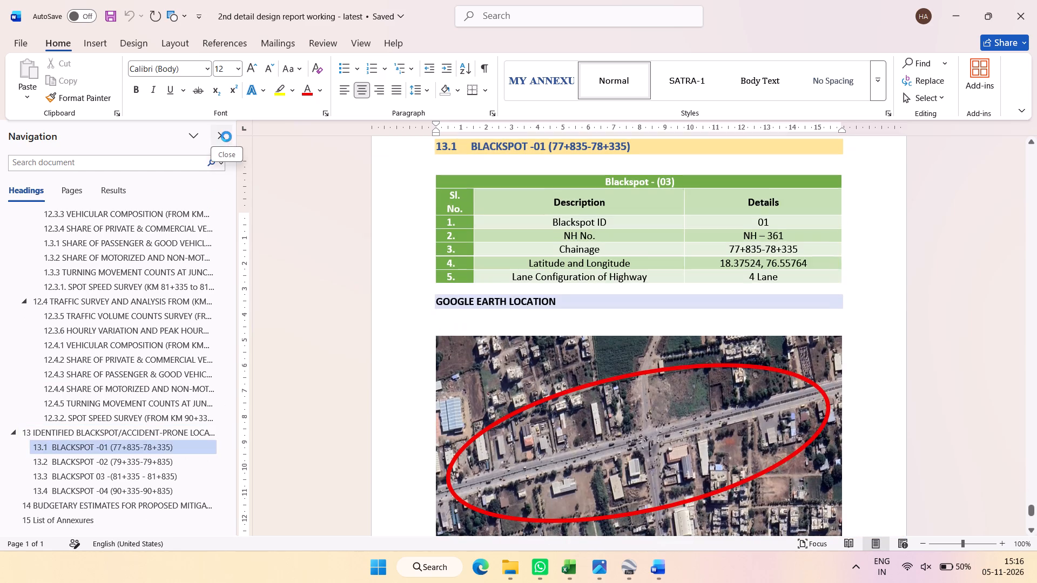
pyautogui.click(226, 137)
pyautogui.scroll(-1, 630, 351)
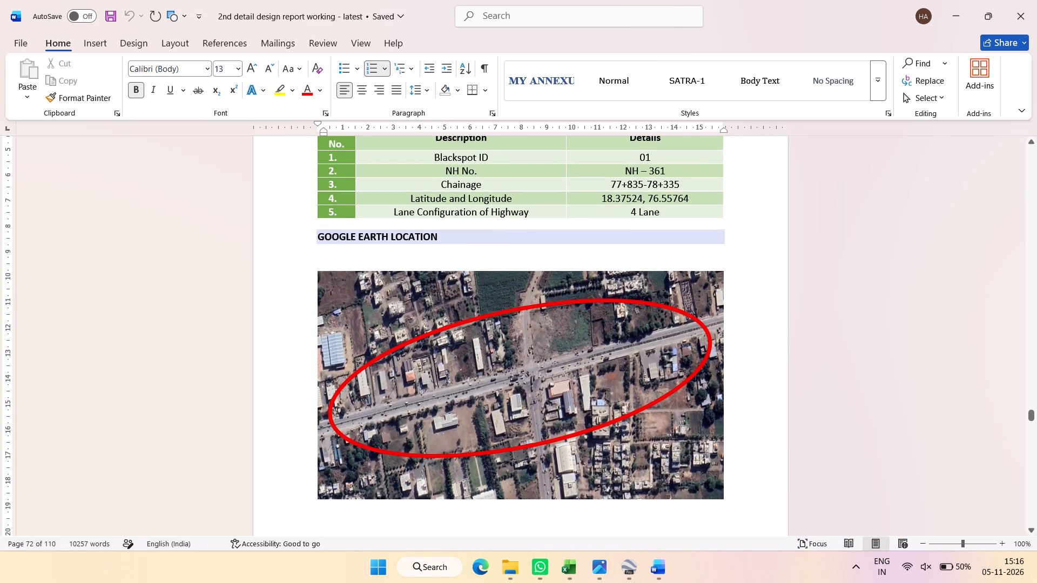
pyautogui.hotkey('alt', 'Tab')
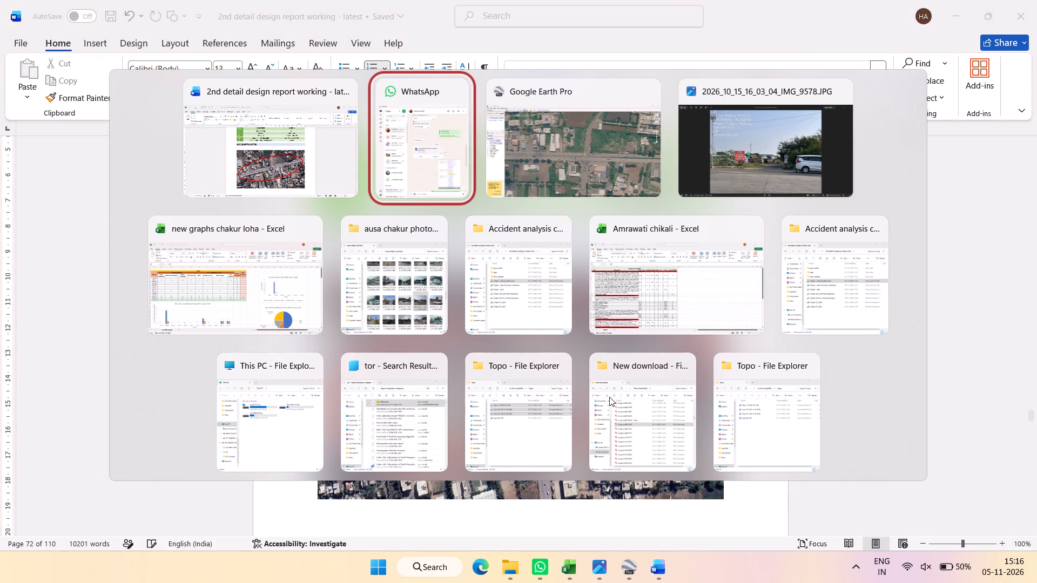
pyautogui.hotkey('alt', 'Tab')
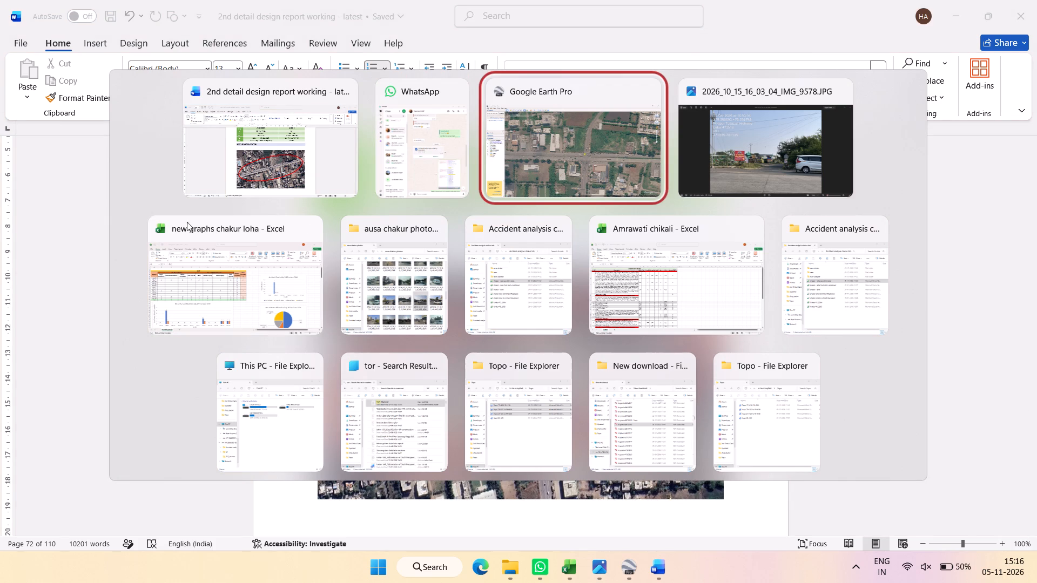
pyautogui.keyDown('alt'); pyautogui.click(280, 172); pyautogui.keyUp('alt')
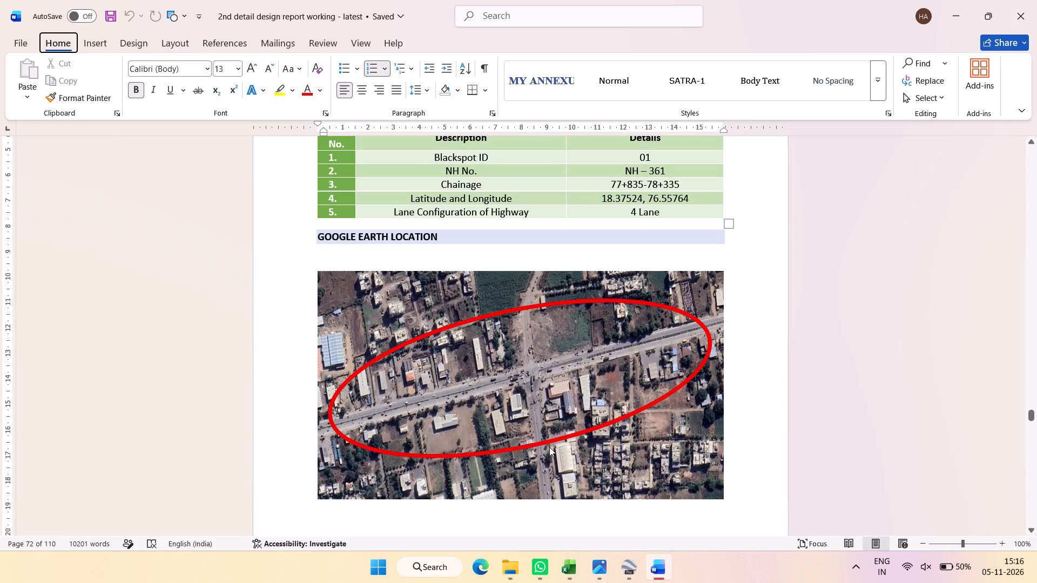
# Copy Blackspot 01's latitude and longitude, 18.37524, 76.55764, from the details table and switch to Google Earth.
pyautogui.click(623, 379)
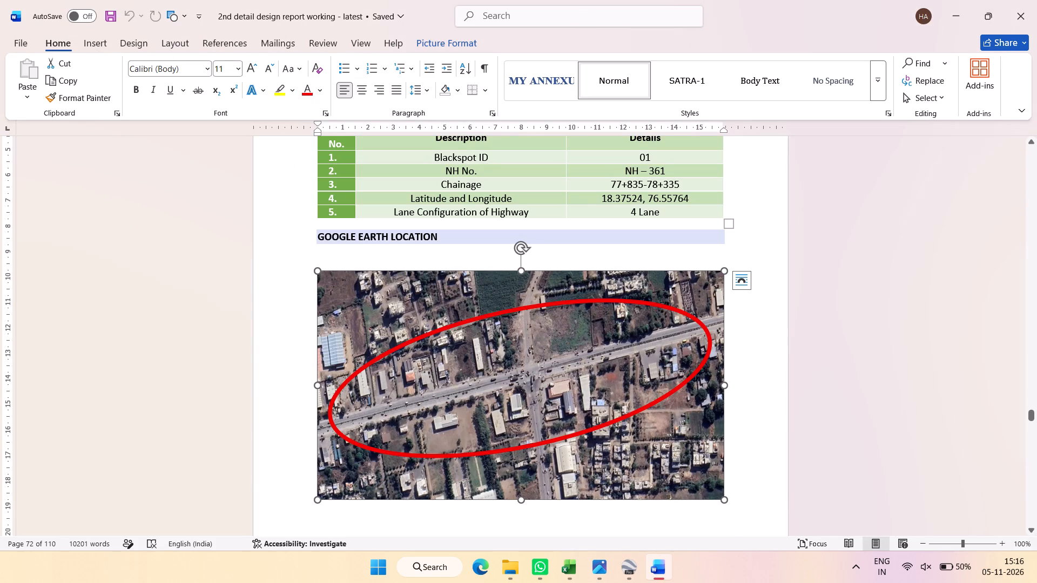
pyautogui.moveTo(597, 198); pyautogui.dragTo(686, 198)
pyautogui.hotkey('ctrl', 'c')
pyautogui.hotkey('ctrl', 'c')
pyautogui.hotkey('ctrl', 'c')
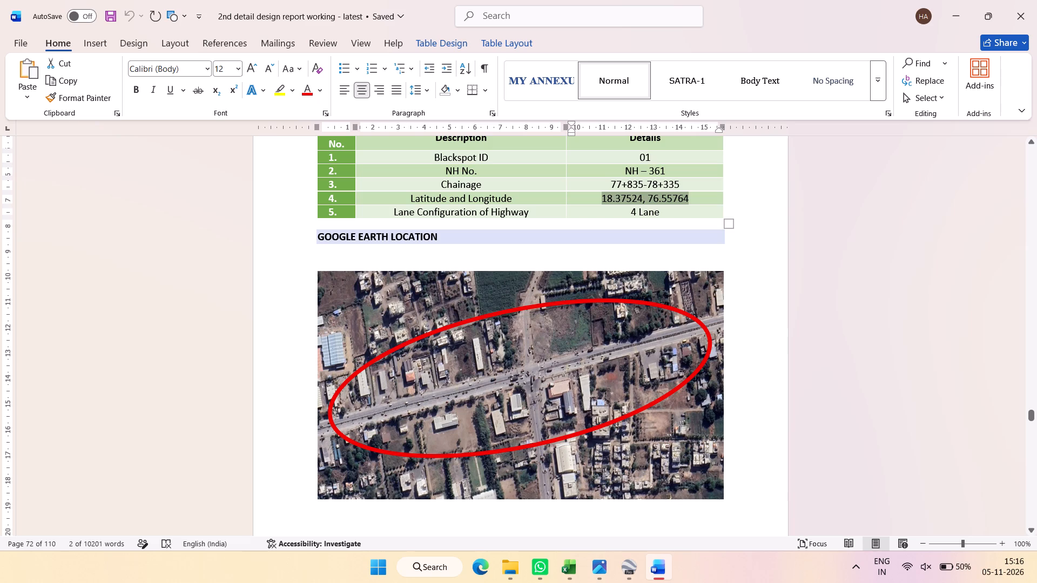
pyautogui.hotkey('ctrl', 'c')
pyautogui.click(636, 570)
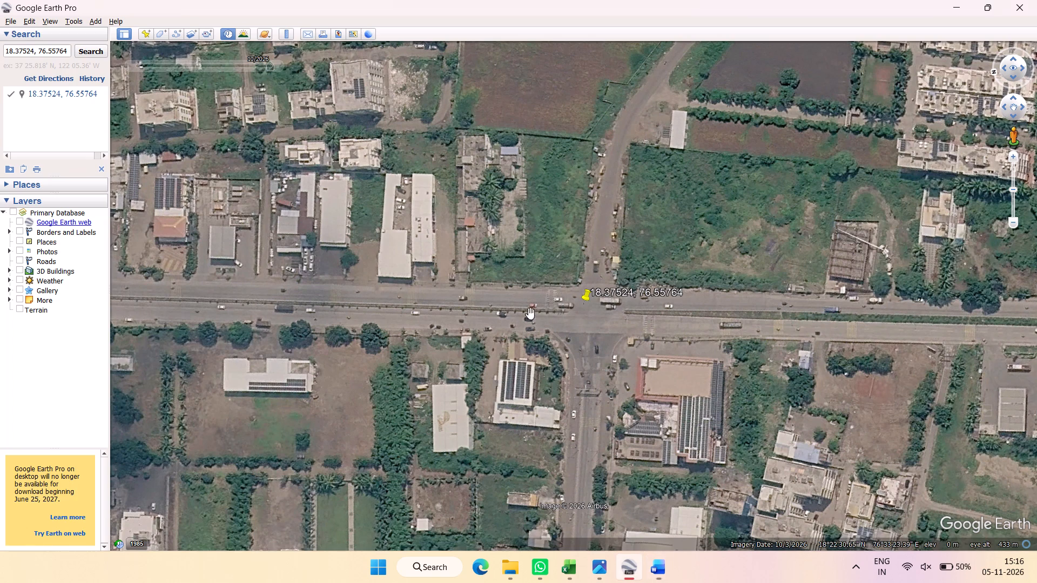
# In Google Earth, search for the report's Blackspot 01 coordinates 18.37524, 76.55764.
pyautogui.tripleClick(29, 54)
pyautogui.hotkey('ctrl', 'v')
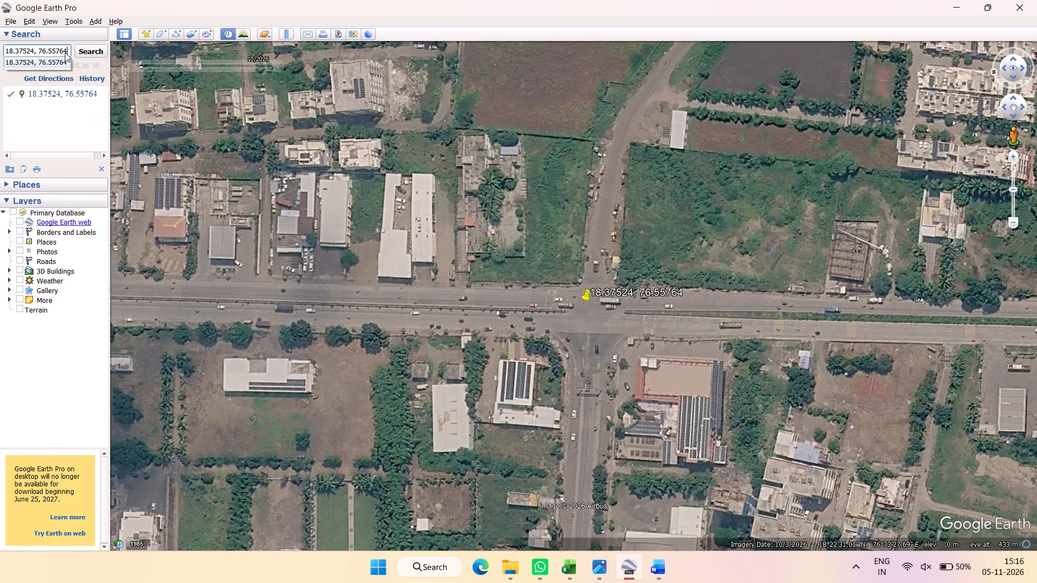
pyautogui.click(78, 49)
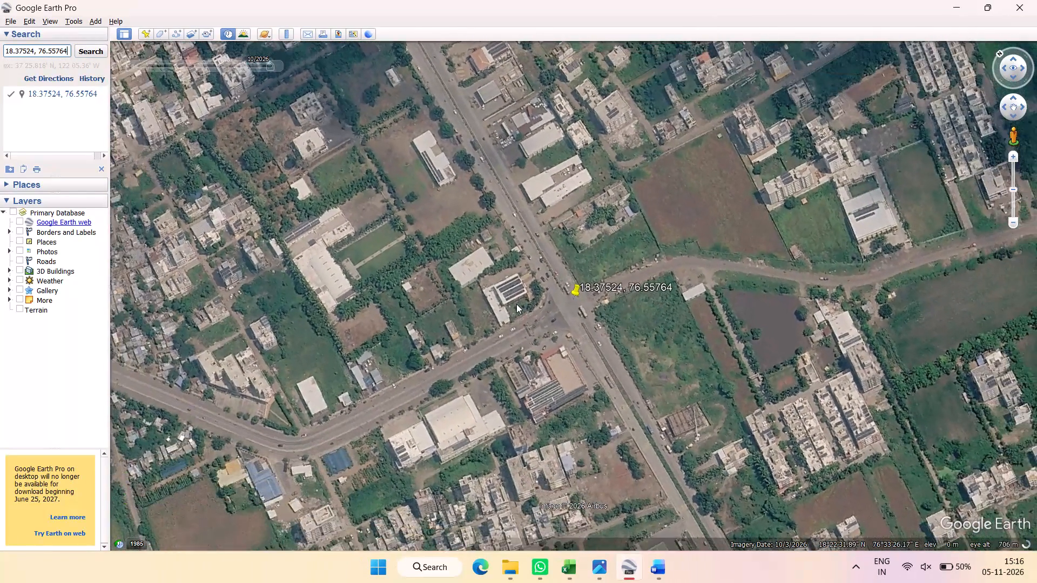
# Compare the junction at the 18.37524, 76.55764 placemark with the Word report's Blackspot 01 Google Earth location image, aligning both views.
pyautogui.hotkey('alt', 'Tab')
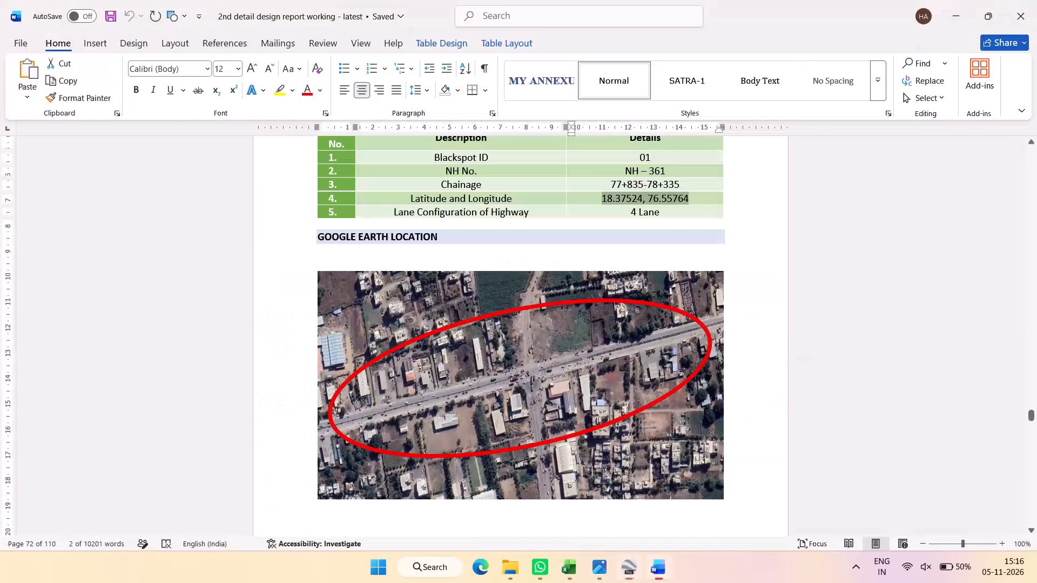
pyautogui.hotkey('alt', 'Tab')
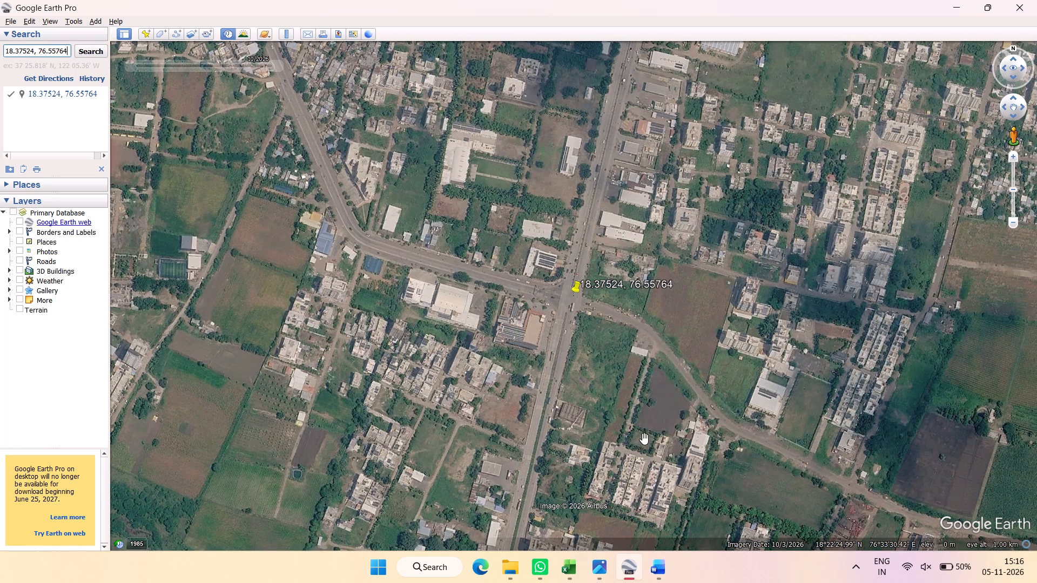
pyautogui.keyDown('ctrl'); pyautogui.scroll(-20, 560, 333); pyautogui.keyUp('ctrl')
pyautogui.keyDown('ctrl'); pyautogui.scroll(-20, 560, 333); pyautogui.keyUp('ctrl')
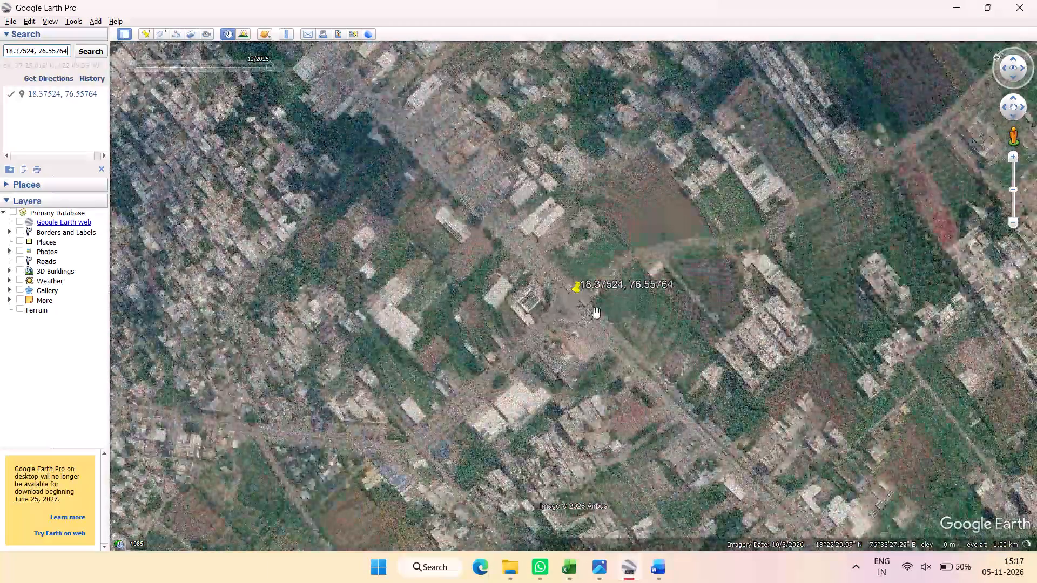
pyautogui.keyDown('ctrl'); pyautogui.scroll(-8, 596, 313); pyautogui.keyUp('ctrl')
pyautogui.hotkey('alt', 'Tab')
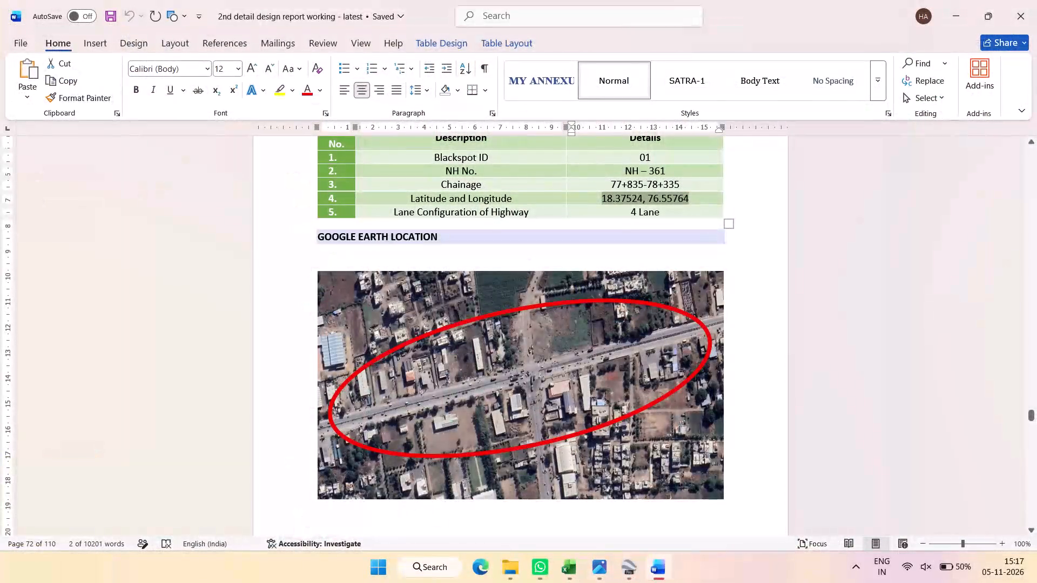
pyautogui.keyDown('ctrl'); pyautogui.scroll(2, 539, 412); pyautogui.keyUp('ctrl')
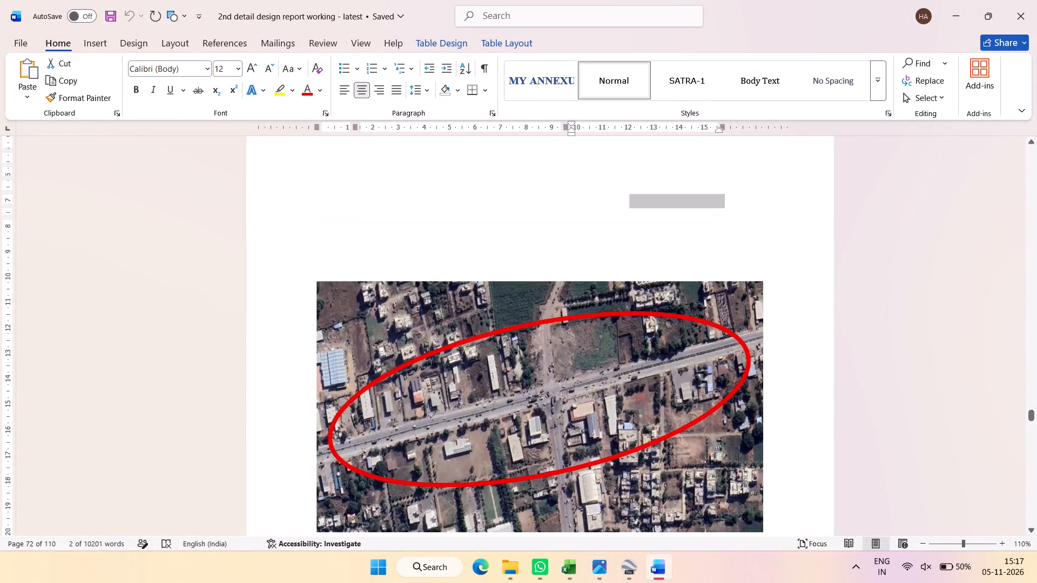
pyautogui.keyDown('ctrl'); pyautogui.scroll(4, 539, 412); pyautogui.keyUp('ctrl')
pyautogui.scroll(-1, 523, 397)
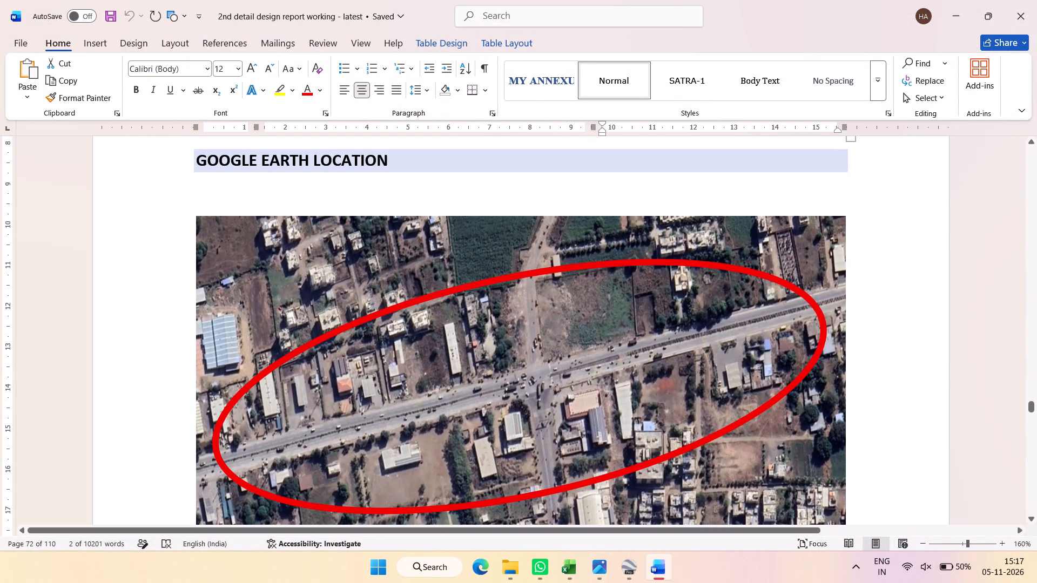
pyautogui.hotkey('alt', 'Tab')
pyautogui.keyDown('ctrl'); pyautogui.scroll(-4, 581, 354); pyautogui.keyUp('ctrl')
pyautogui.scroll(11, 578, 330)
pyautogui.moveTo(587, 347); pyautogui.dragTo(589, 213, button='middle')
pyautogui.hotkey('alt', 'Tab')
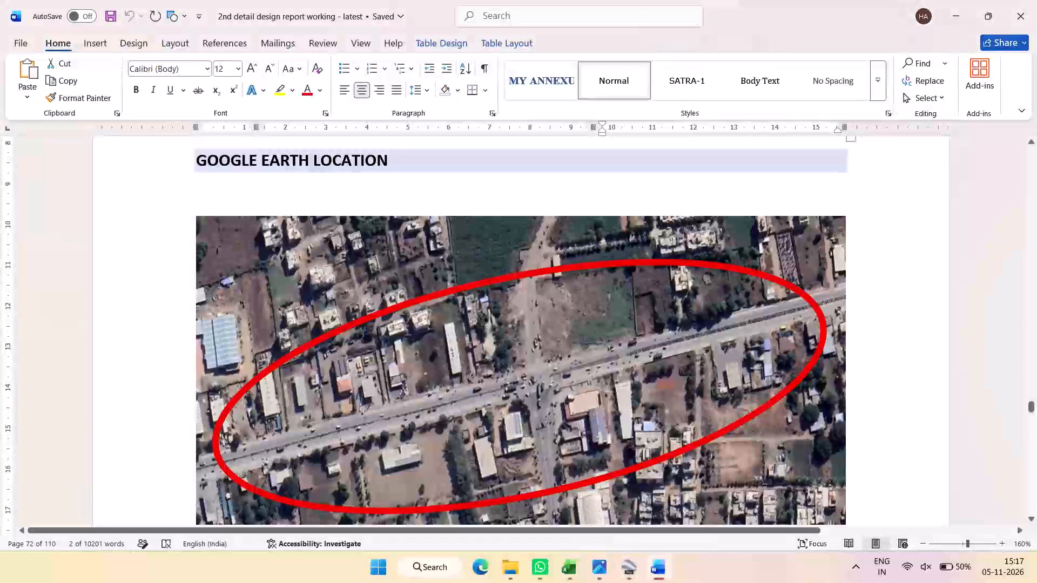
pyautogui.keyDown('ctrl'); pyautogui.scroll(-4, 615, 381); pyautogui.keyUp('ctrl')
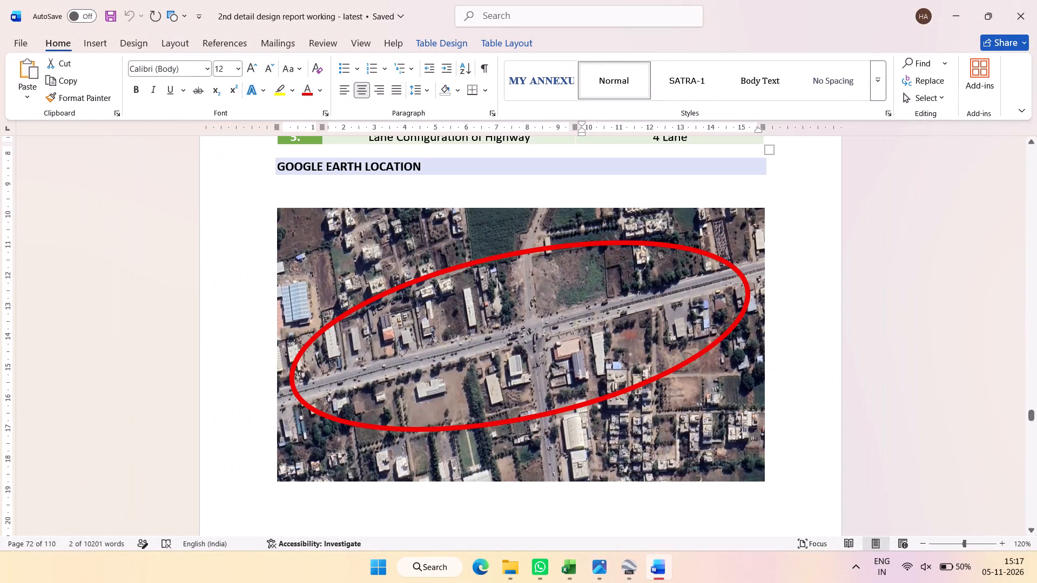
pyautogui.scroll(1, 576, 360)
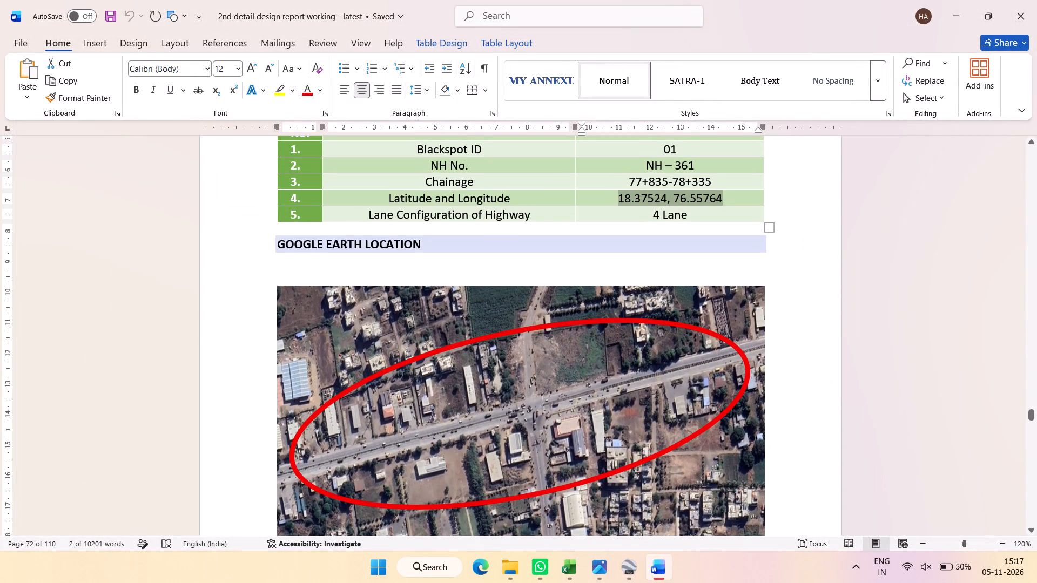
pyautogui.hotkey('alt', 'Tab')
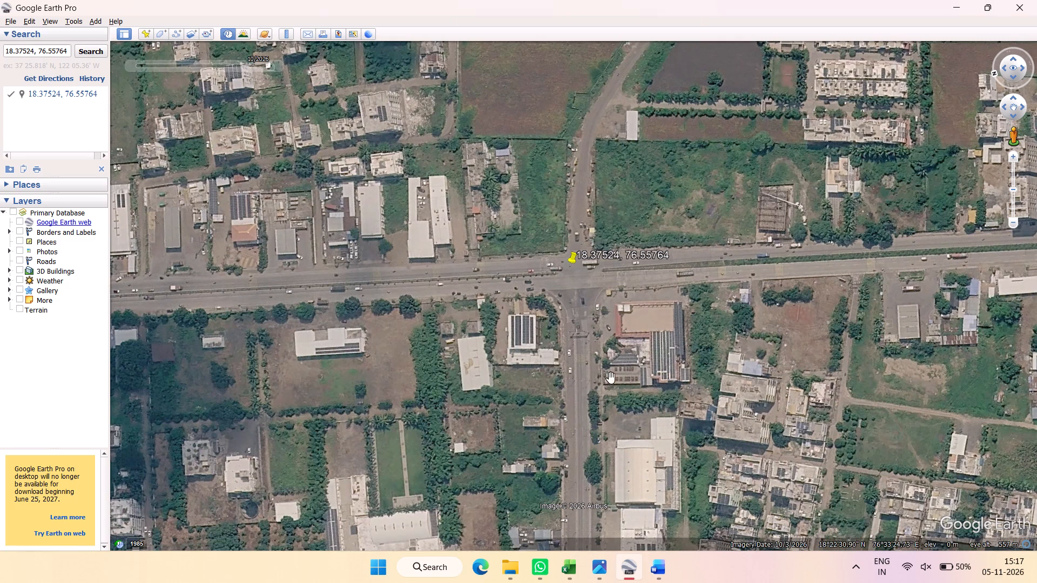
pyautogui.hotkey('alt', 'Tab')
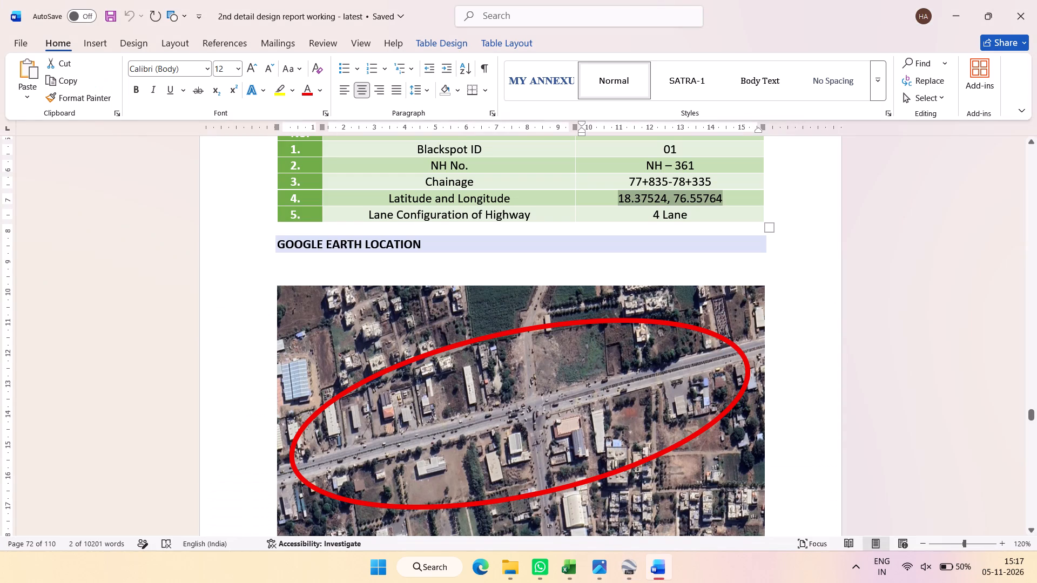
pyautogui.hotkey('alt', 'Tab')
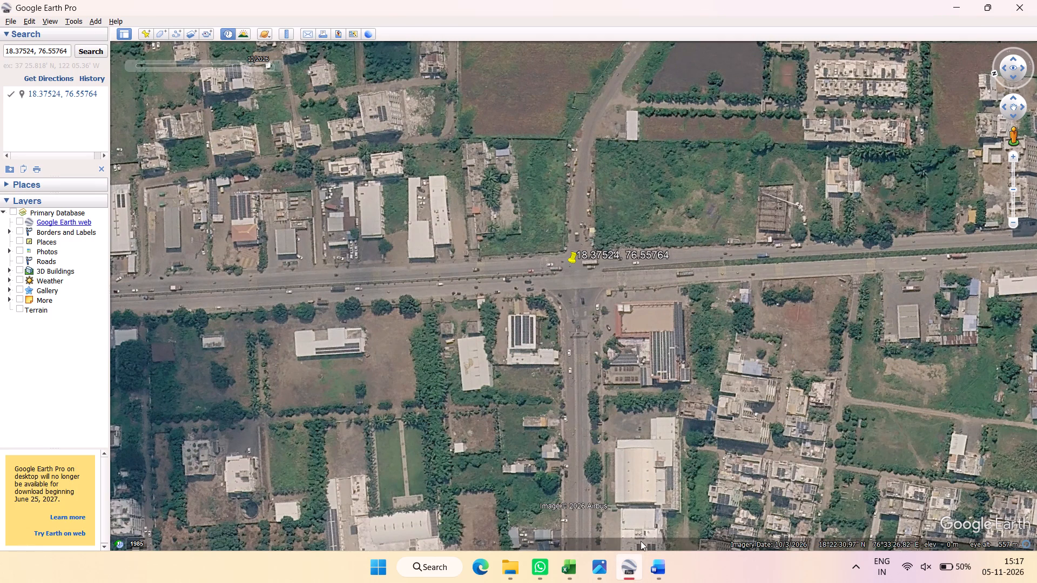
pyautogui.hotkey('alt', 'Tab')
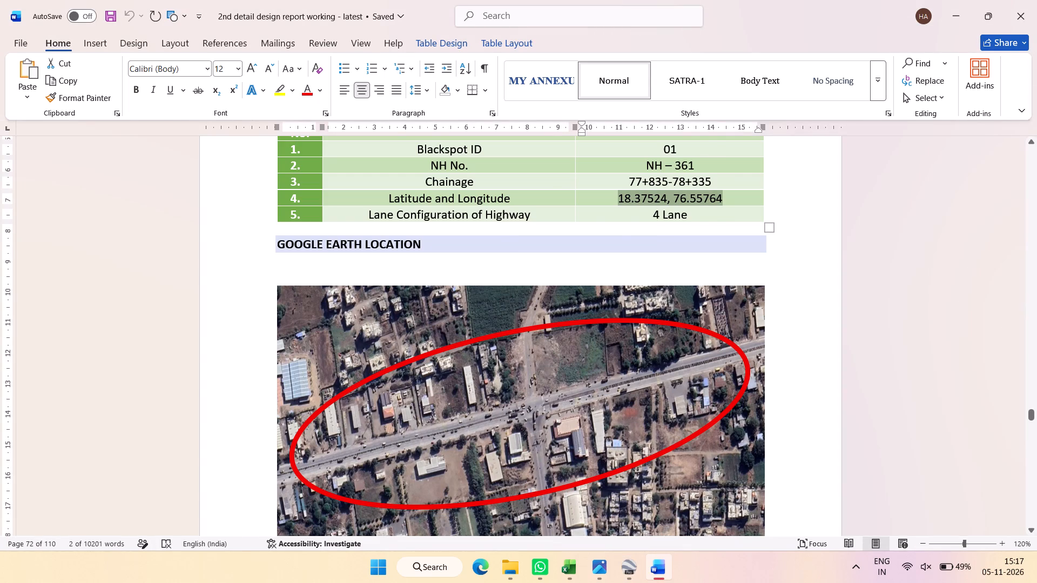
# Go to section 13.2 Blackspot 02 (79+335-79+835) of the report and copy its coordinates 18.3863, 76.58137.
pyautogui.hotkey('ctrl', 'f')
pyautogui.click(212, 159)
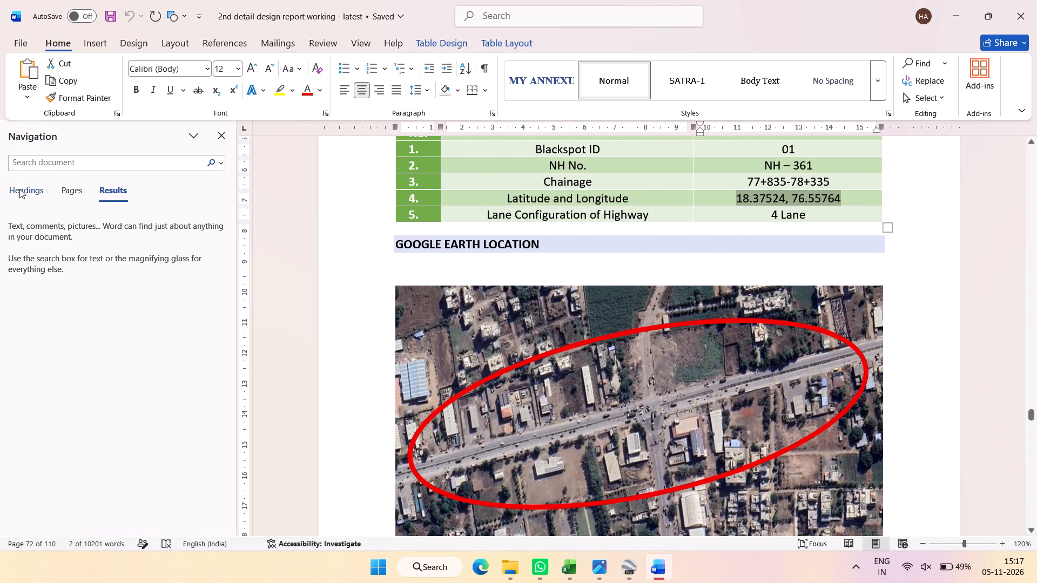
pyautogui.click(20, 187)
pyautogui.scroll(-2, 102, 470)
pyautogui.click(103, 471)
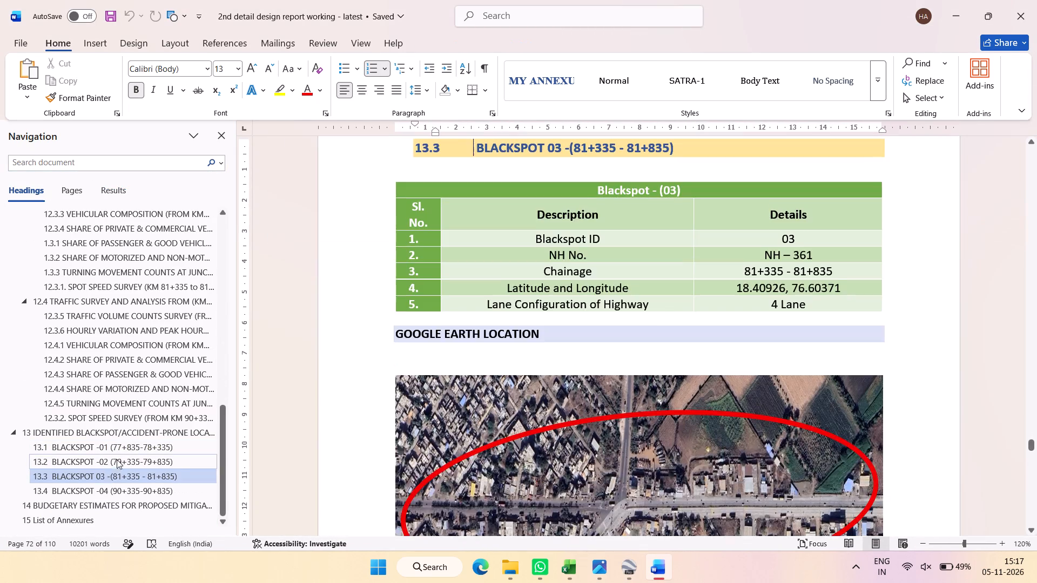
pyautogui.click(118, 458)
pyautogui.scroll(-2, 780, 334)
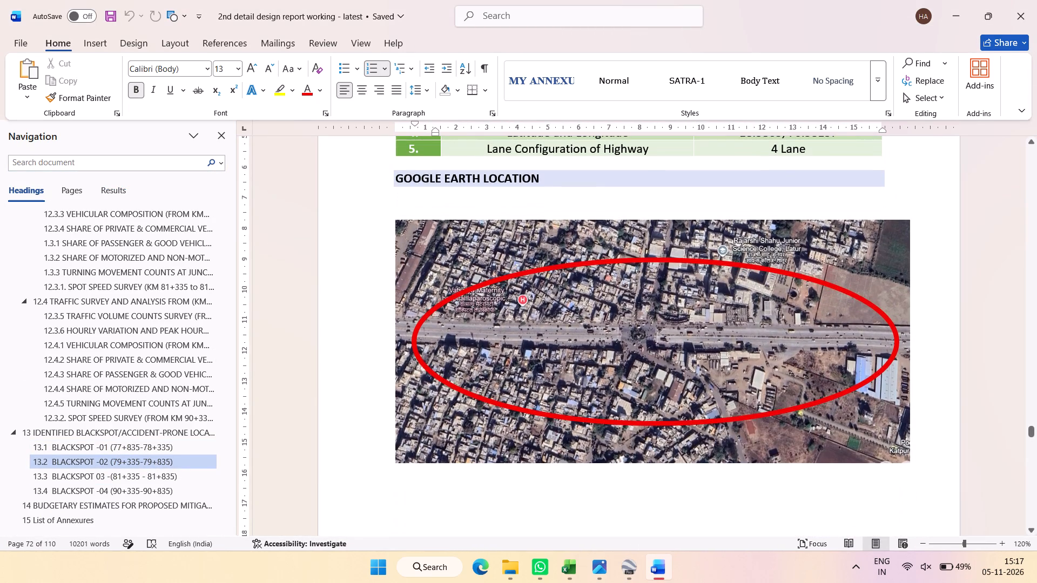
pyautogui.scroll(1, 818, 253)
pyautogui.tripleClick(820, 207)
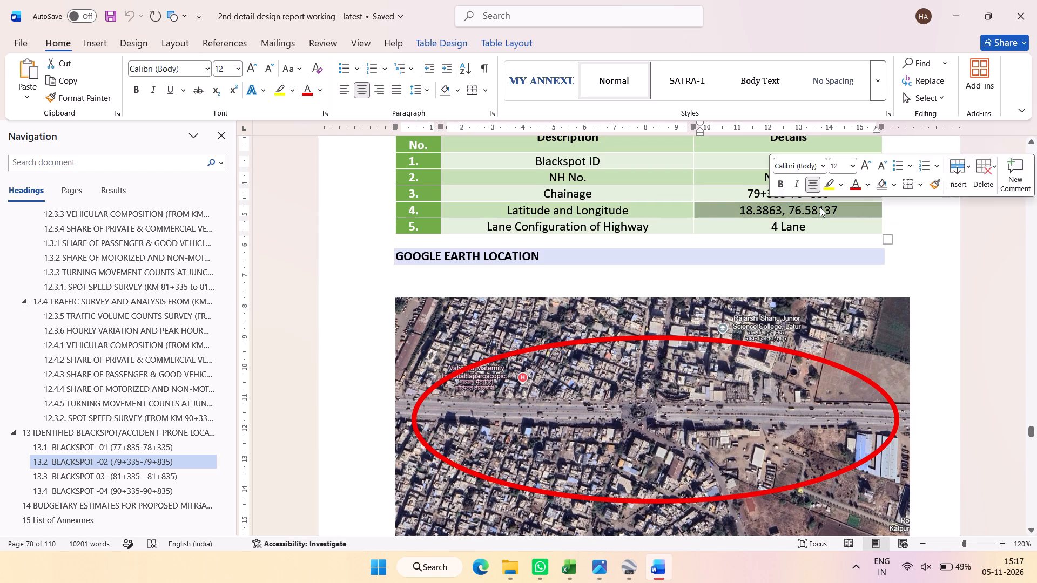
pyautogui.hotkey('ctrl', 'c')
pyautogui.hotkey('ctrl', 'c')
pyautogui.hotkey('ctrl', 'c')
pyautogui.hotkey('ctrl', 'c')
pyautogui.hotkey('ctrl', 'c')
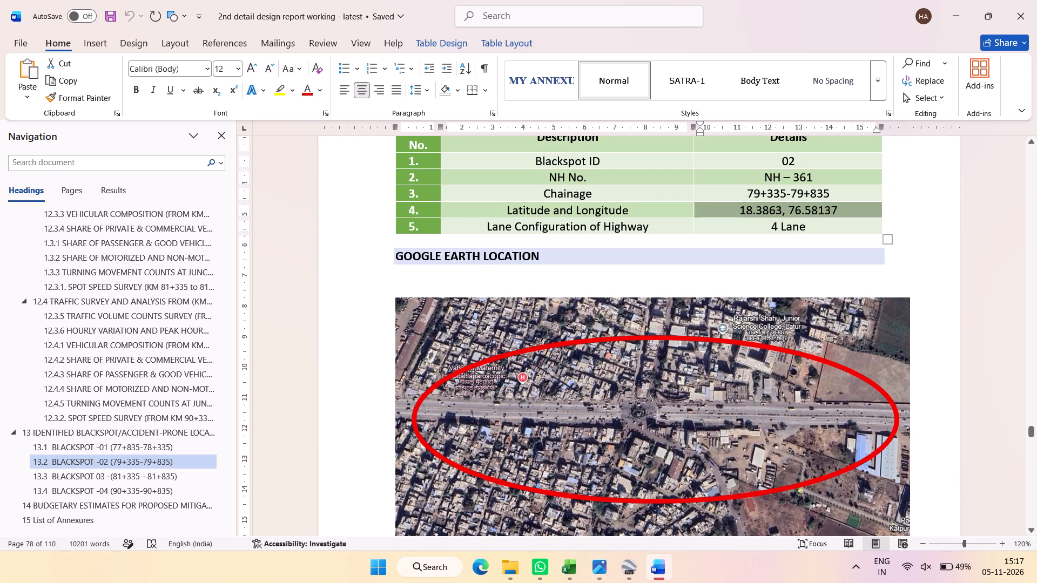
# Switch to Google Earth and search for the Blackspot 02 coordinates 18.3863, 76.58137.
pyautogui.click(628, 568)
pyautogui.tripleClick(46, 52)
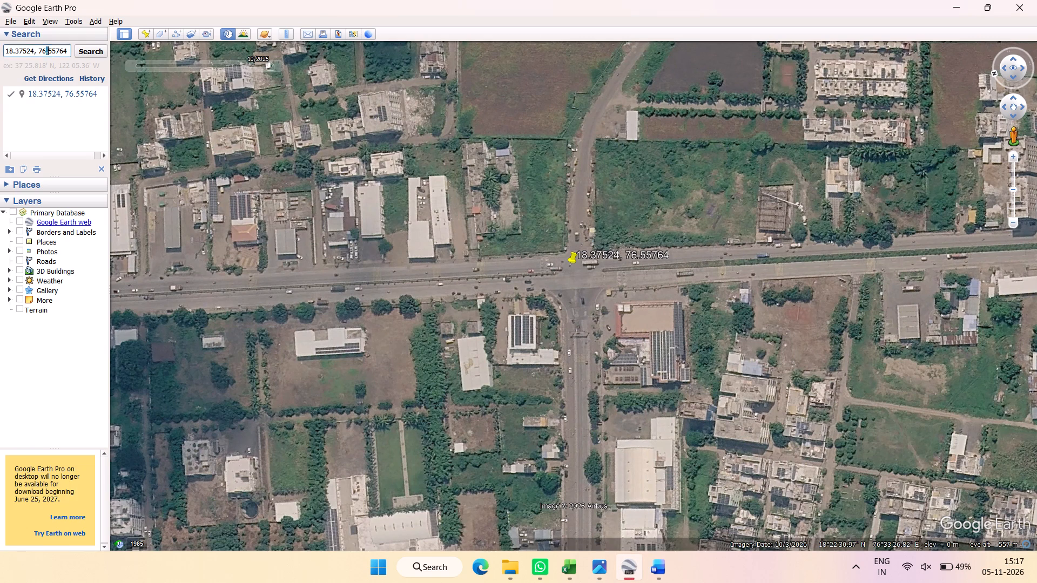
pyautogui.hotkey('ctrl', 'v')
pyautogui.click(94, 49)
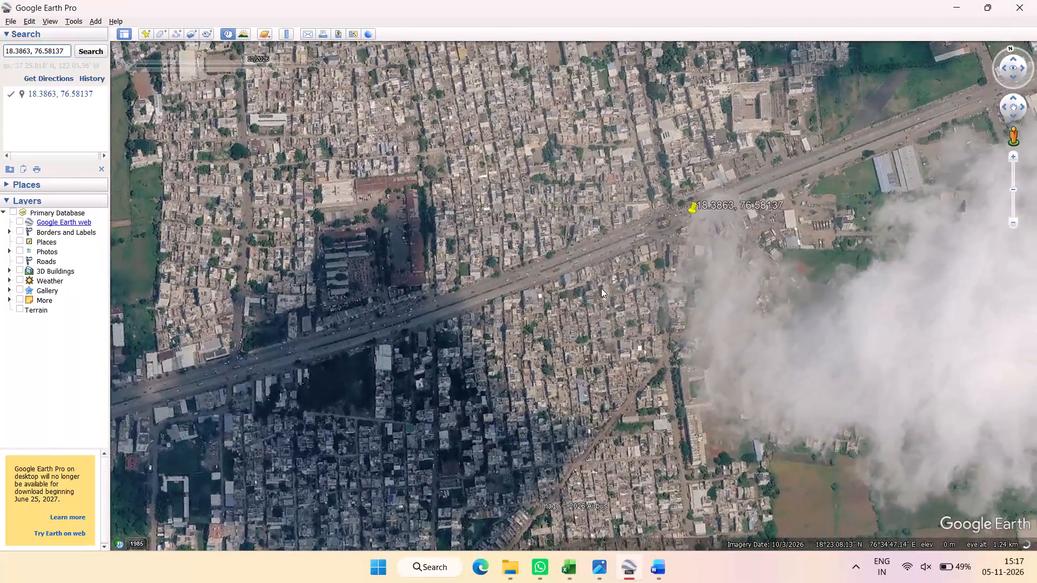
# Compare the roundabout and roads around the 18.3863, 76.58137 placemark with the report's Blackspot 02 location image.
pyautogui.scroll(20, 591, 286)
pyautogui.scroll(3, 591, 286)
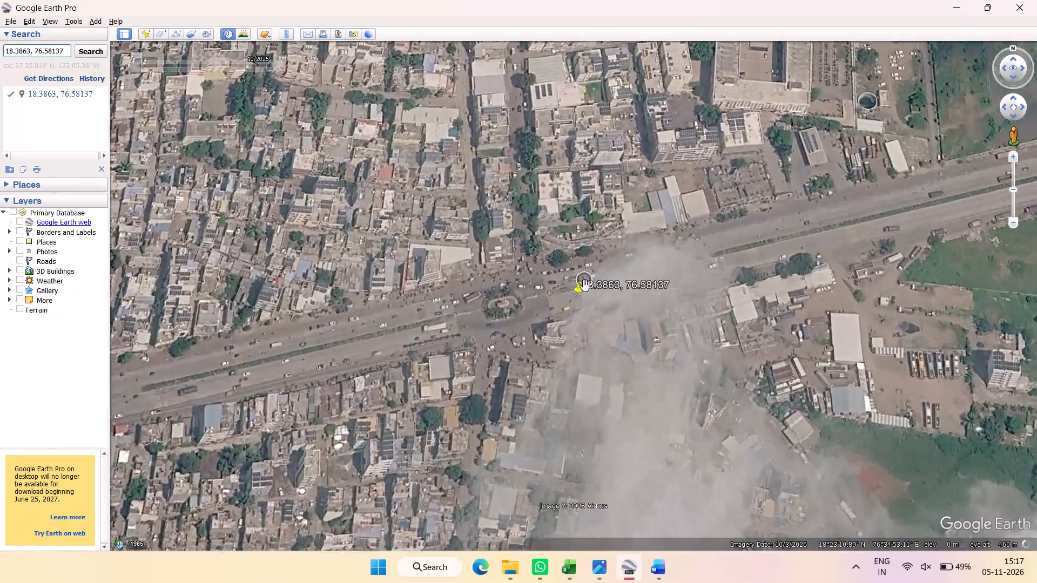
pyautogui.scroll(4, 585, 286)
pyautogui.hotkey('alt', 'Tab')
pyautogui.hotkey('alt', 'Tab')
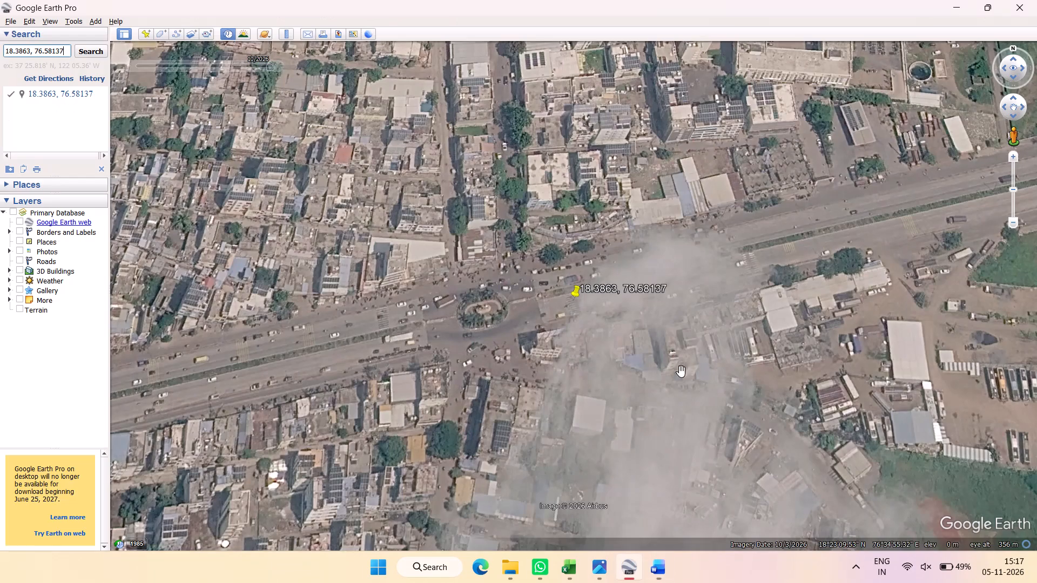
pyautogui.keyDown('ctrl'); pyautogui.scroll(-2, 604, 355); pyautogui.keyUp('ctrl')
pyautogui.keyDown('ctrl'); pyautogui.scroll(-20, 603, 355); pyautogui.keyUp('ctrl')
pyautogui.keyDown('ctrl'); pyautogui.scroll(-17, 603, 355); pyautogui.keyUp('ctrl')
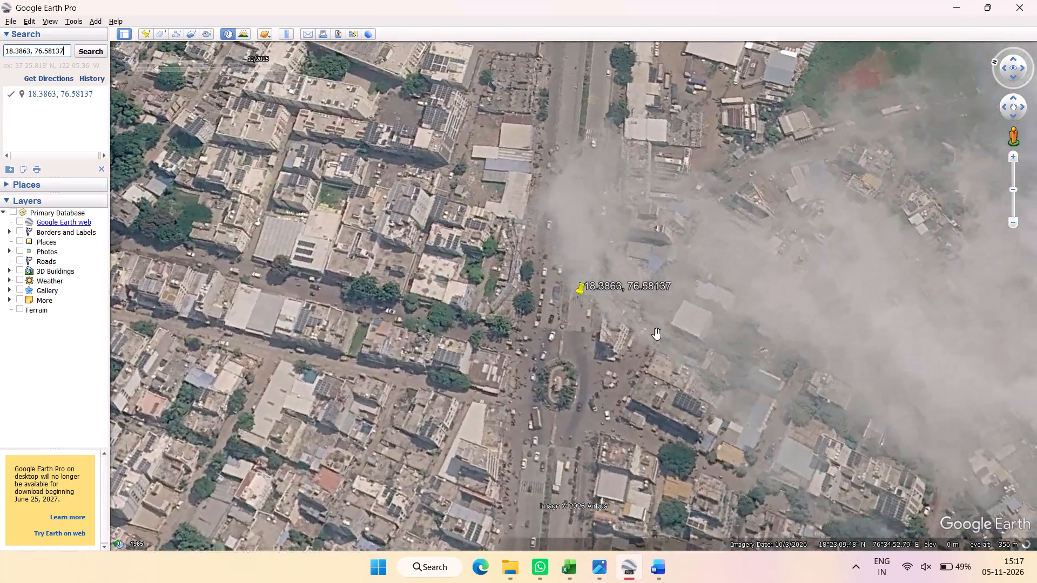
pyautogui.keyDown('ctrl'); pyautogui.scroll(-20, 657, 334); pyautogui.keyUp('ctrl')
pyautogui.keyDown('ctrl'); pyautogui.scroll(-5, 657, 334); pyautogui.keyUp('ctrl')
pyautogui.keyDown('ctrl'); pyautogui.scroll(1, 680, 331); pyautogui.keyUp('ctrl')
pyautogui.keyDown('ctrl'); pyautogui.scroll(-20, 680, 330); pyautogui.keyUp('ctrl')
pyautogui.keyDown('ctrl'); pyautogui.scroll(-10, 680, 330); pyautogui.keyUp('ctrl')
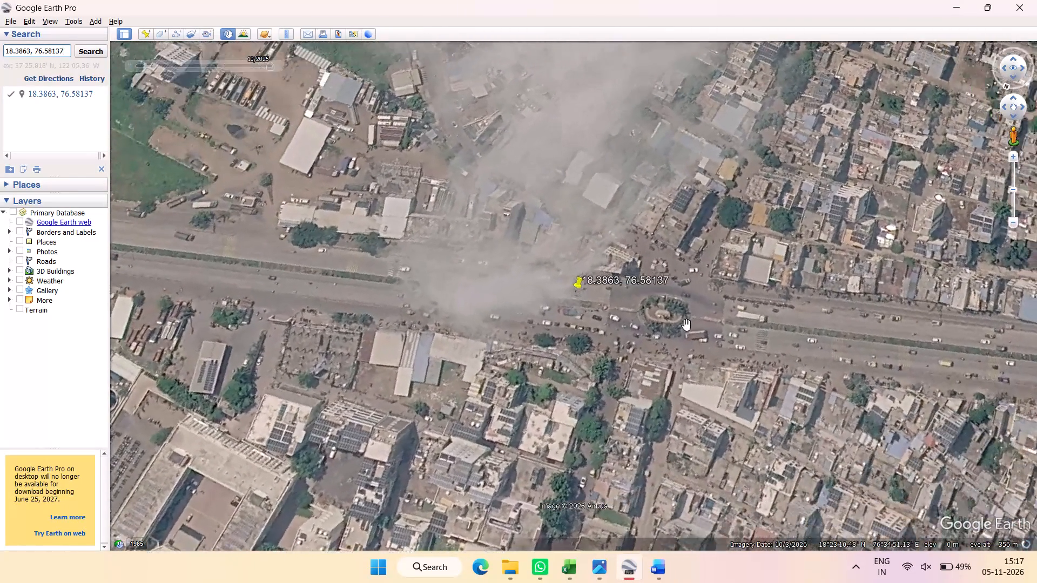
pyautogui.moveTo(686, 325); pyautogui.dragTo(683, 286, button='middle')
pyautogui.scroll(-1, 686, 325)
# Revisit the report's Blackspot 02 section and switch to Photos to view the site photos labelled 79+335-79+835 and their stamped coordinates.
pyautogui.hotkey('alt', 'Tab')
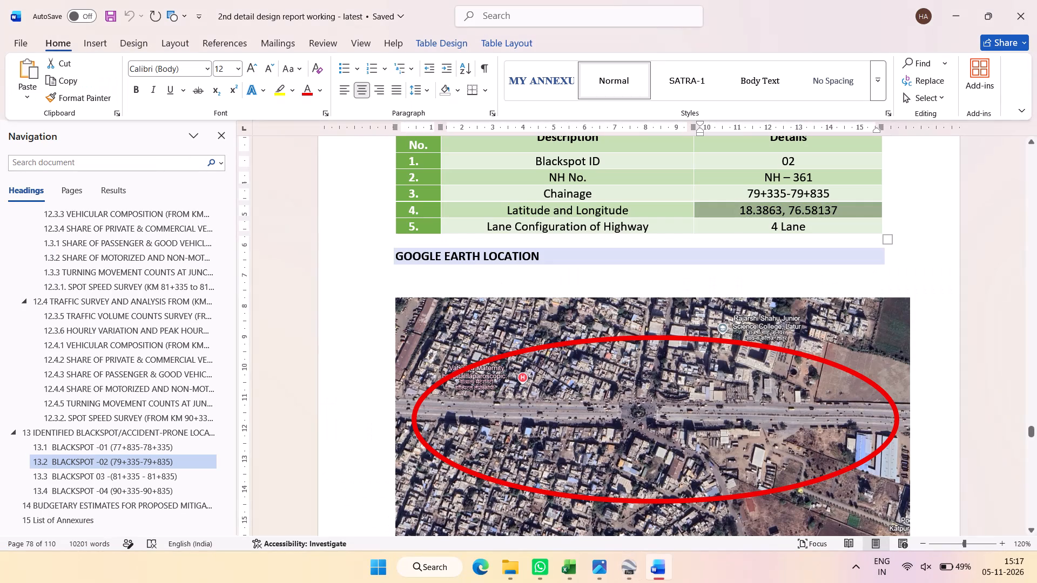
pyautogui.click(142, 477)
pyautogui.click(108, 462)
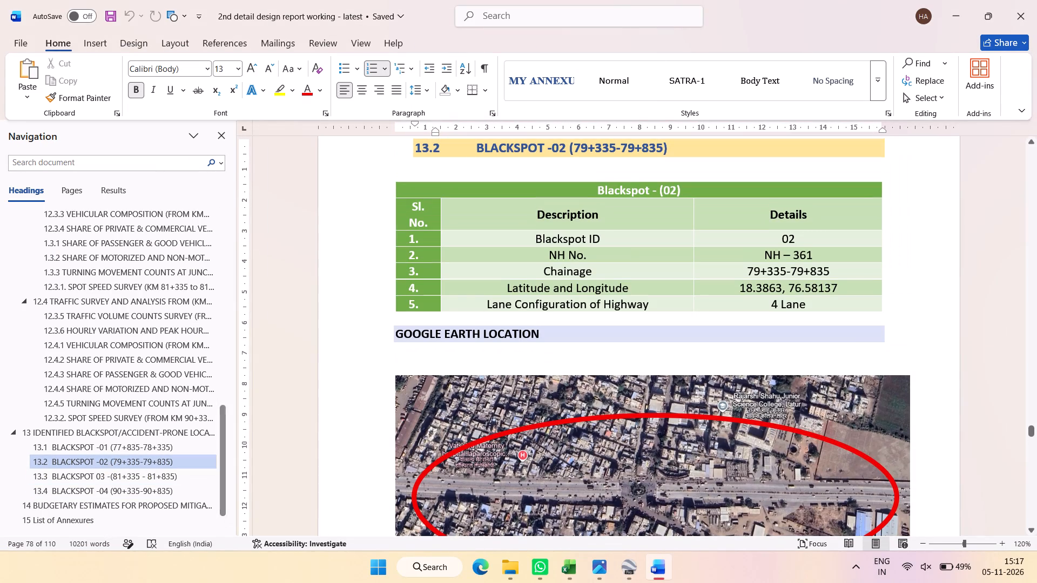
pyautogui.click(594, 572)
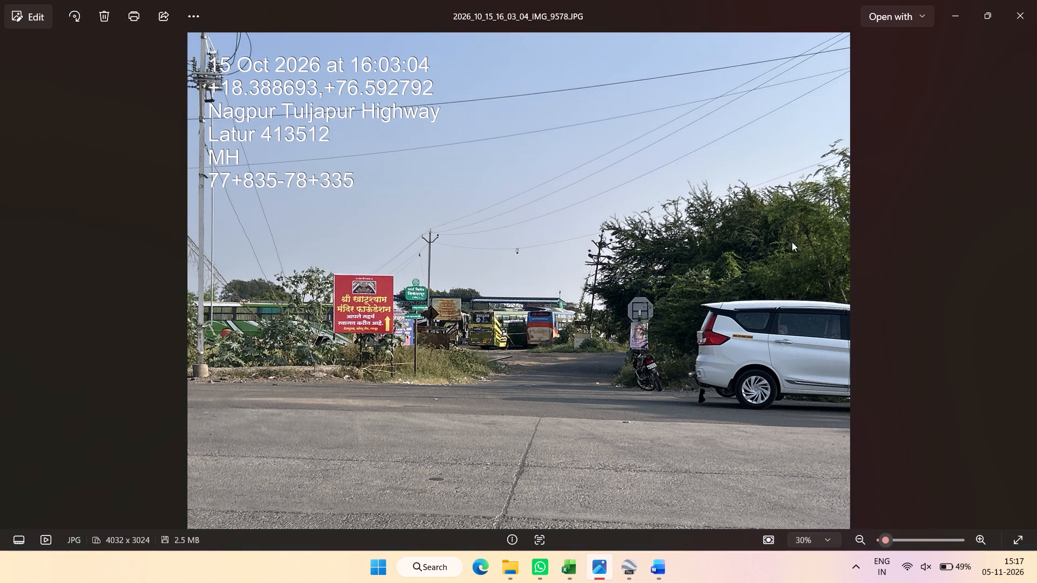
pyautogui.tripleClick(0, 316)
pyautogui.tripleClick(0, 316)
pyautogui.tripleClick(0, 316)
pyautogui.tripleClick(0, 316)
pyautogui.tripleClick(0, 316)
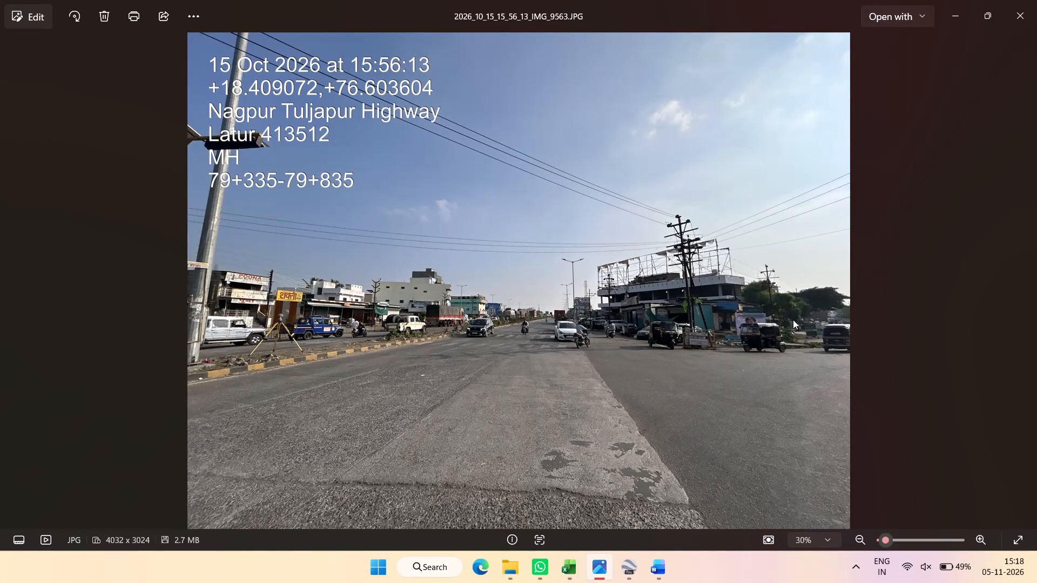
pyautogui.click(1036, 303)
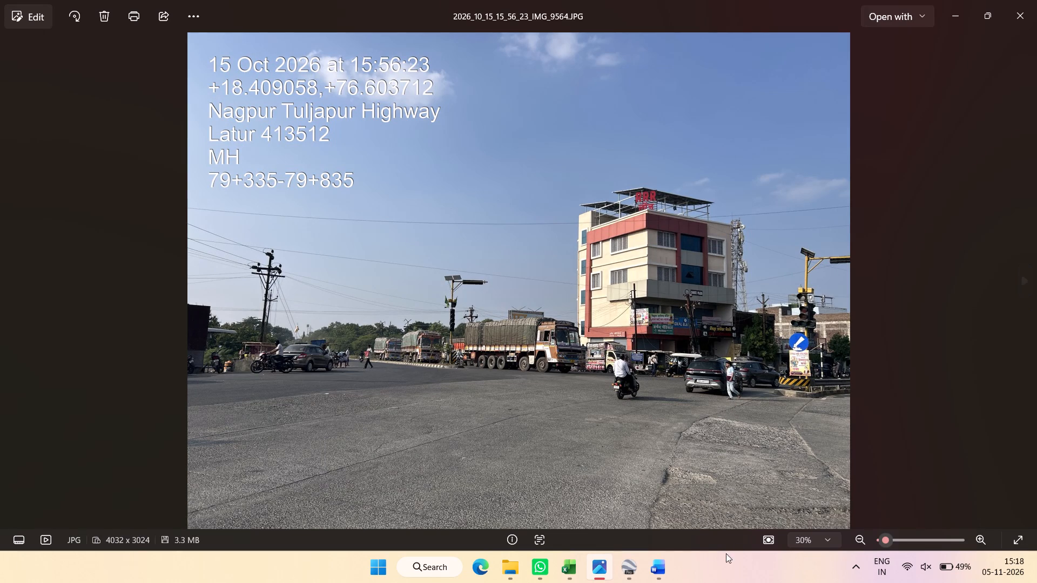
# Check the report's Blackspot 02 details, return to Photos and examine the coordinates stamped on the 79+335-79+835 site photo.
pyautogui.click(661, 573)
pyautogui.scroll(-1, 684, 363)
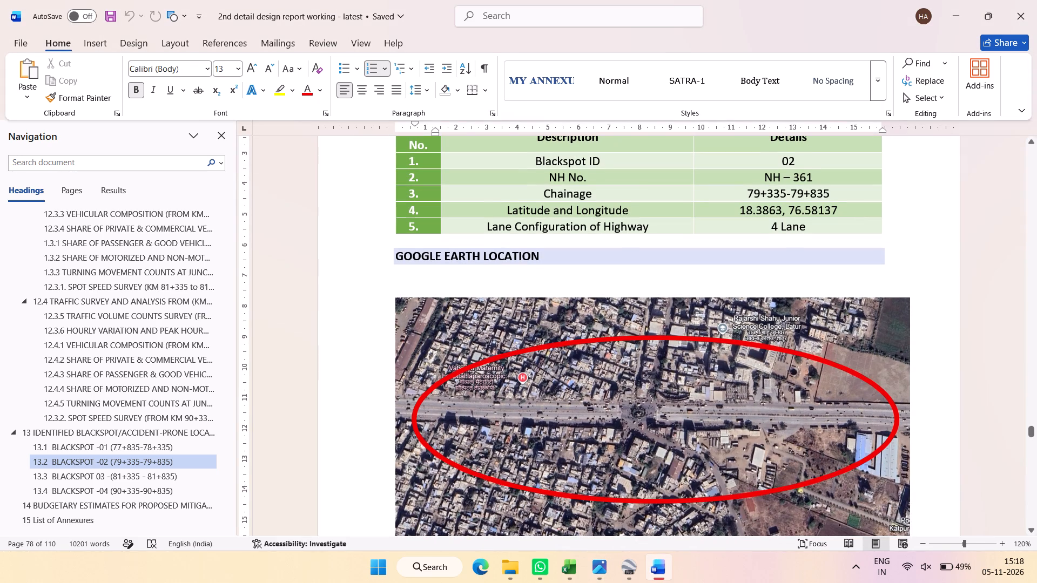
pyautogui.hotkey('alt', 'Tab')
pyautogui.click(1036, 309)
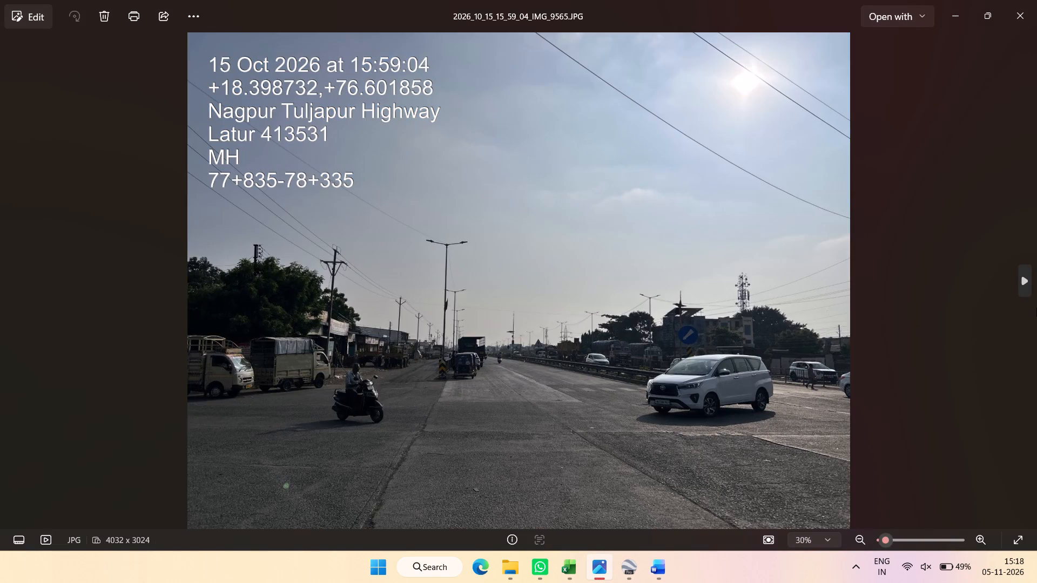
pyautogui.moveTo(443, 355); pyautogui.dragTo(425, 359)
pyautogui.click(0, 328)
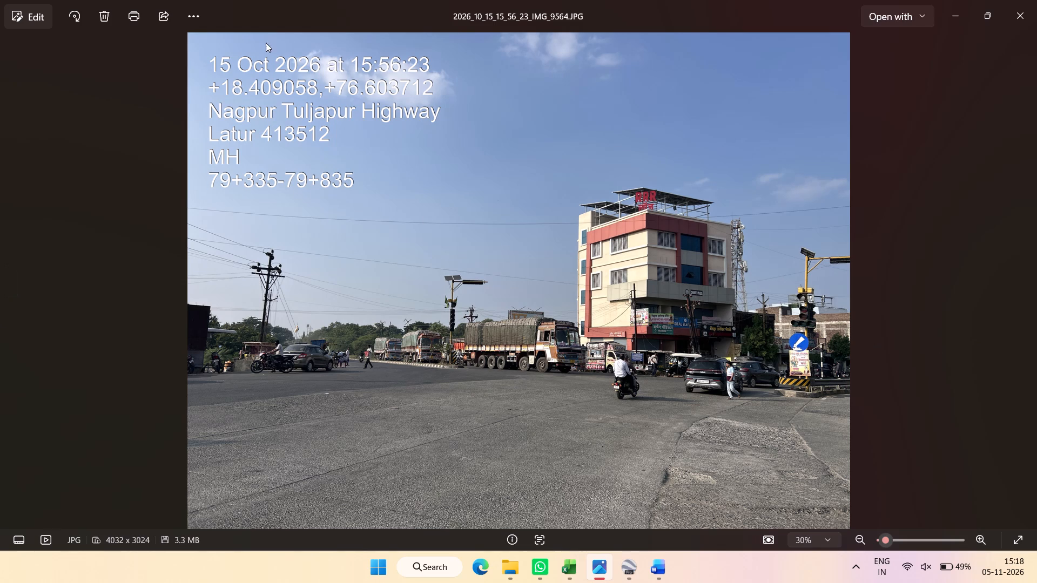
pyautogui.scroll(9, 295, 48)
pyautogui.moveTo(211, 100); pyautogui.dragTo(481, 159)
pyautogui.scroll(1, 167, 166)
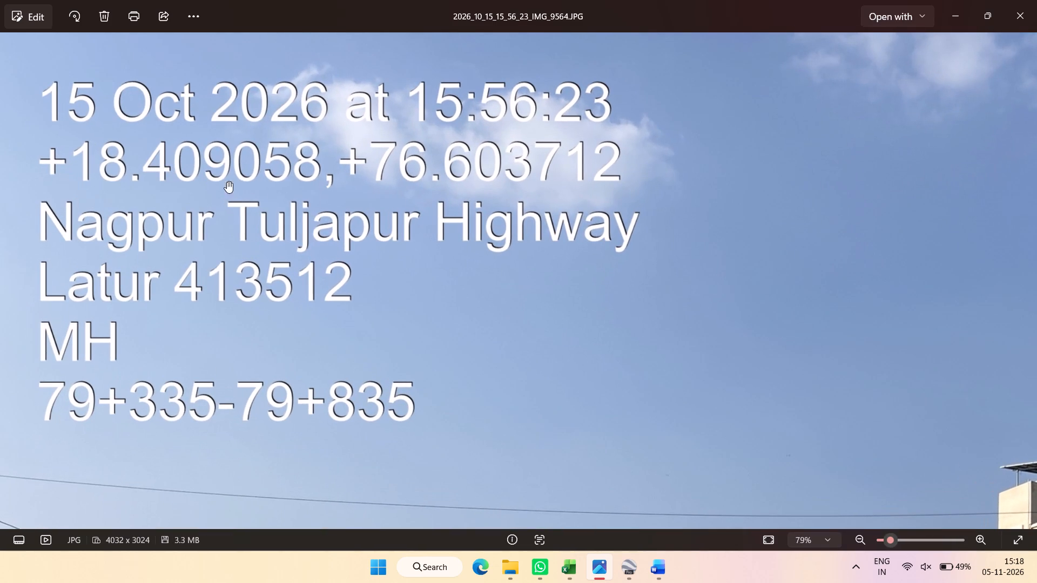
pyautogui.hotkey('alt', 'space')
pyautogui.write('18.409058')
pyautogui.moveTo(406, 137); pyautogui.dragTo(421, 225)
pyautogui.write(', 76')
pyautogui.write('.6037')
pyautogui.write('12')
pyautogui.hotkey('ctrl', 'a')
pyautogui.hotkey('ctrl', 'x')
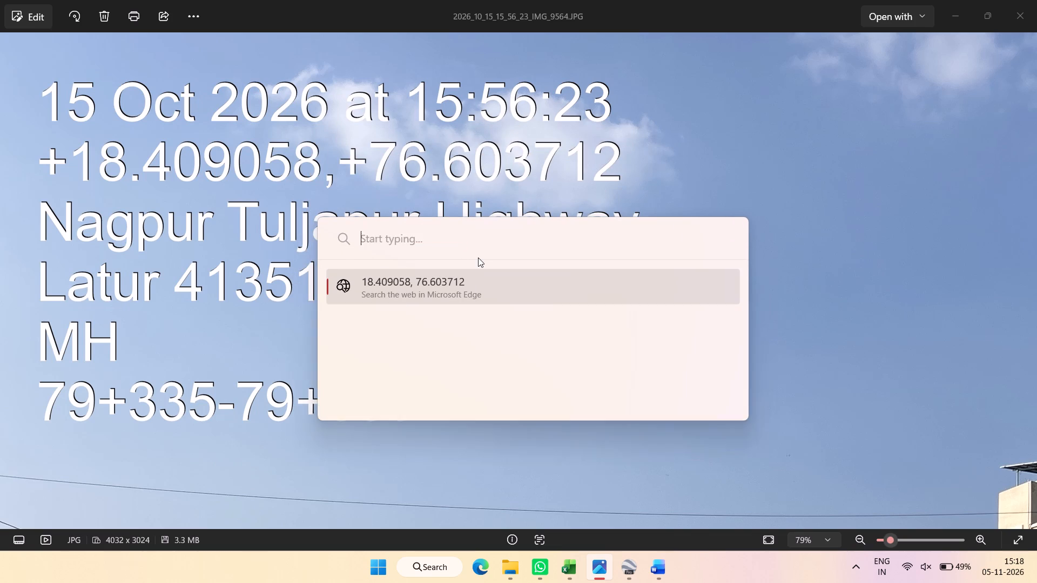
# Switch to Google Earth and search for the site-photo coordinates 18.409058, 76.603712.
pyautogui.hotkey('alt', 'Tab')
pyautogui.hotkey('alt', 'Tab')
pyautogui.hotkey('alt', 'Tab')
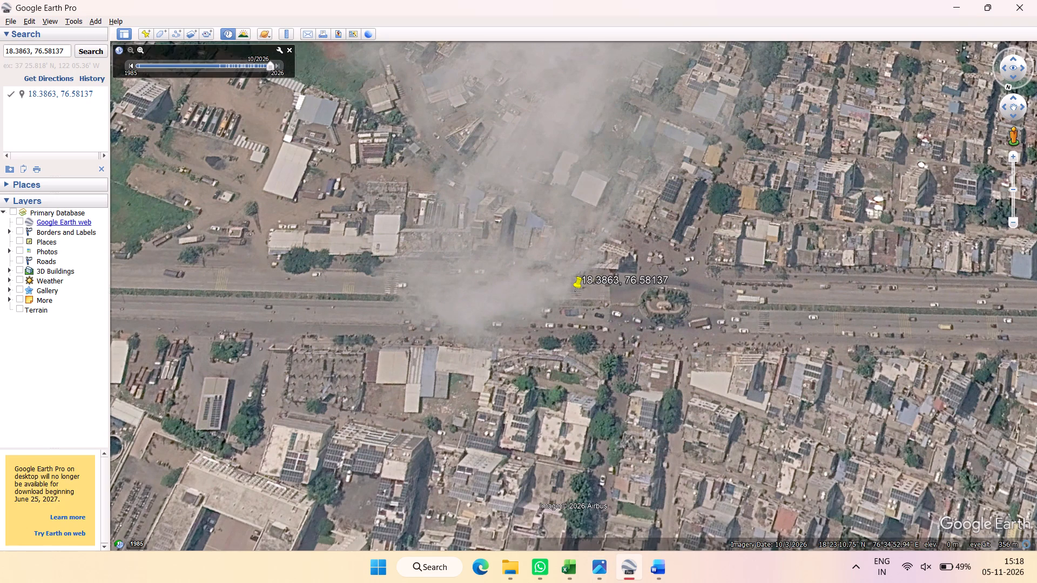
pyautogui.click(32, 50)
pyautogui.hotkey('ctrl', 'a')
pyautogui.hotkey('ctrl', 'v')
pyautogui.press('Return')
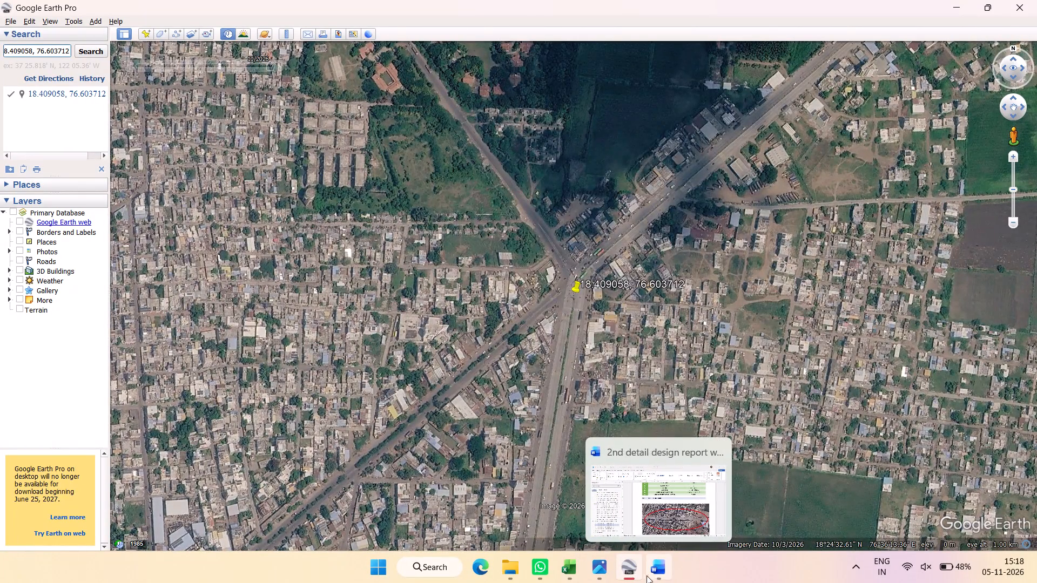
# Compare the junction around the 18.409058, 76.603712 placemark with the photo's stamp and the report's Blackspot 02 image and coordinates.
pyautogui.click(610, 574)
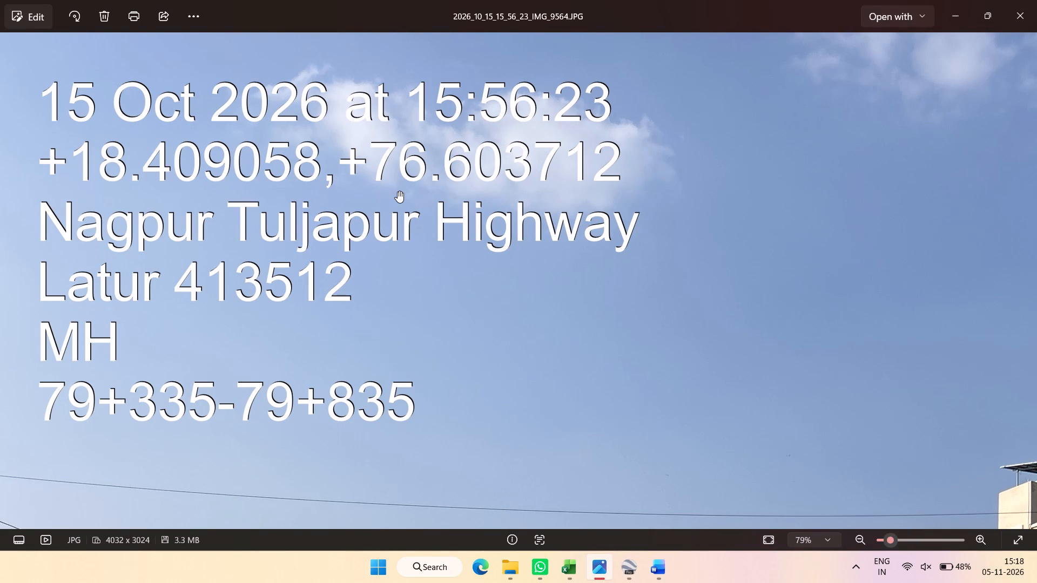
pyautogui.hotkey('alt', 'Tab')
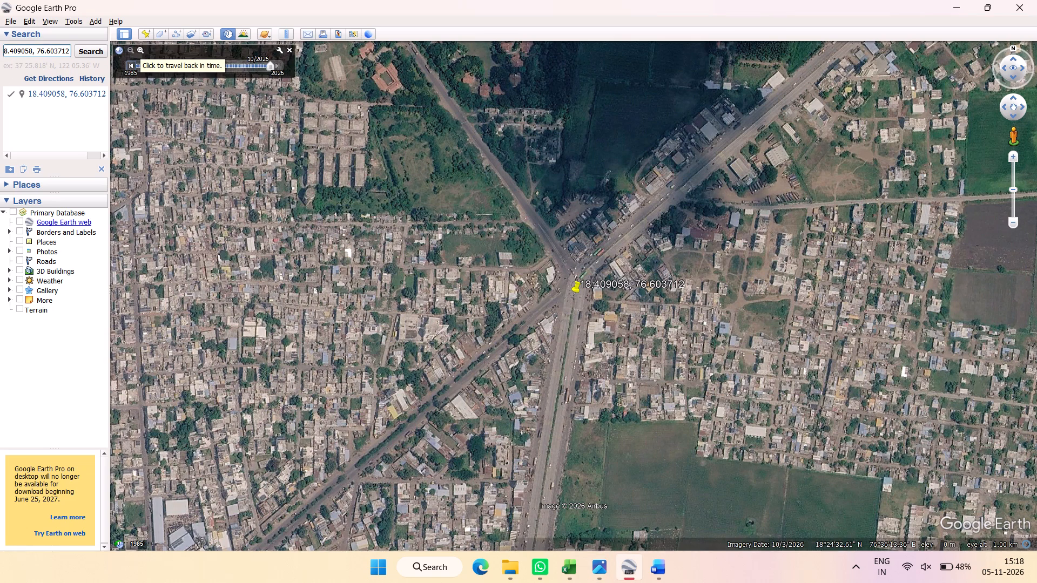
pyautogui.hotkey('alt', 'Tab')
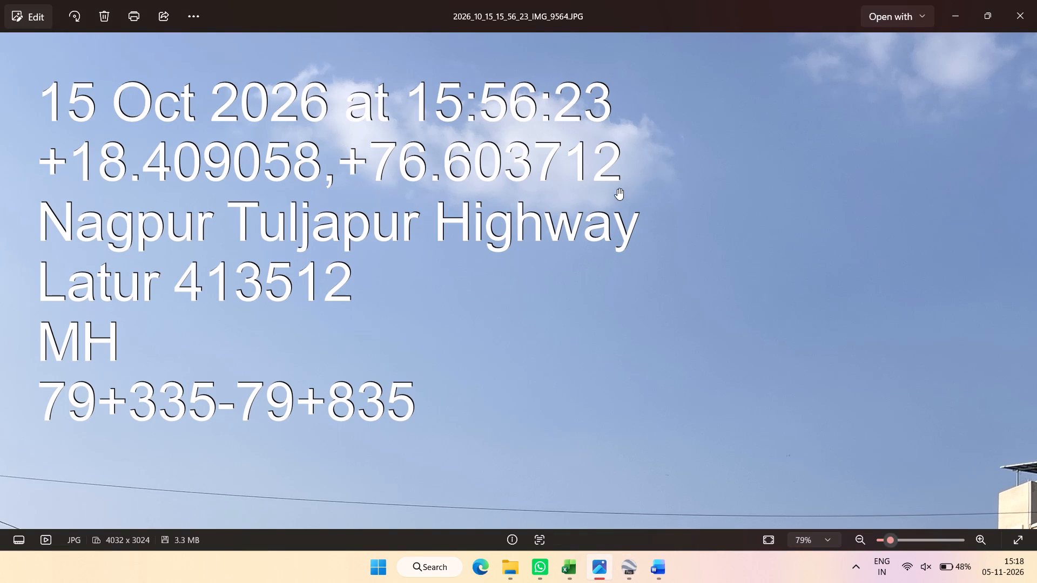
pyautogui.hotkey('alt', 'Tab')
pyautogui.scroll(18, 585, 306)
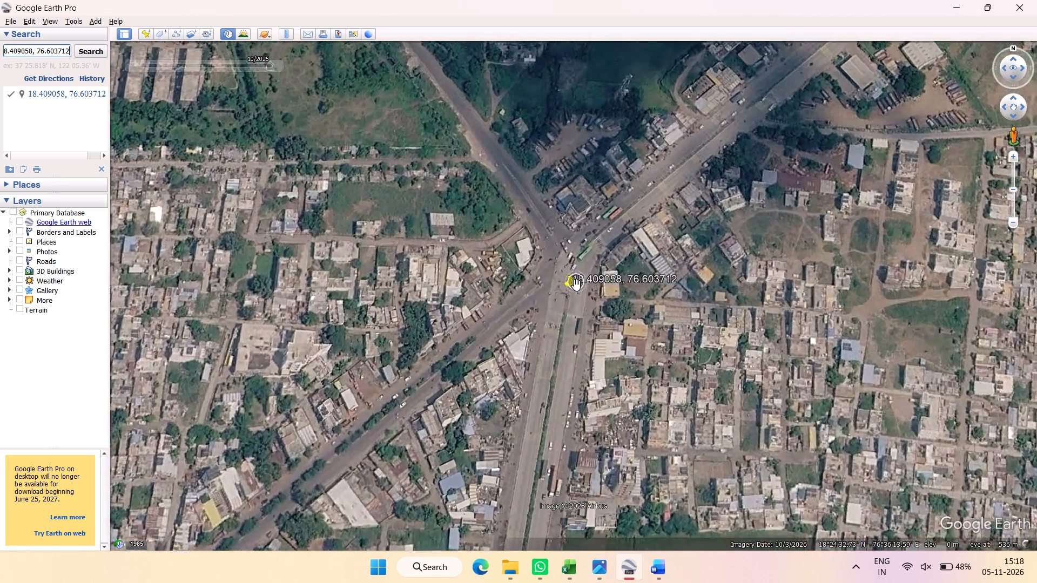
pyautogui.scroll(7, 576, 285)
pyautogui.click(664, 578)
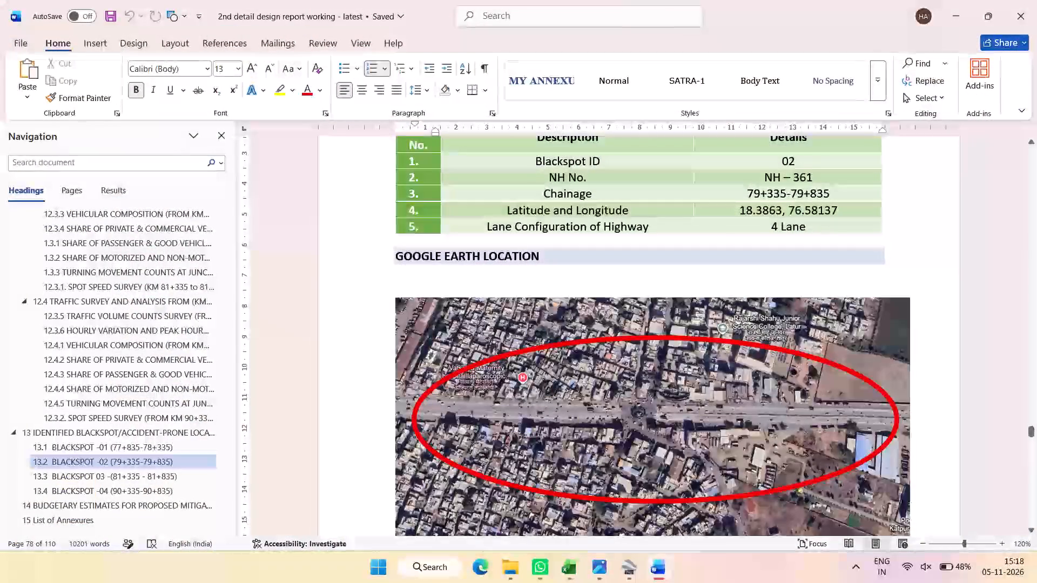
pyautogui.hotkey('alt', 'Tab')
pyautogui.scroll(-4, 629, 404)
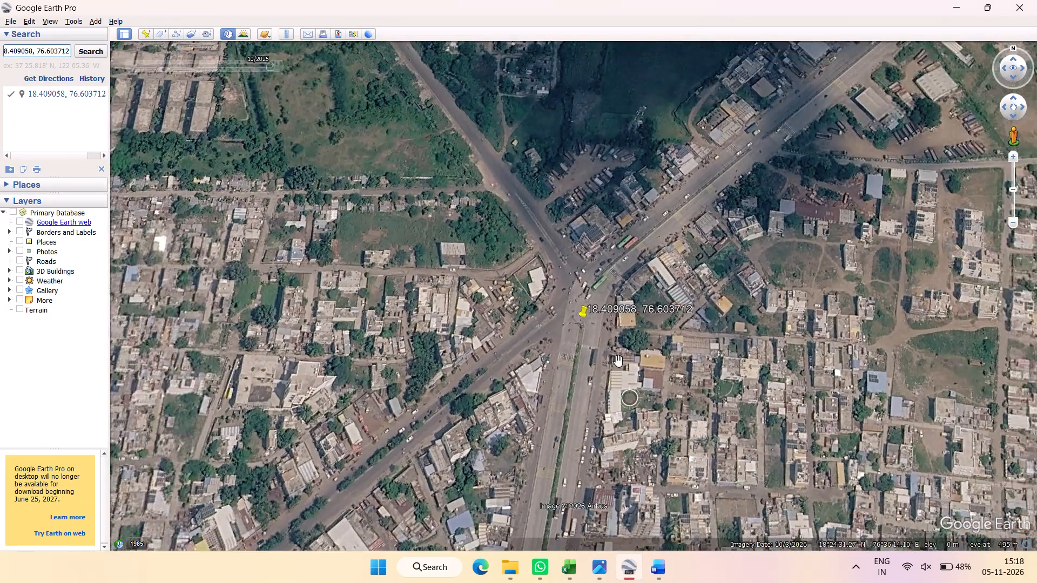
pyautogui.scroll(-5, 632, 319)
pyautogui.hotkey('alt', 'Tab')
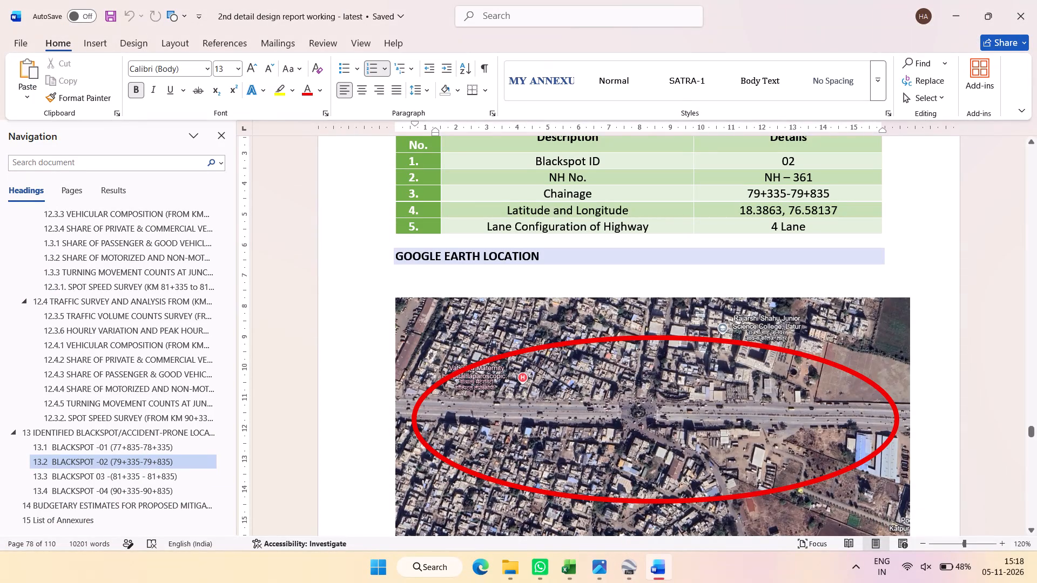
pyautogui.tripleClick(800, 209)
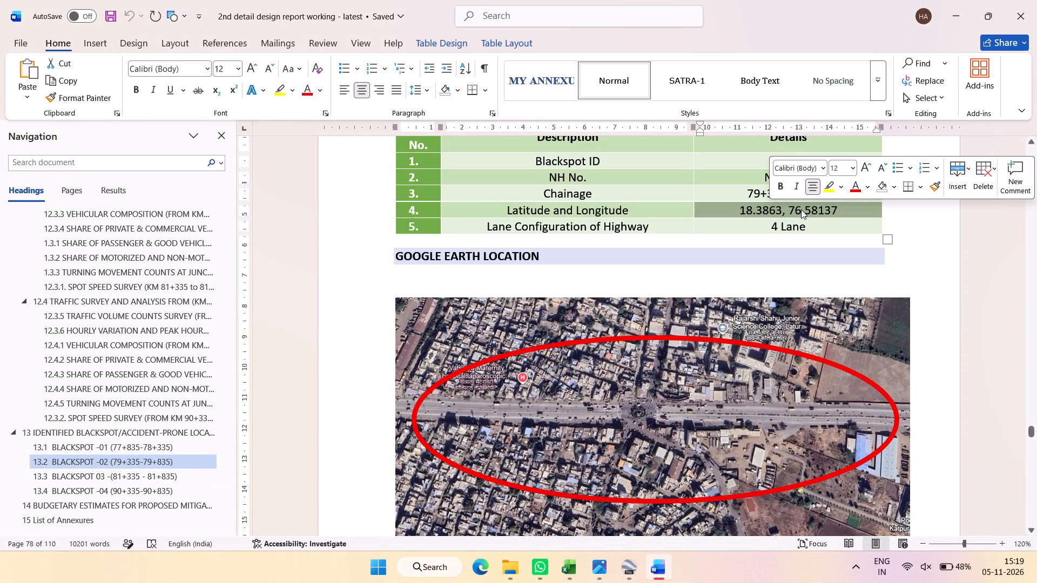
# Return to Photos and browse the site photos labelled 77+835-78+335, reading their stamped coordinates.
pyautogui.click(603, 573)
pyautogui.scroll(-6, 507, 343)
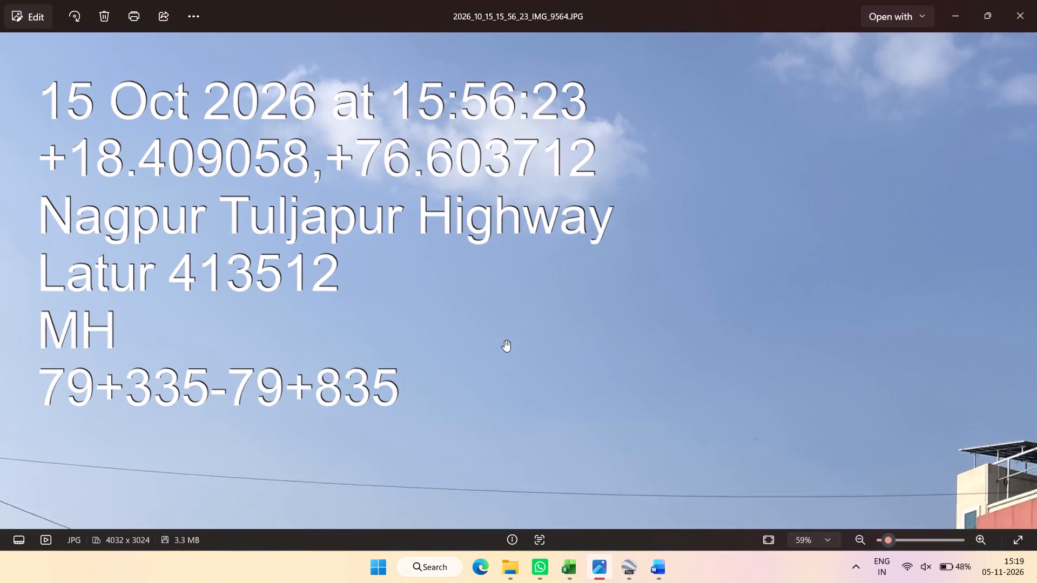
pyautogui.scroll(-11, 504, 340)
pyautogui.moveTo(1036, 131); pyautogui.dragTo(1036, 138)
pyautogui.tripleClick(1036, 138)
pyautogui.tripleClick(1036, 138)
pyautogui.tripleClick(1036, 138)
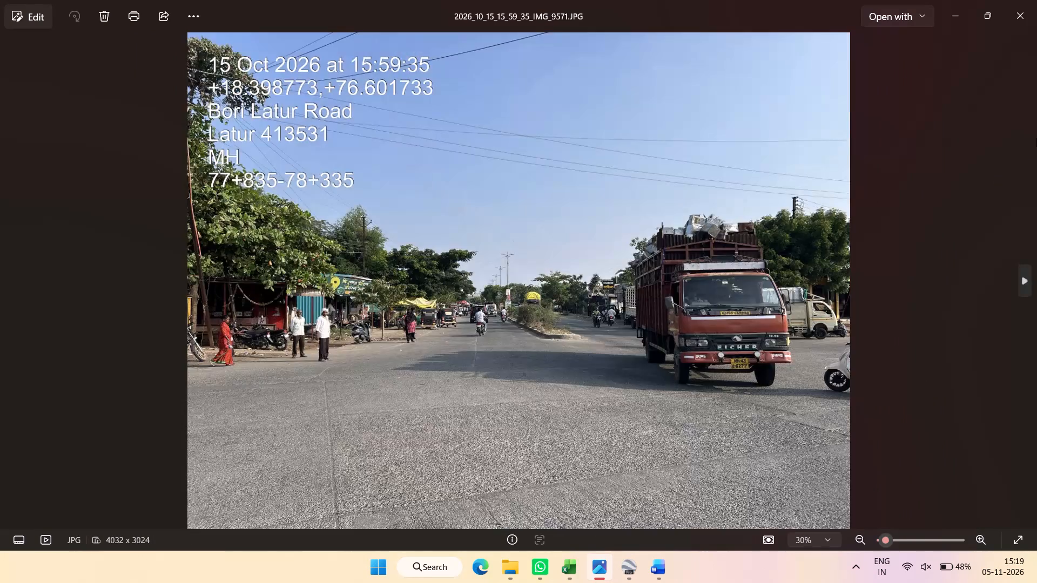
pyautogui.click(1036, 138)
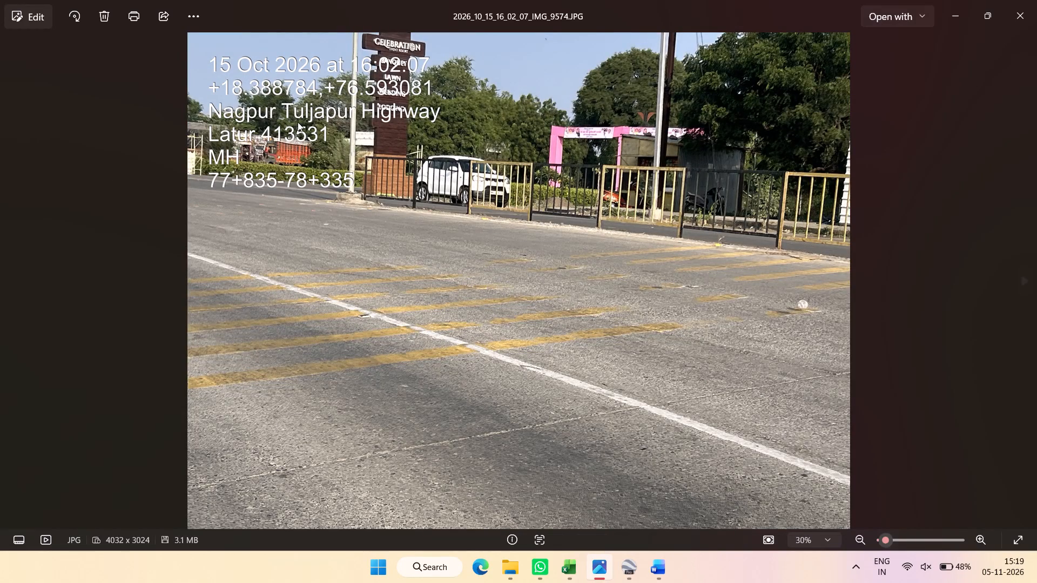
pyautogui.click(0, 293)
pyautogui.click(0, 292)
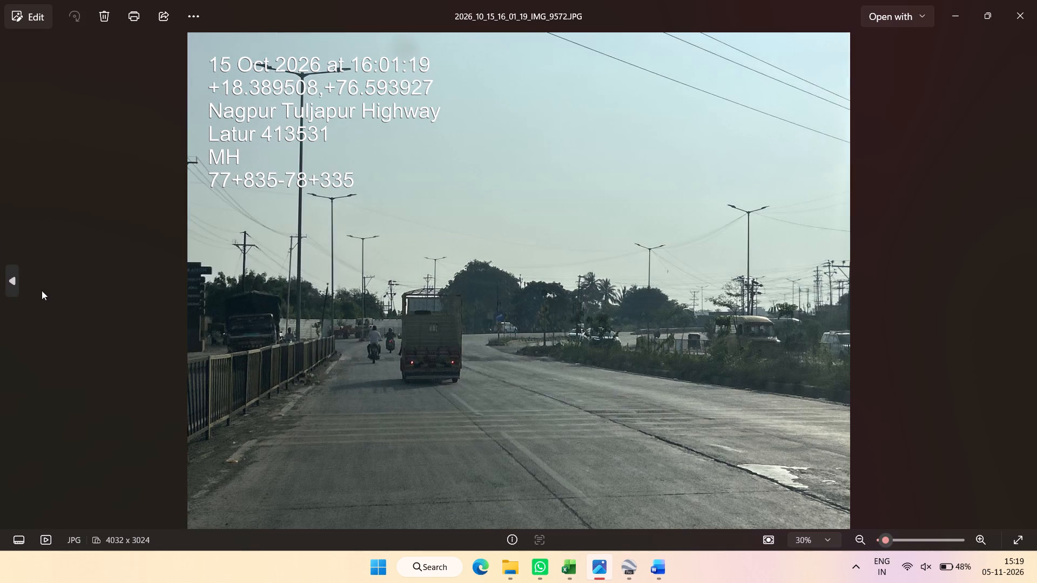
pyautogui.tripleClick(1036, 243)
pyautogui.click(1036, 243)
pyautogui.tripleClick(1036, 243)
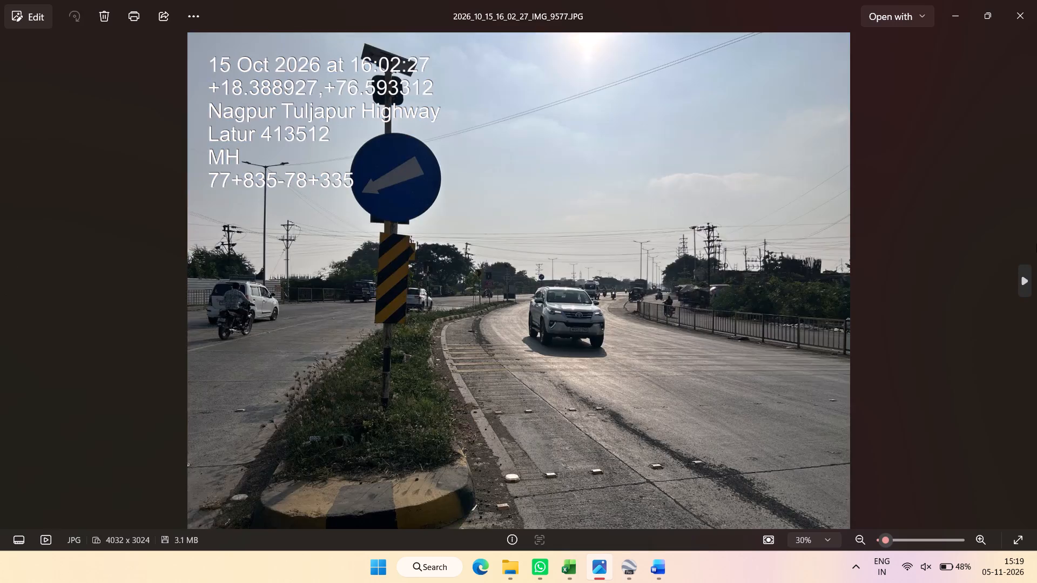
# Browse onward through the site photos labelled 75+335-75+835, reading their stamped coordinates.
pyautogui.tripleClick(1036, 243)
pyautogui.doubleClick(1036, 243)
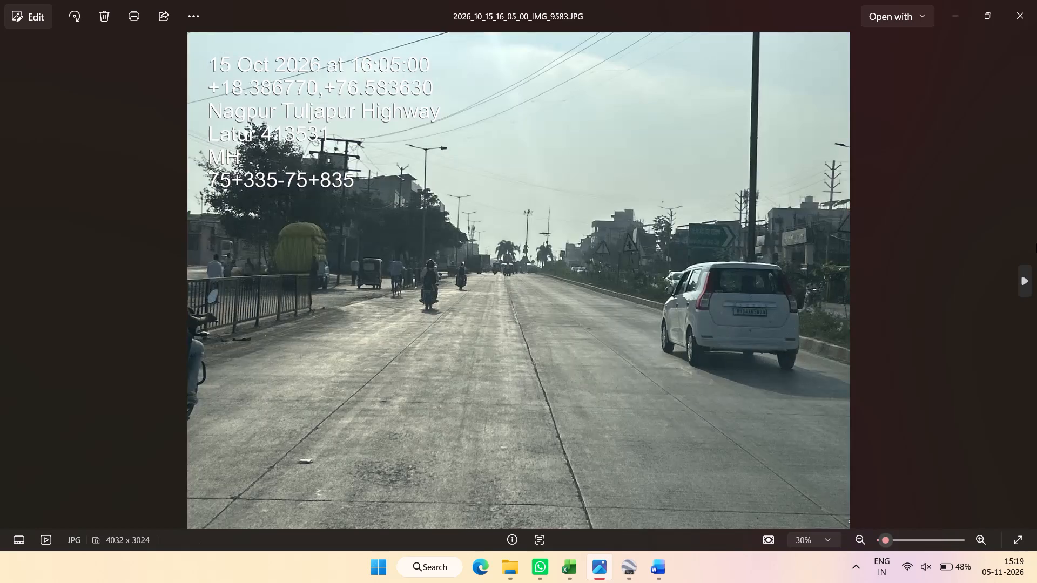
pyautogui.click(1036, 243)
pyautogui.click(1036, 243)
pyautogui.click(1036, 243)
pyautogui.tripleClick(1036, 243)
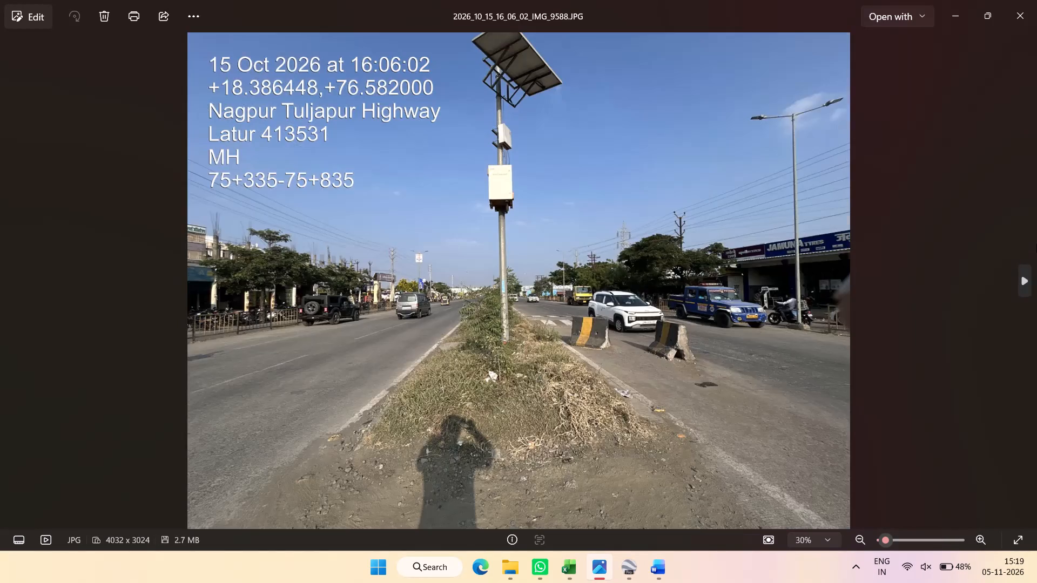
pyautogui.click(1036, 243)
pyautogui.click(1036, 243)
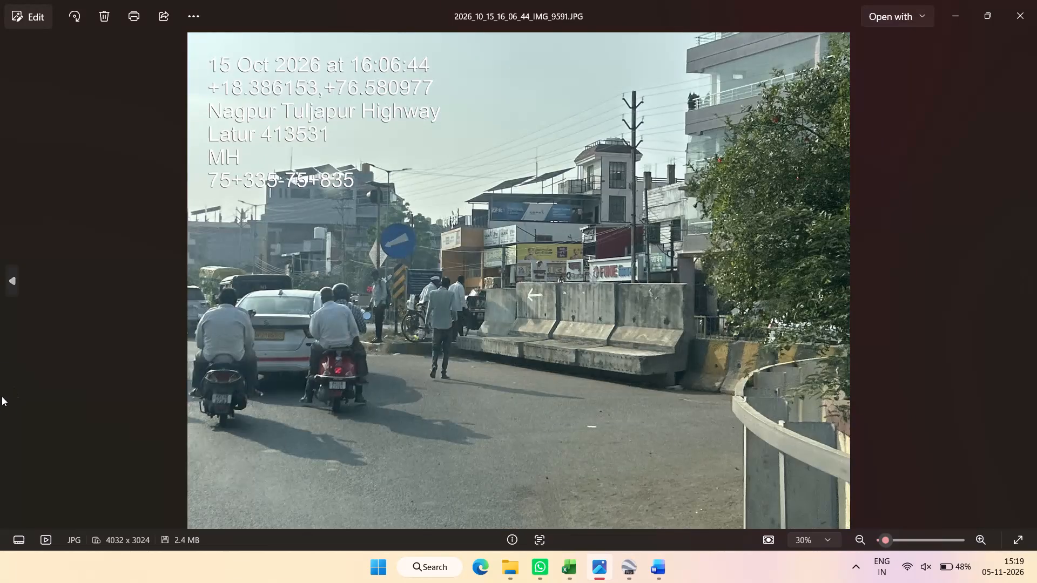
# Go back to the 75+335-75+835 photo of the roundabout statue and examine its stamped coordinates and chainage up close.
pyautogui.tripleClick(0, 418)
pyautogui.click(1036, 569)
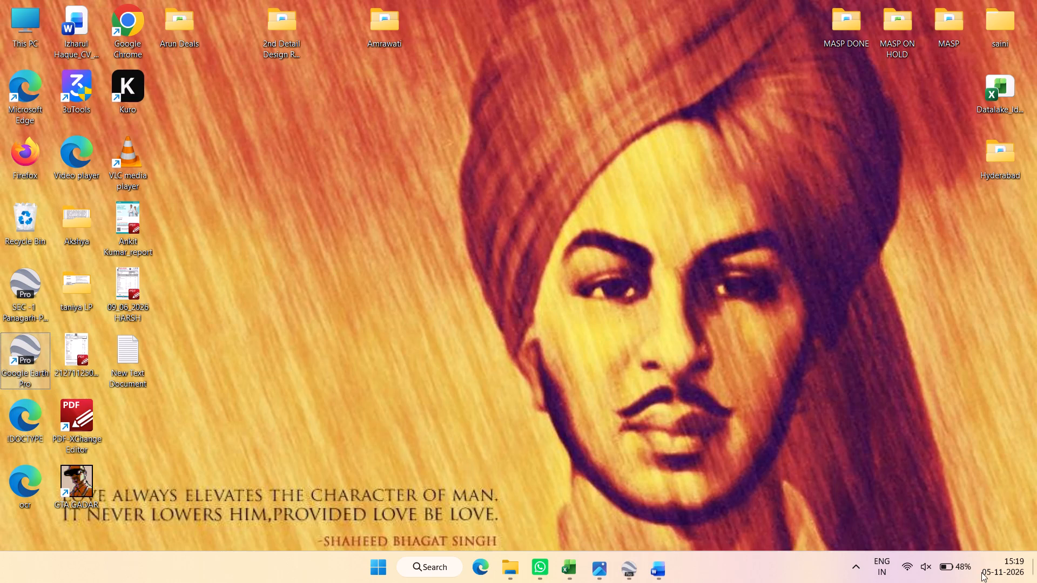
pyautogui.click(596, 581)
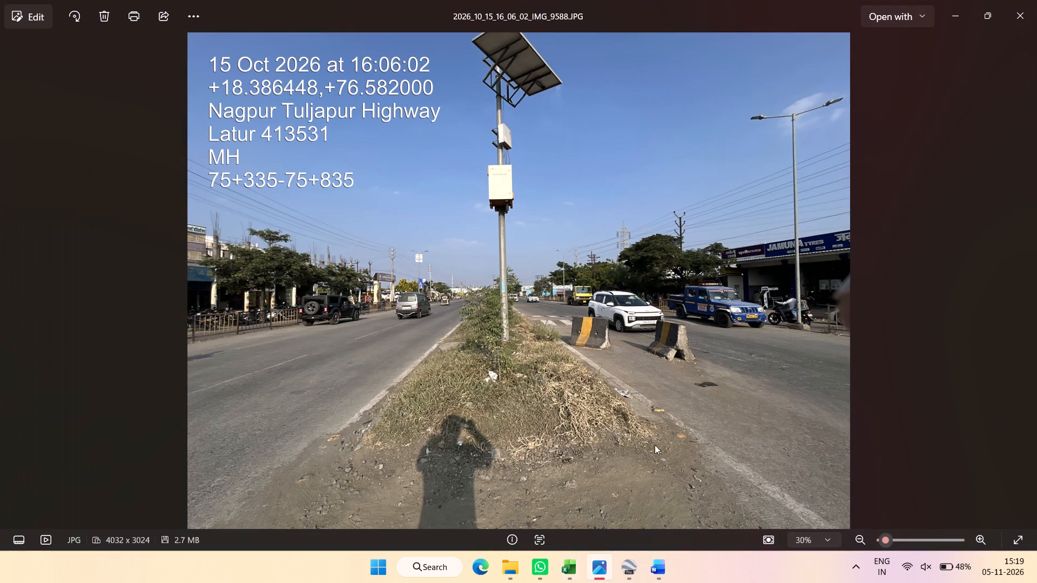
pyautogui.click(1036, 320)
pyautogui.click(562, 344)
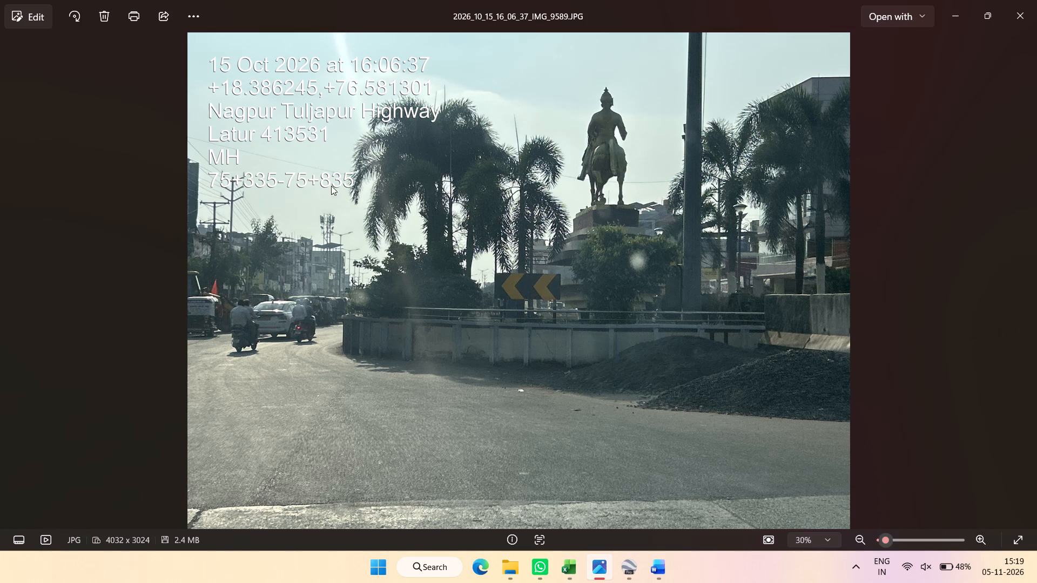
pyautogui.scroll(4, 270, 195)
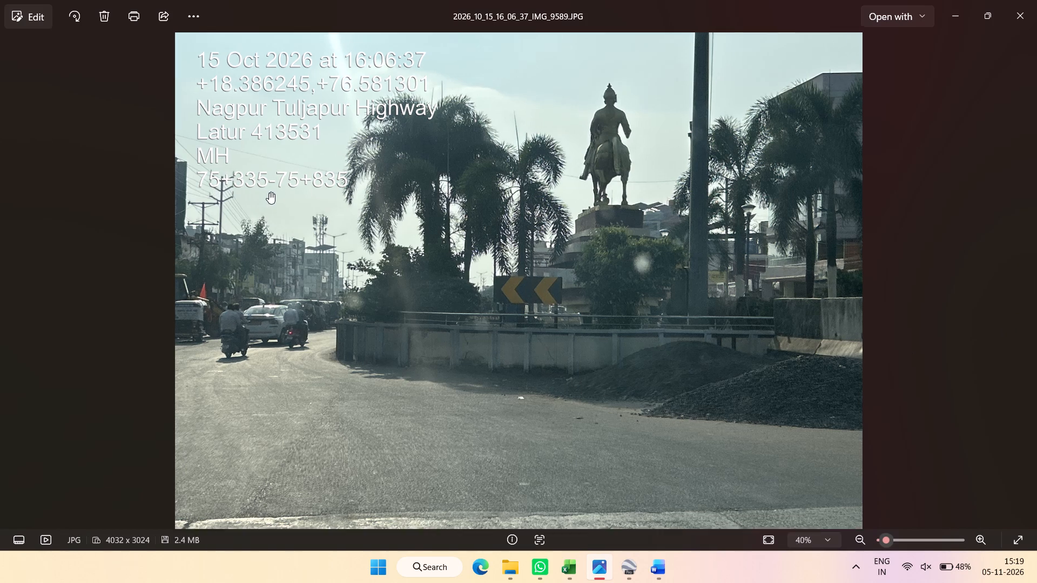
pyautogui.scroll(3, 269, 192)
pyautogui.moveTo(102, 197); pyautogui.dragTo(231, 201)
pyautogui.scroll(3, 154, 189)
pyautogui.moveTo(146, 187); pyautogui.dragTo(243, 180)
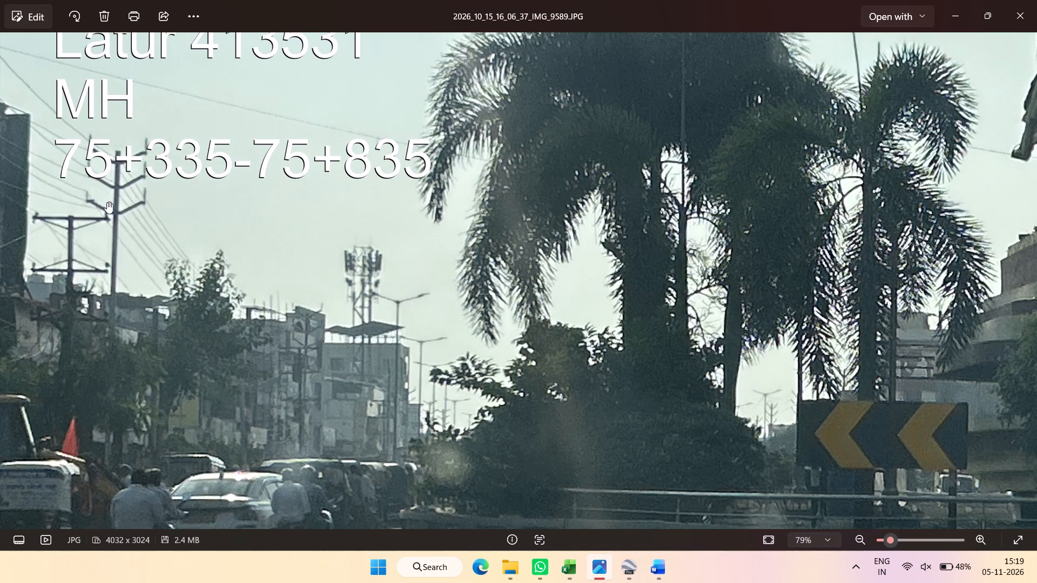
pyautogui.scroll(-20, 191, 209)
pyautogui.scroll(-9, 191, 209)
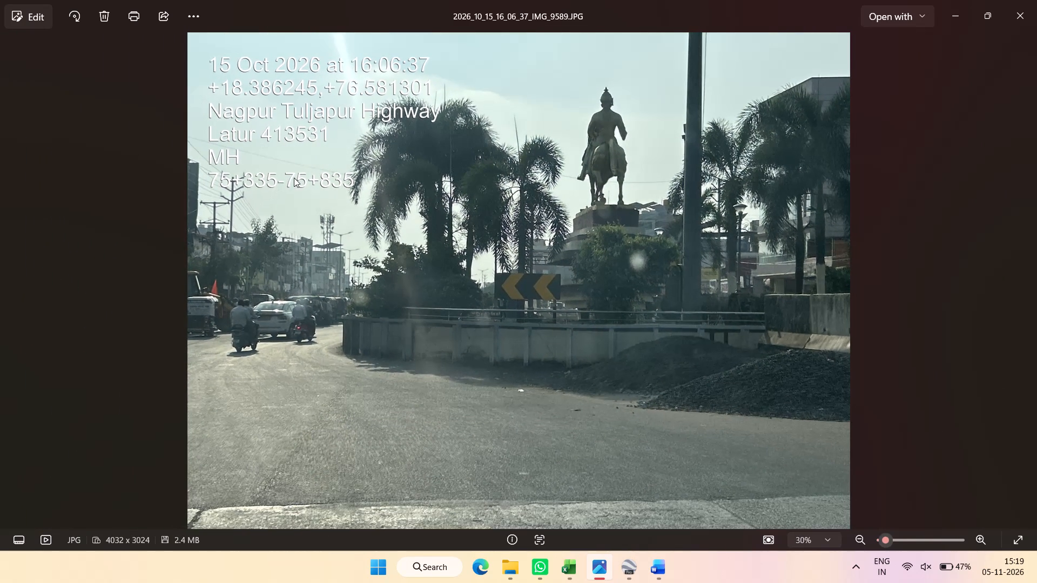
# Compare the statue photo's stamped coordinates and chainage with the Blackspot 02 chainage and latitude-longitude entries in the report.
pyautogui.hotkey('alt', 'Tab')
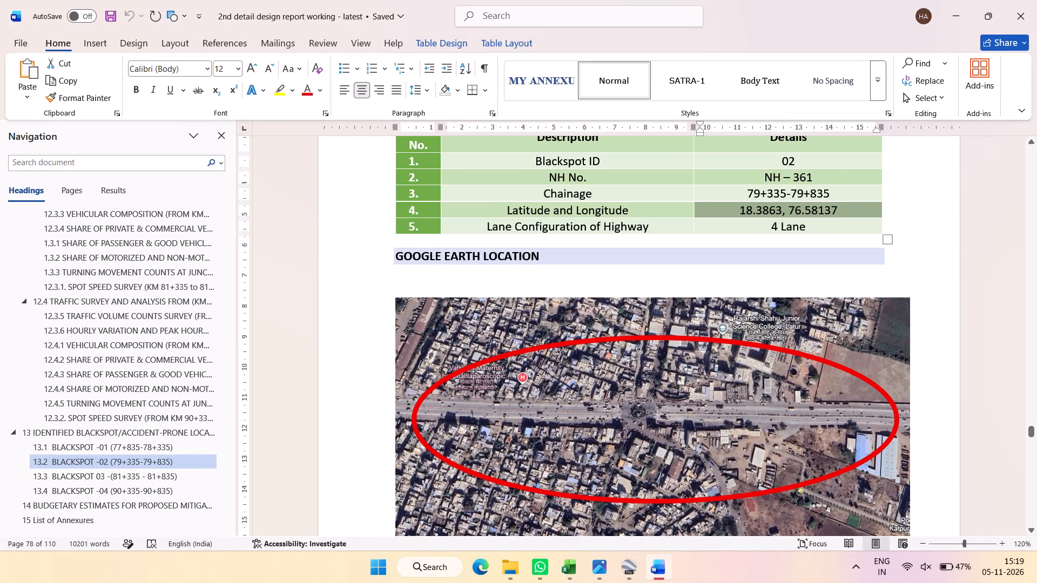
pyautogui.hotkey('alt', 'Tab')
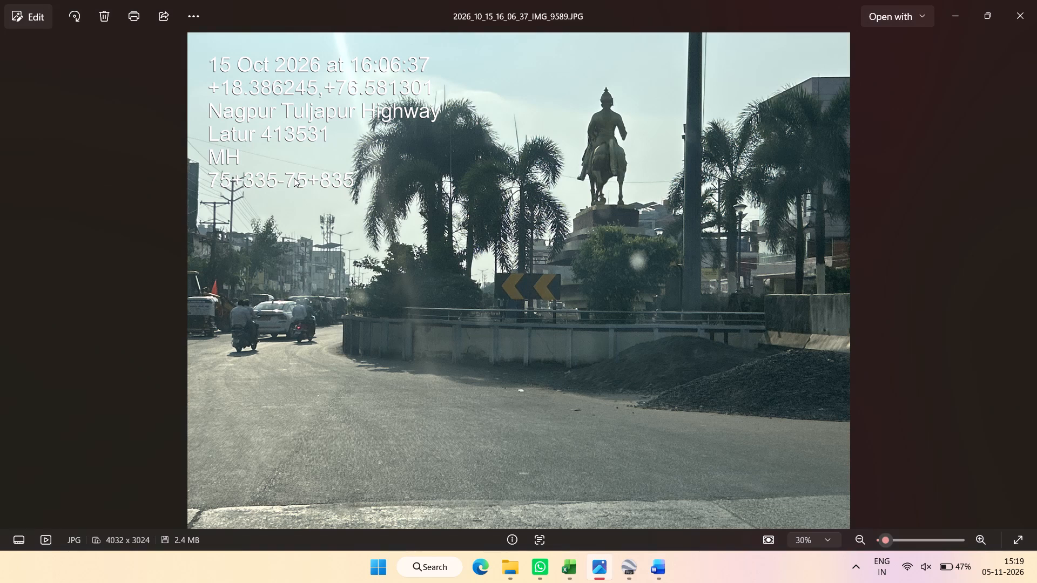
pyautogui.hotkey('alt', 'Tab')
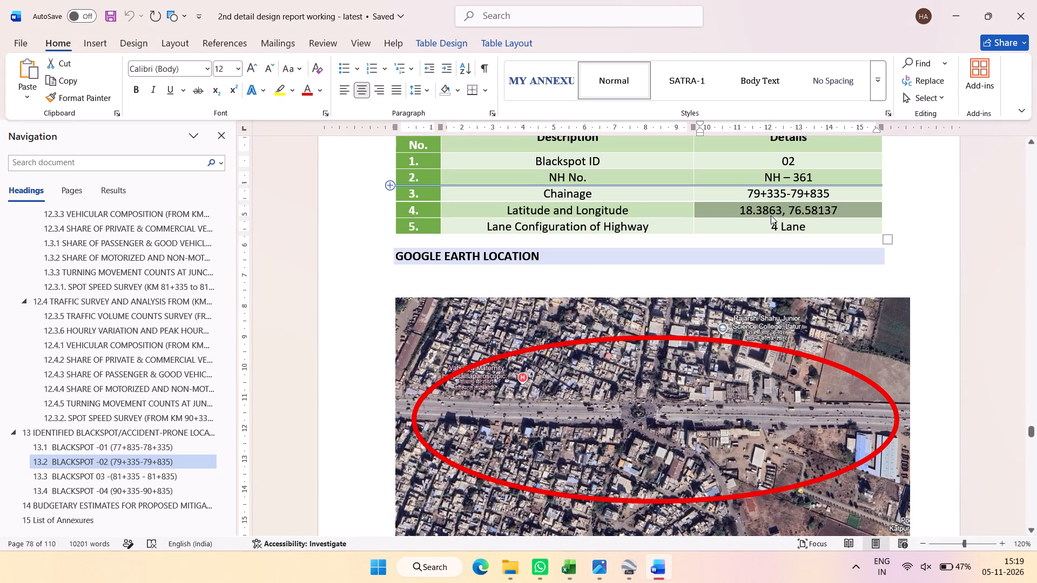
pyautogui.hotkey('alt', 'Tab')
pyautogui.scroll(11, 205, 178)
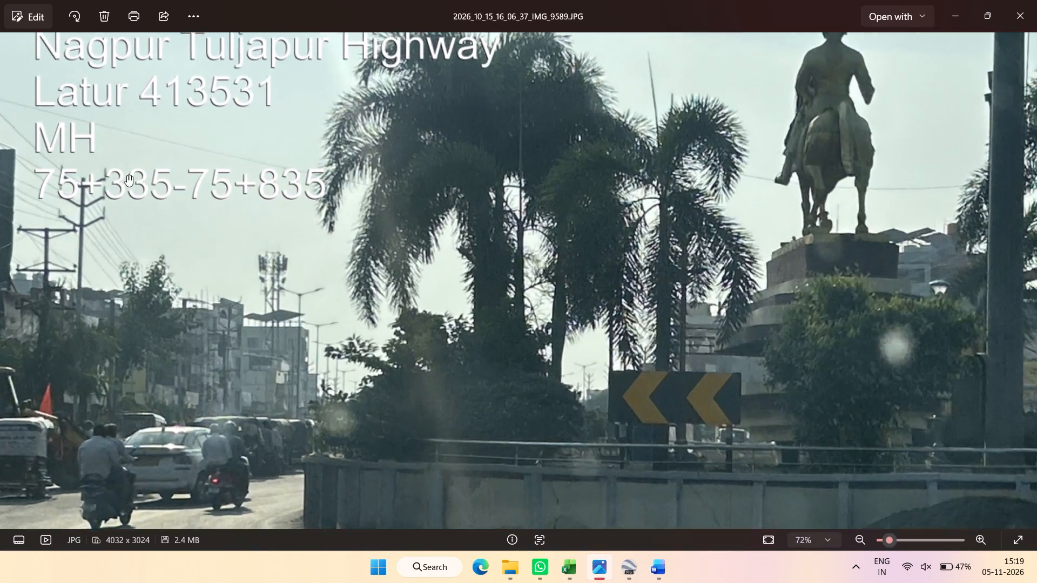
pyautogui.scroll(1, 127, 175)
pyautogui.moveTo(129, 186); pyautogui.dragTo(195, 192)
pyautogui.scroll(-3, 246, 223)
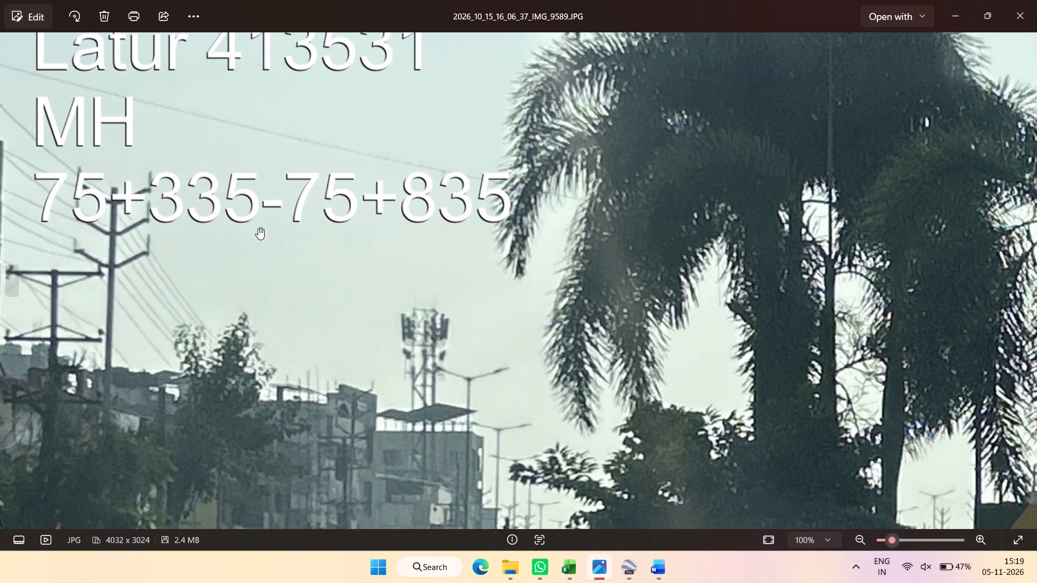
pyautogui.scroll(-6, 258, 228)
pyautogui.hotkey('alt', 'Tab')
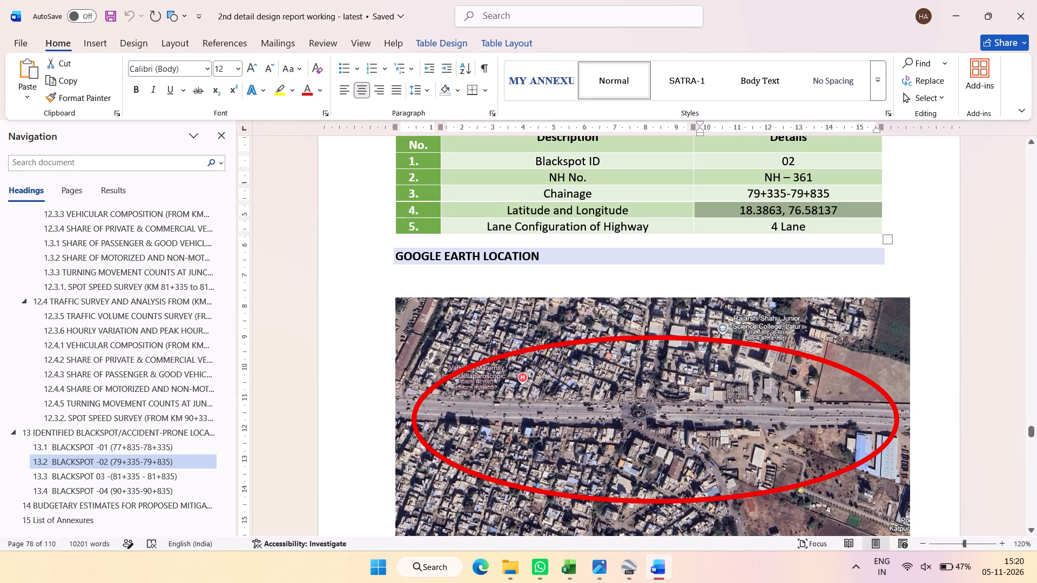
# Copy the Blackspot 02 latitude and longitude entry, 18.3863, 76.58137, from the report's details table.
pyautogui.hotkey('ctrl', 'c')
pyautogui.hotkey('ctrl', 'c')
pyautogui.hotkey('ctrl', 'c')
pyautogui.hotkey('ctrl', 'c')
pyautogui.hotkey('ctrl', 'c')
pyautogui.hotkey('ctrl', 'c')
pyautogui.hotkey('ctrl', 'c')
pyautogui.hotkey('ctrl', 'c')
# Recheck the roundabout statue photo's stamp and examine the Google Earth junction around the 18.409058, 76.603712 placemark.
pyautogui.hotkey('alt', 'Tab')
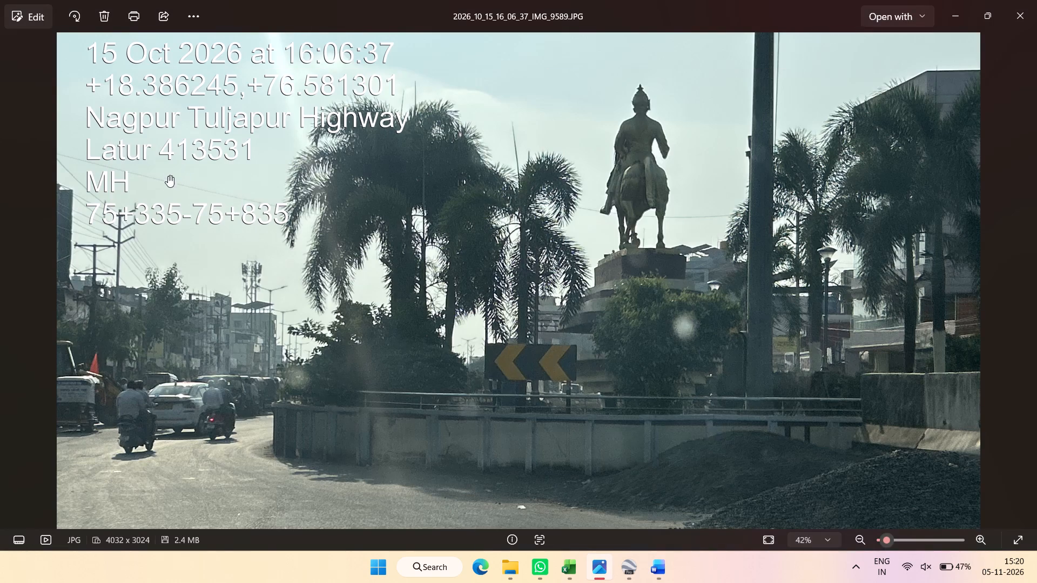
pyautogui.scroll(-3, 329, 316)
pyautogui.scroll(1, 214, 191)
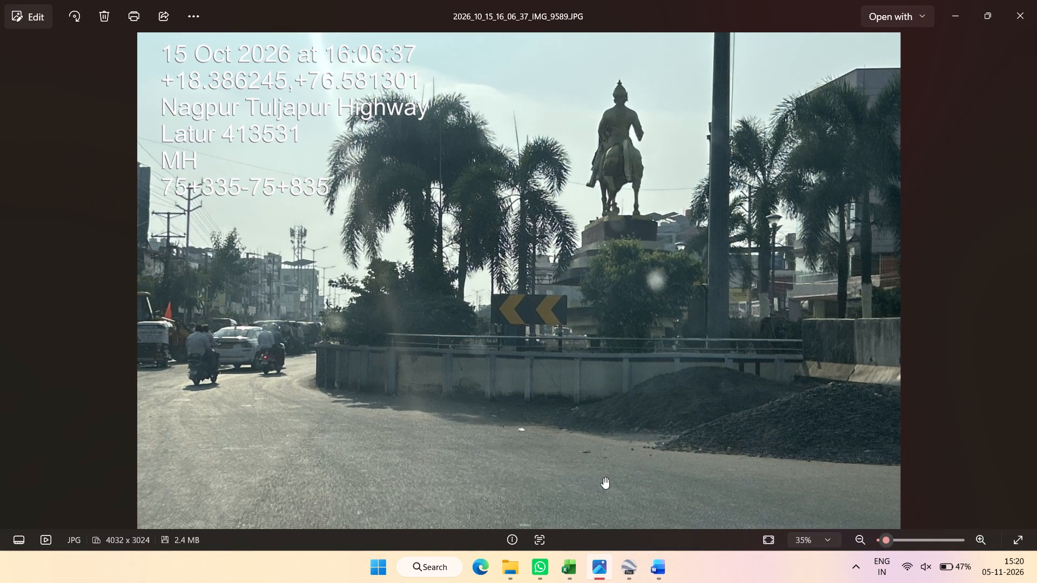
pyautogui.click(596, 573)
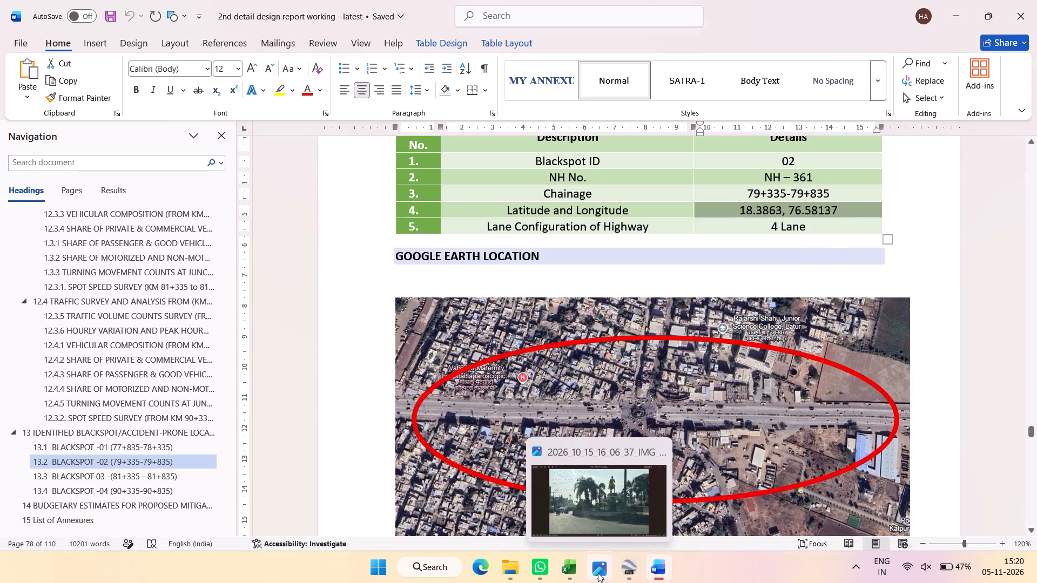
pyautogui.click(598, 570)
pyautogui.click(636, 564)
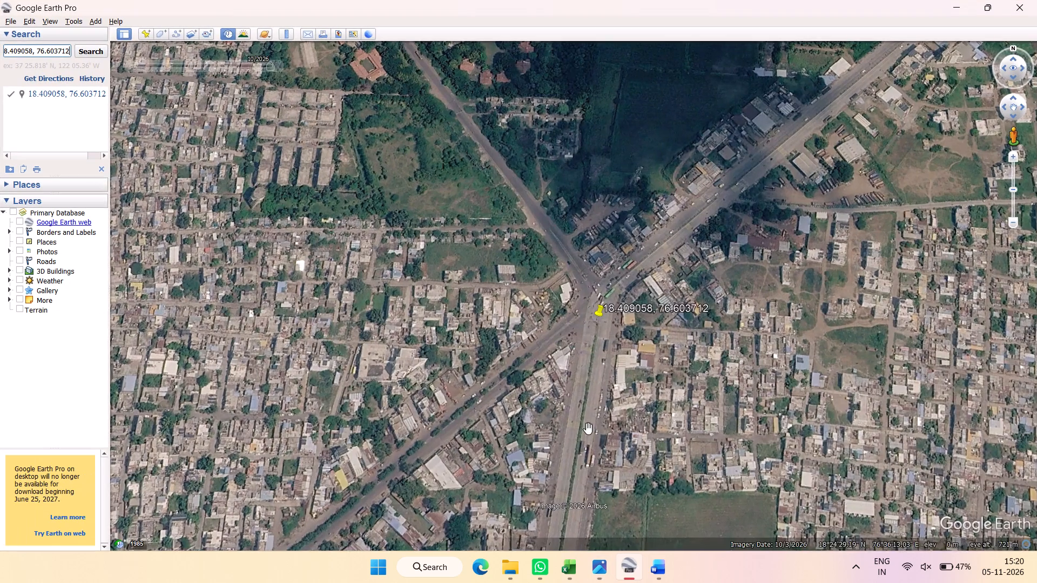
pyautogui.scroll(-20, 575, 354)
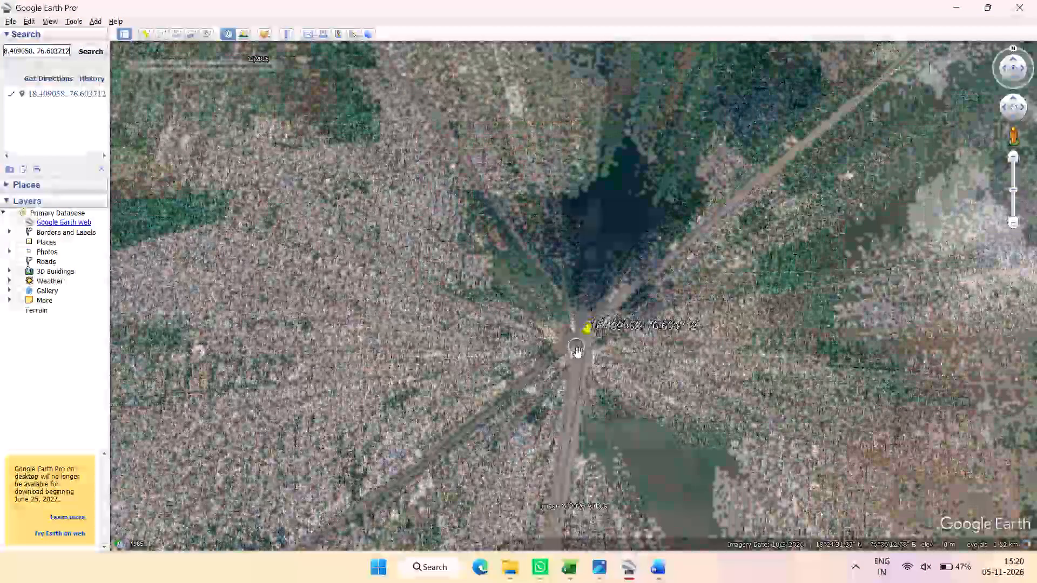
pyautogui.scroll(-1, 578, 353)
pyautogui.scroll(14, 580, 352)
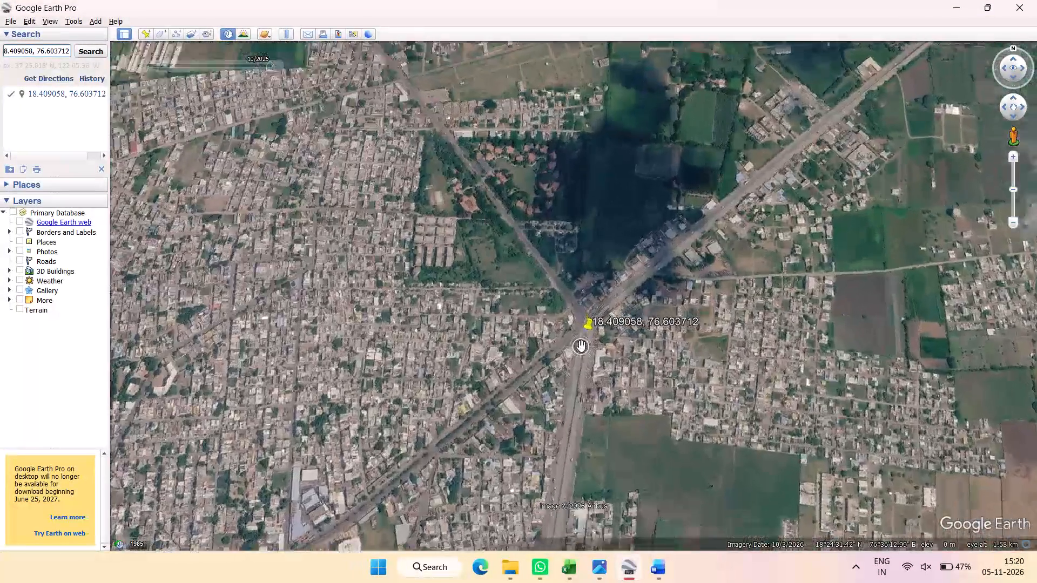
pyautogui.scroll(20, 581, 346)
pyautogui.scroll(17, 581, 346)
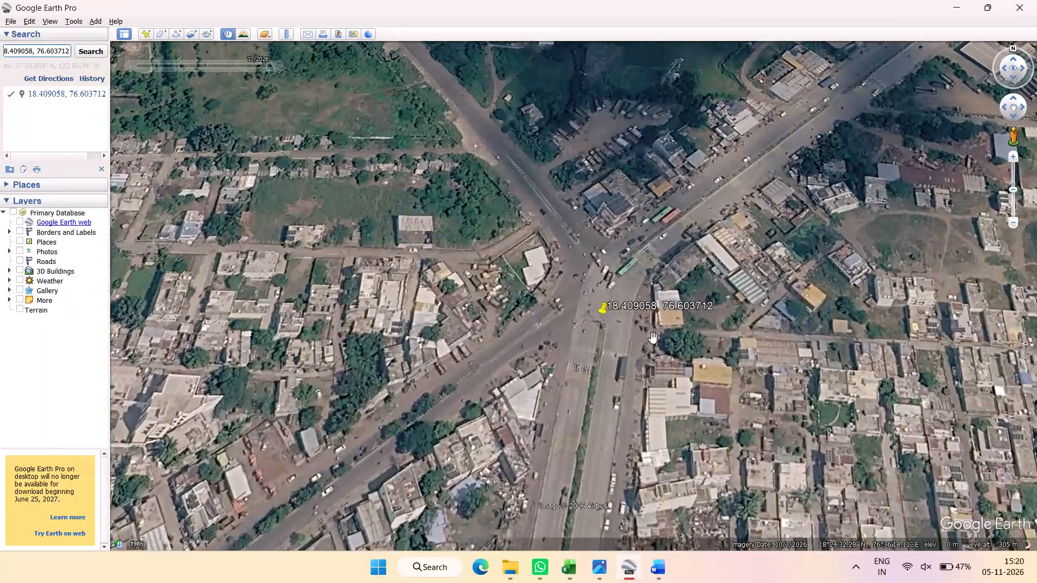
pyautogui.moveTo(653, 338); pyautogui.dragTo(661, 259, button='middle')
pyautogui.scroll(1, 661, 259)
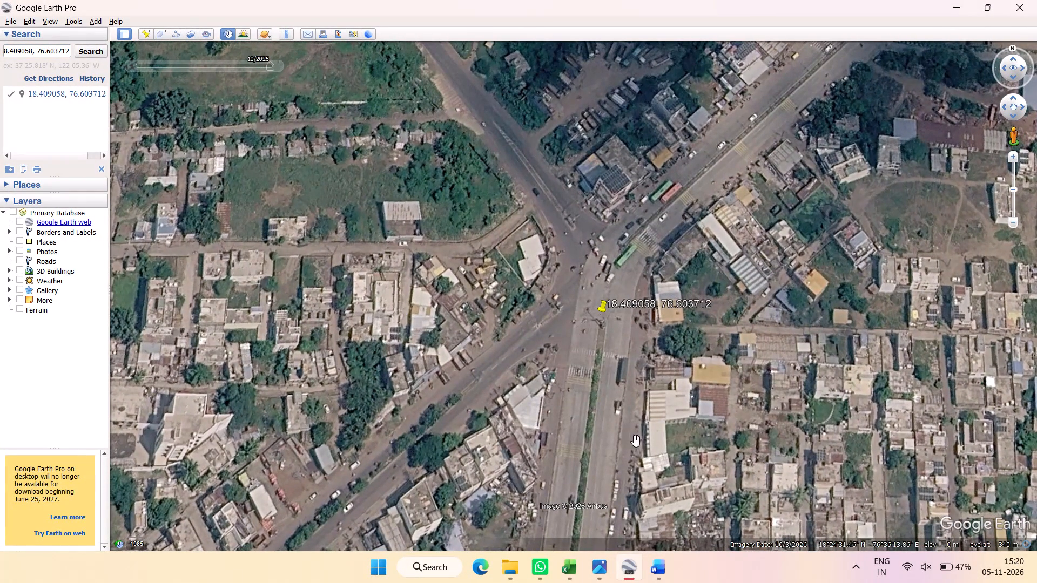
# Enlarge the report's Blackspot 02 location image around the roundabout and compare it with the highway near the Google Earth placemark.
pyautogui.click(656, 567)
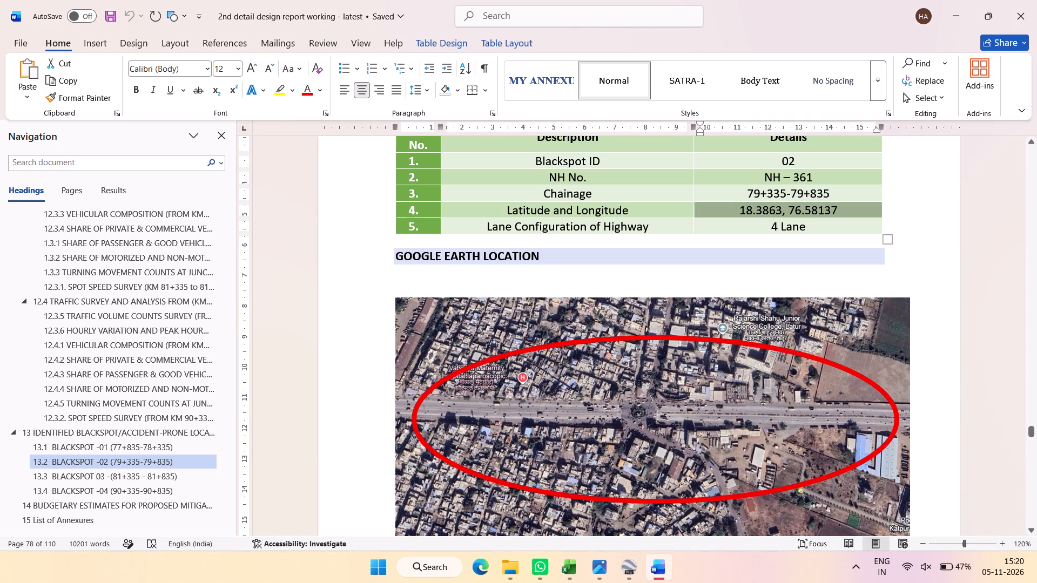
pyautogui.keyDown('ctrl'); pyautogui.scroll(7, 641, 433); pyautogui.keyUp('ctrl')
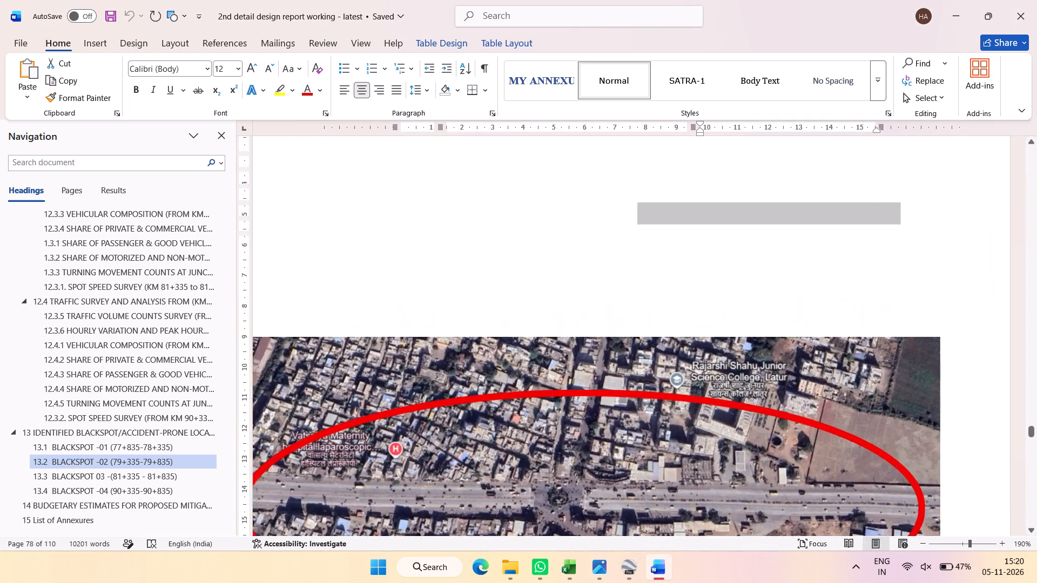
pyautogui.keyDown('ctrl'); pyautogui.scroll(6, 641, 433); pyautogui.keyUp('ctrl')
pyautogui.scroll(-2, 584, 412)
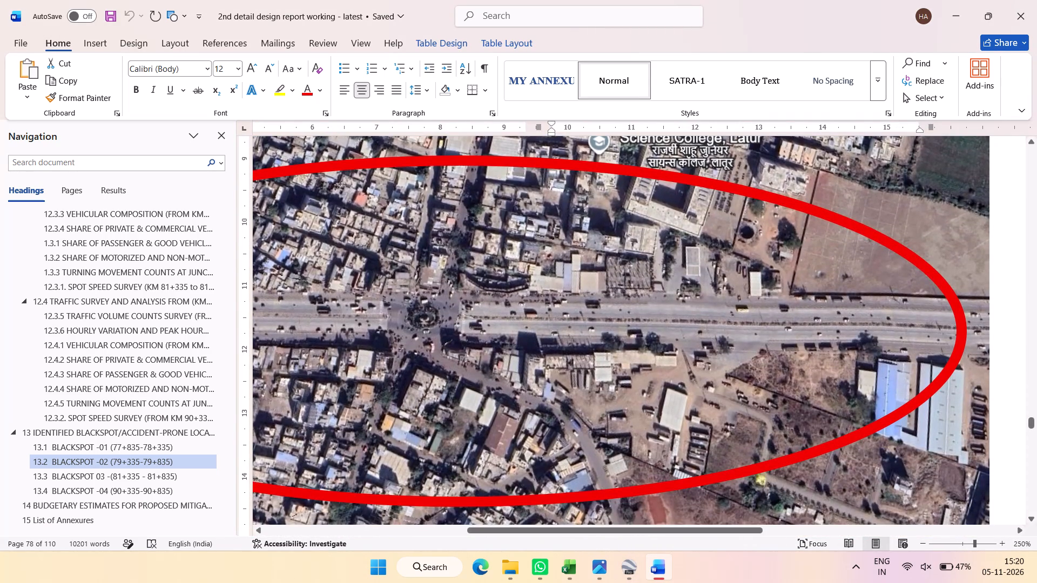
pyautogui.moveTo(625, 531); pyautogui.dragTo(551, 530)
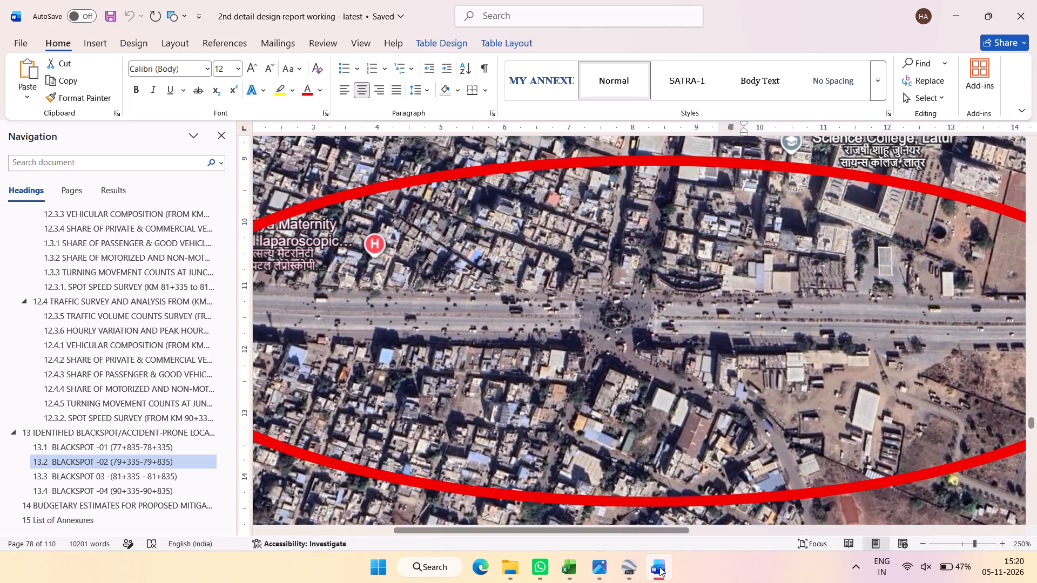
pyautogui.click(632, 576)
pyautogui.scroll(-3, 676, 335)
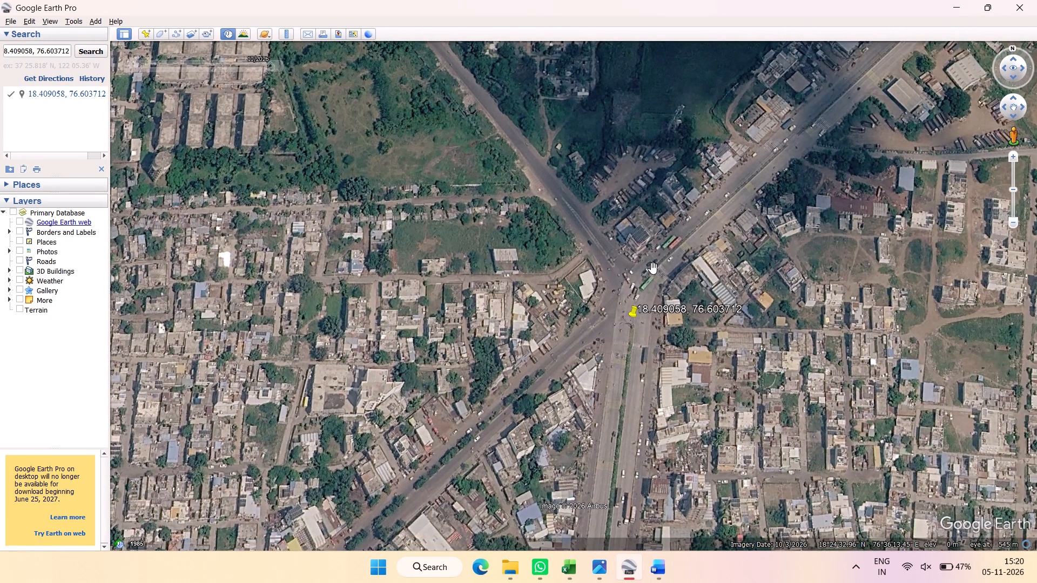
pyautogui.scroll(-6, 628, 435)
pyautogui.moveTo(629, 450); pyautogui.dragTo(574, 209)
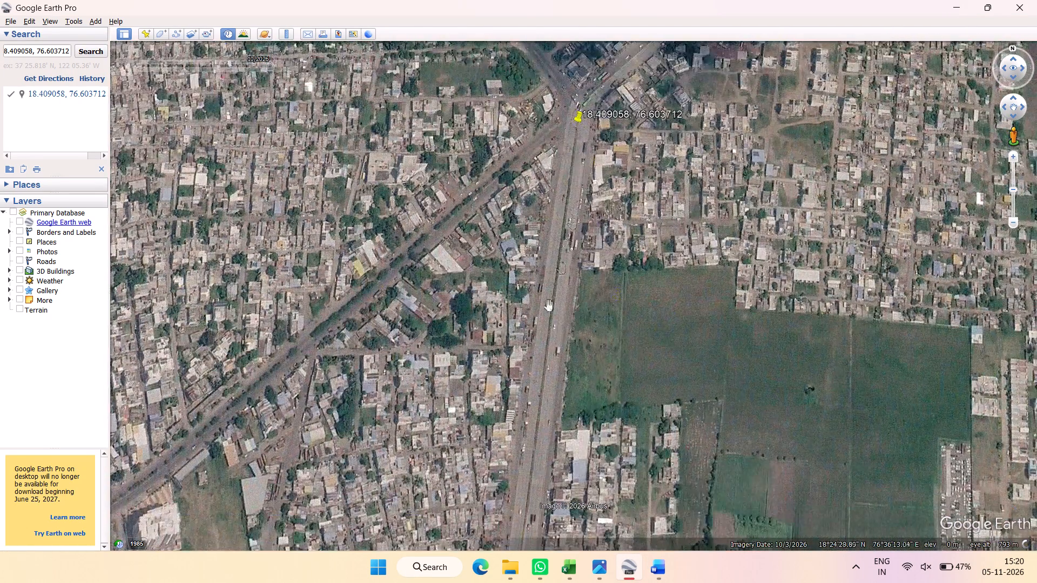
pyautogui.moveTo(551, 246); pyautogui.dragTo(560, 476)
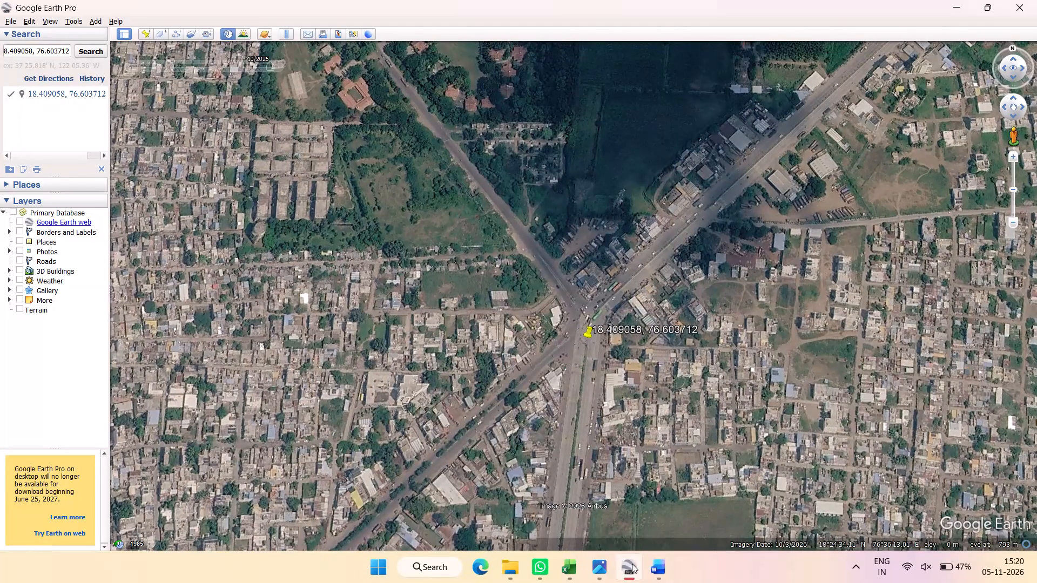
# Alternate between the report's circled roundabout image and Google Earth, comparing the road layout with the junction at 18.409058, 76.603712.
pyautogui.click(653, 565)
pyautogui.scroll(-6, 657, 382)
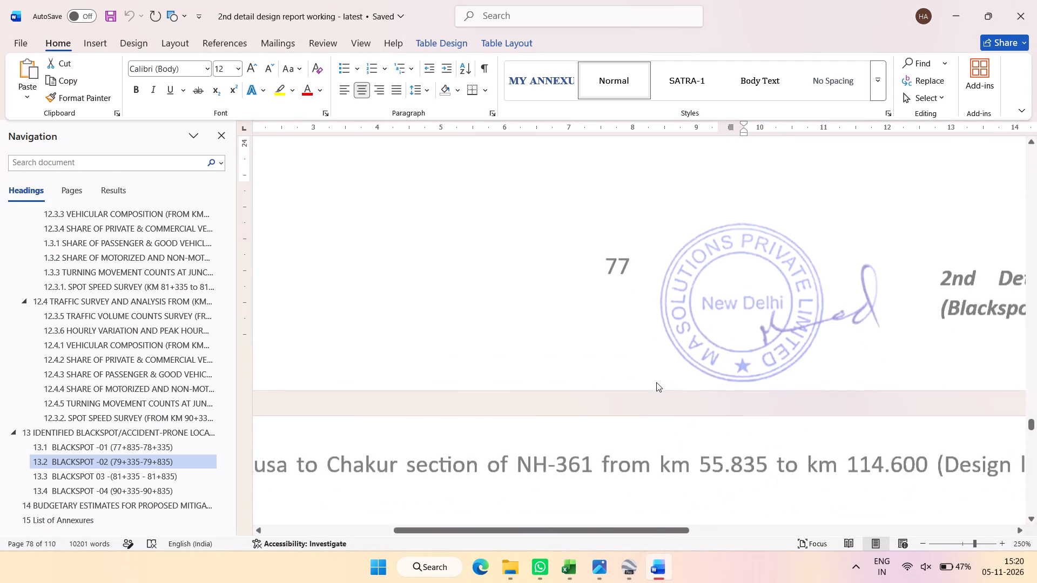
pyautogui.scroll(6, 657, 384)
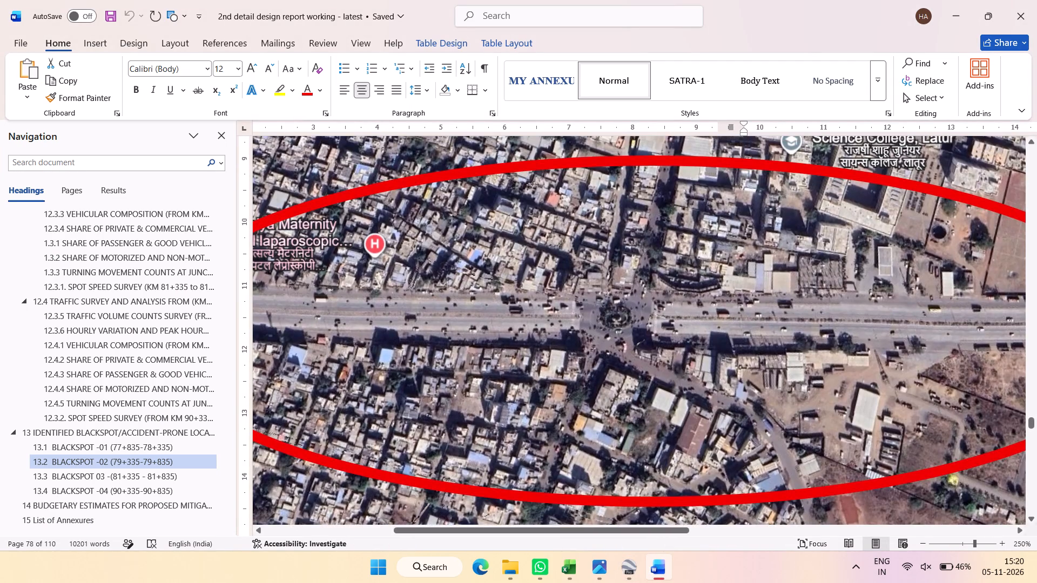
pyautogui.hotkey('alt', 'Tab')
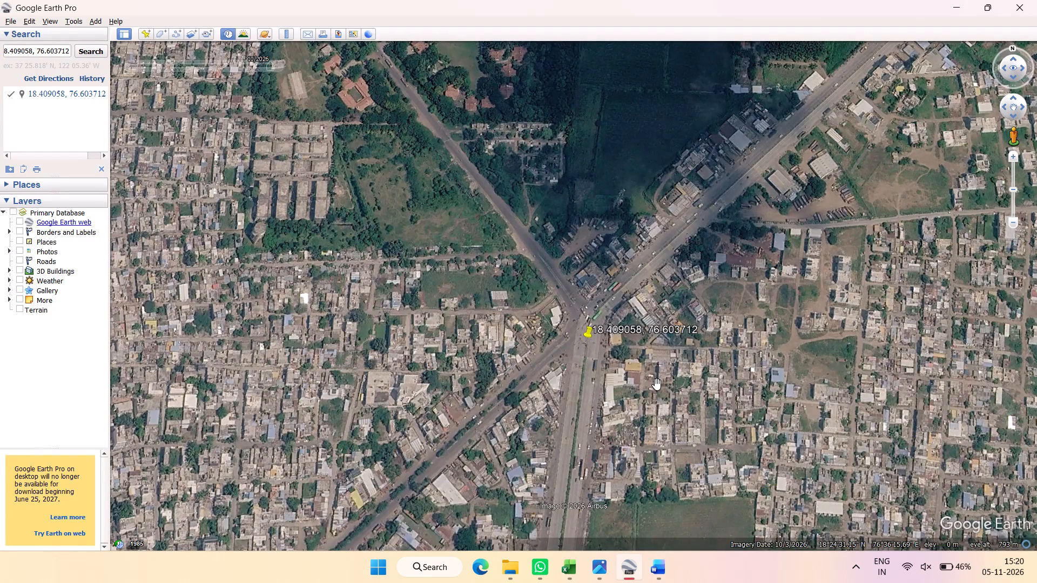
pyautogui.hotkey('alt', 'Tab')
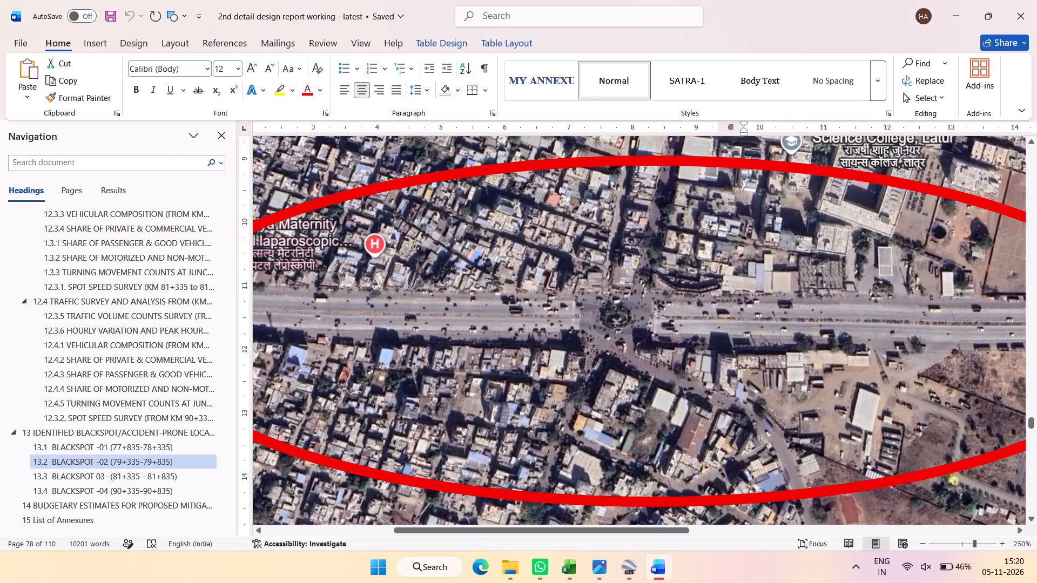
pyautogui.hotkey('alt', 'Tab')
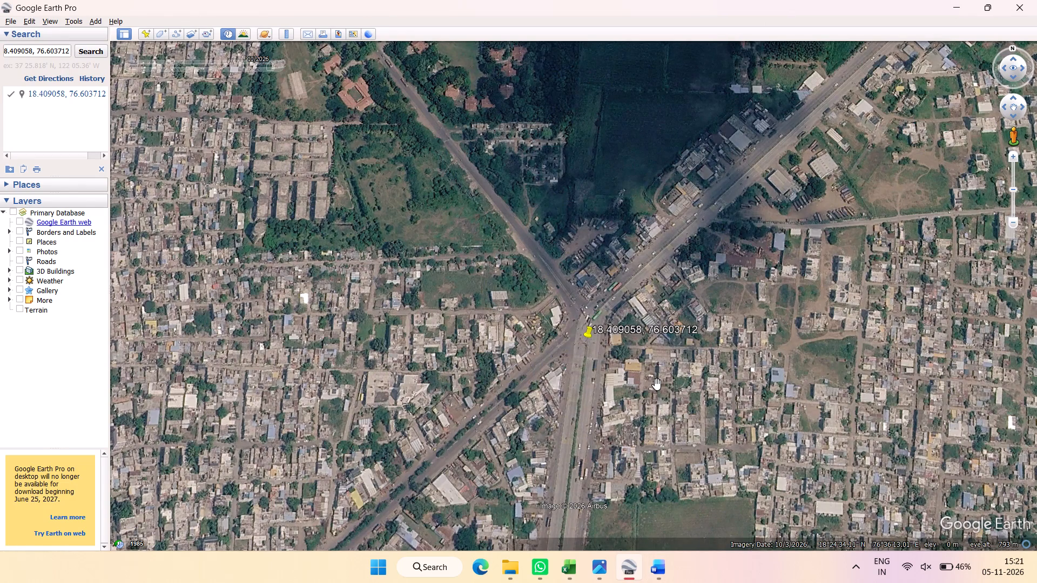
pyautogui.hotkey('alt', 'Tab')
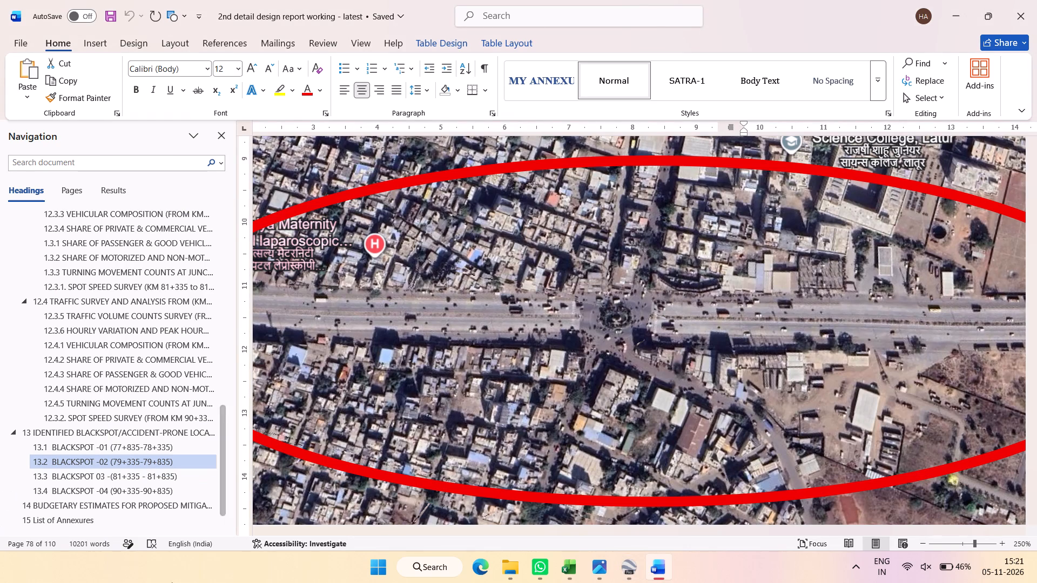
# Return to the Blackspot 02 details table in the report and review its chainage and latitude-longitude entries.
pyautogui.scroll(4, 394, 570)
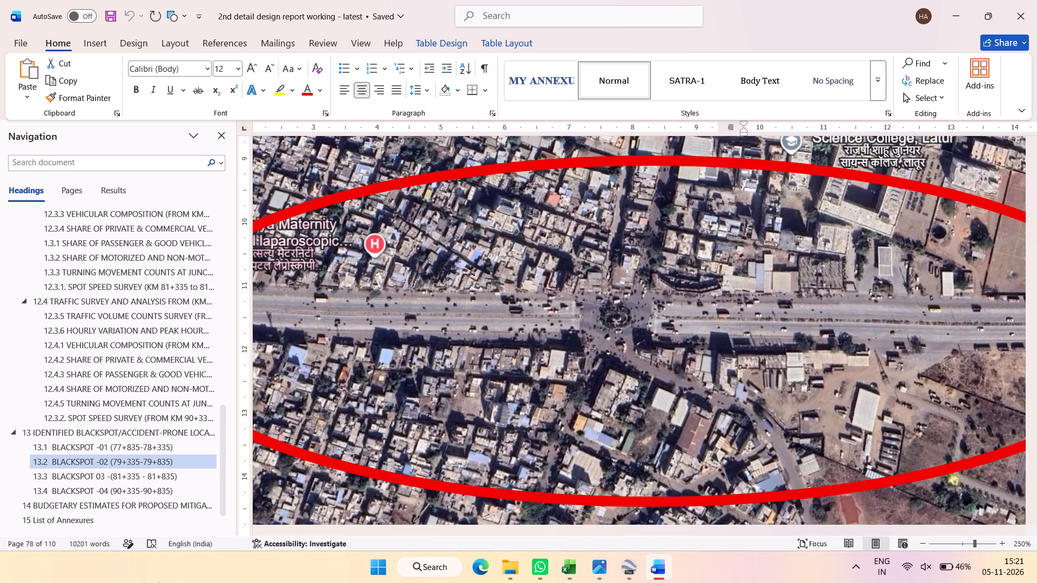
pyautogui.scroll(4, 159, 582)
pyautogui.scroll(1, 264, 582)
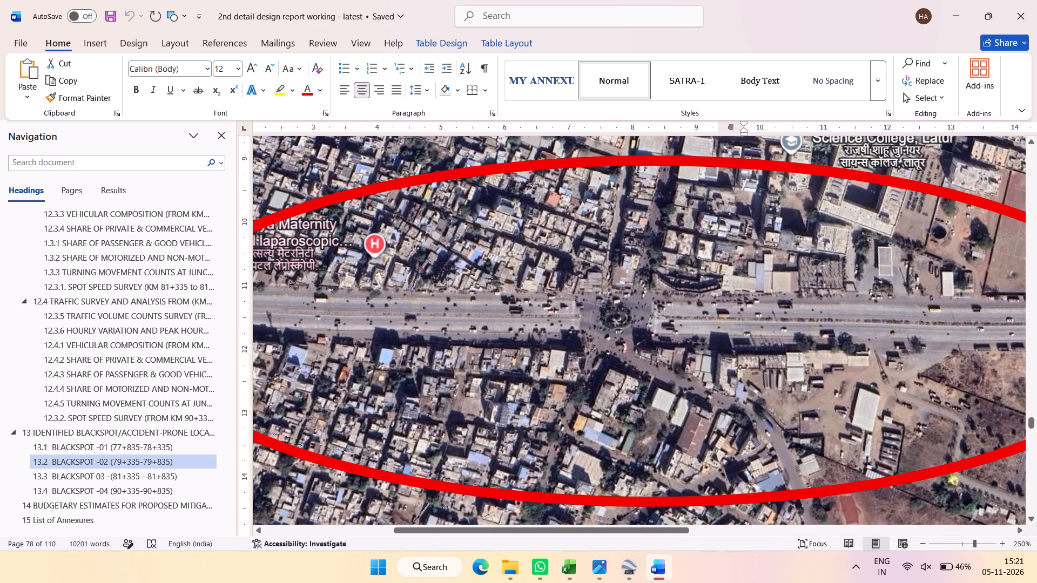
pyautogui.scroll(5, 557, 386)
pyautogui.scroll(-3, 594, 382)
pyautogui.scroll(1, 816, 335)
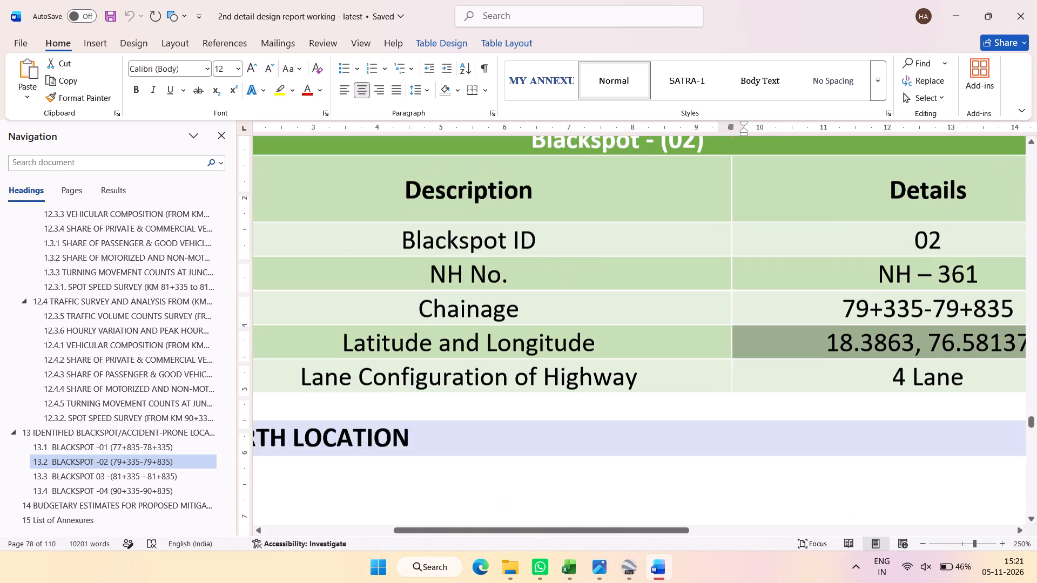
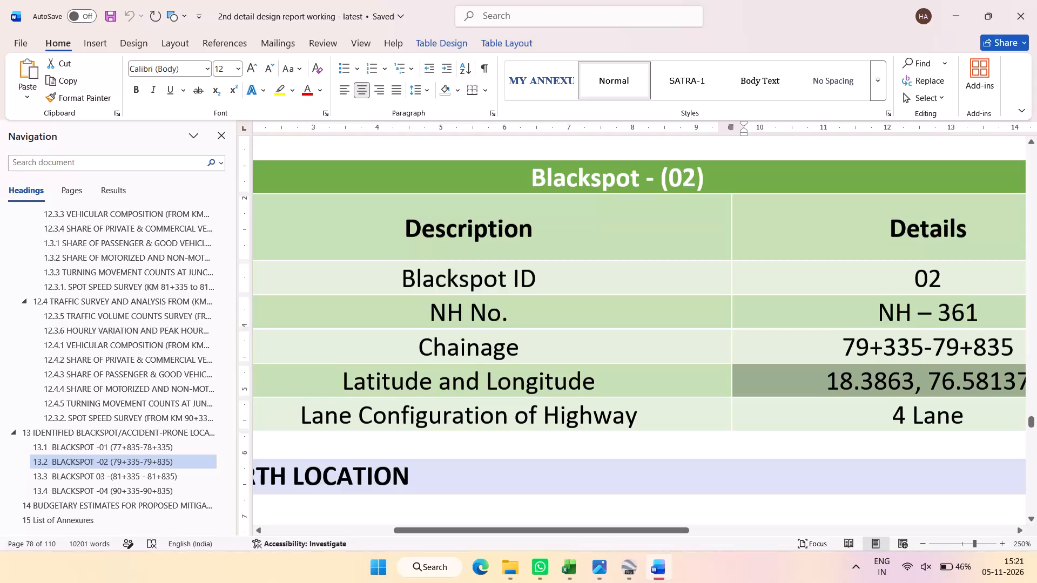
# Review the report's details tables for Blackspot 03 and Blackspot 02, including Blackspot 02's chainage and latitude-longitude entries.
pyautogui.scroll(-12, 940, 318)
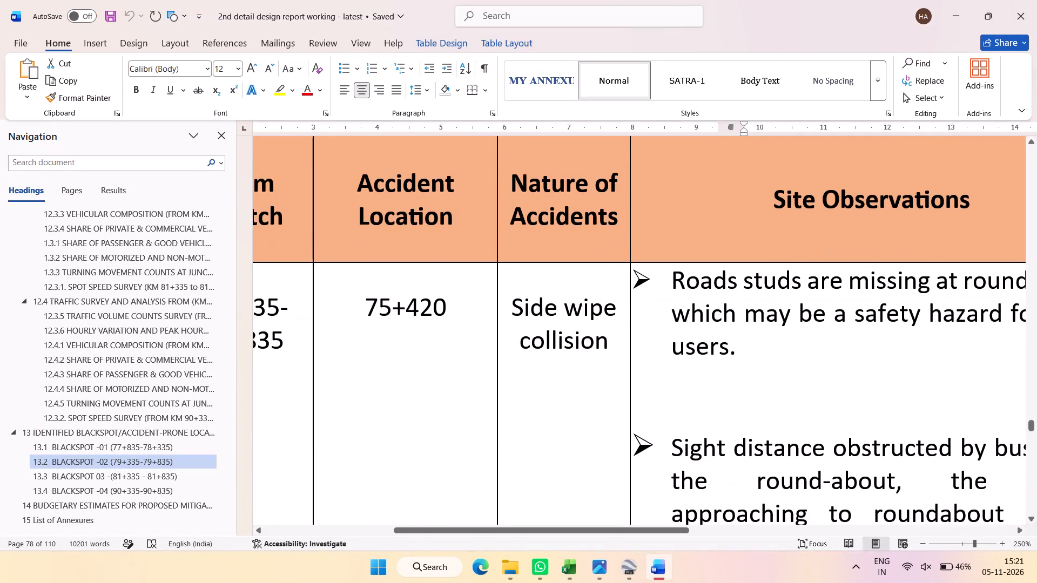
pyautogui.click(133, 473)
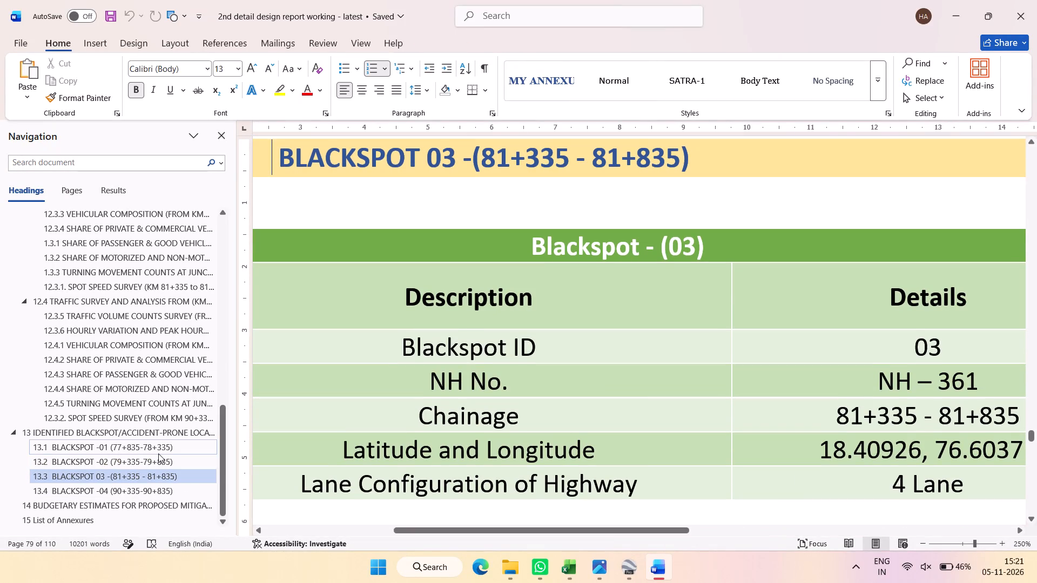
pyautogui.click(158, 453)
pyautogui.click(159, 462)
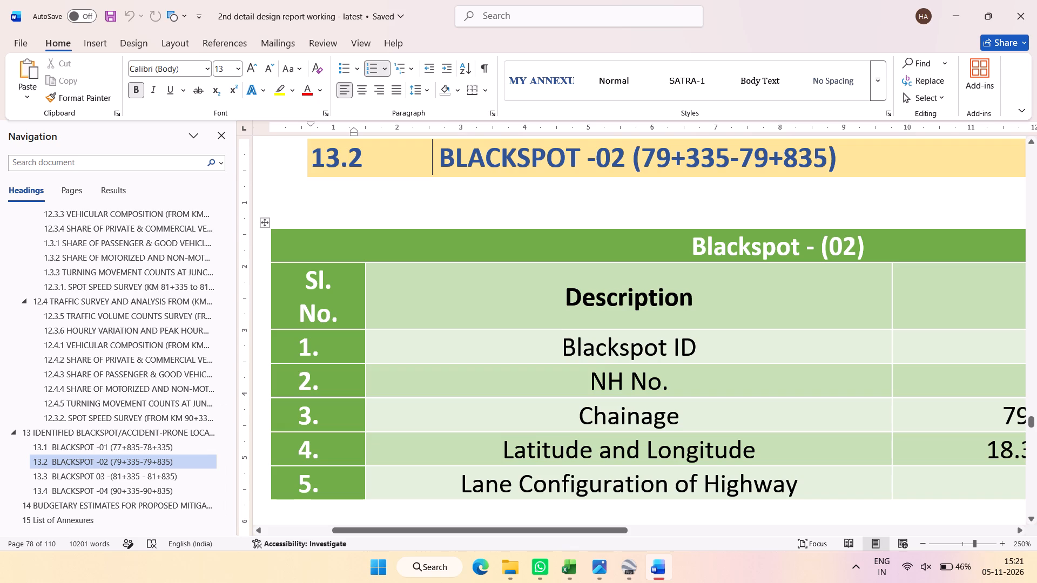
pyautogui.scroll(-1, 853, 431)
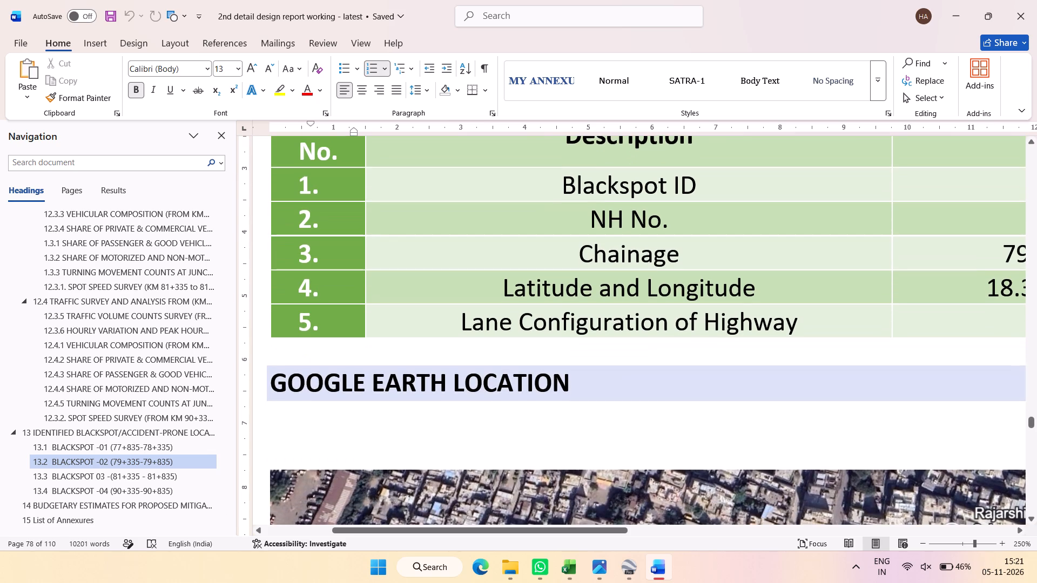
pyautogui.hscroll(-1, 937, 422)
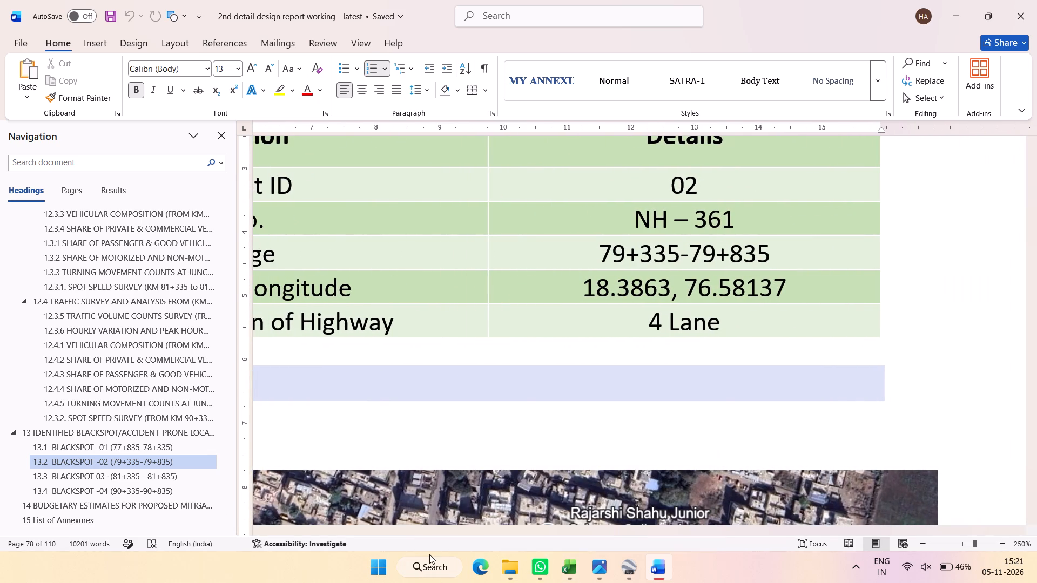
# Switch to the roundabout statue photo in Photos and check the coordinate and chainage stamps on the site photos that follow, through IMG_9598.
pyautogui.hotkey('alt', 'Tab')
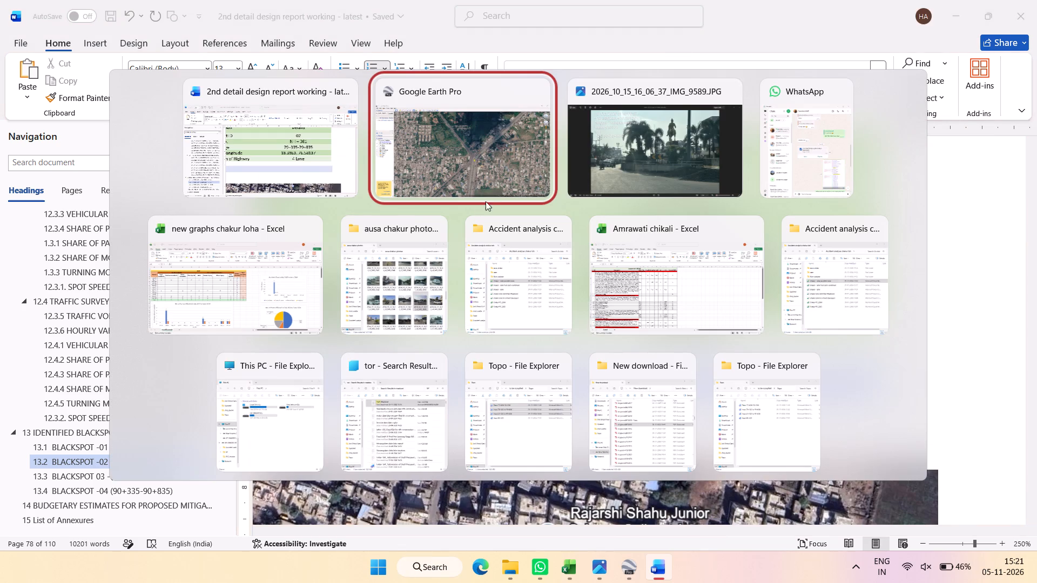
pyautogui.keyDown('alt'); pyautogui.click(681, 158); pyautogui.keyUp('alt')
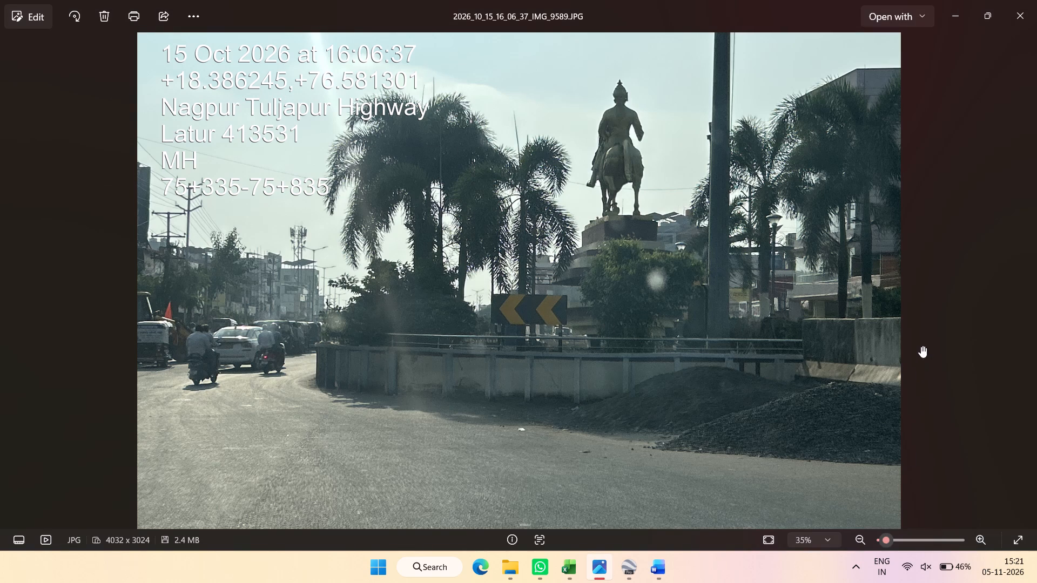
pyautogui.keyDown('ctrl'); pyautogui.scroll(-7, 703, 336); pyautogui.keyUp('ctrl')
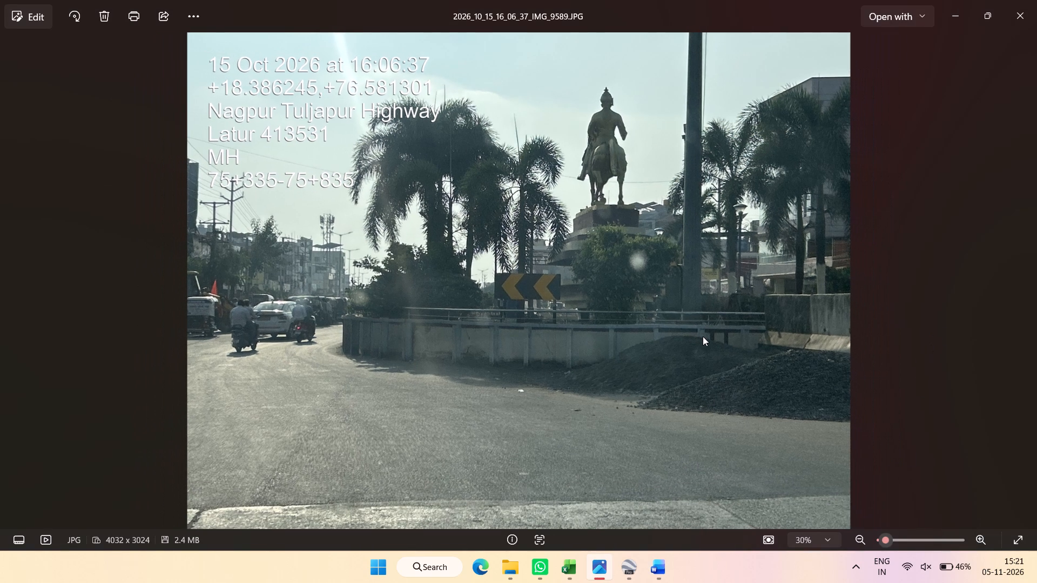
pyautogui.keyDown('ctrl'); pyautogui.scroll(-5, 703, 336); pyautogui.keyUp('ctrl')
pyautogui.press('Right')
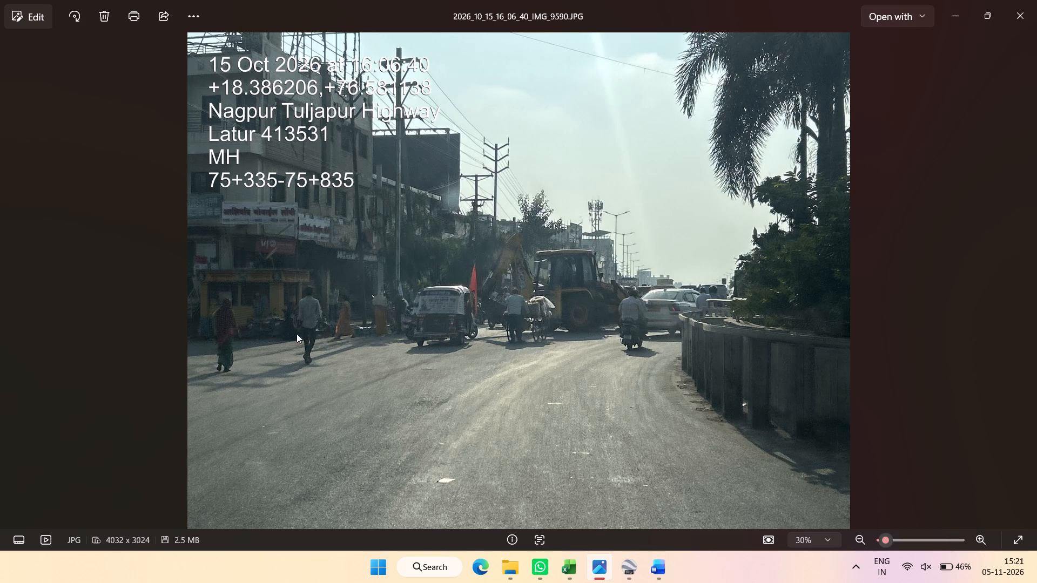
pyautogui.press('Right')
pyautogui.press('Right')
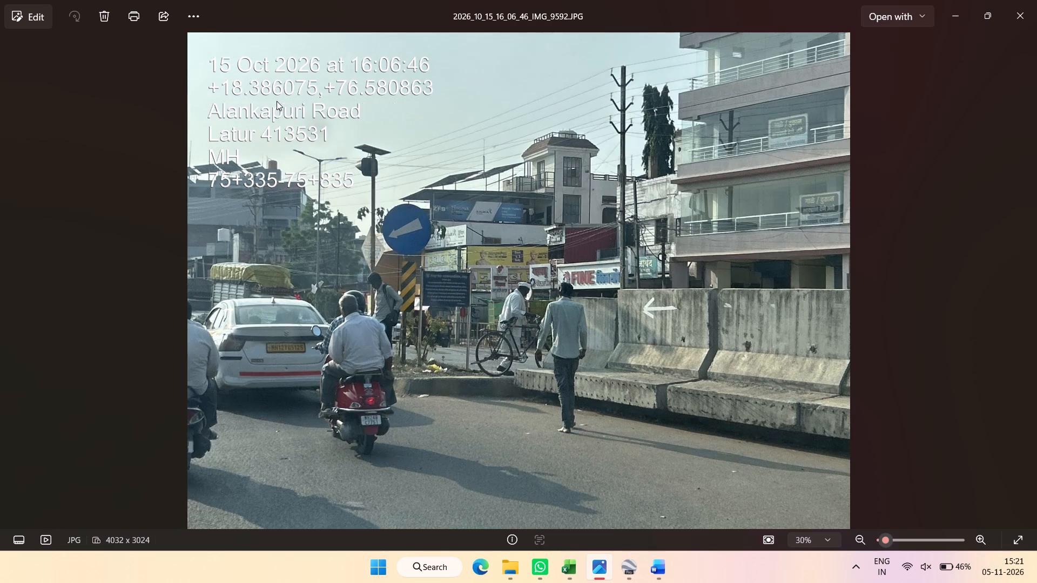
pyautogui.press('Right')
pyautogui.press('Right')
pyautogui.press('Right')
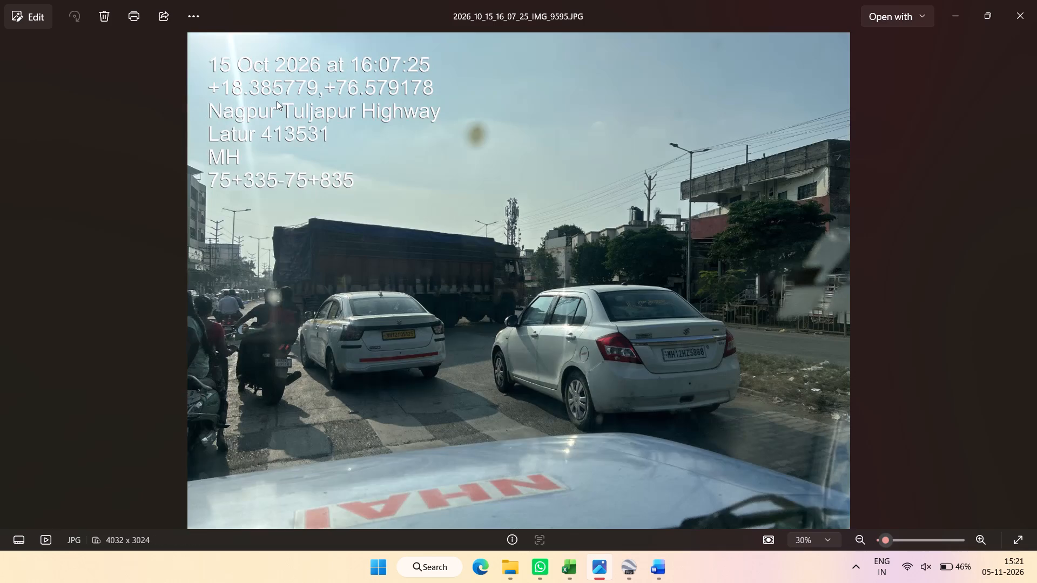
pyautogui.press('Right')
pyautogui.press('Right')
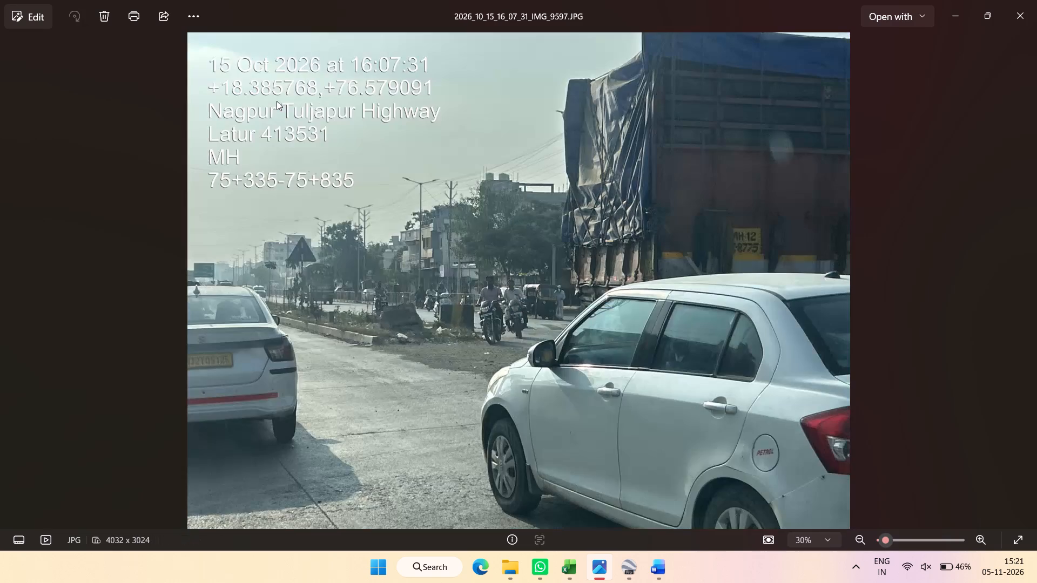
pyautogui.press('Right')
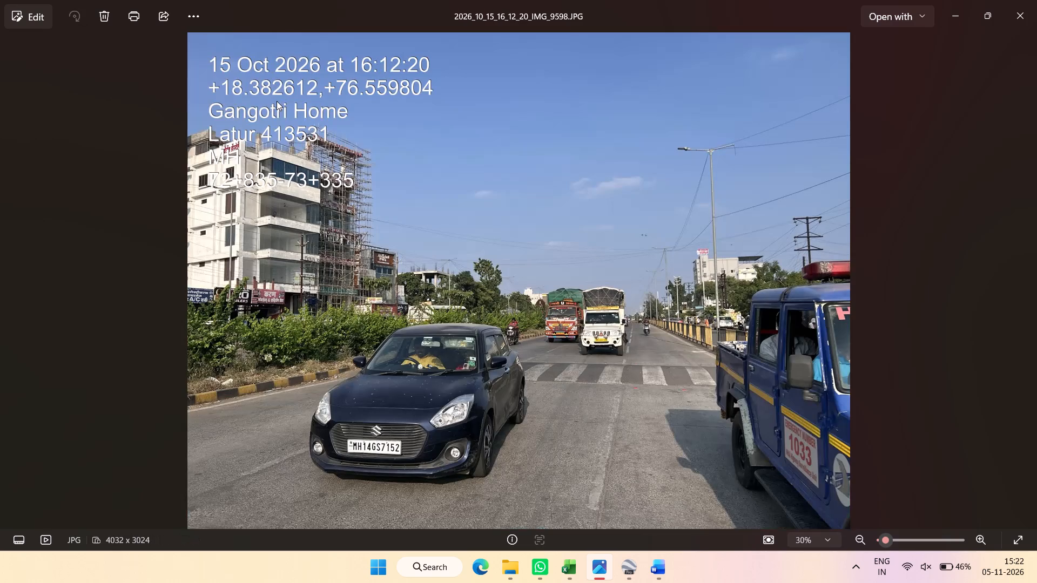
# Review the 75+335-75+835 photo stamps backwards to IMG_9586, and return to the roundabout statue photo.
pyautogui.press('Left')
pyautogui.press('Left')
pyautogui.press('Left')
pyautogui.press('Left')
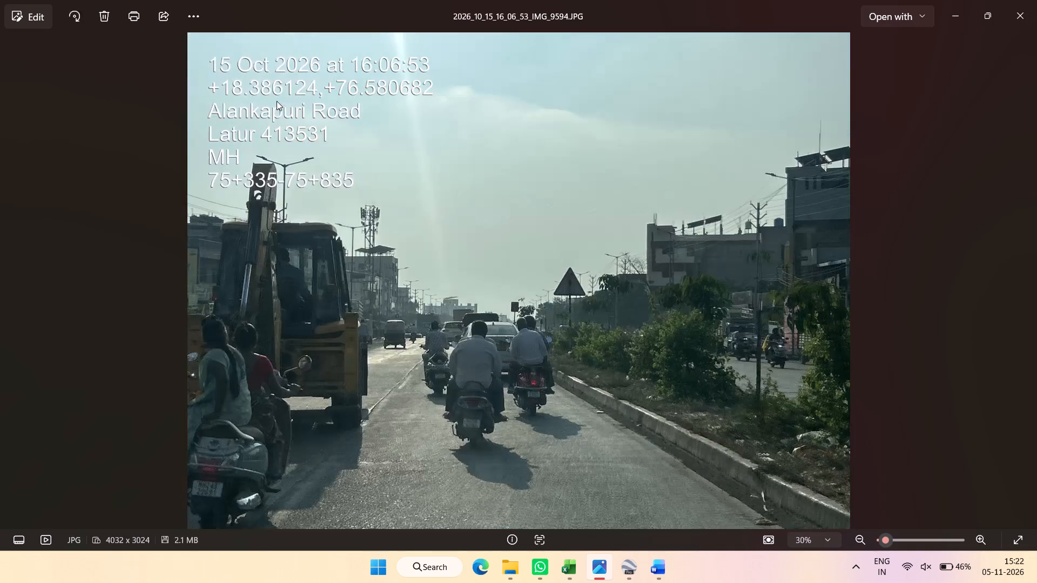
pyautogui.press('Left')
pyautogui.press('Left')
pyautogui.press('Left')
pyautogui.press('Left')
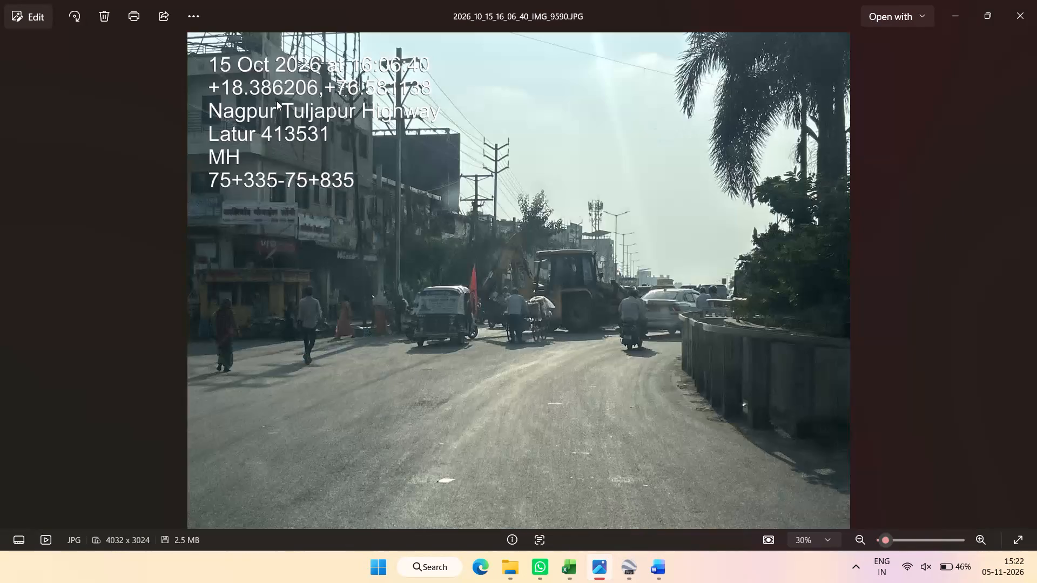
pyautogui.press('Left')
pyautogui.press('Left')
pyautogui.press('Left')
pyautogui.press('Left')
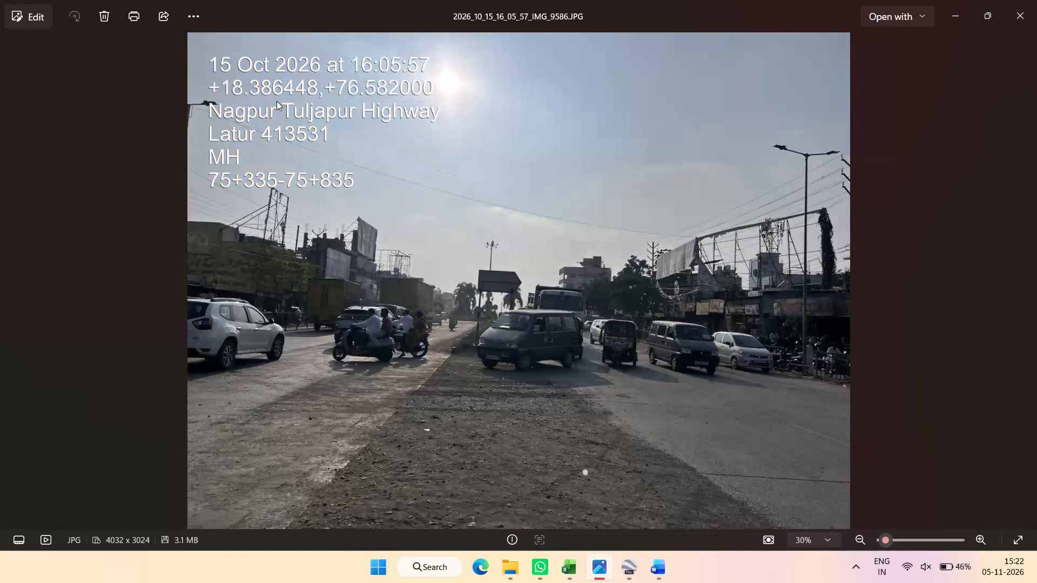
pyautogui.press('Right')
pyautogui.press('Right')
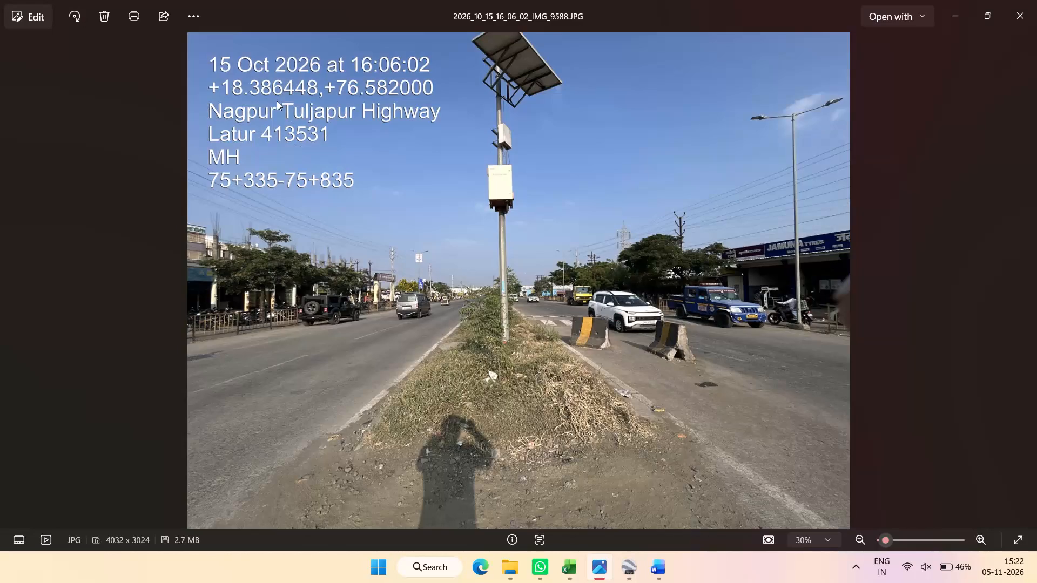
pyautogui.press('Right')
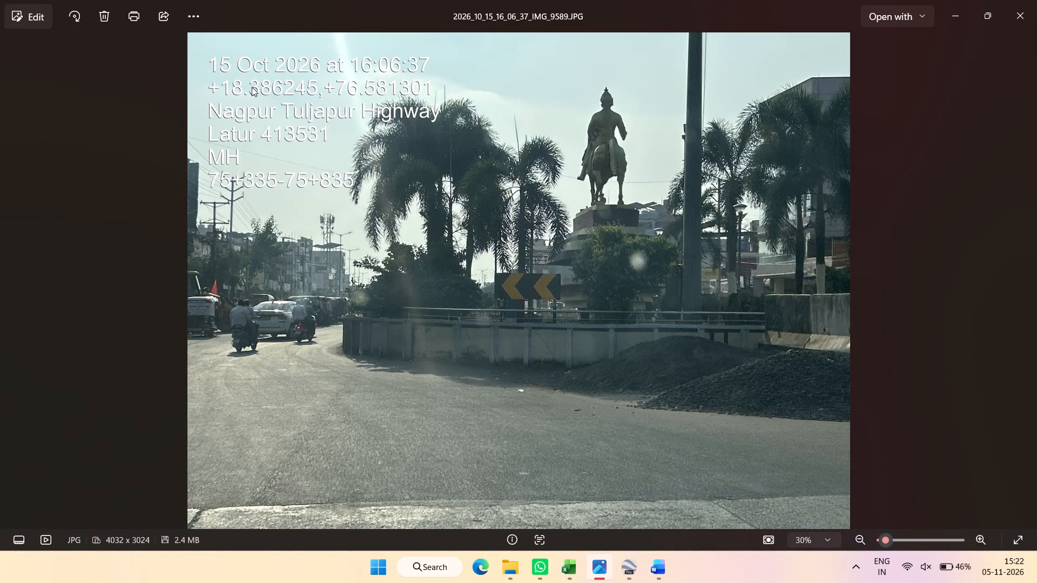
# Check the coordinate stamps on the photos preceding the statue photo, back to IMG_9582, and settle on IMG_9584.
pyautogui.press('Left')
pyautogui.press('Left')
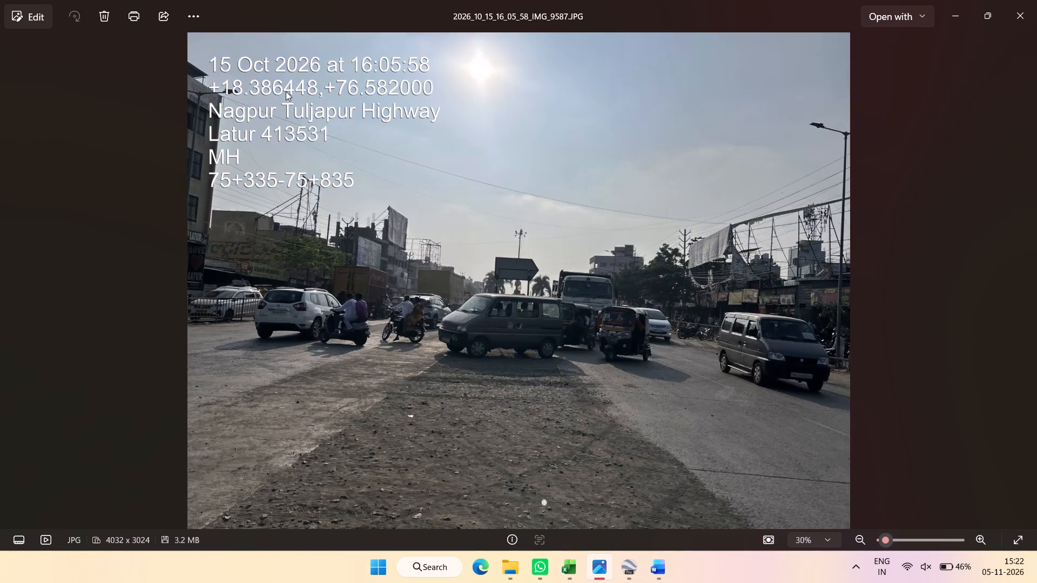
pyautogui.press('Left')
pyautogui.press('Left')
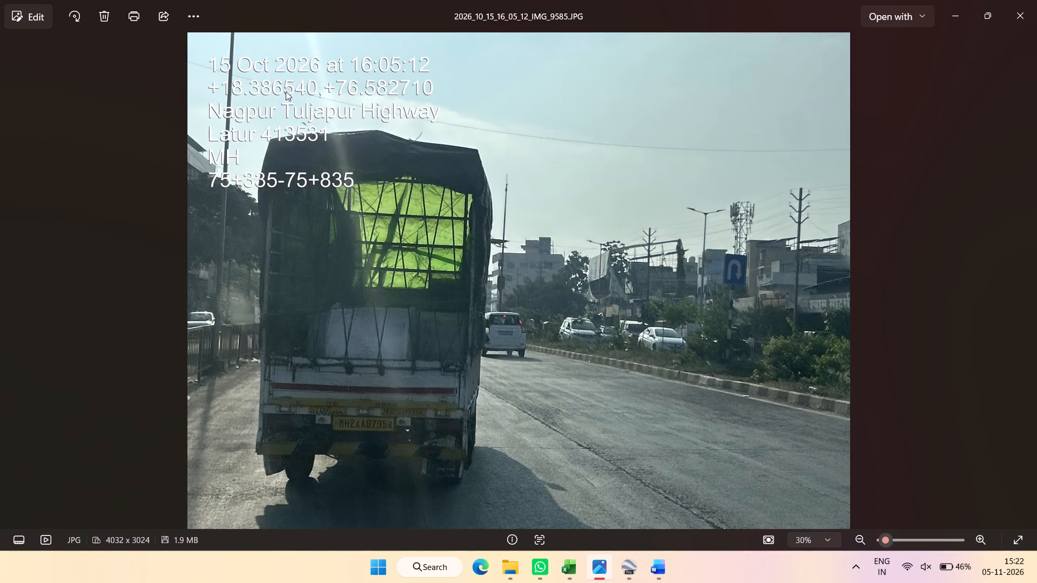
pyautogui.press('Right')
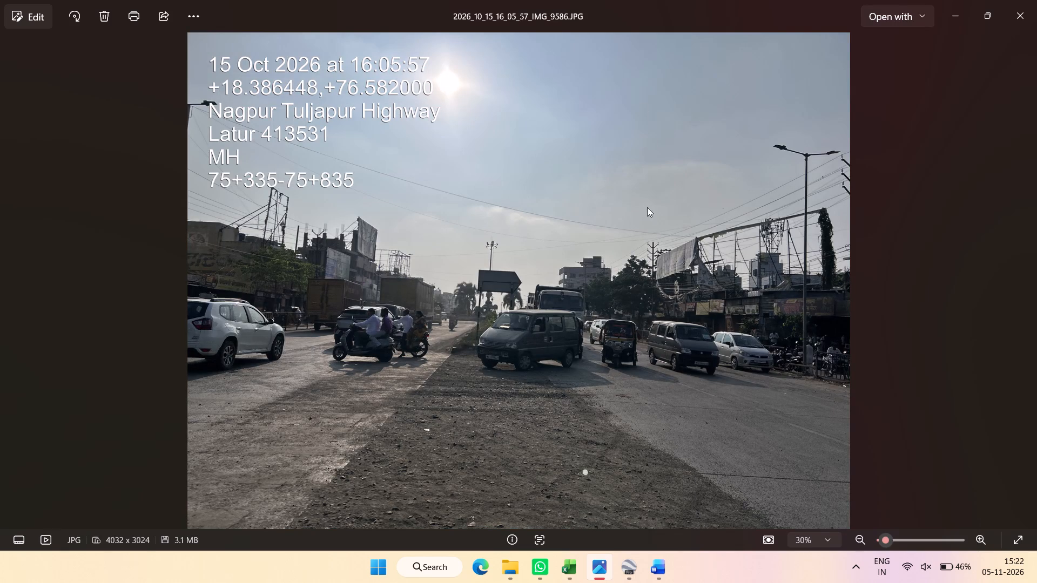
pyautogui.press('Left')
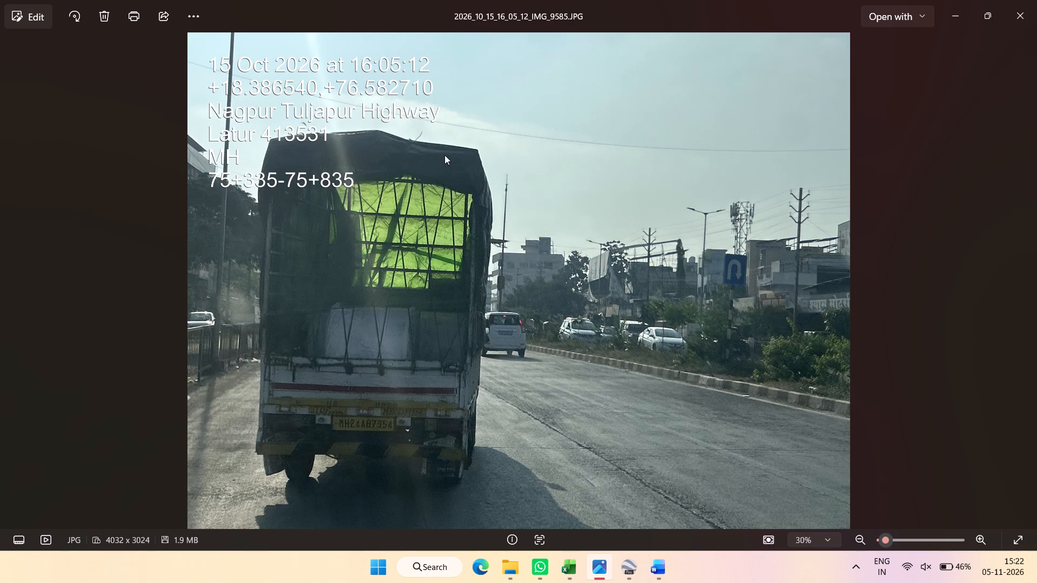
pyautogui.press('Left')
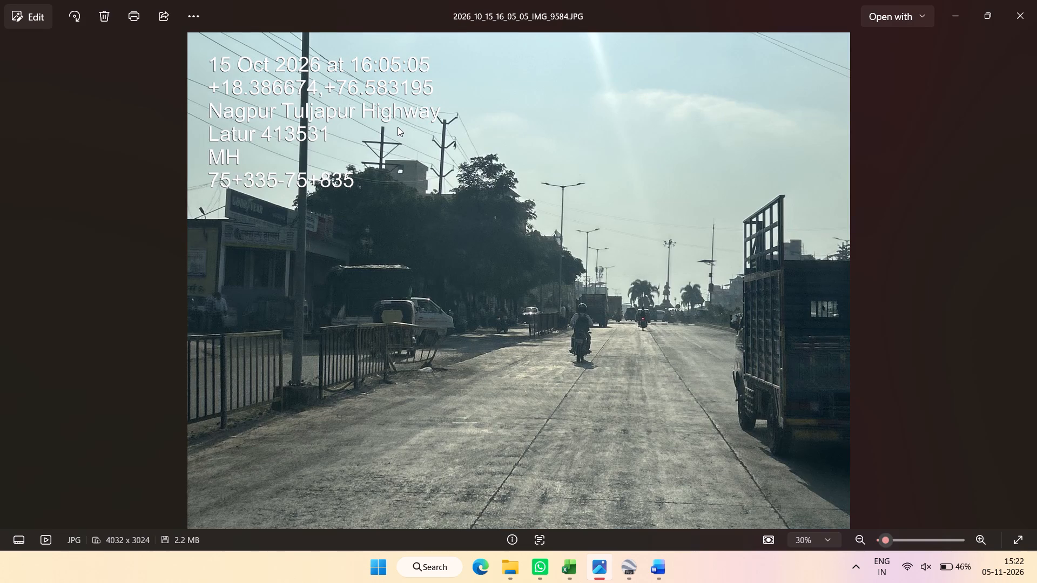
pyautogui.press('Left')
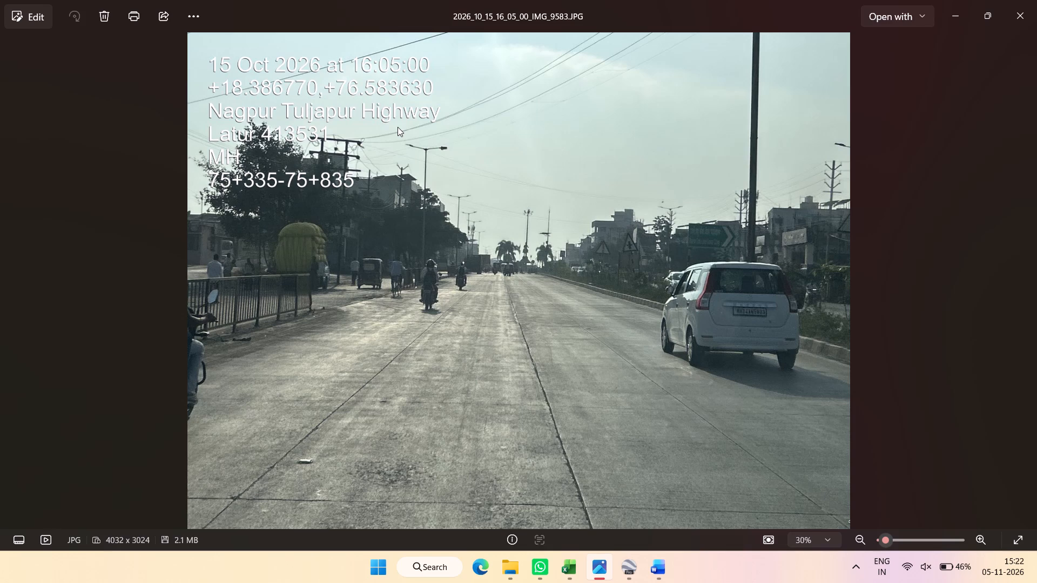
pyautogui.press('Left')
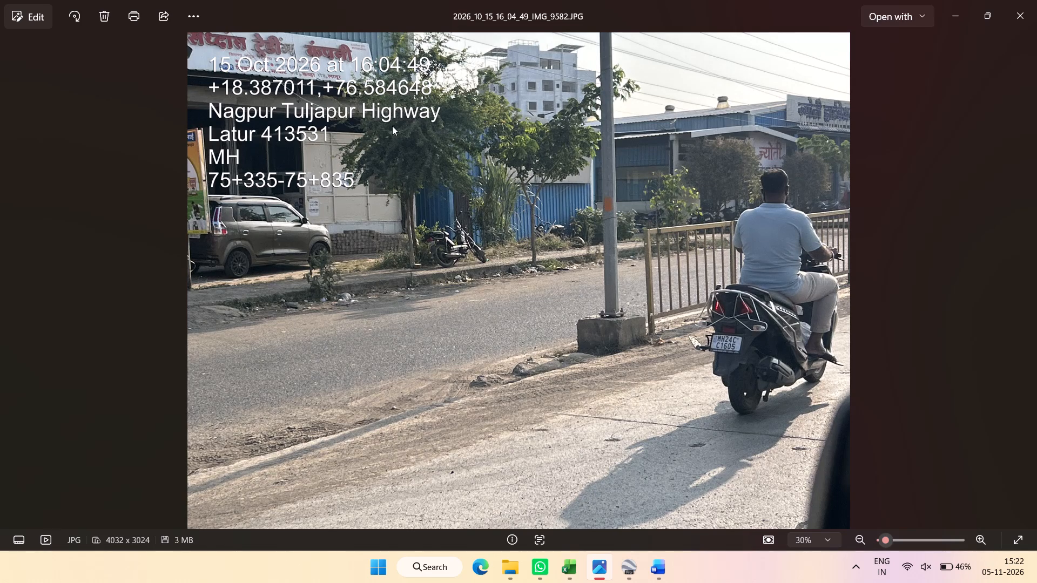
pyautogui.press('Right')
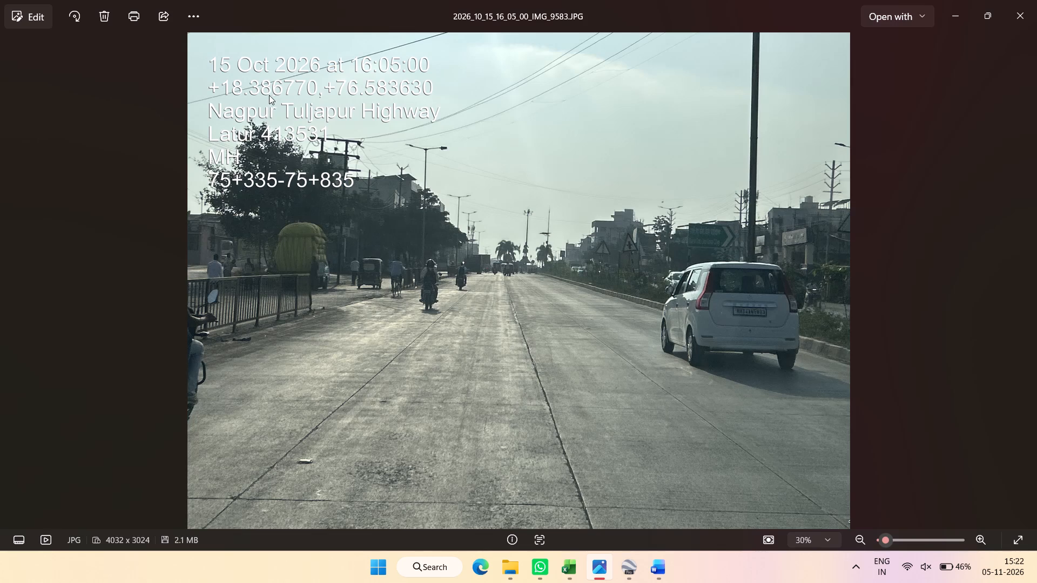
pyautogui.press('Right')
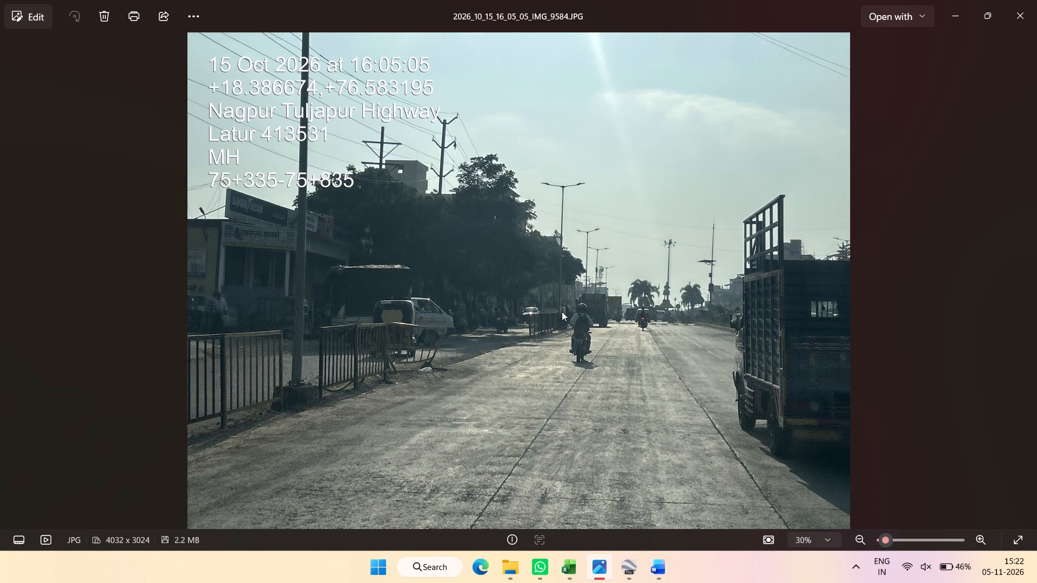
# Enlarge IMG_9584's stamp to read its coordinates and chainage, and restore the full photo view.
pyautogui.doubleClick(241, 80)
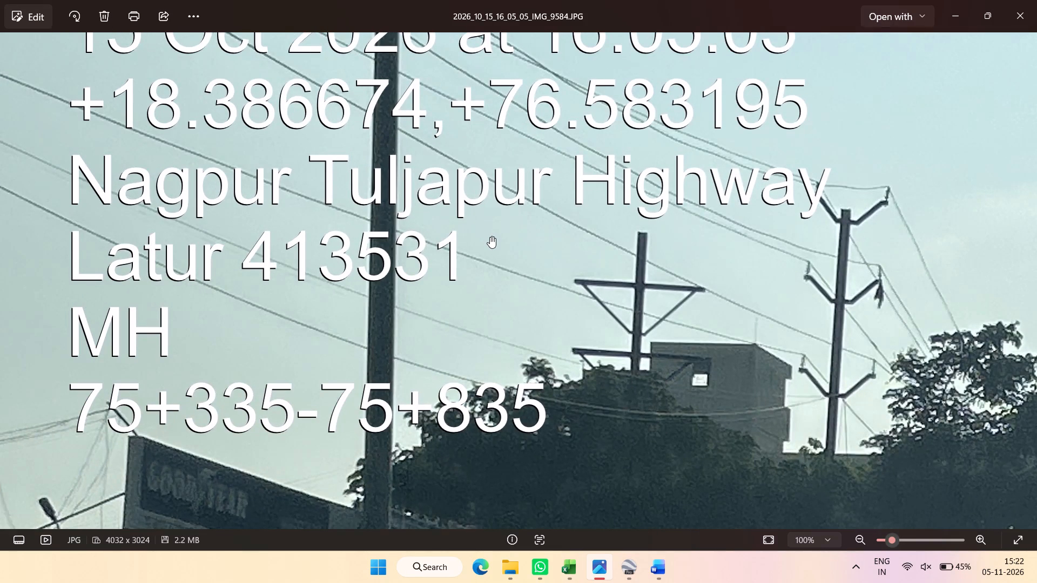
pyautogui.keyDown('ctrl'); pyautogui.scroll(-8, 490, 236); pyautogui.keyUp('ctrl')
pyautogui.scroll(-2, 490, 236)
pyautogui.keyDown('ctrl'); pyautogui.scroll(-1, 490, 236); pyautogui.keyUp('ctrl')
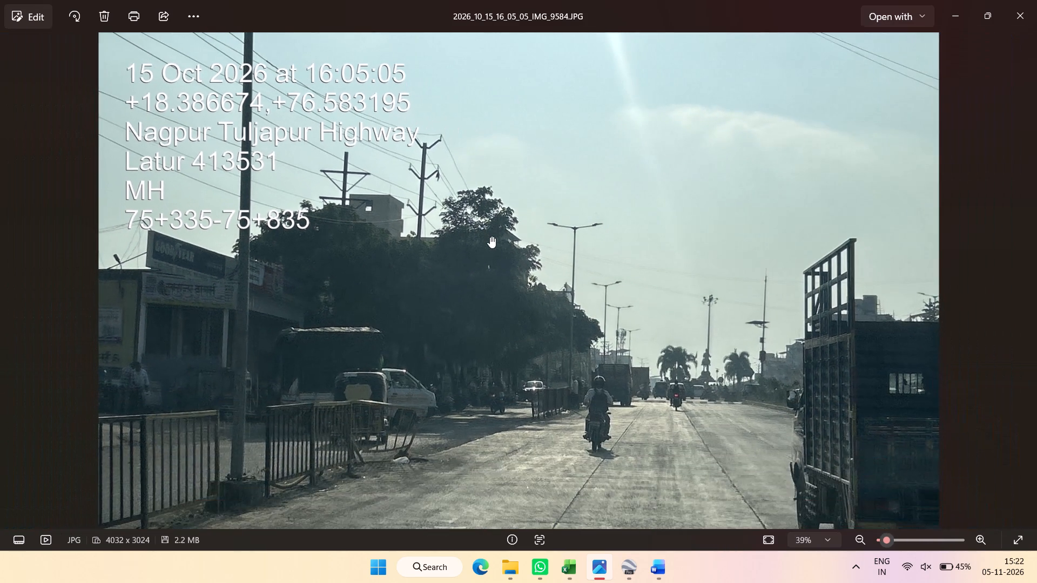
pyautogui.keyDown('ctrl'); pyautogui.scroll(-7, 490, 236); pyautogui.keyUp('ctrl')
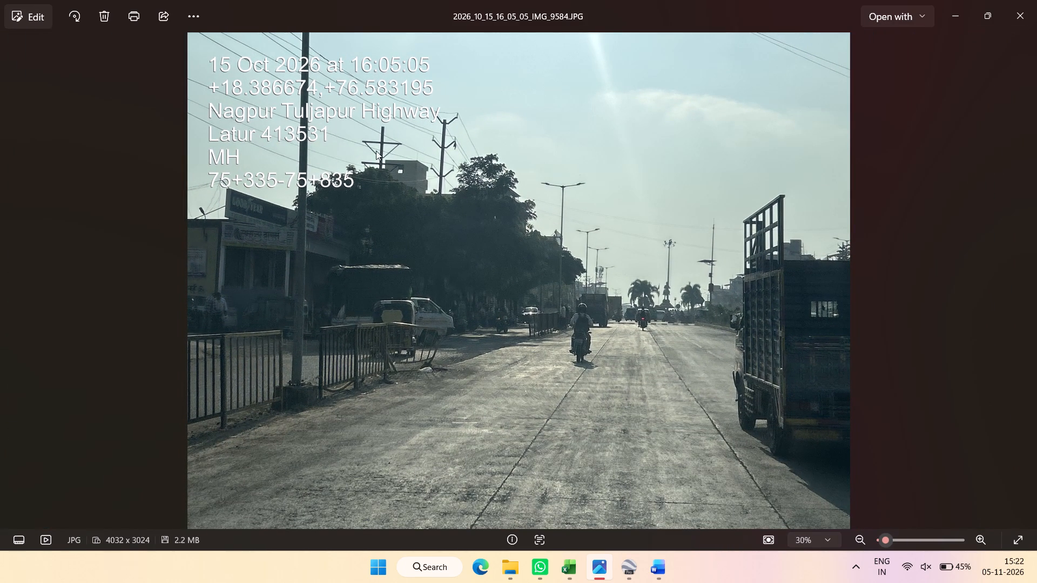
pyautogui.hotkey('alt', 'space')
pyautogui.write('18.38')
pyautogui.write('6674')
pyautogui.press(',')
pyautogui.write('76')
pyautogui.write('.58')
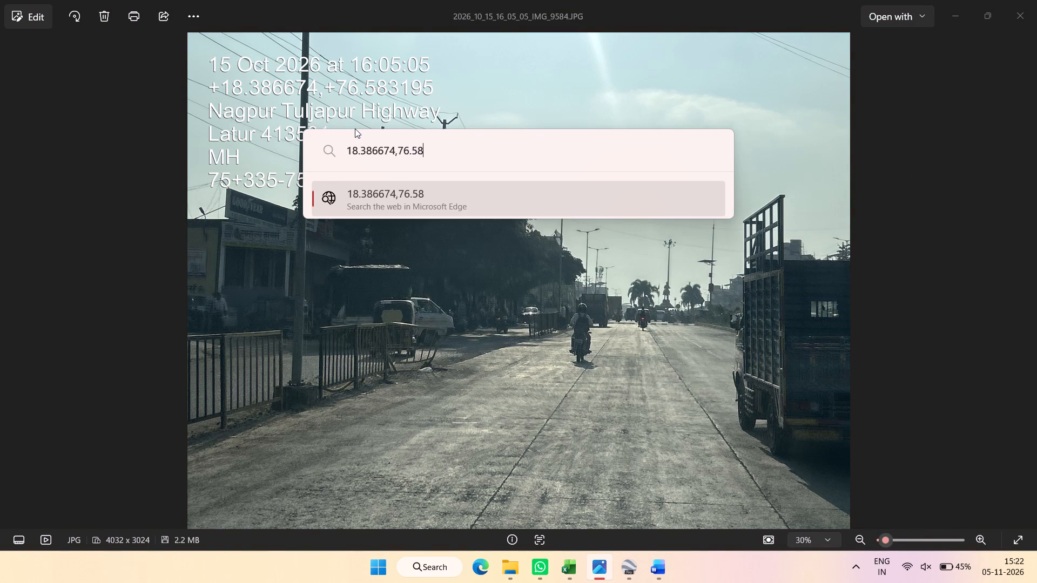
pyautogui.write('3195')
pyautogui.hotkey('ctrl', 'a')
pyautogui.hotkey('ctrl', 'x')
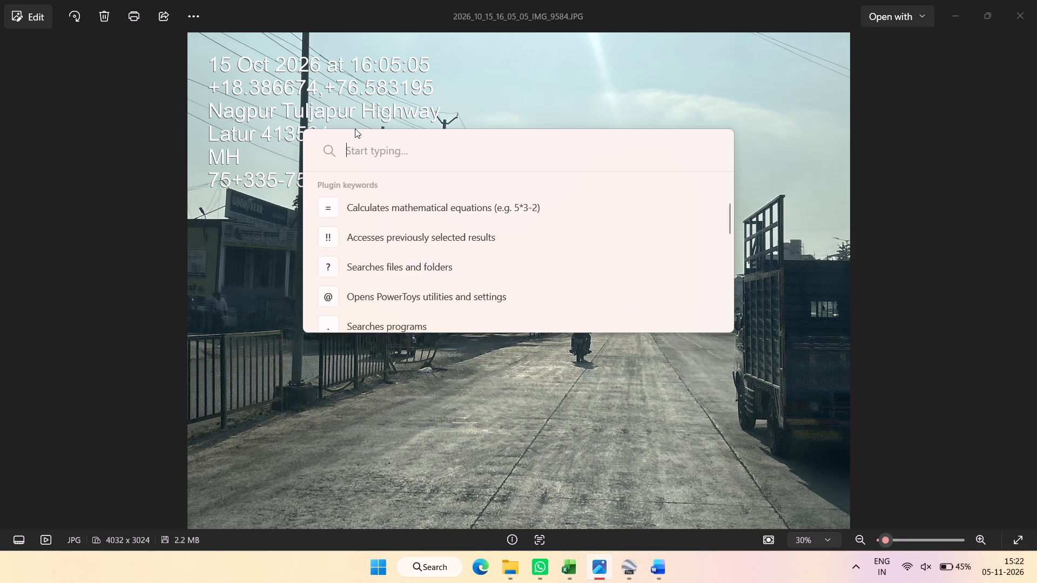
pyautogui.hotkey('alt', 'Tab')
pyautogui.hotkey('alt', 'Tab')
pyautogui.hotkey('alt', 'Tab')
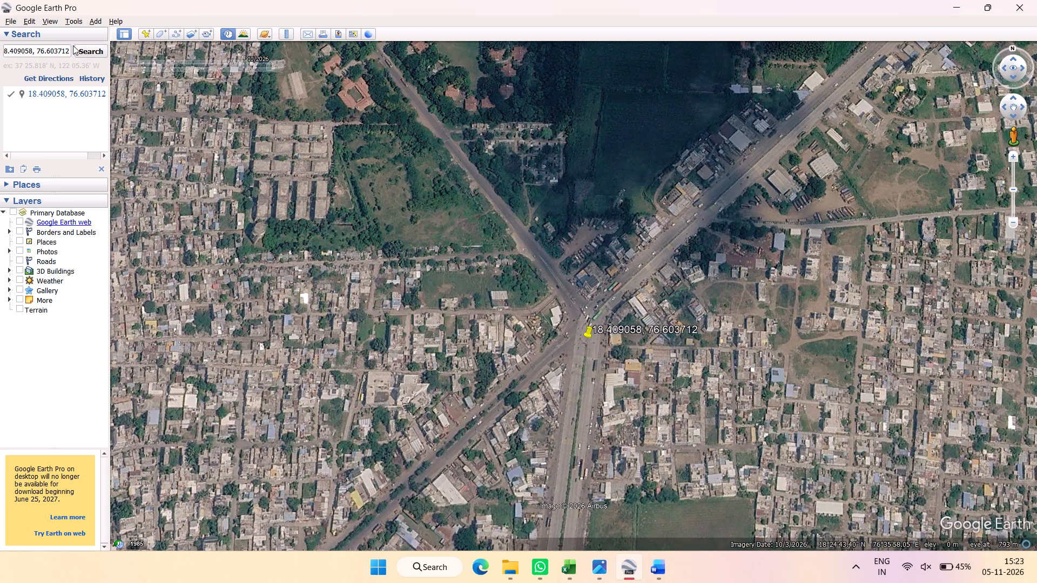
pyautogui.click(29, 45)
pyautogui.hotkey('ctrl', 'a')
pyautogui.hotkey('ctrl', 'v')
pyautogui.press('Return')
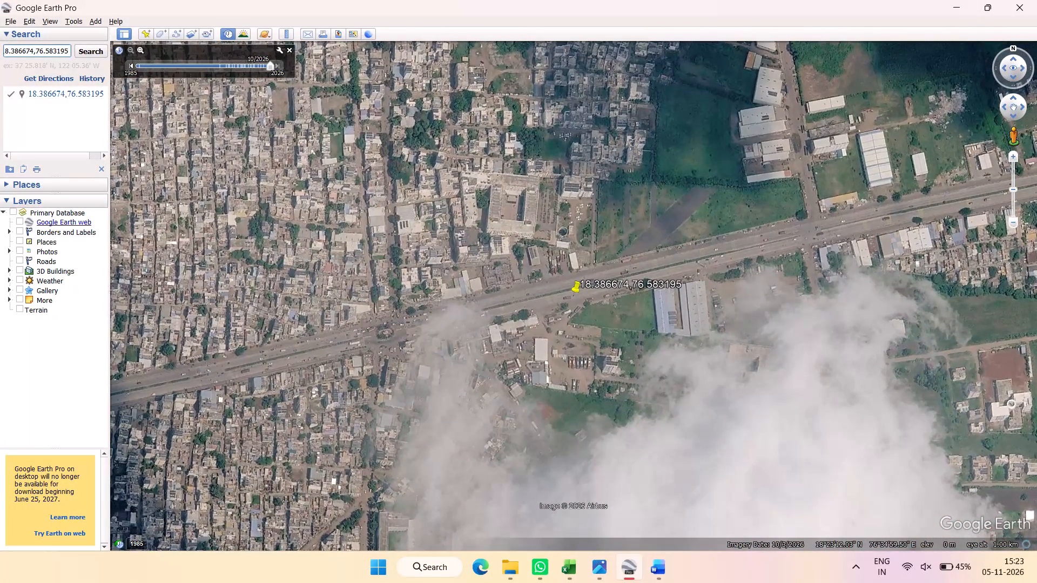
# Examine the roundabout on the highway just west of the 18.386674,76.583195 marker in the satellite imagery.
pyautogui.scroll(5, 346, 320)
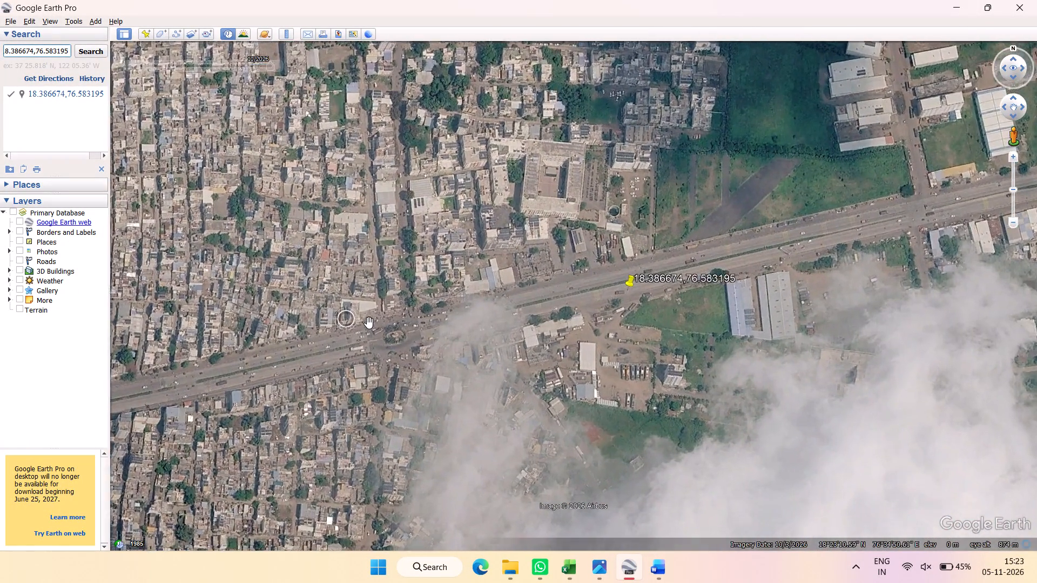
pyautogui.scroll(9, 369, 323)
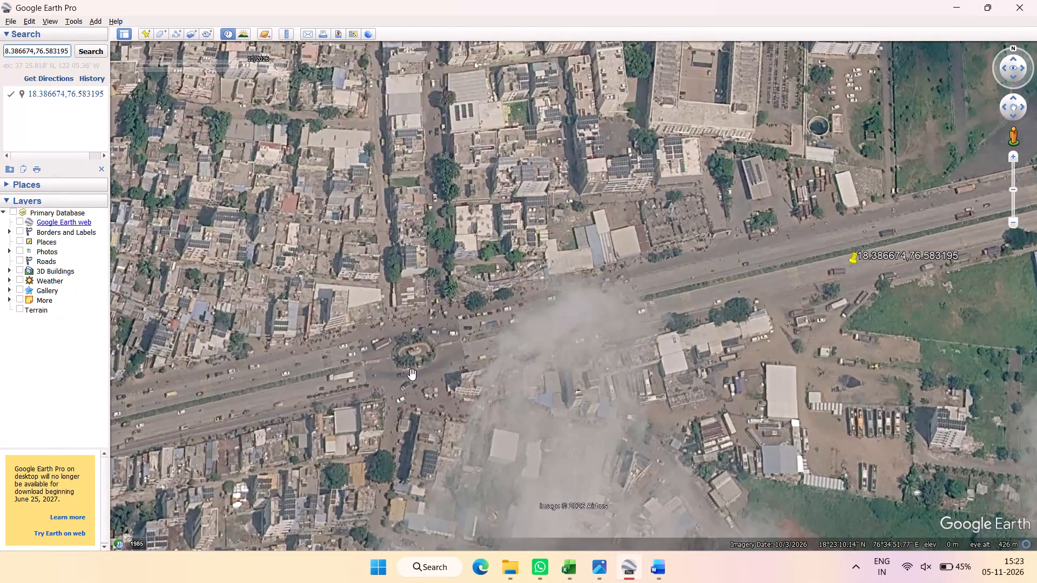
pyautogui.moveTo(398, 379); pyautogui.dragTo(419, 368)
pyautogui.scroll(-6, 420, 364)
pyautogui.moveTo(420, 365); pyautogui.dragTo(456, 343)
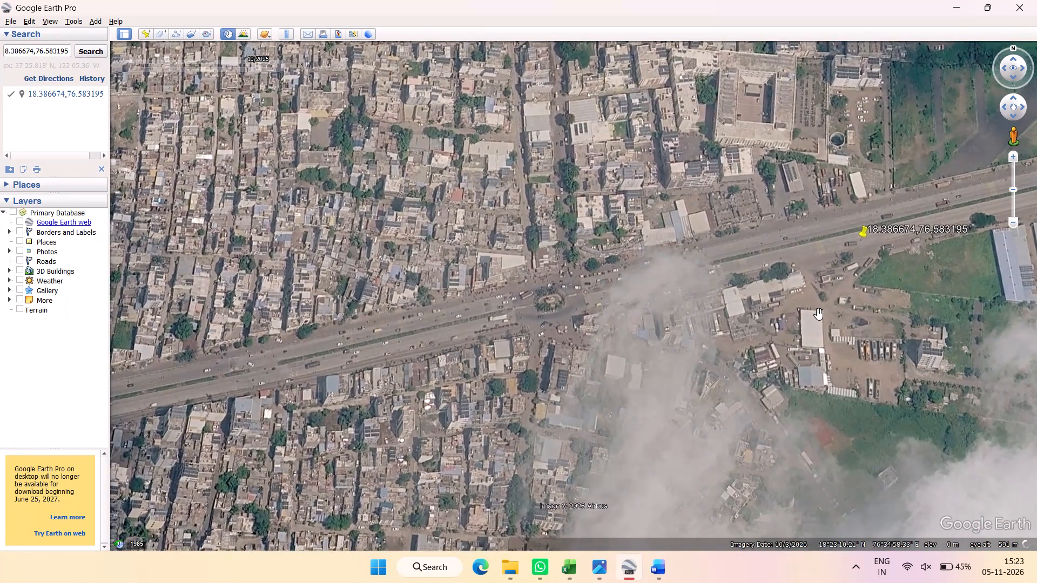
# Follow the highway northeast from the marker past the next junctions and inspect the forked junction at the town's northern edge.
pyautogui.moveTo(860, 301); pyautogui.dragTo(414, 345)
pyautogui.scroll(-20, 380, 347)
pyautogui.scroll(-2, 380, 347)
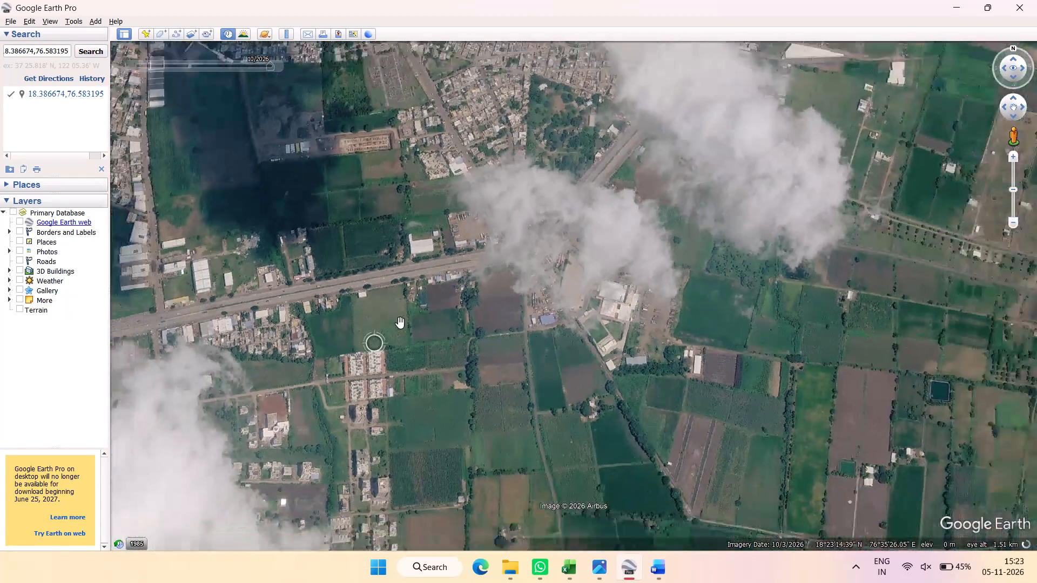
pyautogui.scroll(-4, 400, 323)
pyautogui.moveTo(549, 211); pyautogui.dragTo(486, 415)
pyautogui.moveTo(598, 320); pyautogui.dragTo(527, 208)
pyautogui.scroll(4, 538, 368)
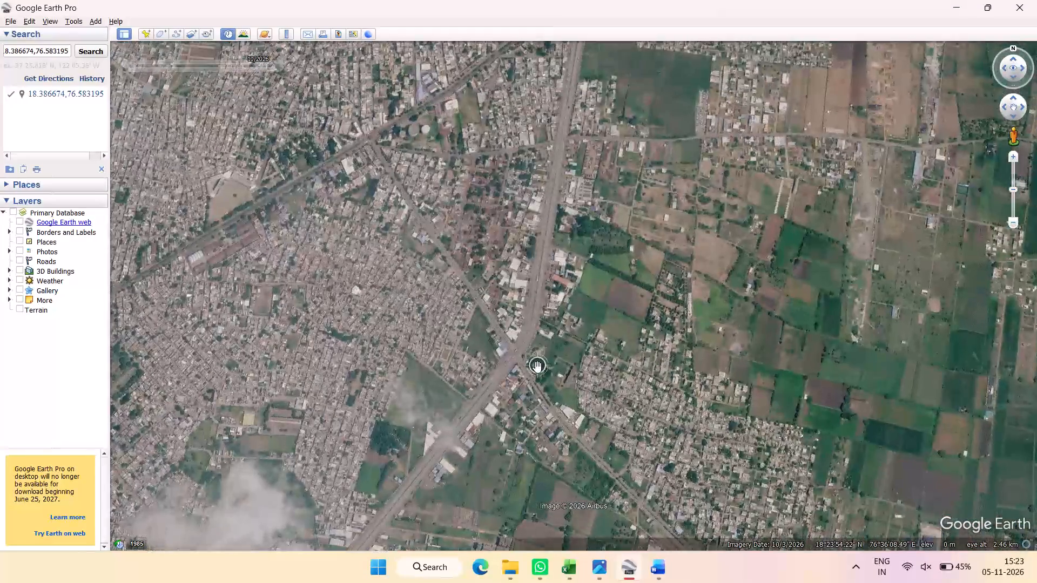
pyautogui.scroll(2, 537, 367)
pyautogui.scroll(-7, 530, 361)
pyautogui.moveTo(540, 245); pyautogui.dragTo(510, 409)
pyautogui.moveTo(527, 363); pyautogui.dragTo(527, 357)
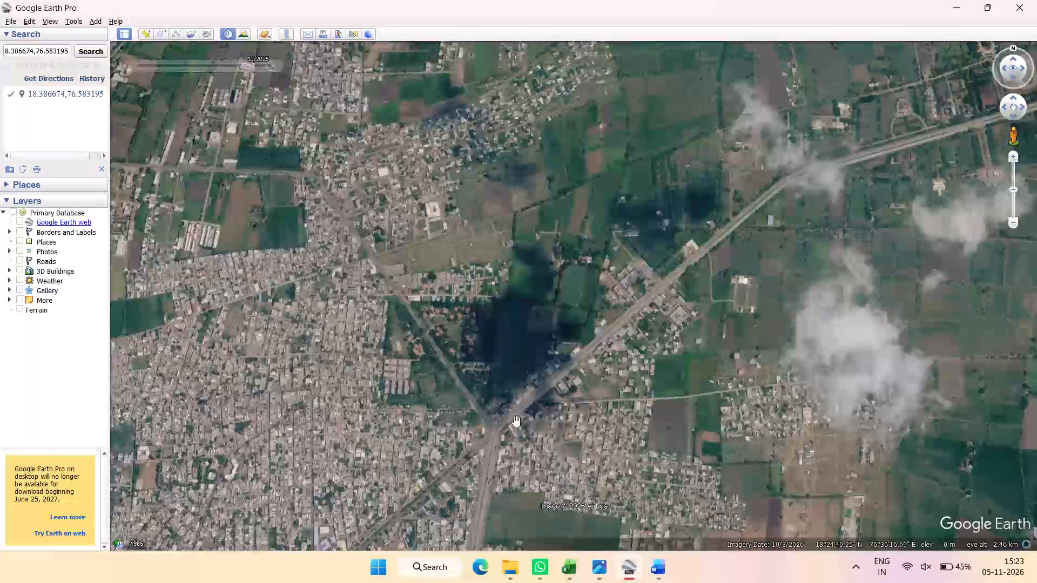
pyautogui.scroll(20, 508, 455)
pyautogui.scroll(15, 508, 455)
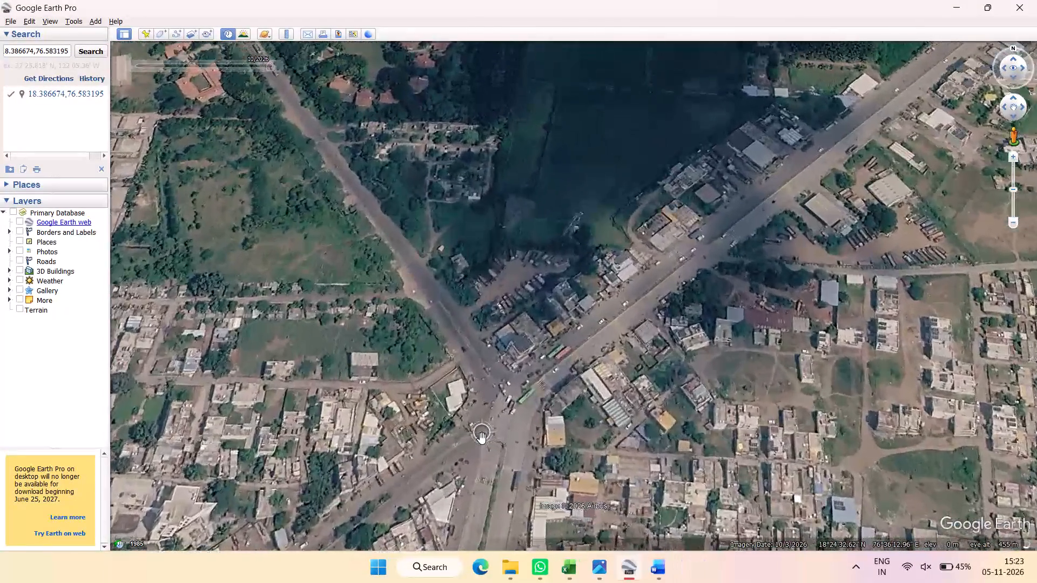
pyautogui.scroll(8, 482, 438)
pyautogui.scroll(-2, 482, 438)
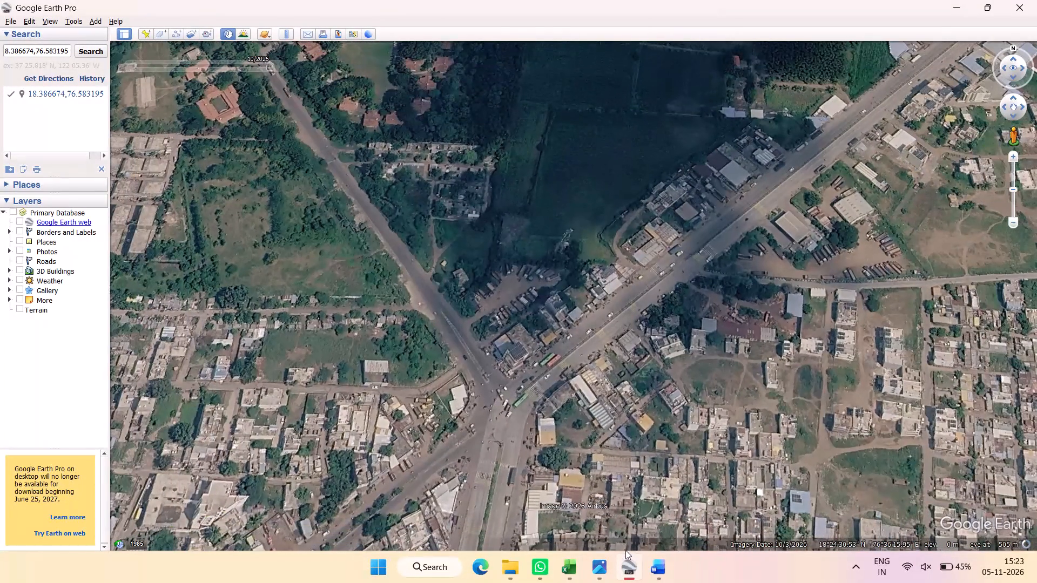
# Recheck the road scene in site photo IMG_9584 in Photos, and return to the Blackspot 02 details in the Word report.
pyautogui.click(602, 566)
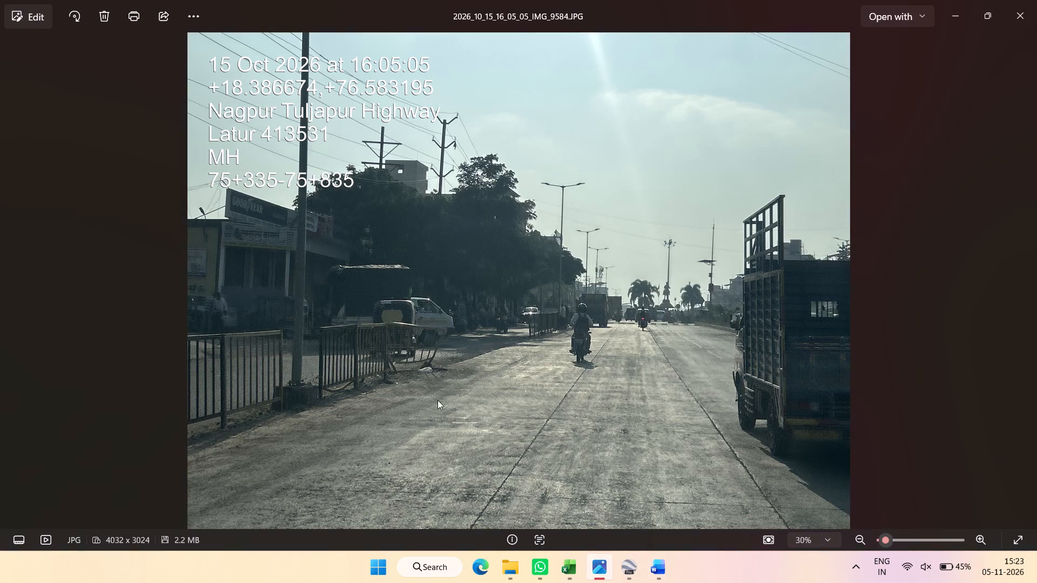
pyautogui.scroll(4, 226, 187)
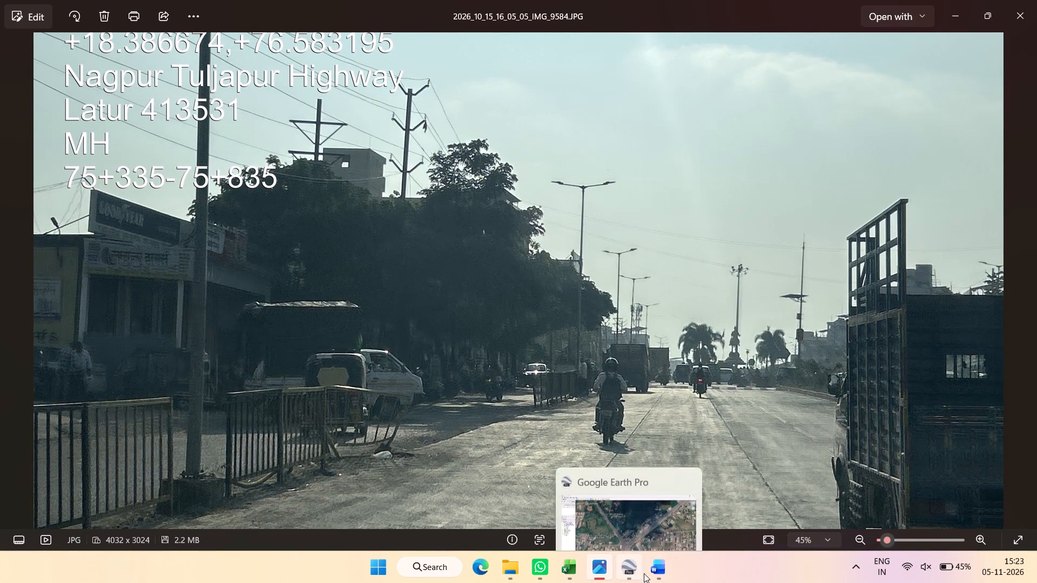
pyautogui.click(651, 573)
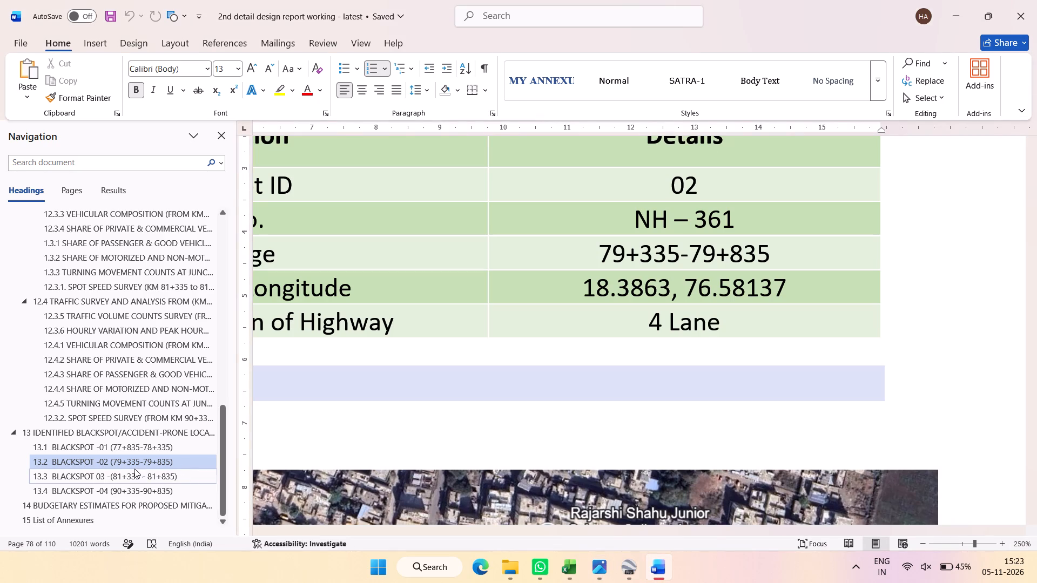
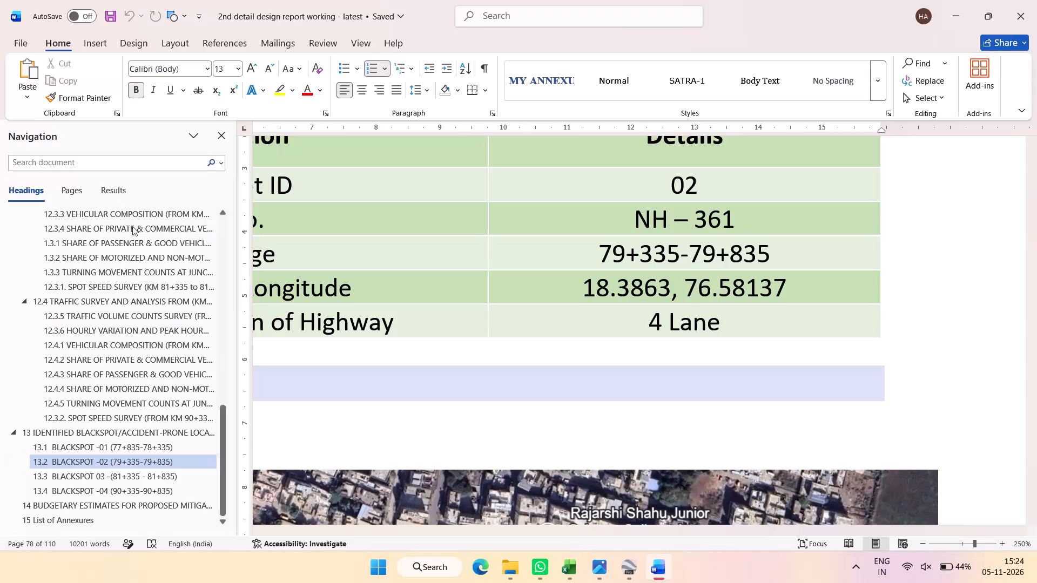
# Go to section 13.1 BLACKSPOT -01 (77+835-78+335) in the report to view its details table and location image.
pyautogui.keyDown('ctrl'); pyautogui.scroll(-16, 644, 348); pyautogui.keyUp('ctrl')
pyautogui.keyDown('ctrl'); pyautogui.scroll(-3, 589, 294); pyautogui.keyUp('ctrl')
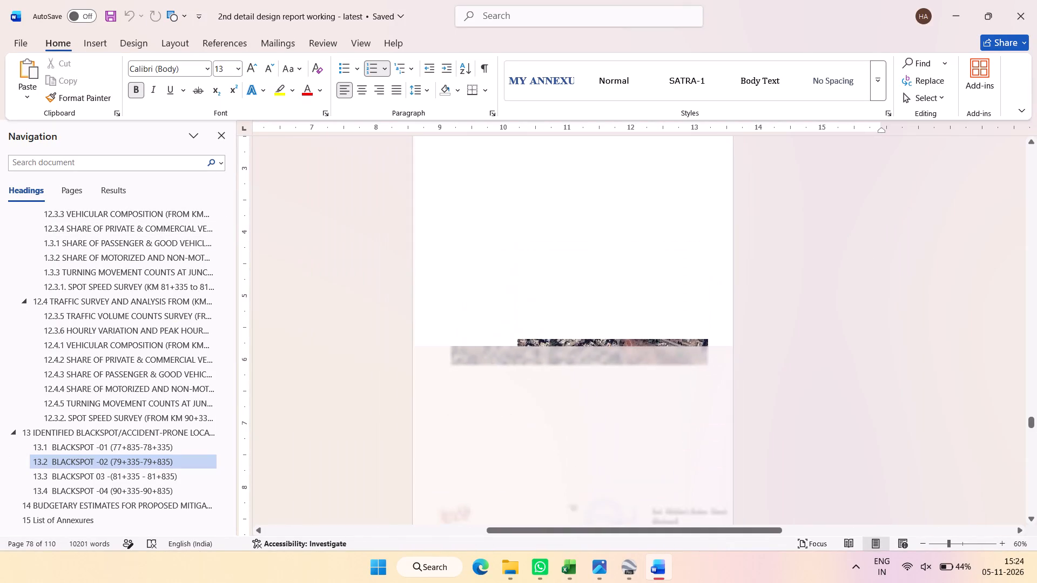
pyautogui.keyDown('ctrl'); pyautogui.scroll(2, 594, 306); pyautogui.keyUp('ctrl')
pyautogui.keyDown('ctrl'); pyautogui.scroll(3, 648, 299); pyautogui.keyUp('ctrl')
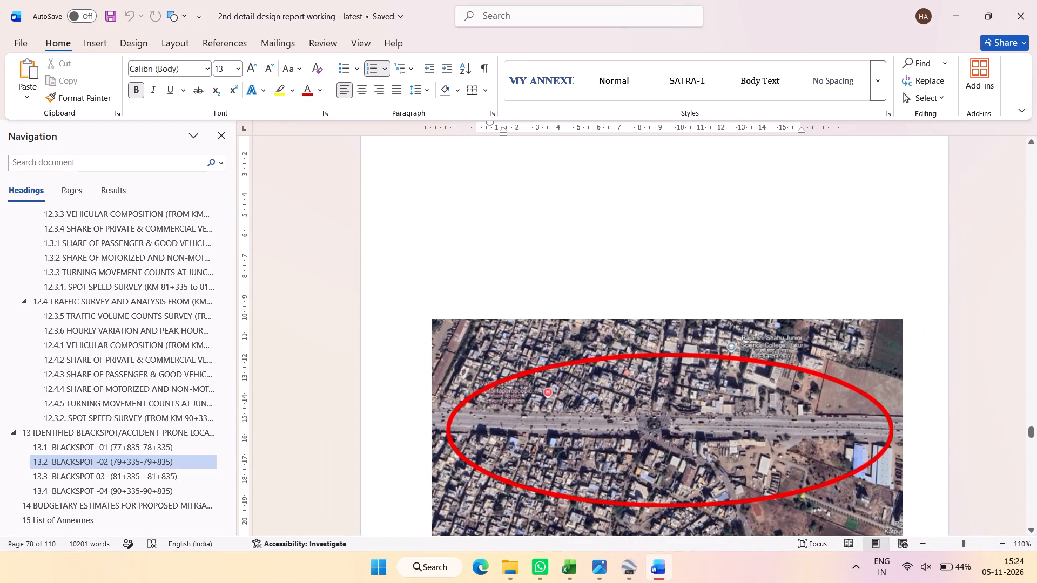
pyautogui.click(63, 443)
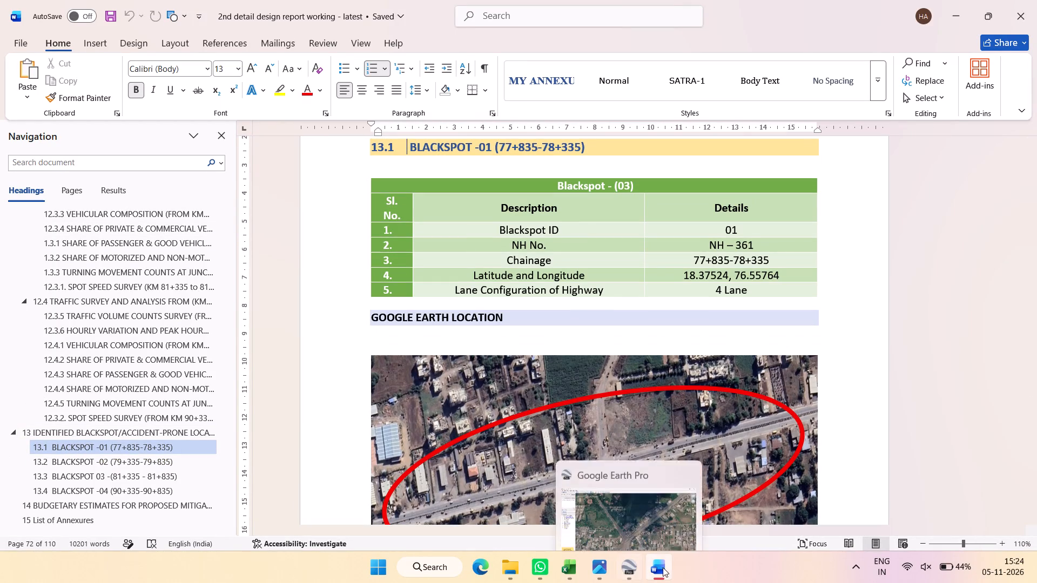
# Switch to Photos, browse back to the 16:02:27 site photo for chainage 77+835-78+335, and enlarge its location stamp.
pyautogui.click(604, 570)
pyautogui.scroll(-18, 412, 309)
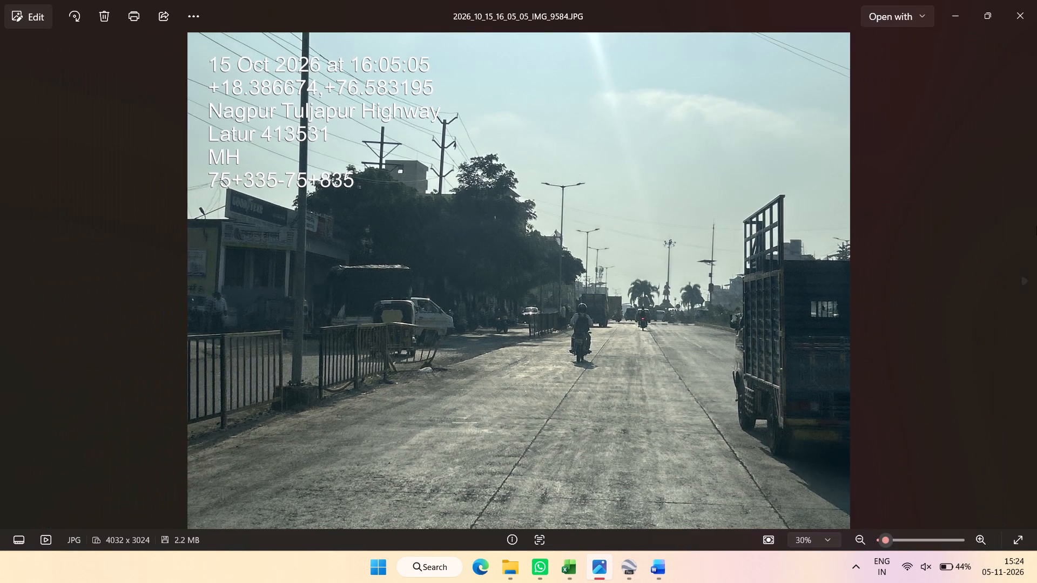
pyautogui.click(1036, 213)
pyautogui.tripleClick(0, 264)
pyautogui.tripleClick(0, 264)
pyautogui.tripleClick(0, 264)
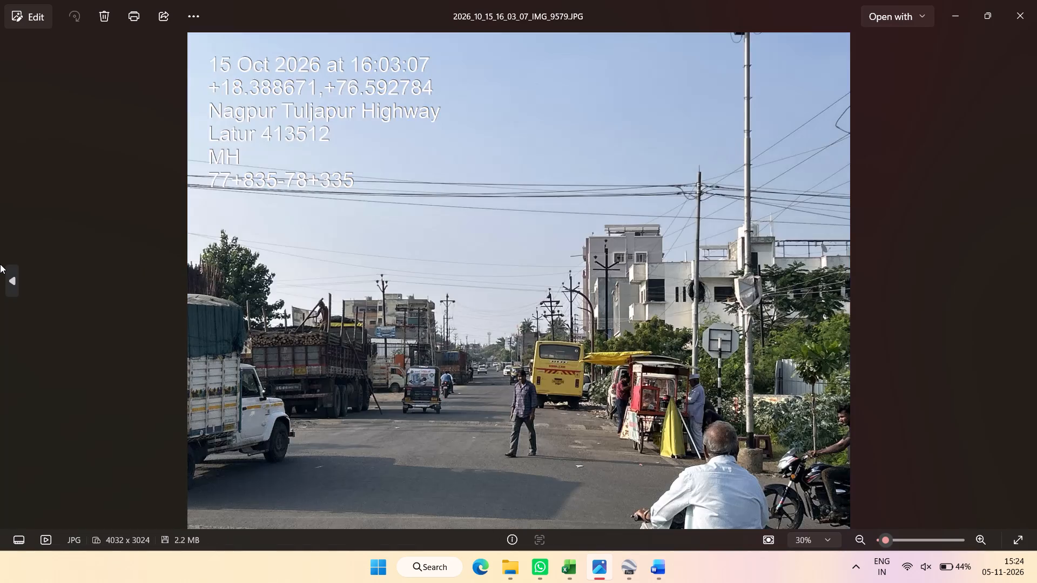
pyautogui.click(0, 264)
pyautogui.click(1036, 379)
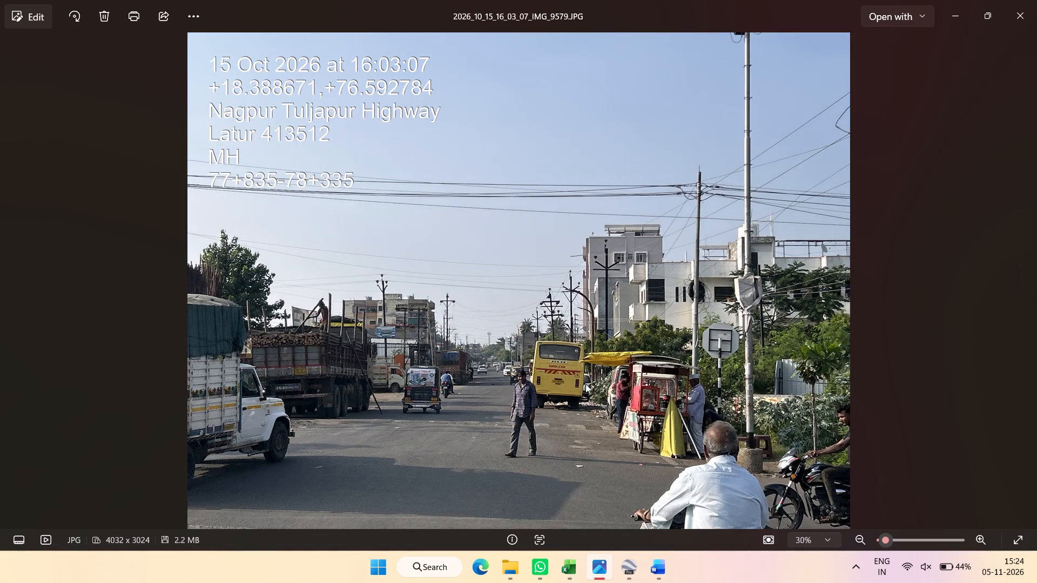
pyautogui.doubleClick(0, 354)
pyautogui.scroll(6, 214, 201)
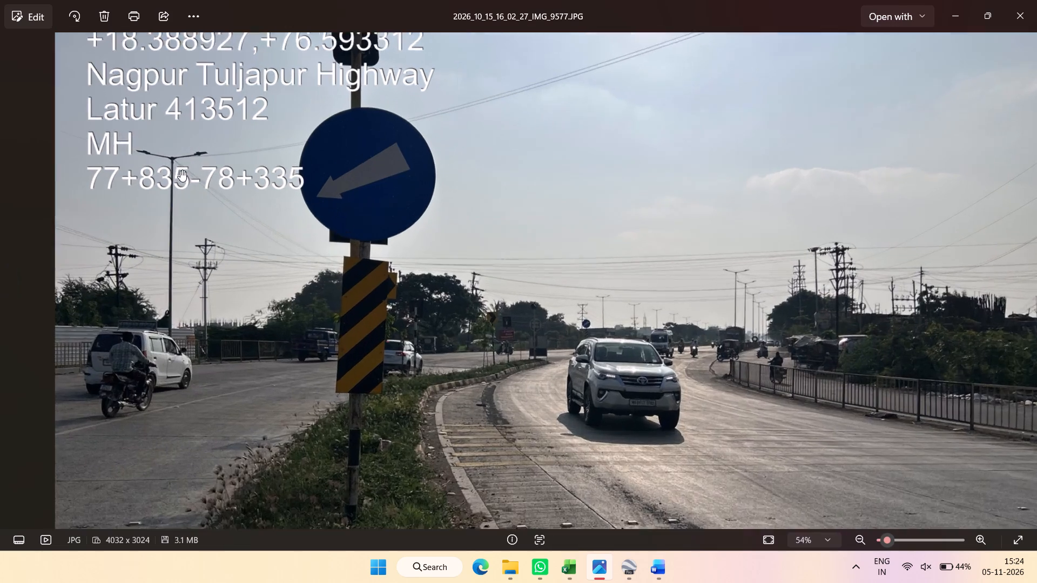
pyautogui.moveTo(174, 229); pyautogui.dragTo(336, 390)
pyautogui.scroll(2, 233, 229)
pyautogui.moveTo(206, 229); pyautogui.dragTo(319, 226)
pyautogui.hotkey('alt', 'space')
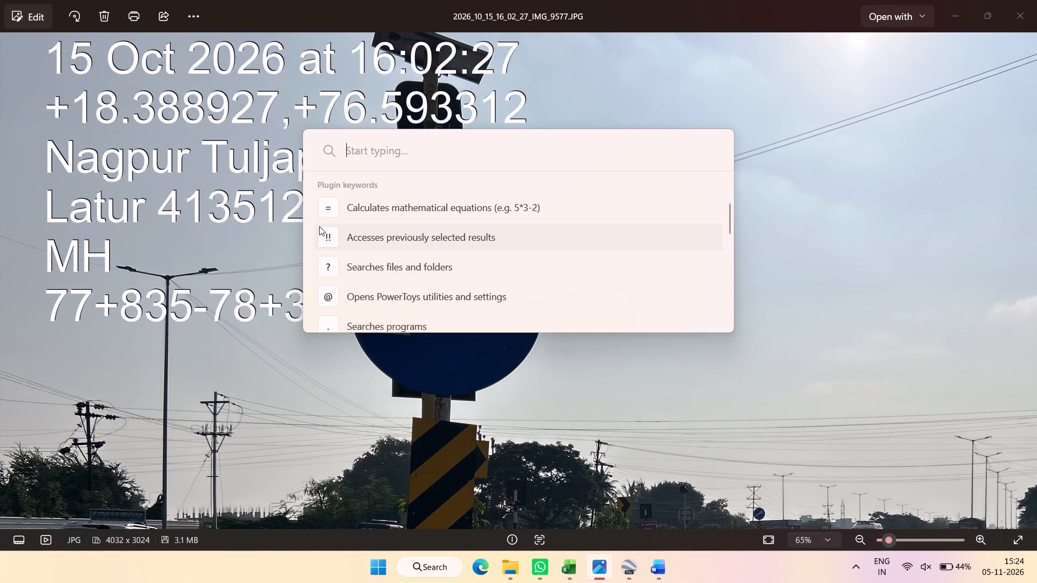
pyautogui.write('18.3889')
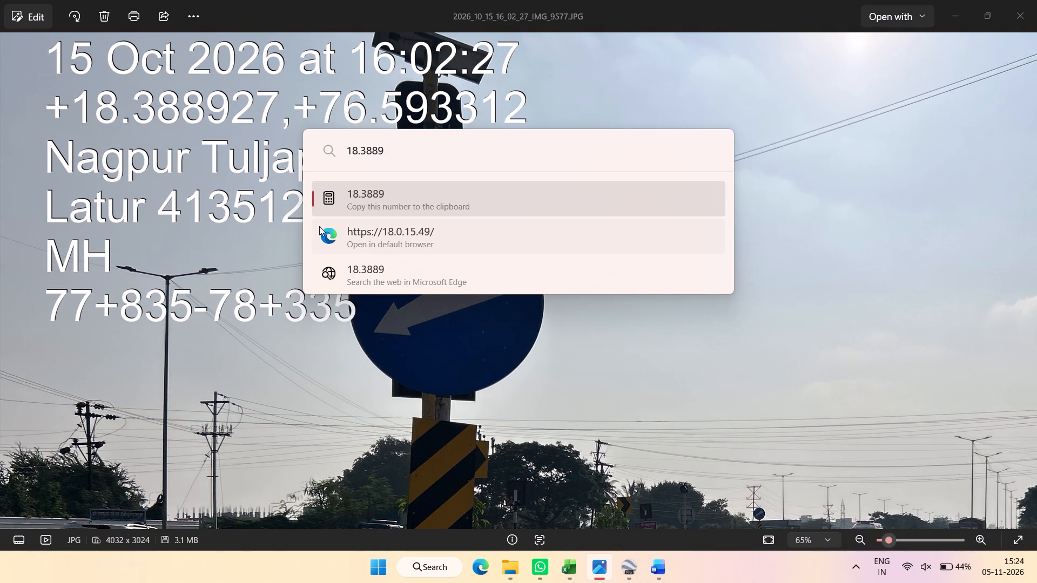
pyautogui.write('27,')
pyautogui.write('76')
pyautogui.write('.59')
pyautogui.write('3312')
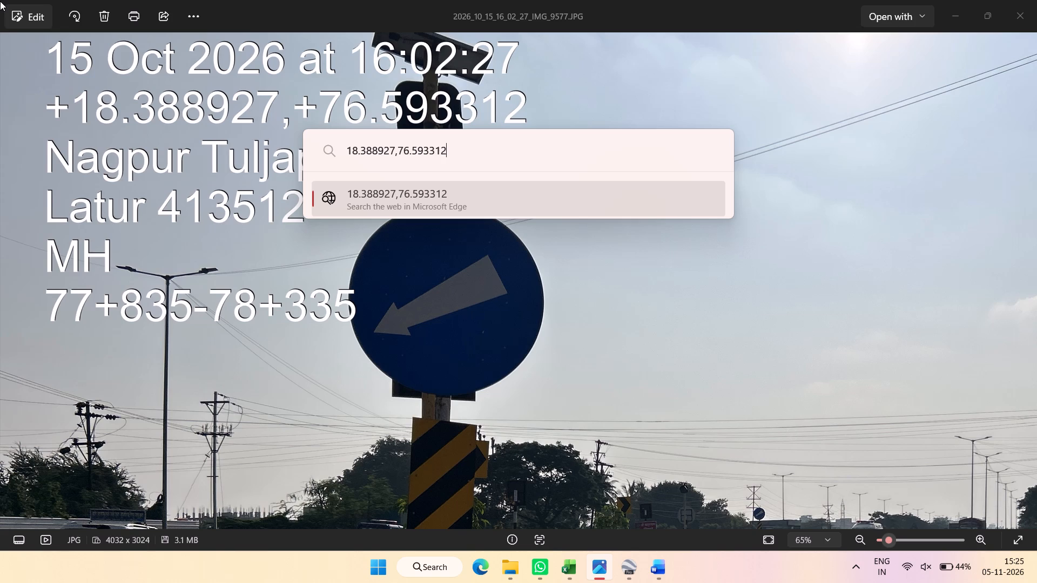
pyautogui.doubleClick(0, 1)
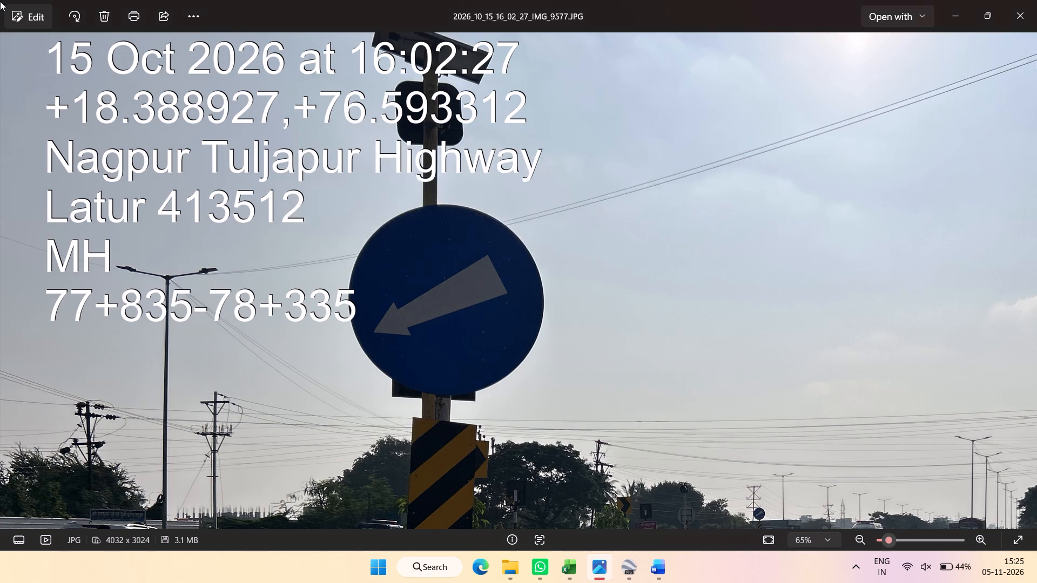
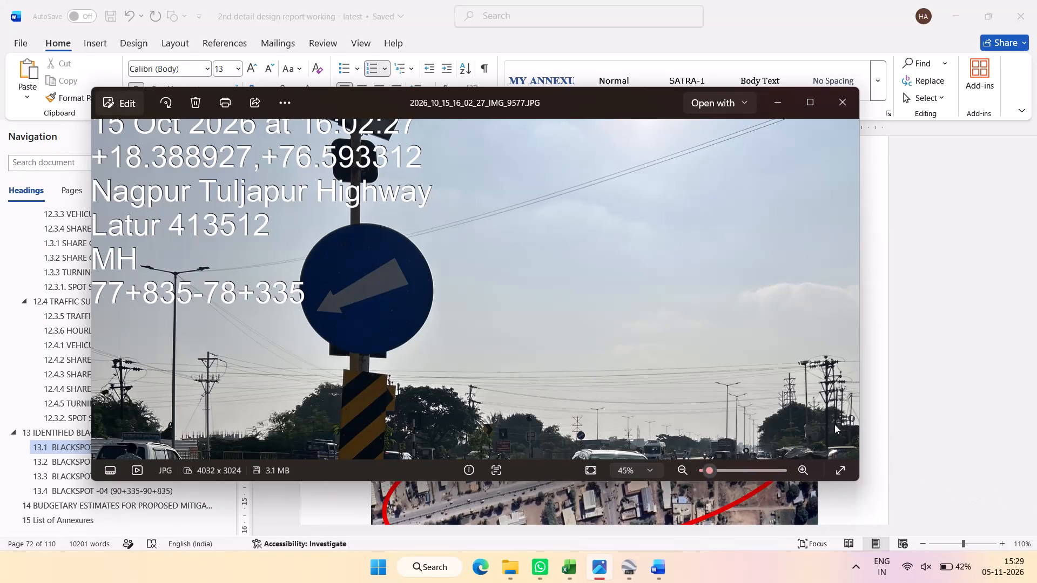
# Examine the coordinate and chainage stamp on the 16:02:27 site photo, and return to the Blackspot-01 details table in Word.
pyautogui.scroll(-17, 609, 372)
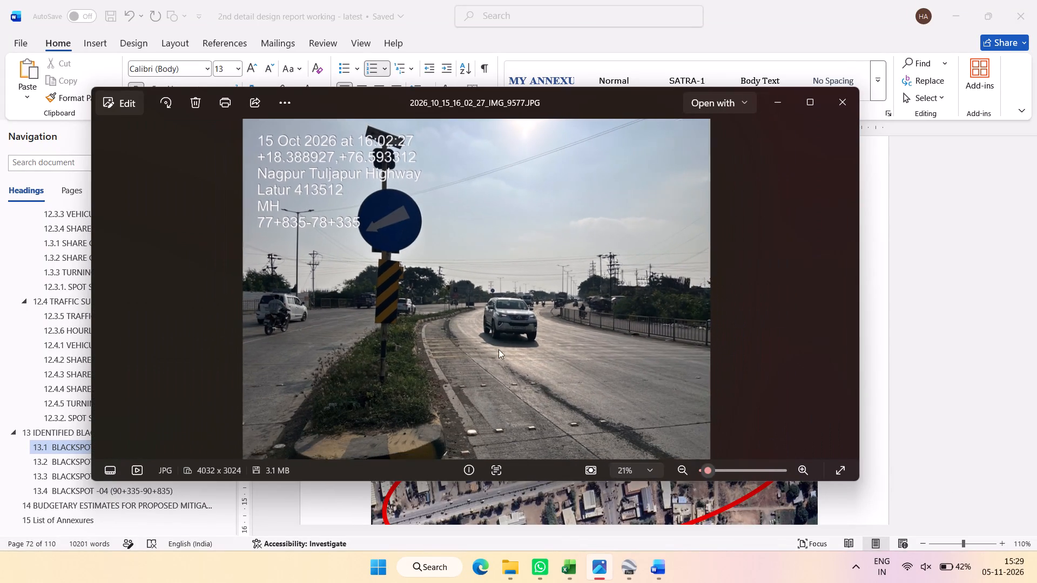
pyautogui.scroll(-6, 499, 349)
pyautogui.scroll(6, 275, 145)
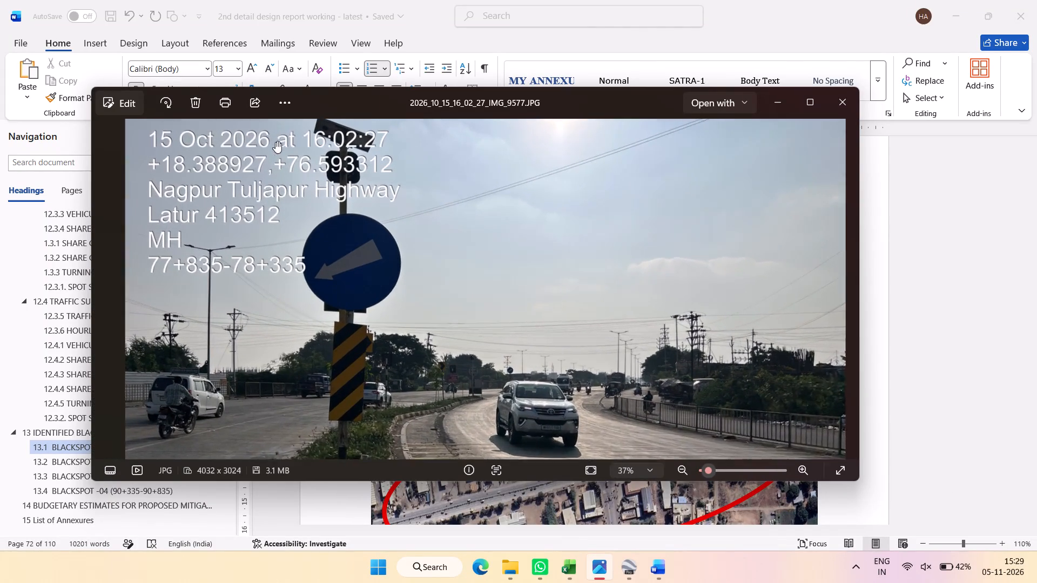
pyautogui.moveTo(257, 168); pyautogui.dragTo(335, 226)
pyautogui.scroll(-2, 251, 213)
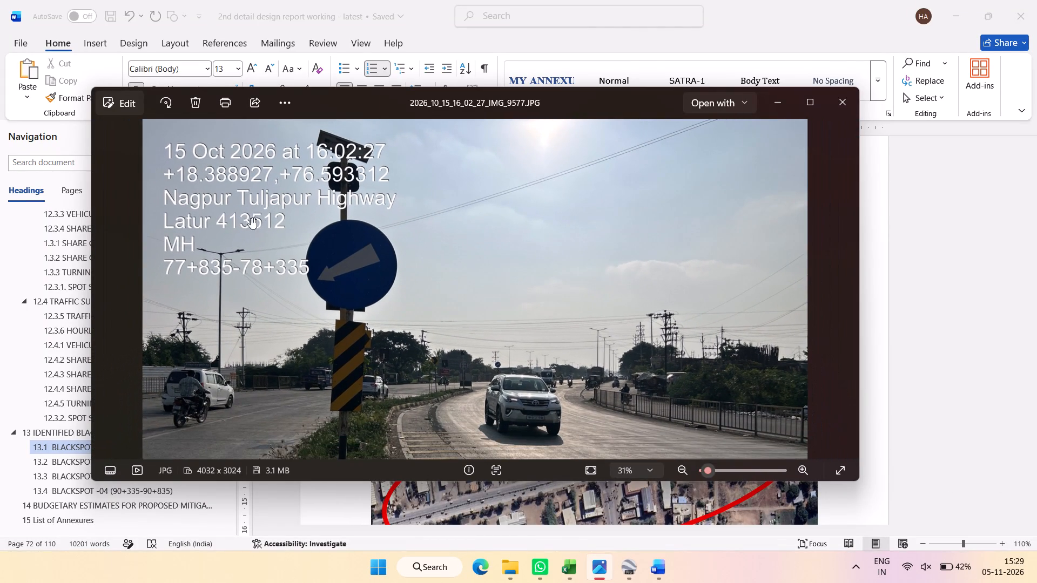
pyautogui.scroll(1, 234, 197)
pyautogui.moveTo(234, 197); pyautogui.dragTo(288, 205)
pyautogui.scroll(1, 288, 210)
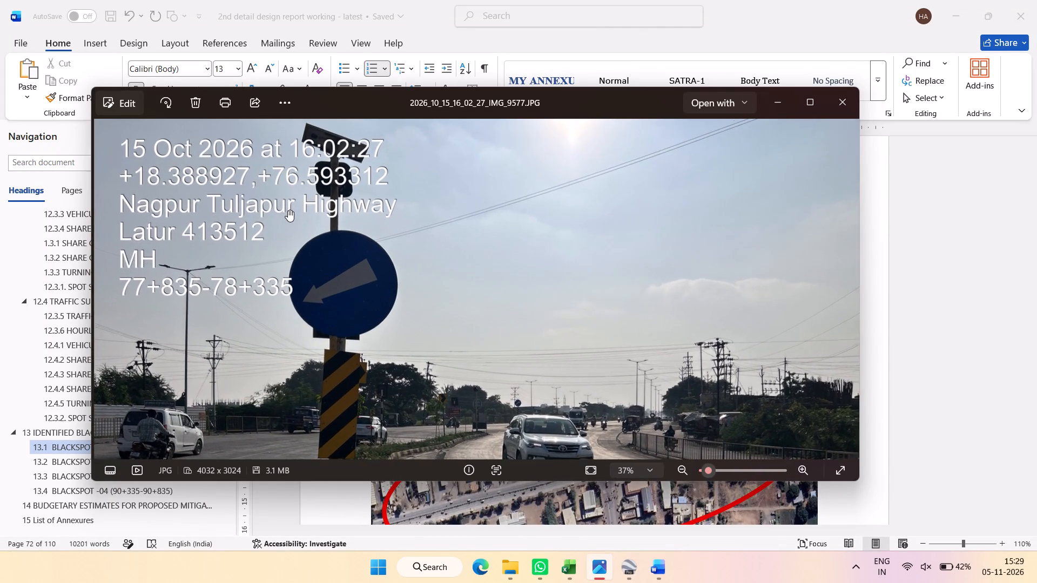
pyautogui.moveTo(288, 210); pyautogui.dragTo(332, 212)
pyautogui.scroll(-1, 332, 214)
pyautogui.click(334, 212)
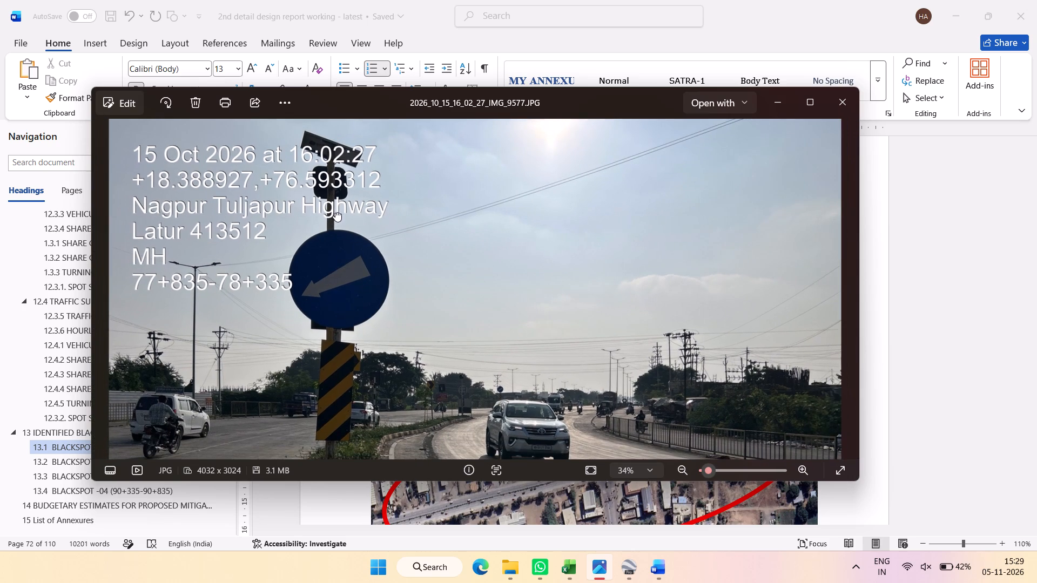
pyautogui.scroll(1, 334, 212)
pyautogui.moveTo(334, 212); pyautogui.dragTo(341, 211)
pyautogui.scroll(-12, 370, 222)
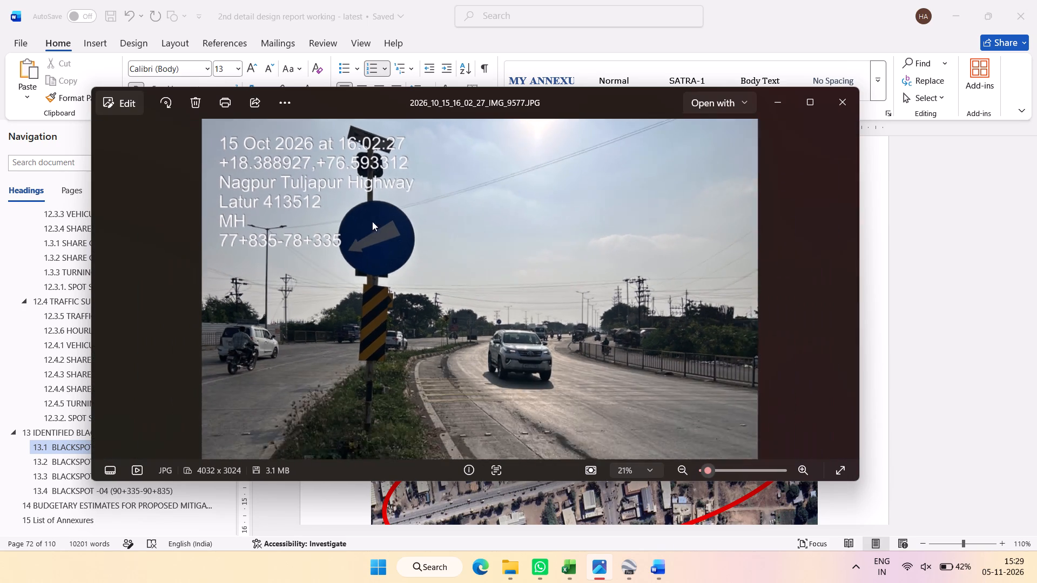
pyautogui.scroll(-4, 372, 221)
pyautogui.click(920, 270)
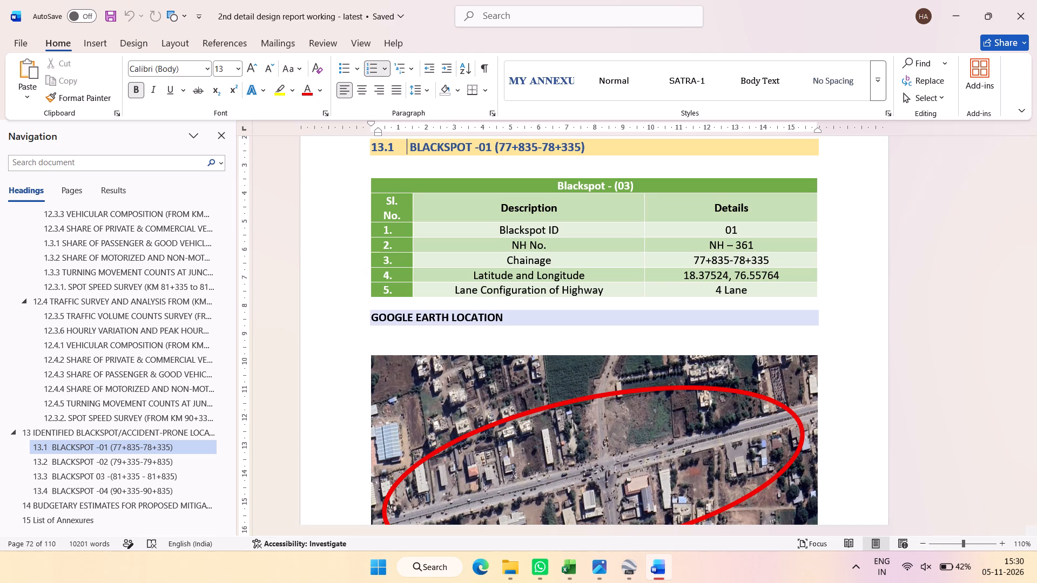
# Launch Firefox from the desktop, decline making it the primary browser, and open the Amazon.in shortcut on the new tab page.
pyautogui.click(1036, 582)
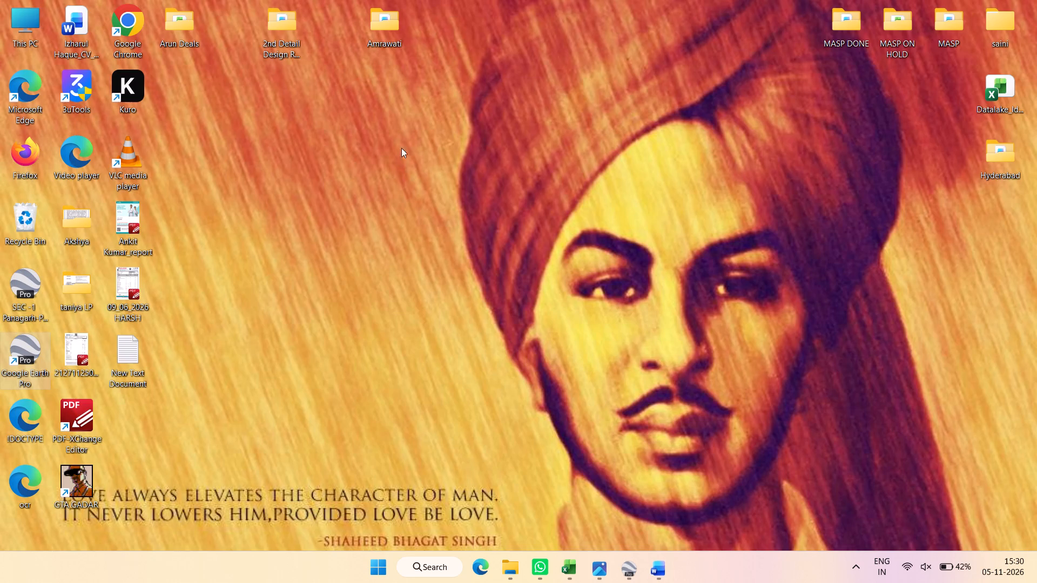
pyautogui.click(41, 154)
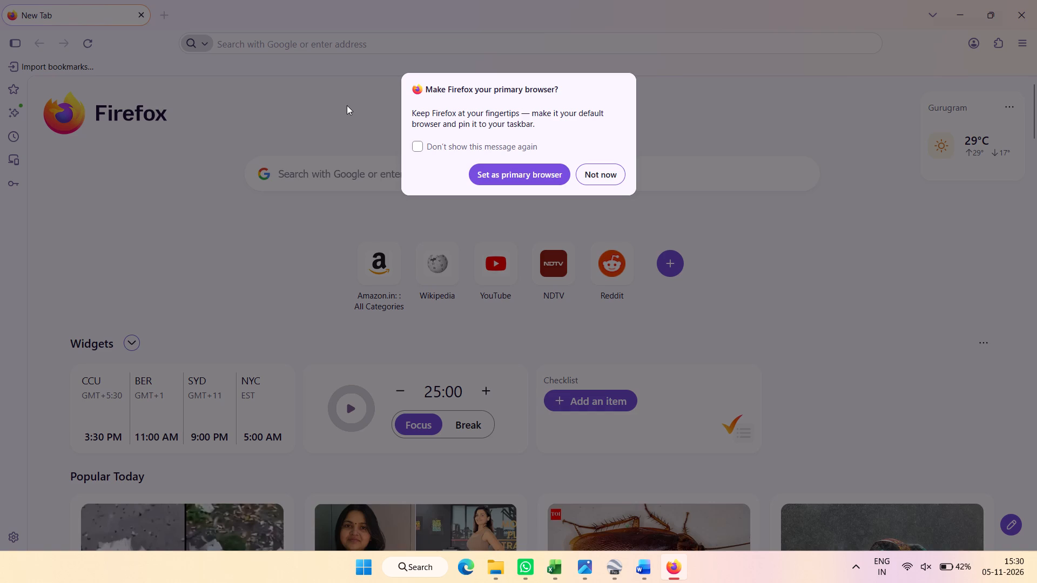
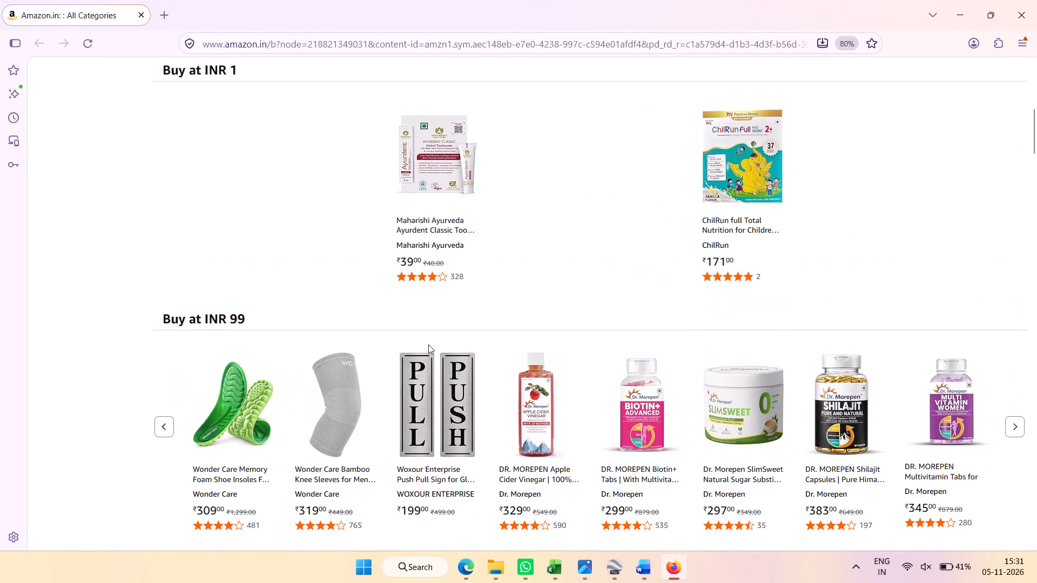
pyautogui.scroll(-6, 428, 344)
pyautogui.scroll(-4, 585, 314)
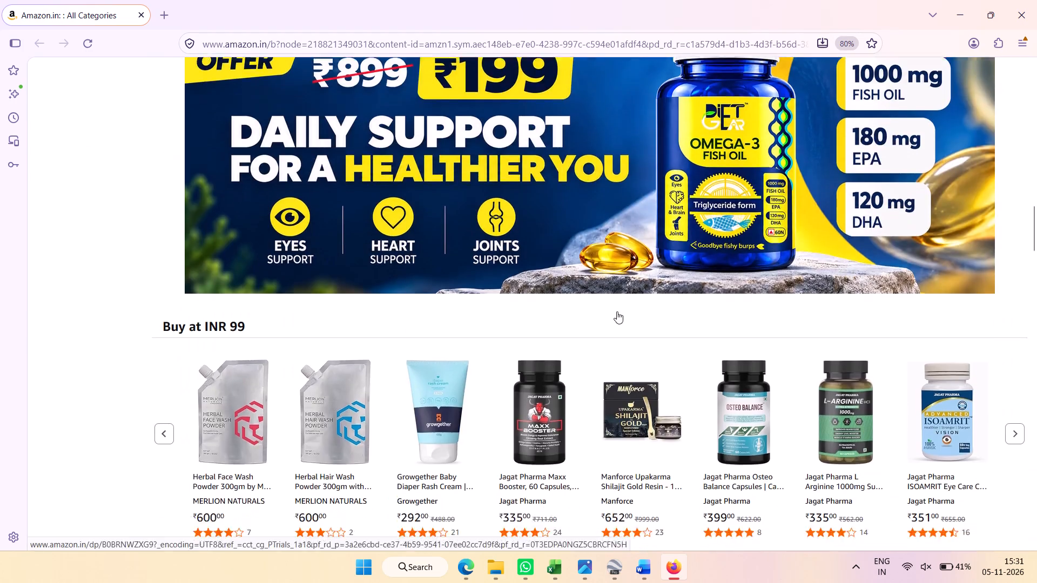
pyautogui.scroll(-2, 617, 311)
pyautogui.click(1017, 127)
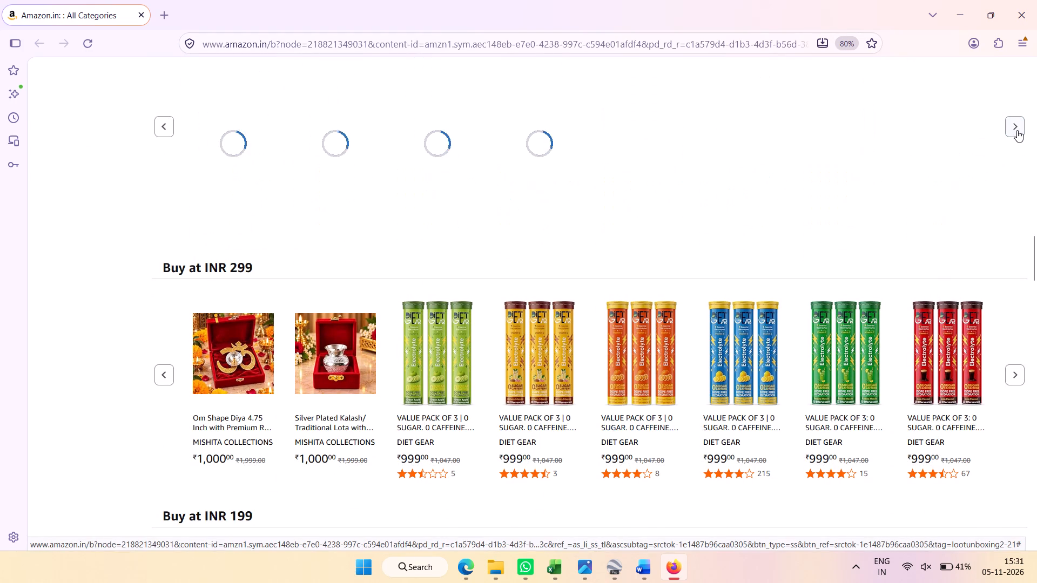
pyautogui.scroll(1, 1021, 151)
# Look past the Buy at INR 299 deals and page through the products in the Buy at INR 199 row.
pyautogui.scroll(-4, 970, 295)
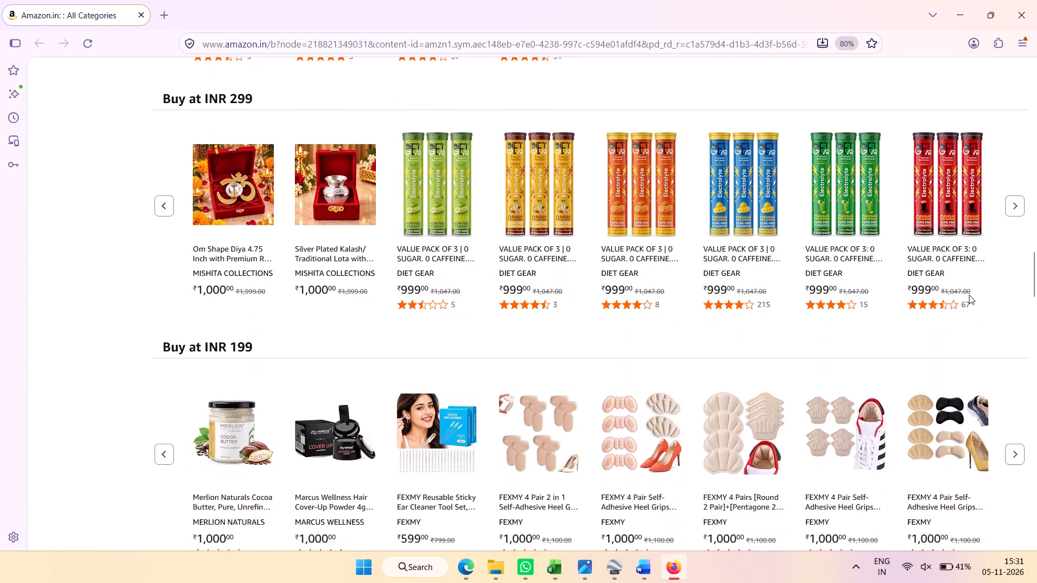
pyautogui.scroll(-1, 969, 290)
pyautogui.click(1019, 187)
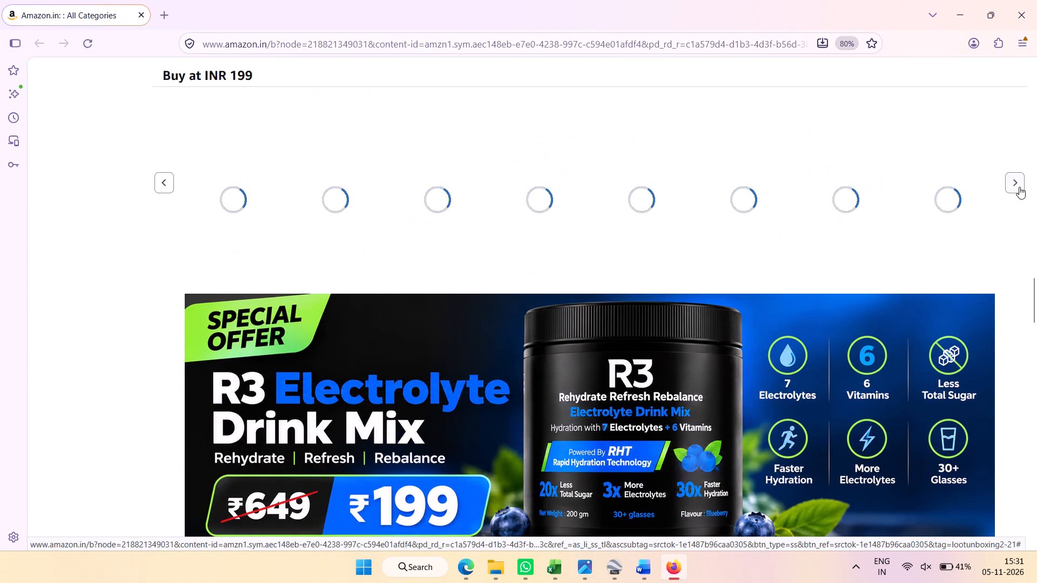
pyautogui.click(1019, 187)
pyautogui.click(1019, 187)
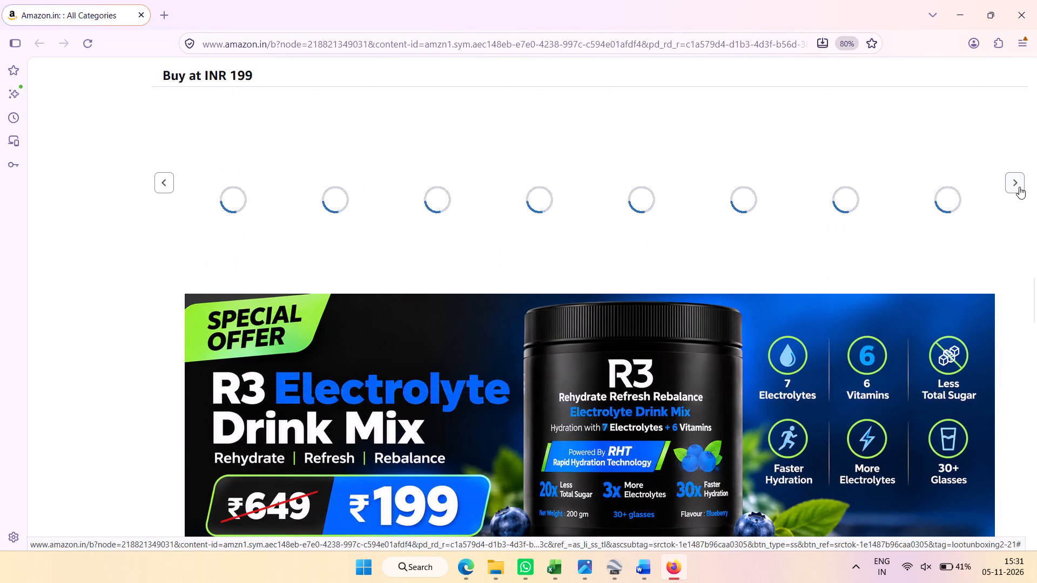
pyautogui.click(1019, 187)
pyautogui.click(1019, 187)
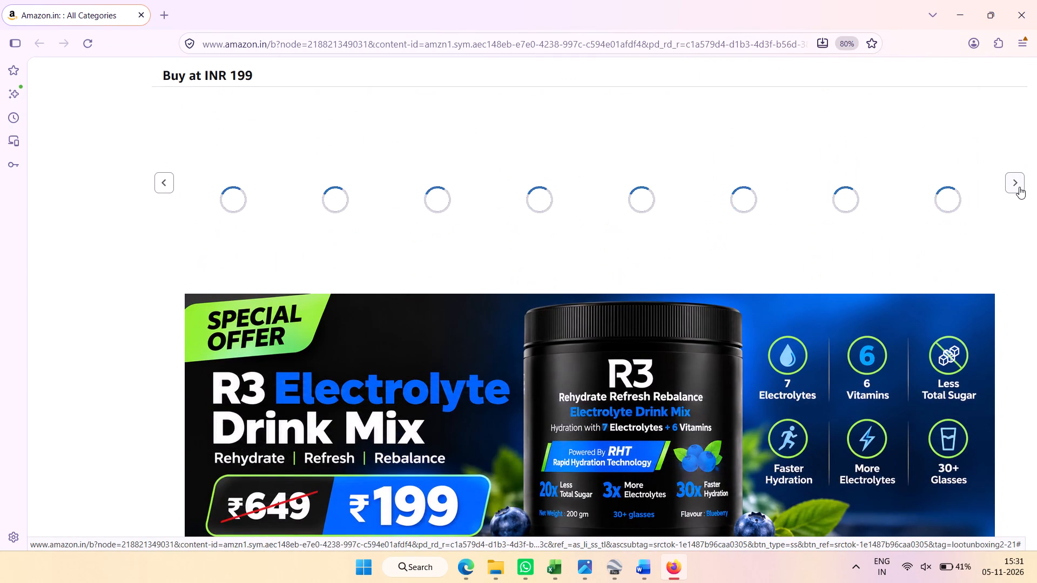
pyautogui.click(1019, 187)
pyautogui.click(1019, 187)
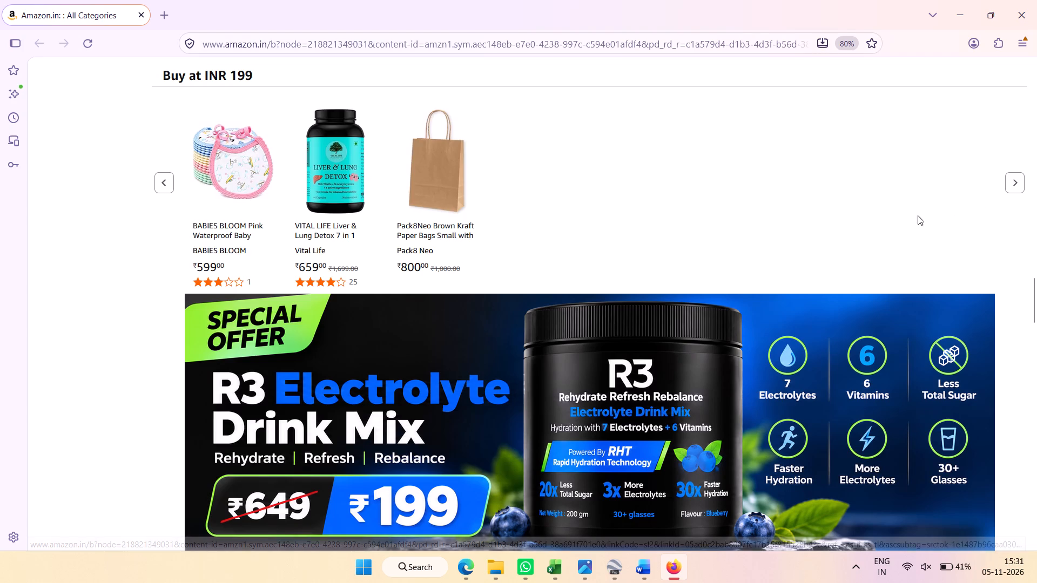
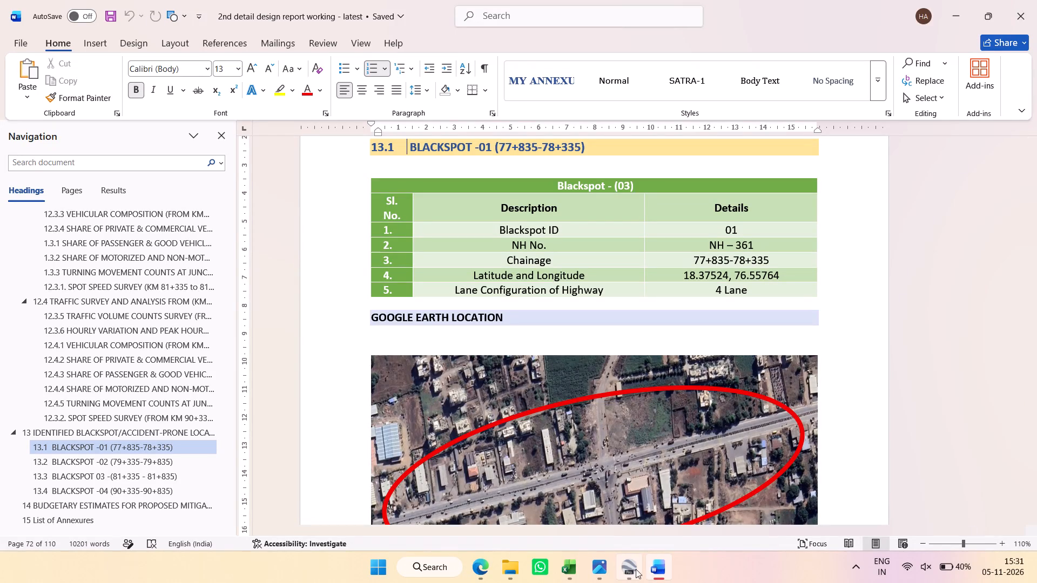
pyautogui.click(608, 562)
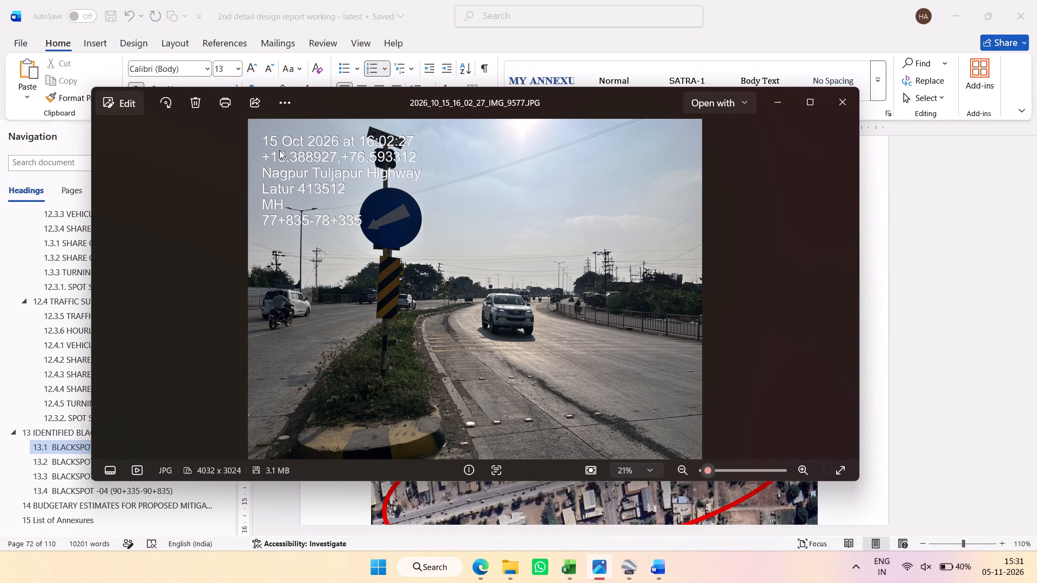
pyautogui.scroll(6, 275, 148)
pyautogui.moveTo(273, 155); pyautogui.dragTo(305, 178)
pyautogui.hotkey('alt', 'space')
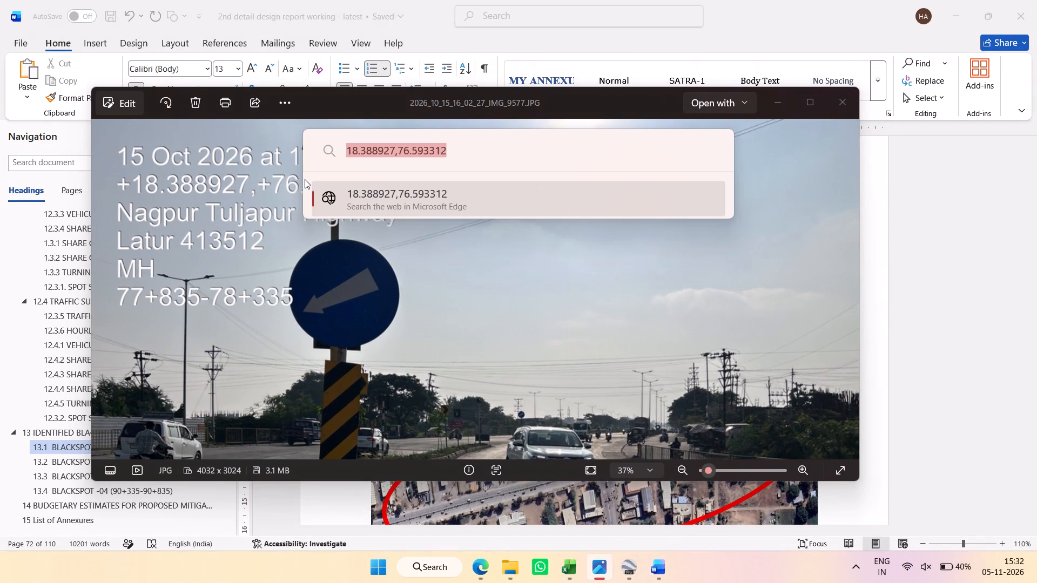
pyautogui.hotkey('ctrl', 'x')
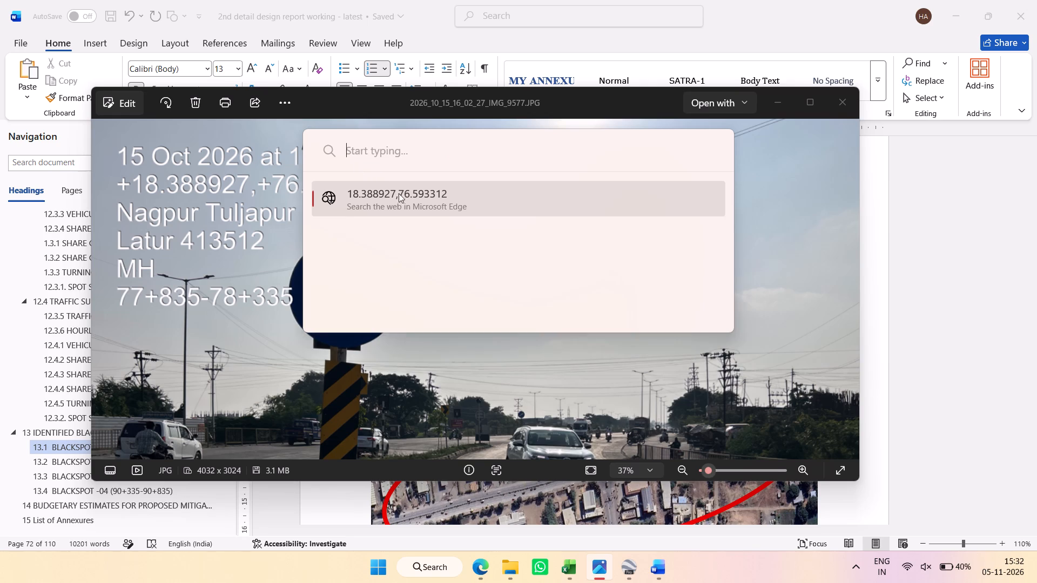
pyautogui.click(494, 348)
# Replace the Blackspot-02 latitude and longitude in section 13.2 of the Word report with 18.386674,76.583195 taken from the Google Earth search.
pyautogui.click(619, 570)
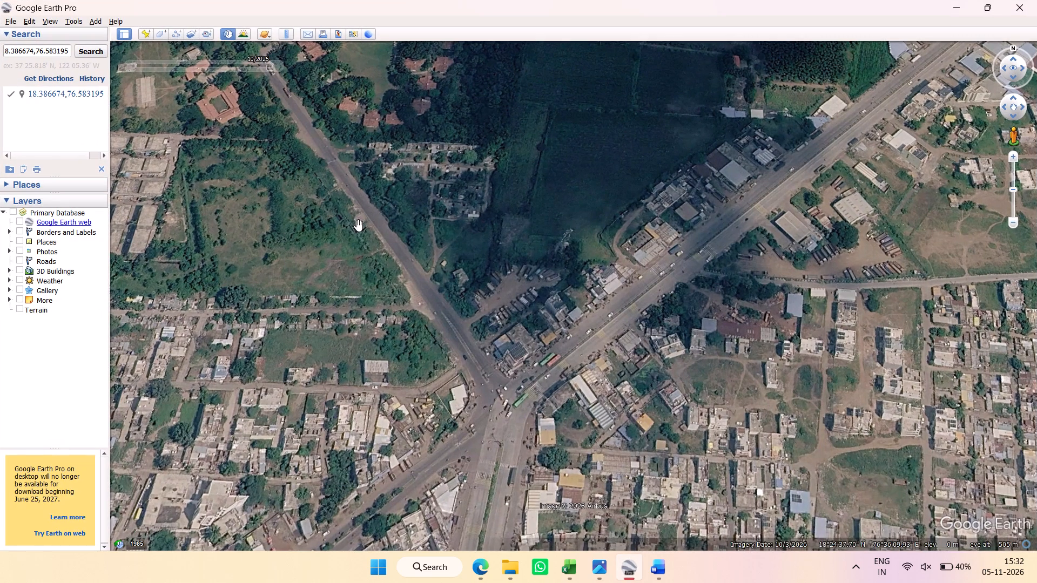
pyautogui.tripleClick(43, 50)
pyautogui.doubleClick(43, 51)
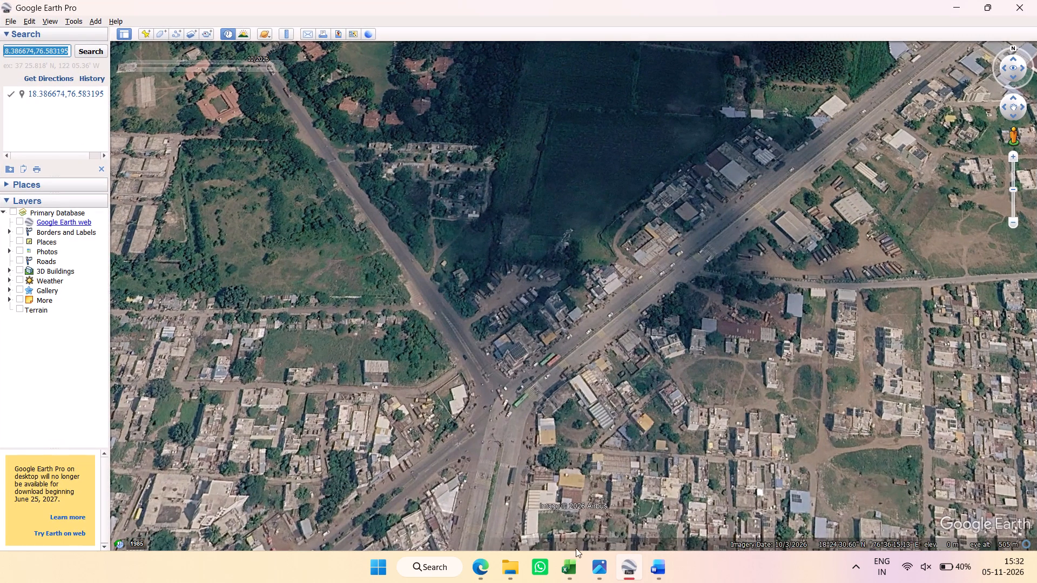
pyautogui.hotkey('ctrl', 'x')
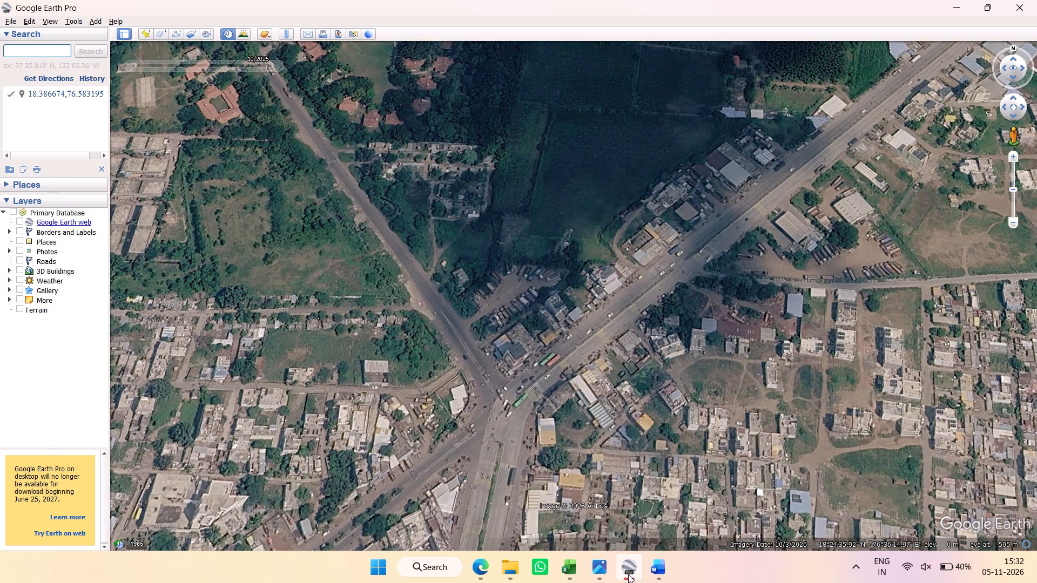
pyautogui.click(651, 571)
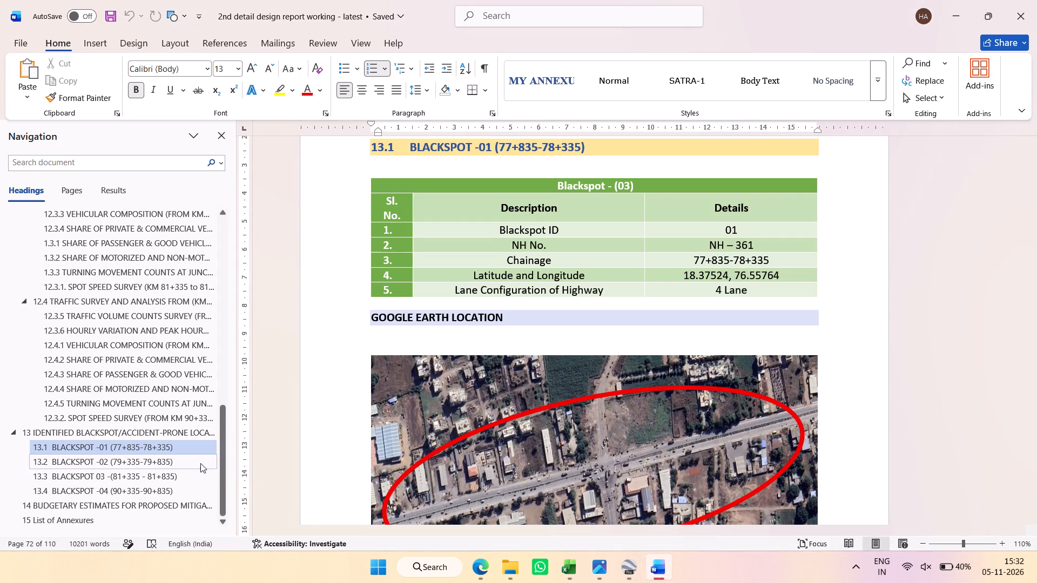
pyautogui.click(195, 465)
pyautogui.tripleClick(702, 280)
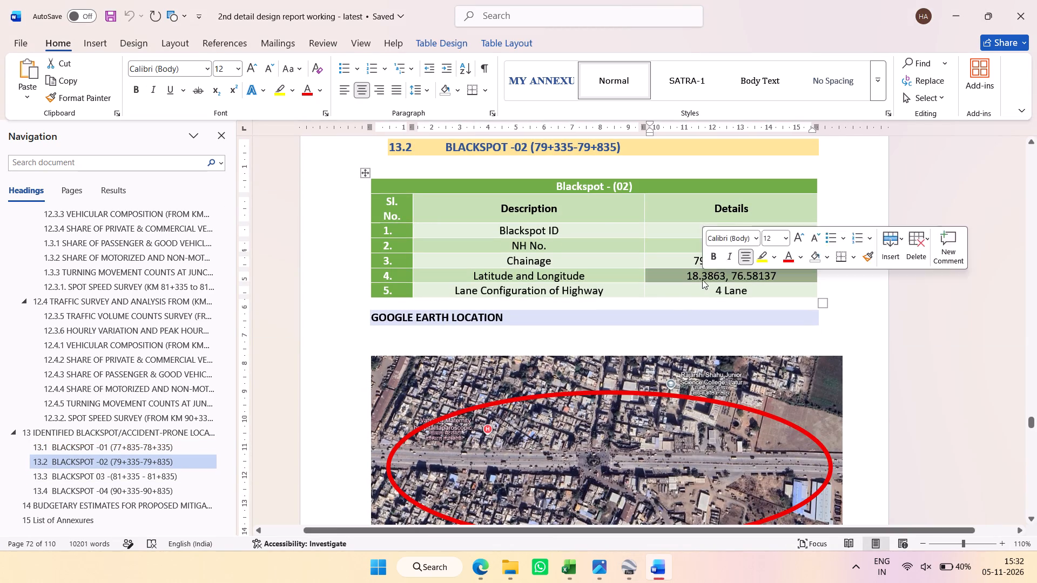
pyautogui.hotkey('ctrl', 'v')
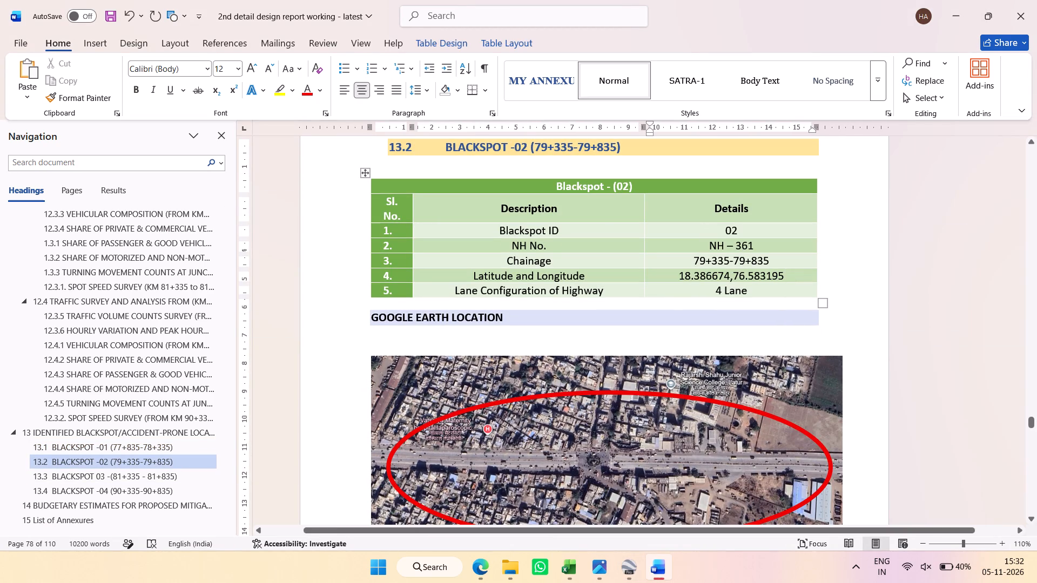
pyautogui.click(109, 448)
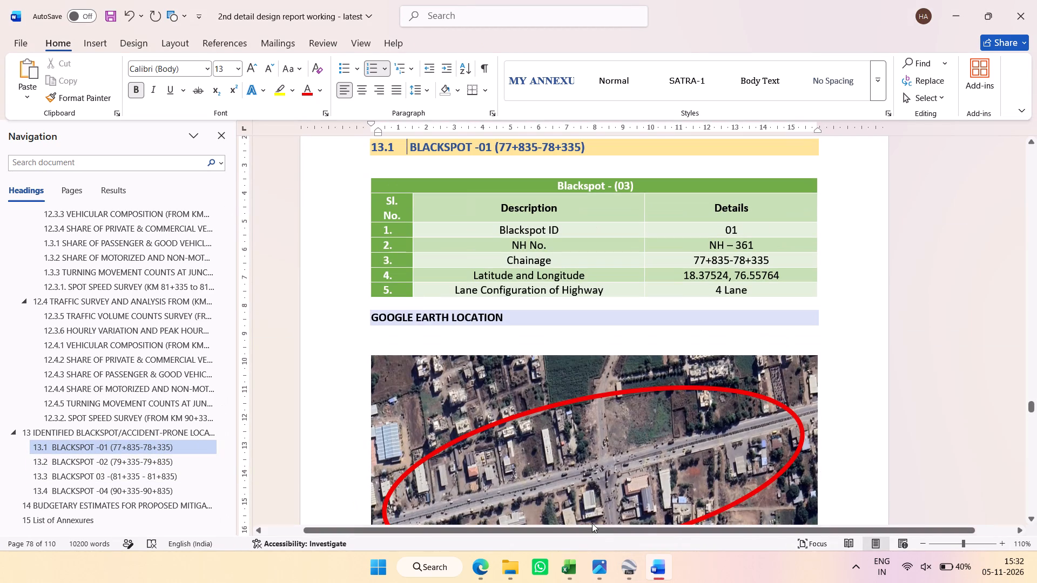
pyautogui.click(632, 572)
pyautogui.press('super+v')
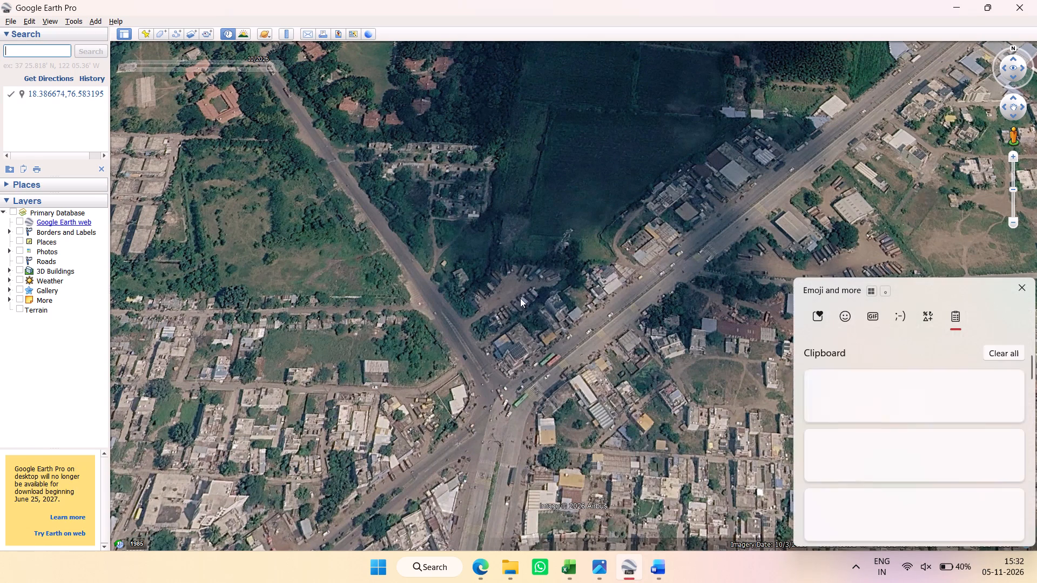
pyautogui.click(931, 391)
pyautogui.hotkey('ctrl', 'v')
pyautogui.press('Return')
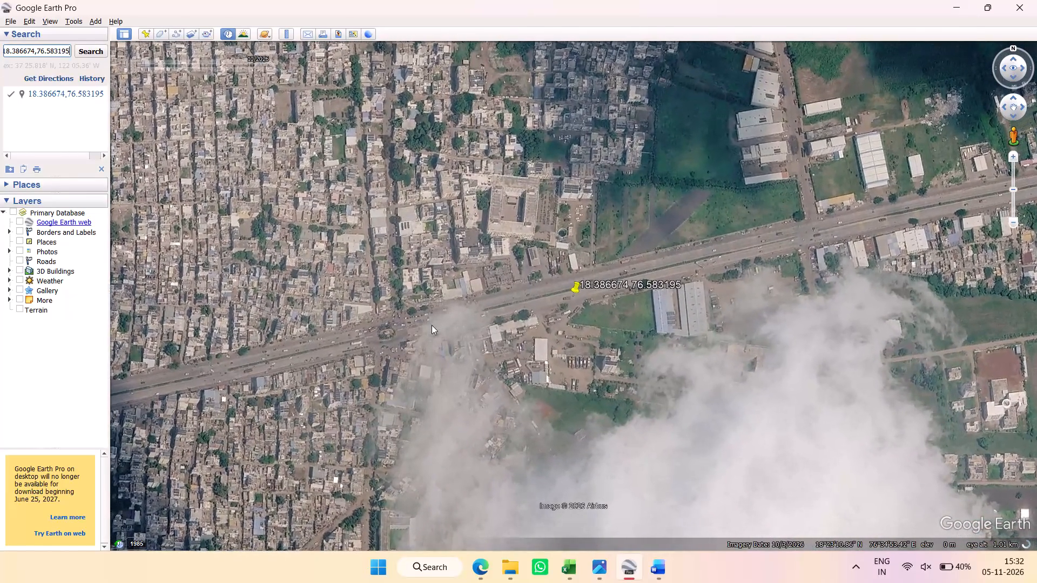
pyautogui.hotkey('alt', 'Tab')
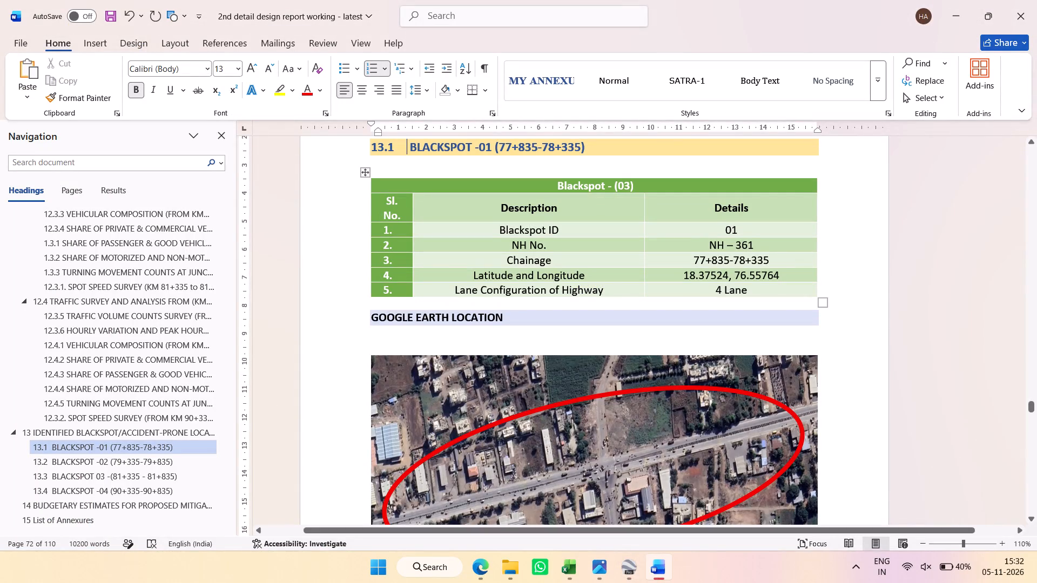
pyautogui.click(625, 562)
pyautogui.click(601, 575)
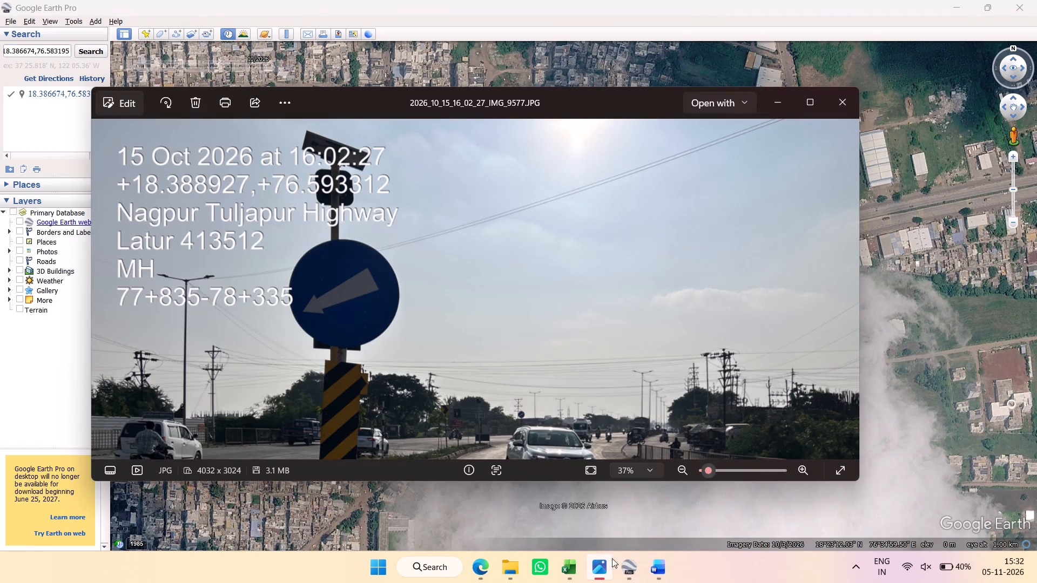
pyautogui.scroll(-6, 595, 374)
pyautogui.click(812, 108)
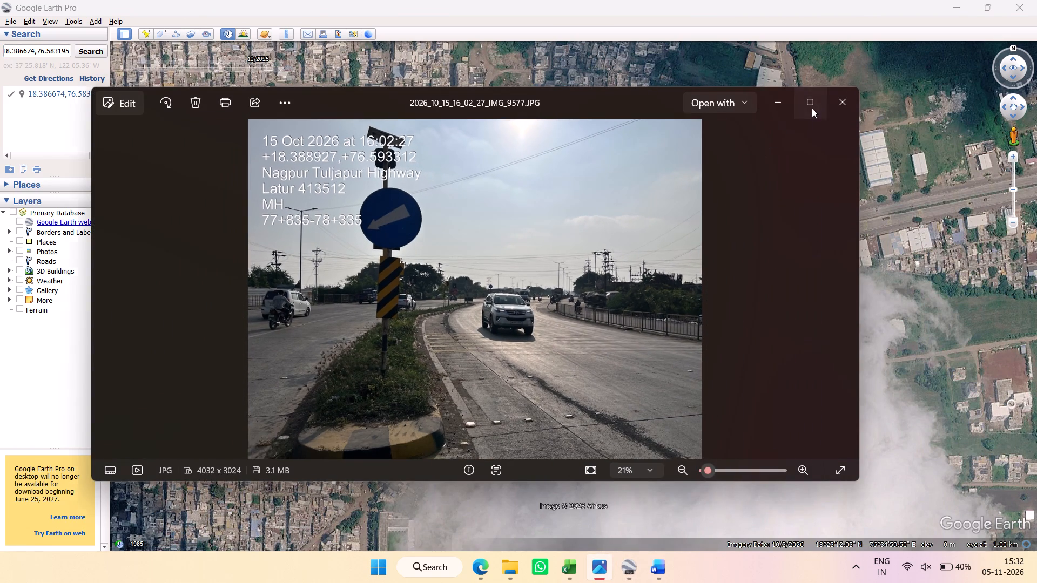
pyautogui.hotkey('alt', 'space')
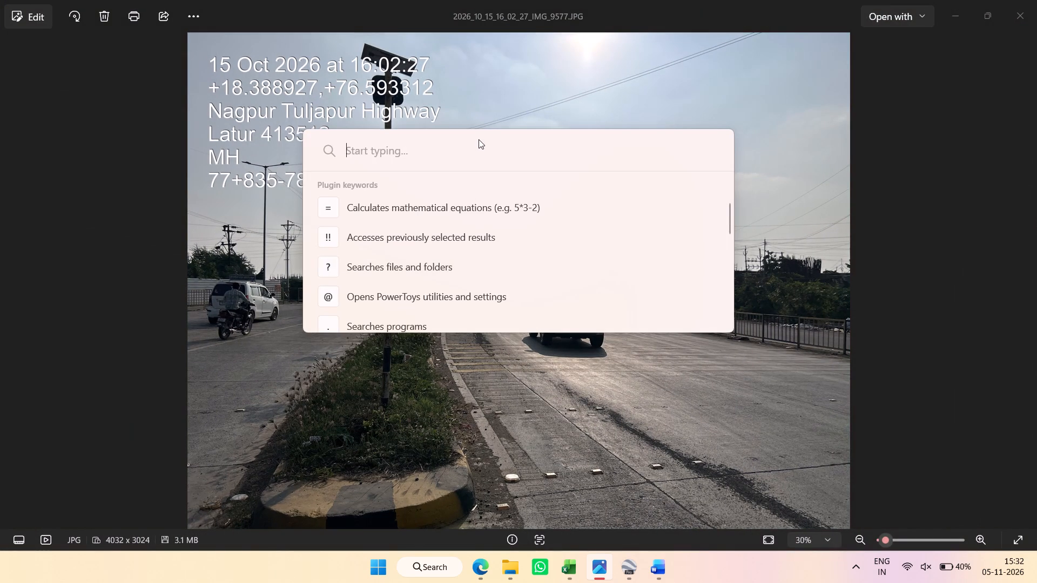
pyautogui.click(479, 138)
pyautogui.write('18.38')
pyautogui.write('8927')
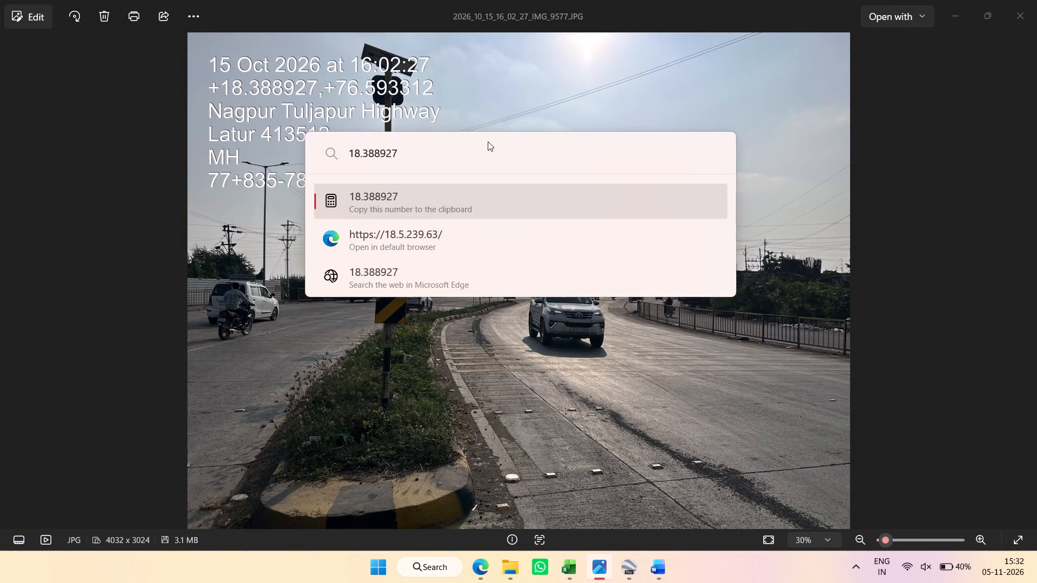
pyautogui.write(',')
pyautogui.press('space')
pyautogui.write('76')
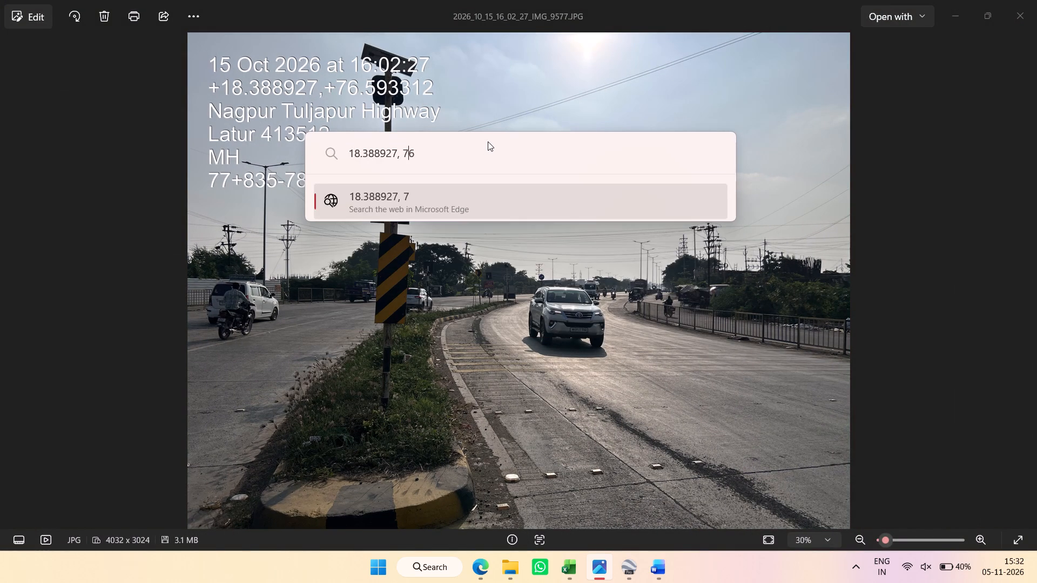
pyautogui.write('.59')
pyautogui.write('323')
pyautogui.press('BackSpace')
pyautogui.press('BackSpace')
pyautogui.press('BackSpace')
pyautogui.write('3312')
pyautogui.hotkey('ctrl', 'a')
pyautogui.hotkey('ctrl', 'x')
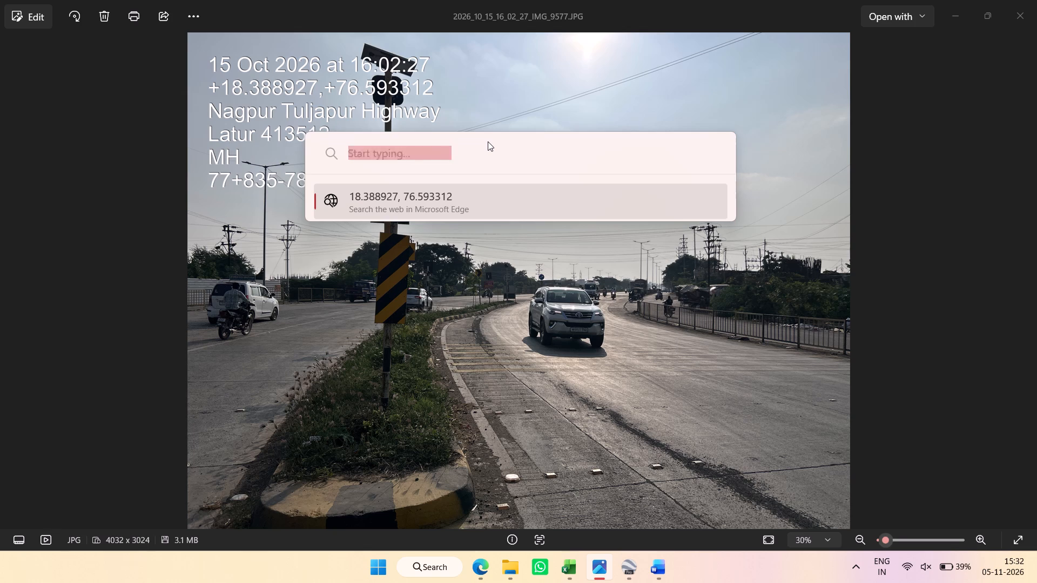
pyautogui.click(489, 452)
# Search Google Earth for the copied coordinates 18.388927, 76.593312.
pyautogui.hotkey('alt', 'Tab')
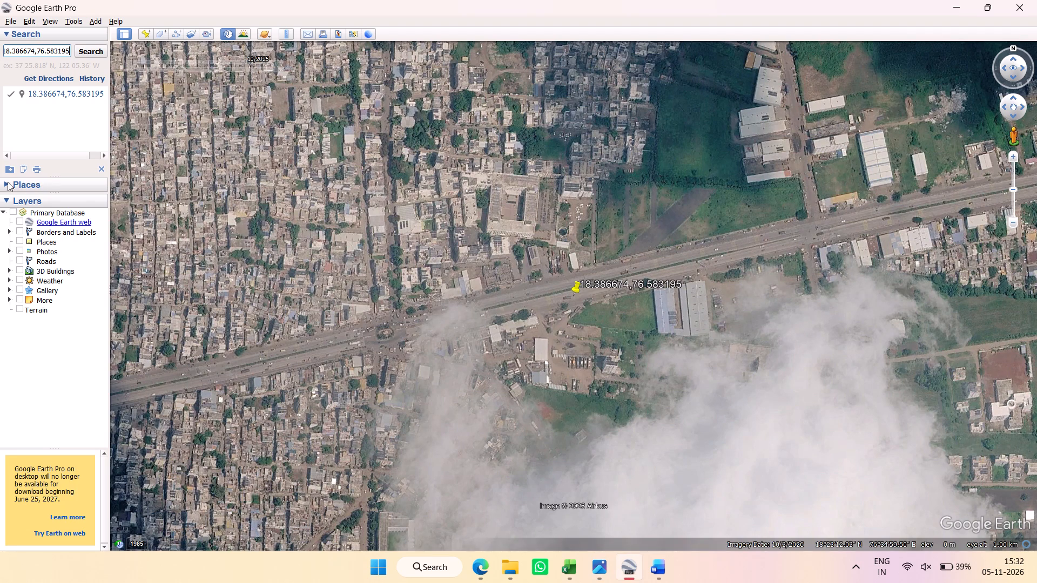
pyautogui.hotkey('ctrl', 'a')
pyautogui.hotkey('ctrl', 'v')
pyautogui.press('Return')
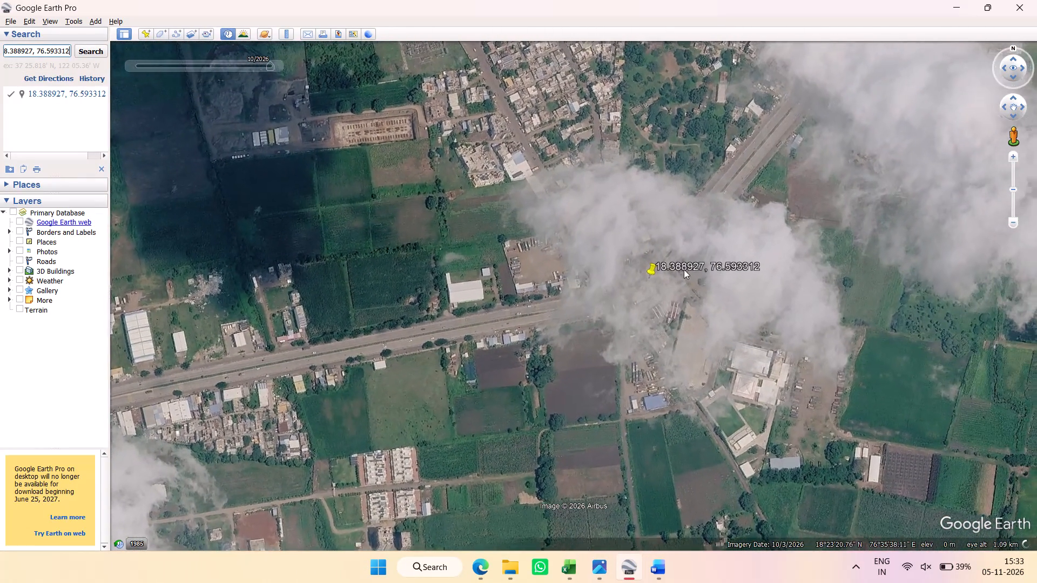
pyautogui.keyDown('ctrl'); pyautogui.scroll(2, 570, 287); pyautogui.keyUp('ctrl')
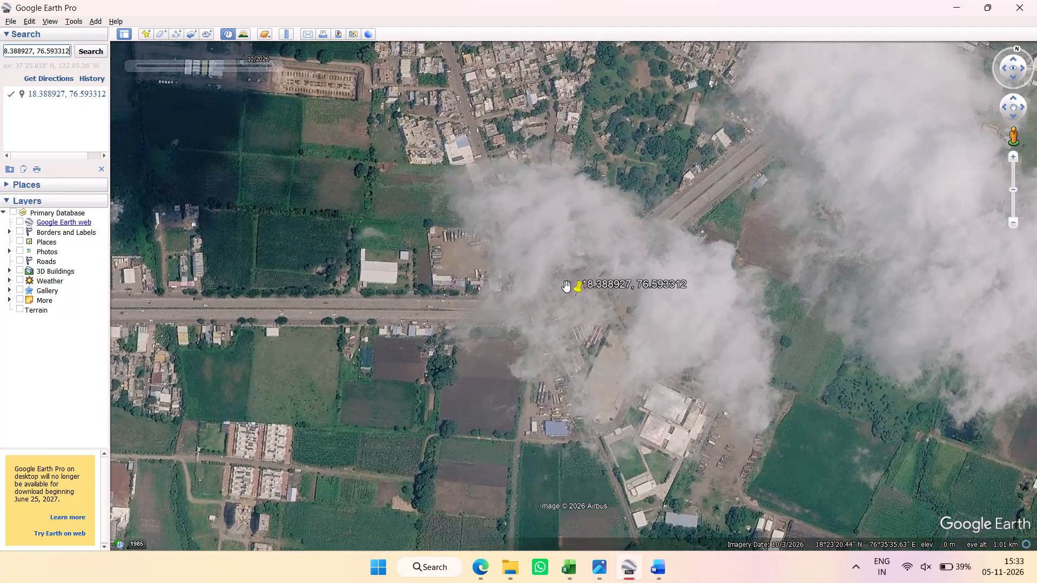
pyautogui.keyDown('ctrl'); pyautogui.scroll(1, 564, 286); pyautogui.keyUp('ctrl')
pyautogui.scroll(20, 554, 295)
pyautogui.scroll(20, 554, 295)
pyautogui.scroll(3, 554, 295)
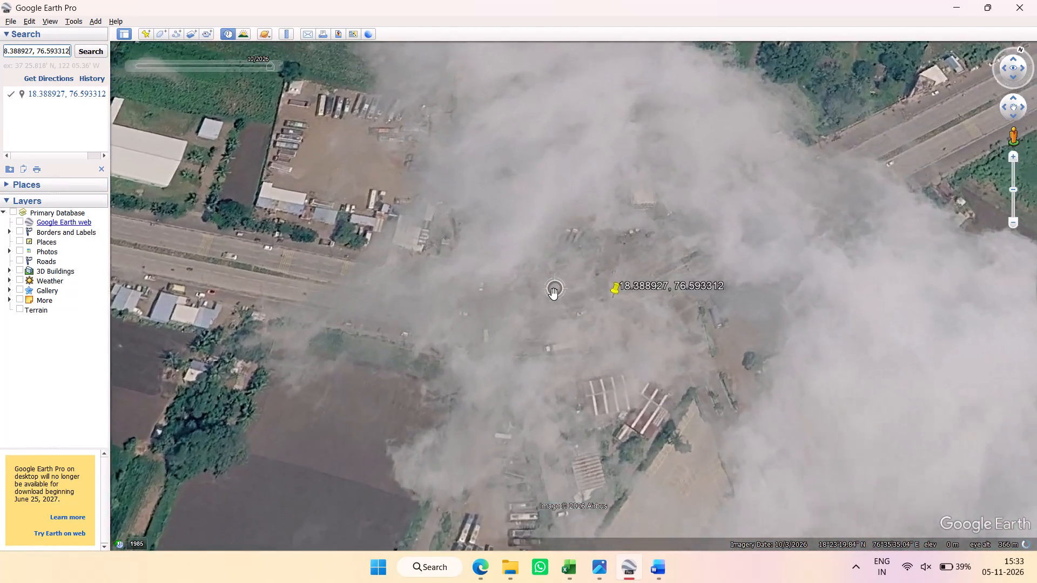
pyautogui.scroll(6, 554, 294)
pyautogui.scroll(-20, 554, 294)
pyautogui.scroll(-10, 554, 294)
pyautogui.moveTo(567, 333); pyautogui.dragTo(560, 301, button='middle')
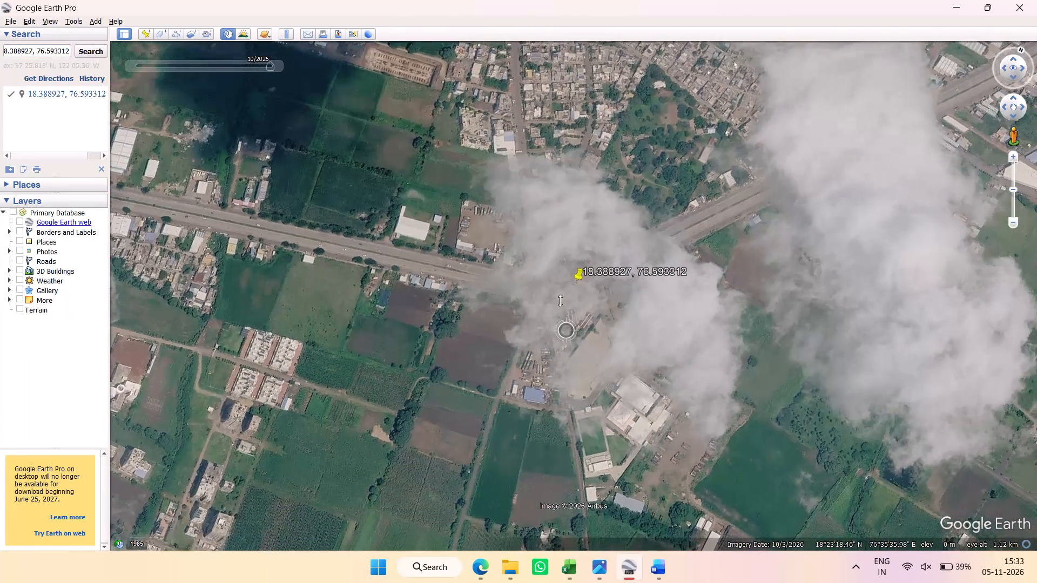
pyautogui.scroll(1, 560, 301)
pyautogui.moveTo(560, 301); pyautogui.dragTo(559, 261, button='middle')
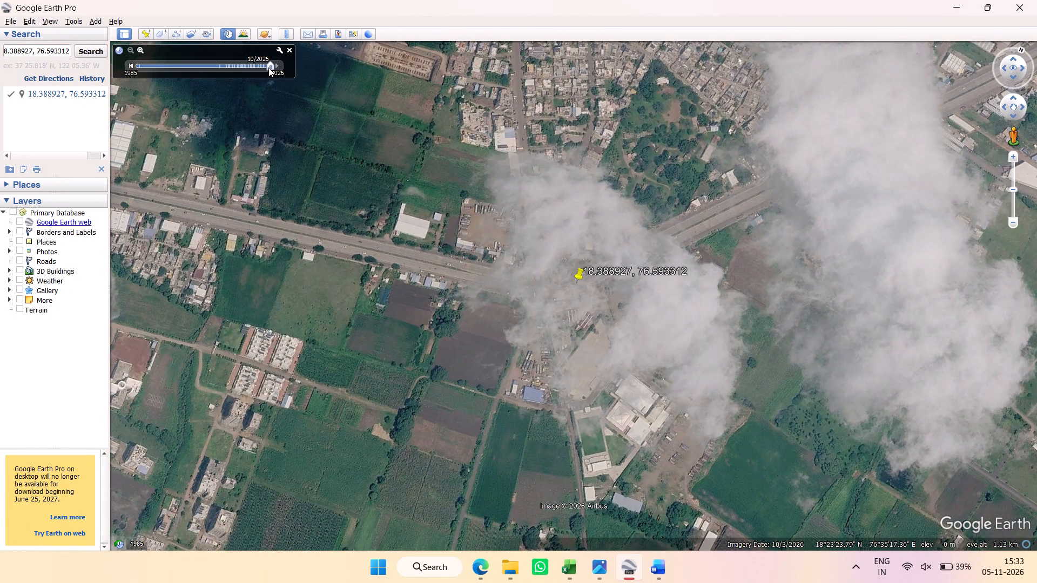
pyautogui.moveTo(268, 67); pyautogui.dragTo(276, 67)
pyautogui.click(129, 66)
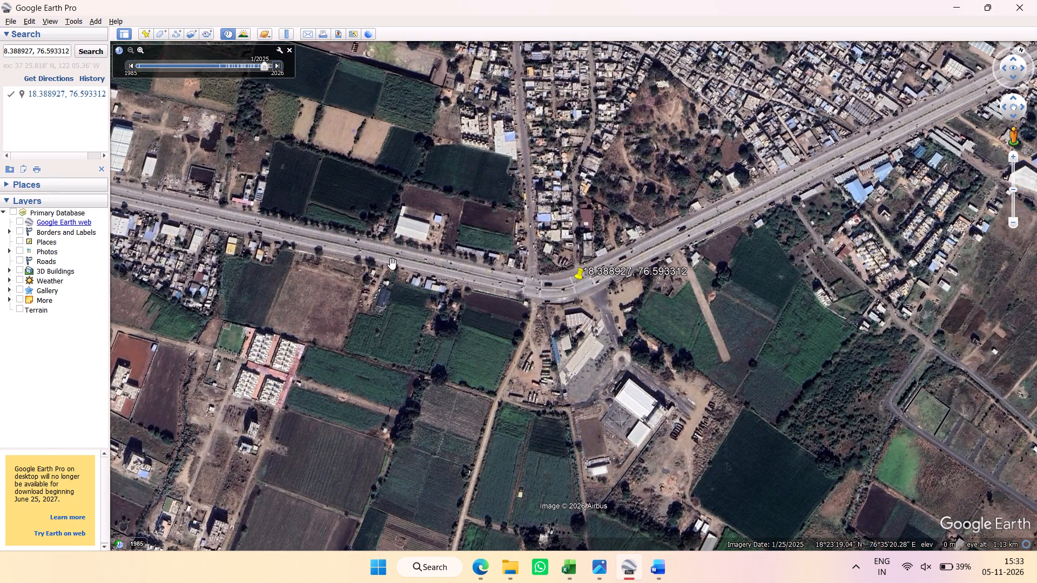
# Examine the road junction around the placemark, comparing the 10/2026 imagery with the 1/2025 imagery.
pyautogui.scroll(12, 560, 279)
pyautogui.moveTo(524, 269); pyautogui.dragTo(526, 283)
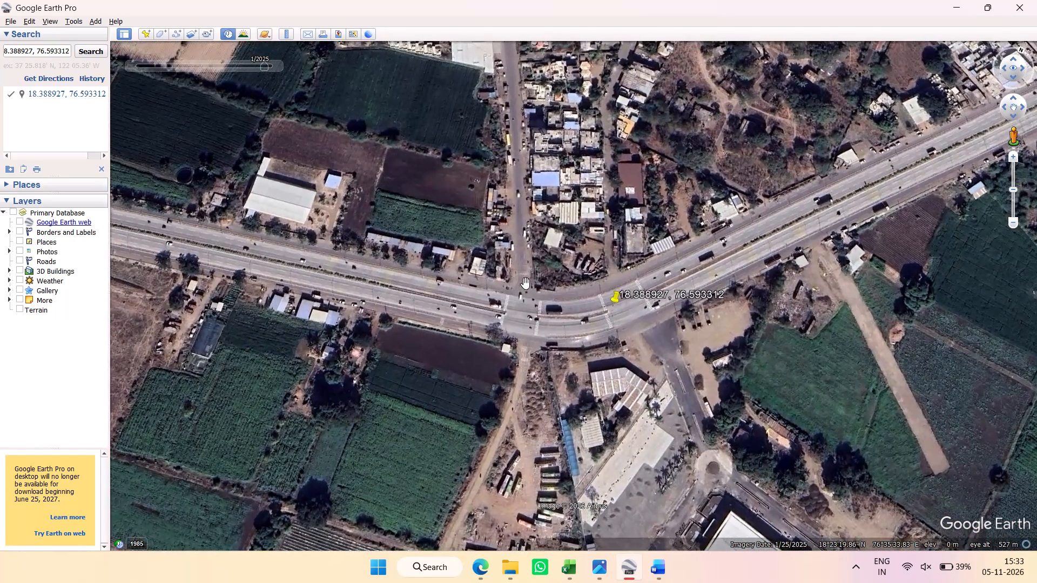
pyautogui.moveTo(555, 313); pyautogui.dragTo(547, 235, button='middle')
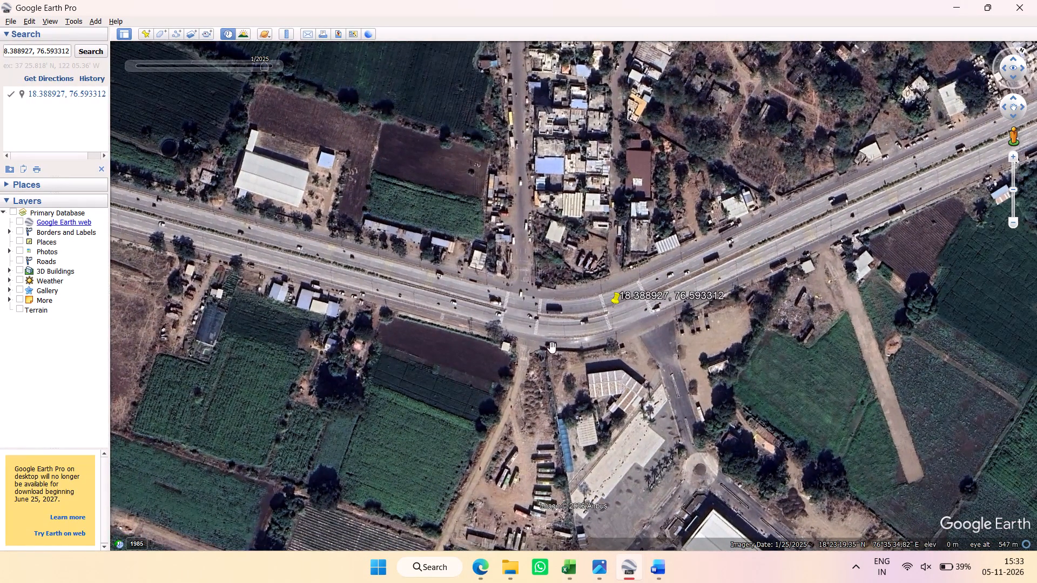
pyautogui.scroll(-1, 548, 344)
pyautogui.moveTo(645, 367); pyautogui.dragTo(659, 378)
pyautogui.scroll(-4, 663, 353)
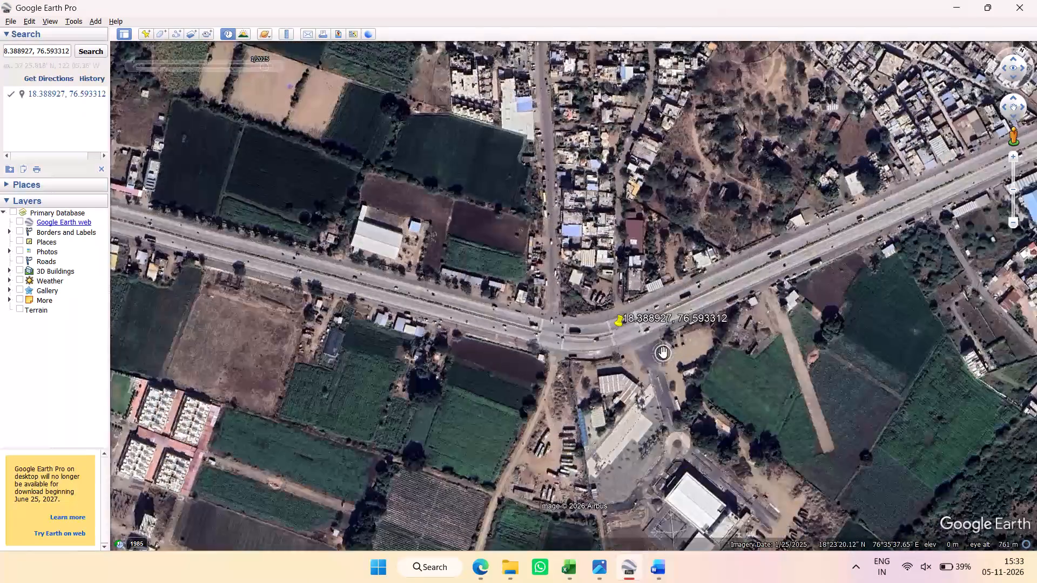
pyautogui.moveTo(658, 354); pyautogui.dragTo(669, 350)
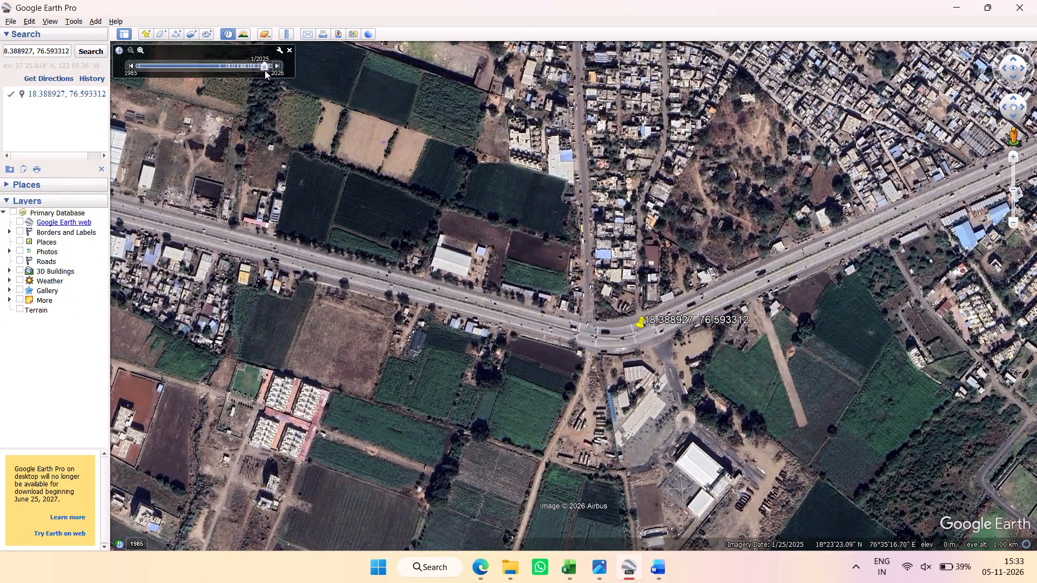
pyautogui.click(275, 63)
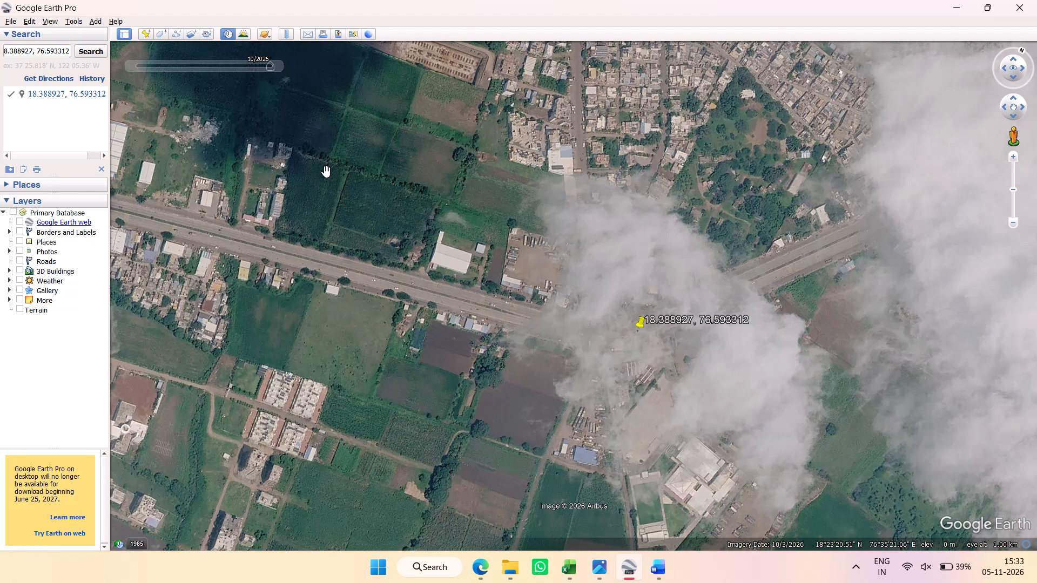
pyautogui.click(130, 68)
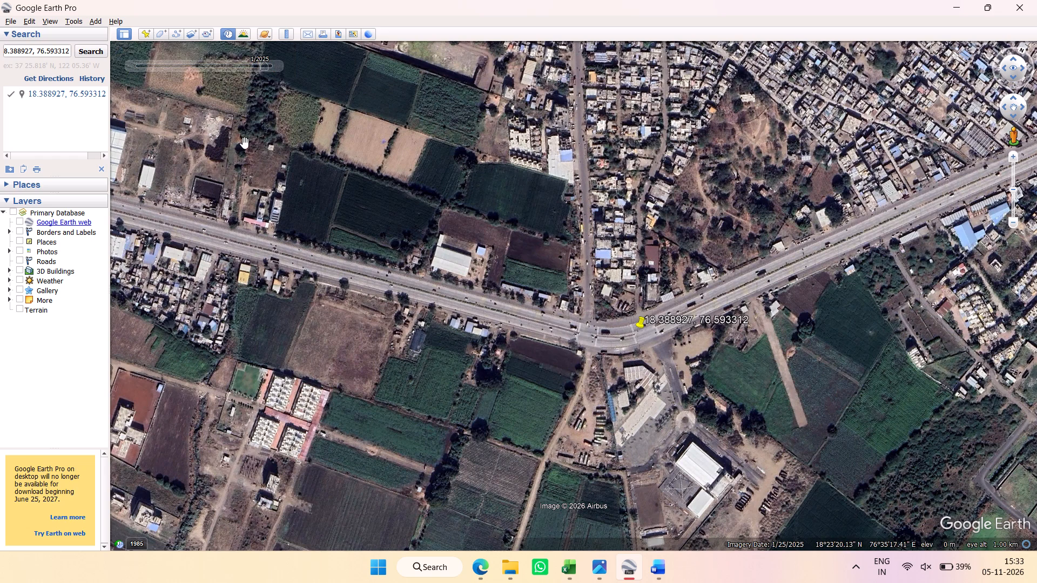
pyautogui.press('Print')
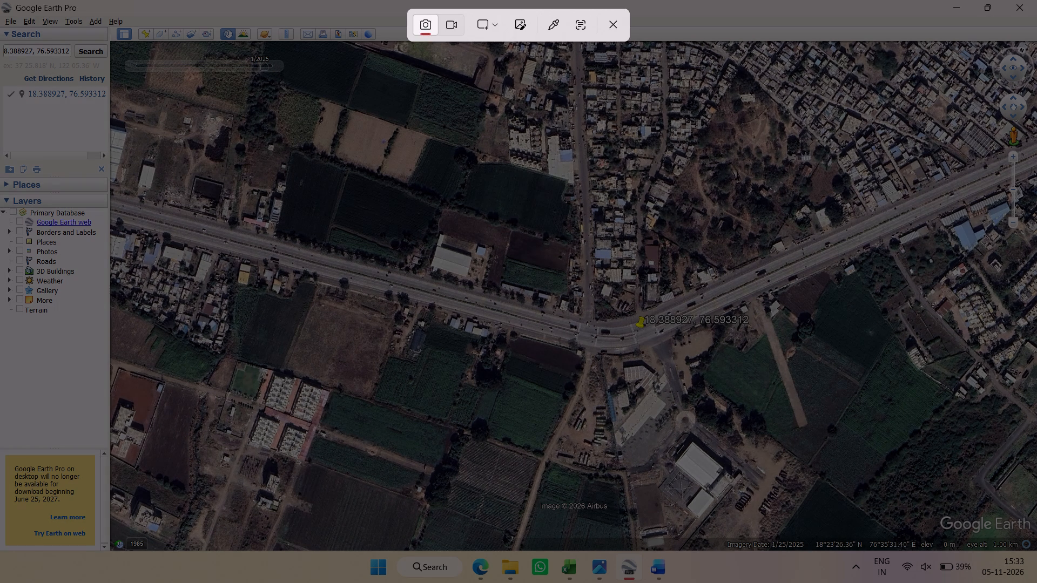
pyautogui.moveTo(989, 64); pyautogui.dragTo(129, 527)
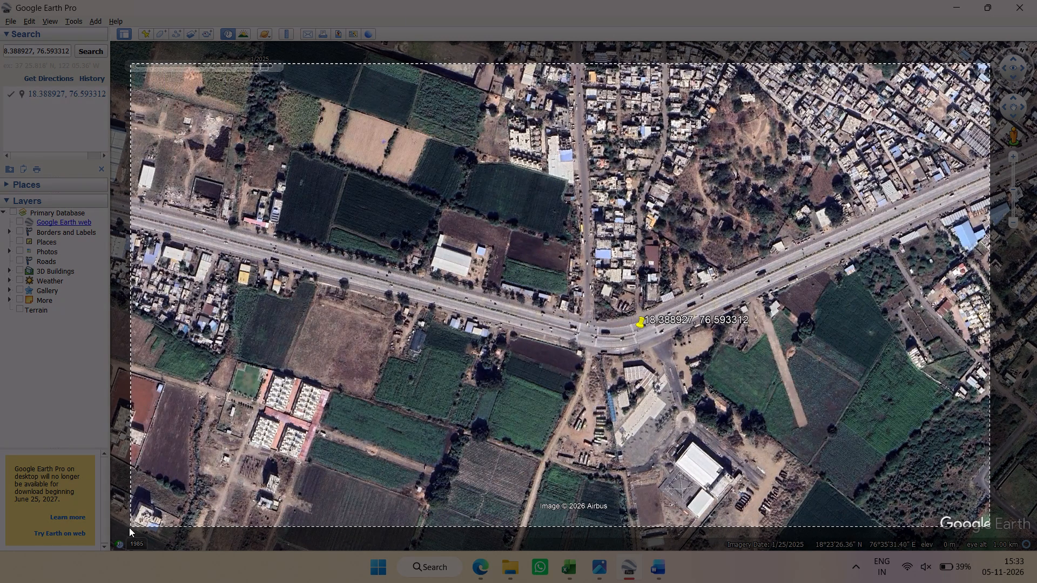
pyautogui.moveTo(129, 527); pyautogui.dragTo(128, 528)
# In the Word report, replace the Google Earth location picture under 13.1 Blackspot-01 with the captured snip.
pyautogui.click(652, 566)
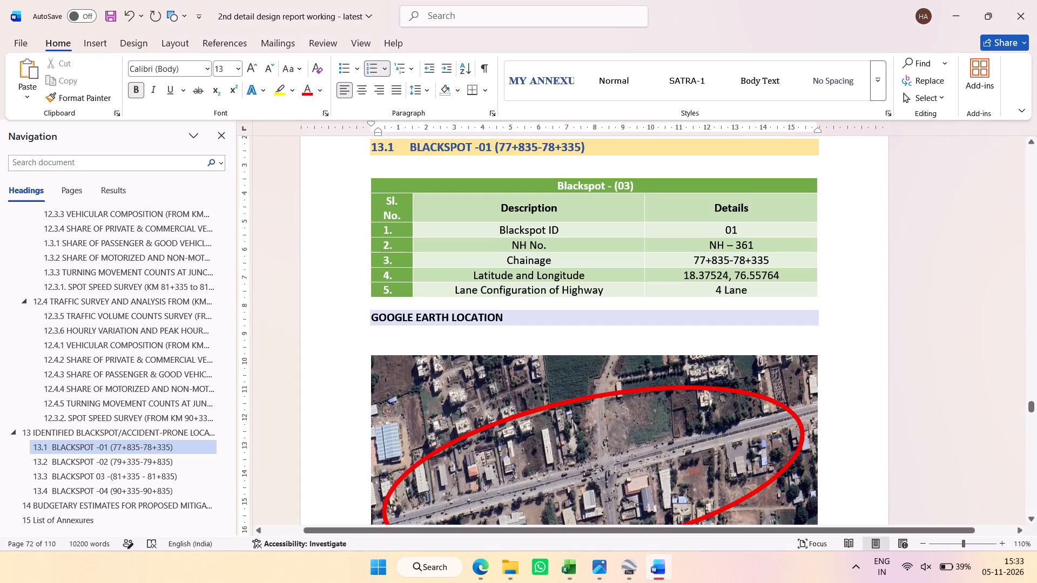
pyautogui.click(662, 434)
pyautogui.rightClick(663, 436)
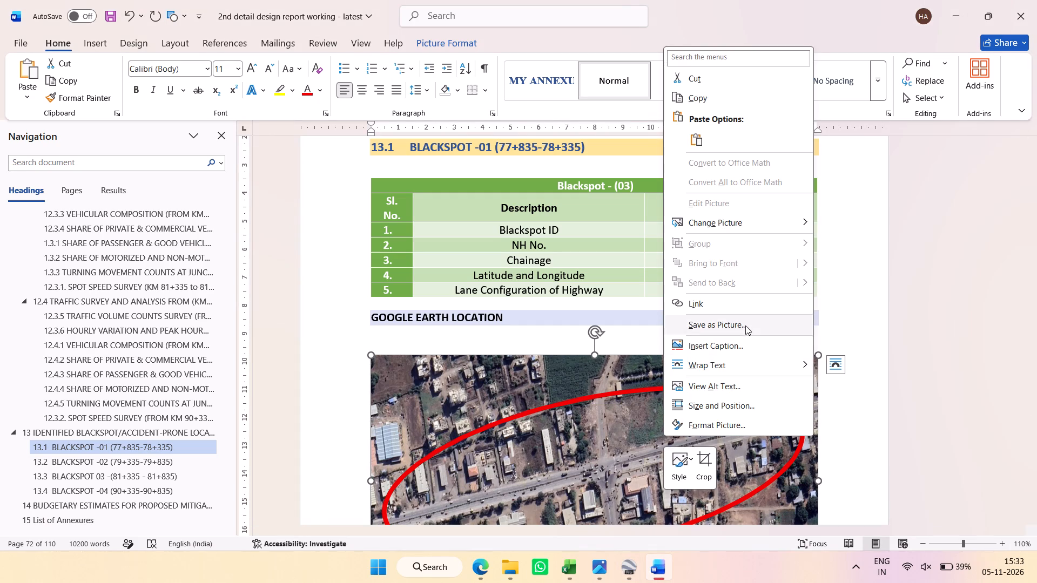
pyautogui.click(745, 324)
pyautogui.click(480, 295)
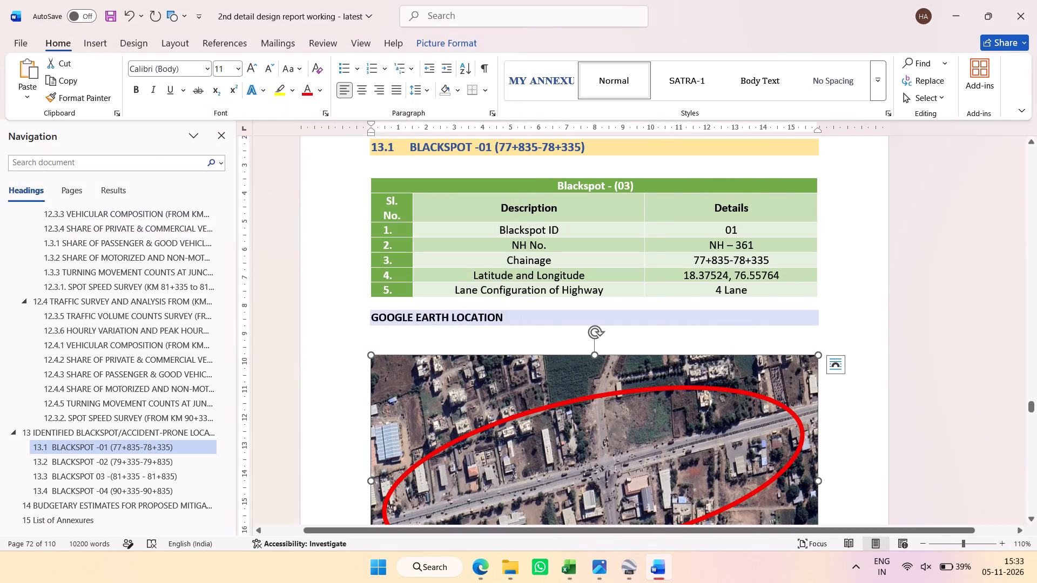
pyautogui.rightClick(502, 383)
pyautogui.click(724, 410)
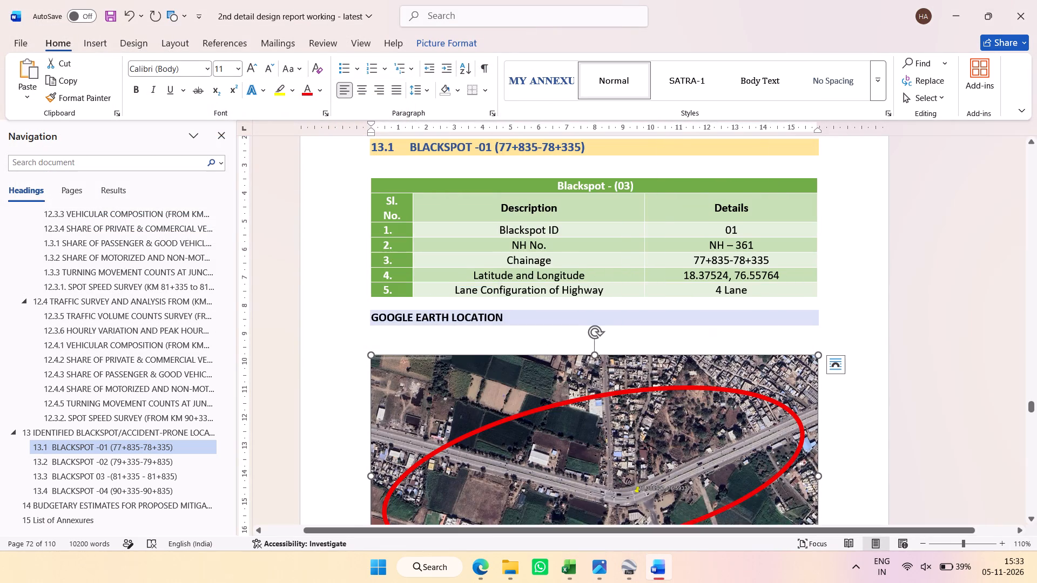
pyautogui.scroll(-2, 763, 344)
pyautogui.scroll(1, 733, 338)
# Set the Latitude and Longitude in the Blackspot-01 details table to 18.388927, 76.593312.
pyautogui.tripleClick(735, 207)
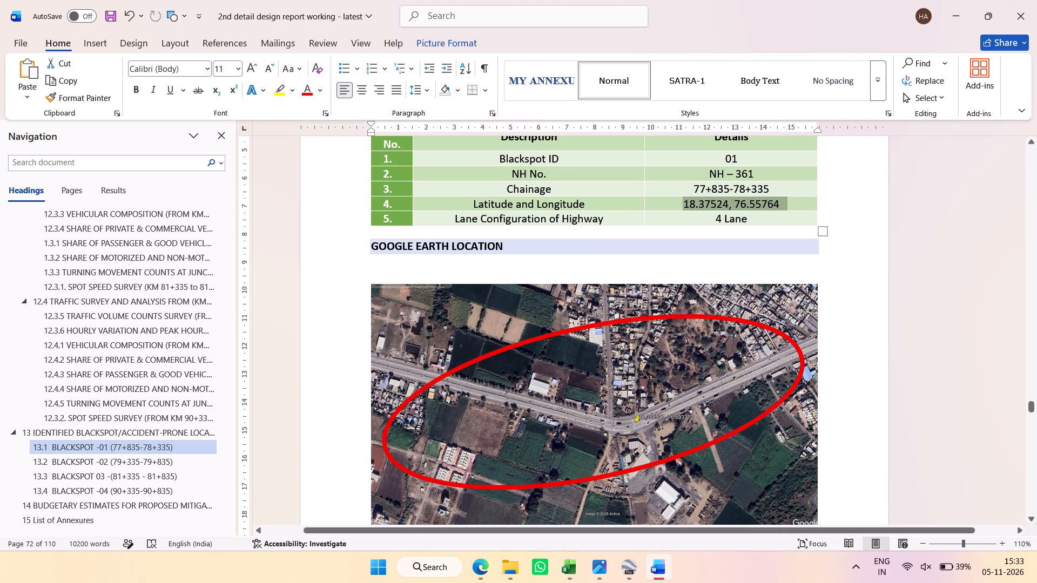
pyautogui.press('super+v')
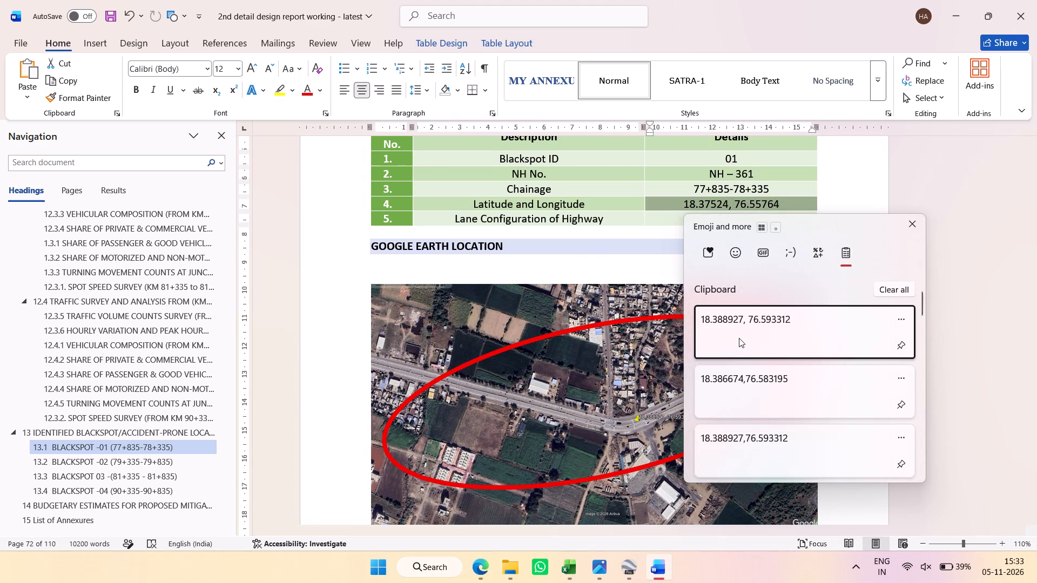
pyautogui.click(739, 338)
pyautogui.hotkey('ctrl', 'v')
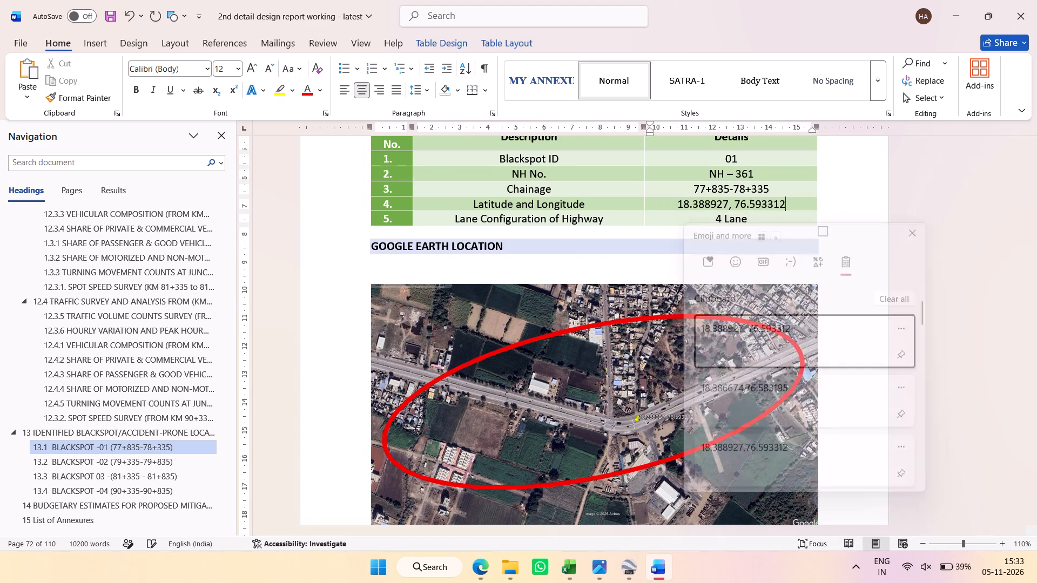
# Go to section 13.2 Blackspot-02 (79+335-79+835) and save the report.
pyautogui.scroll(-9, 817, 290)
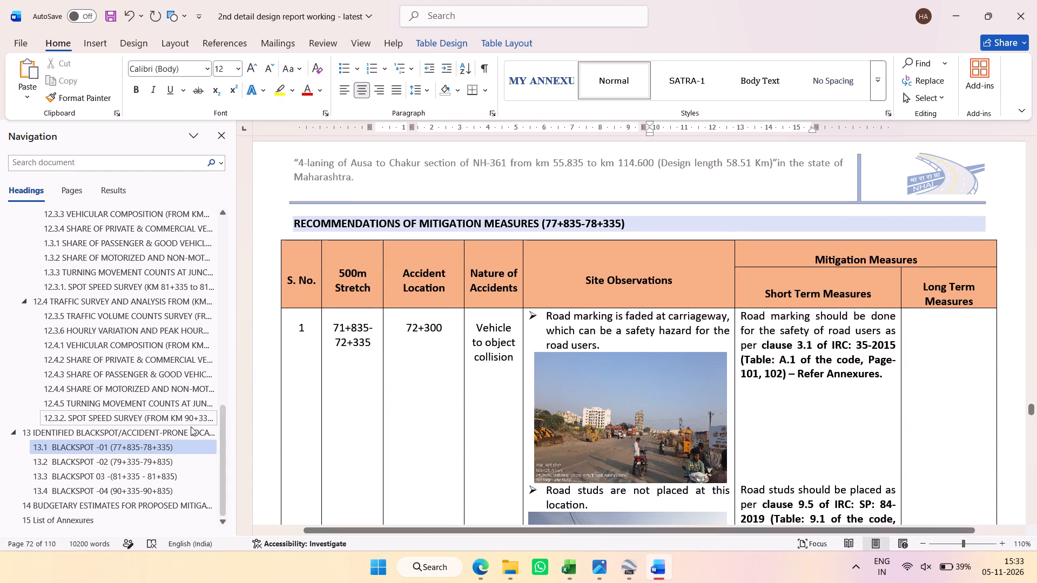
pyautogui.click(143, 464)
pyautogui.hotkey('ctrl', 's')
pyautogui.hotkey('ctrl', 's')
pyautogui.hotkey('ctrl', 's')
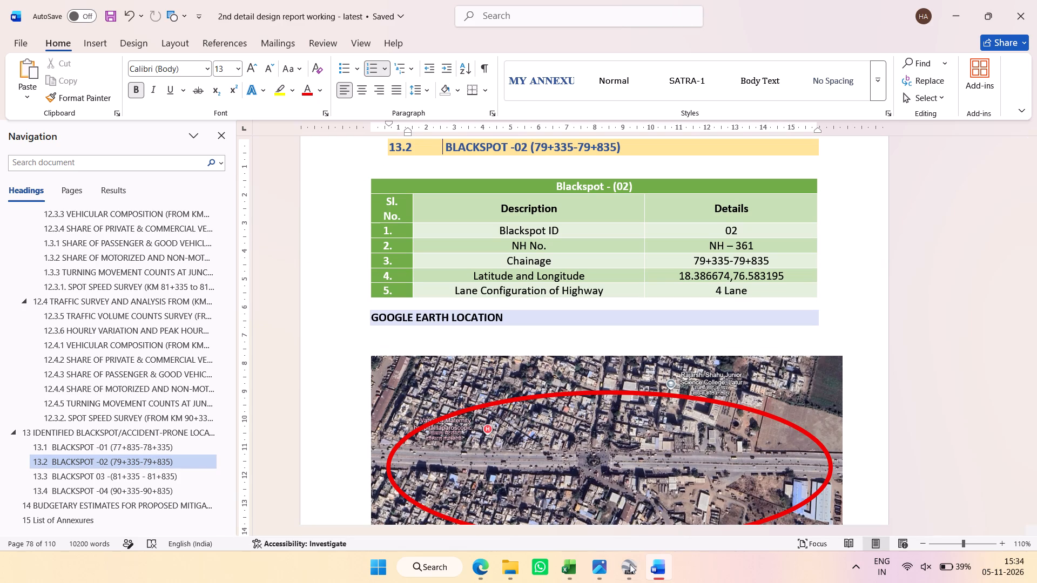
# Browse the site photos in Photos from IMG_9577 back to IMG_9560, checking their coordinate and chainage stamps for 79+335-79+835.
pyautogui.click(602, 567)
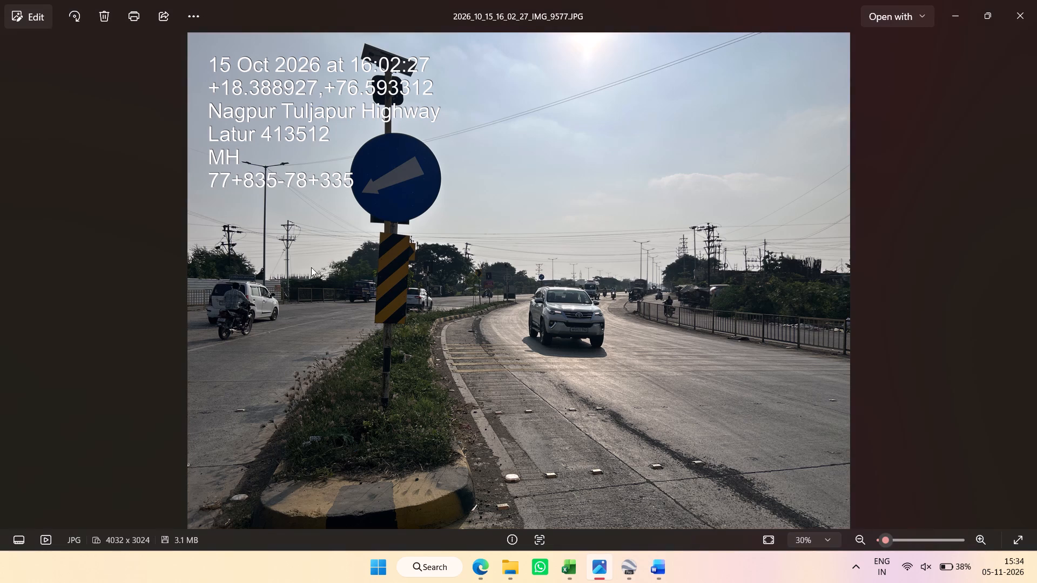
pyautogui.tripleClick(0, 276)
pyautogui.tripleClick(0, 276)
pyautogui.tripleClick(0, 276)
pyautogui.tripleClick(0, 276)
pyautogui.tripleClick(0, 276)
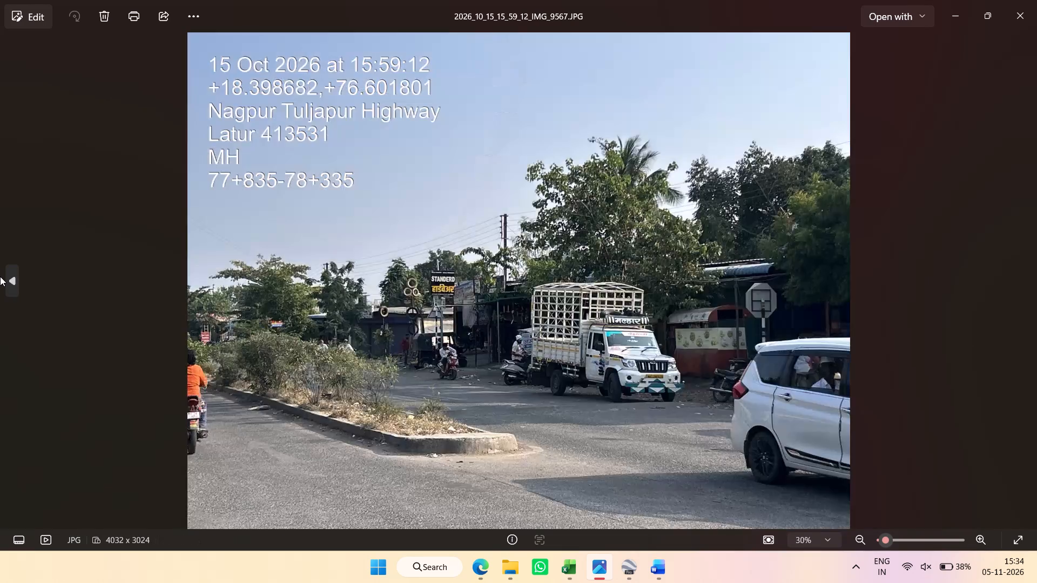
pyautogui.tripleClick(0, 276)
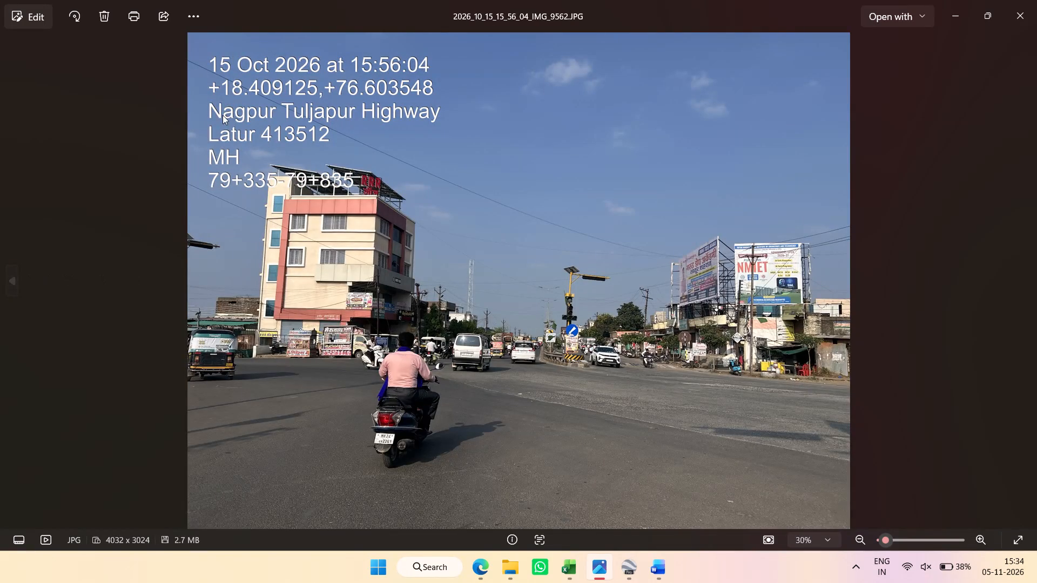
pyautogui.moveTo(0, 242); pyautogui.dragTo(0, 252)
pyautogui.click(0, 262)
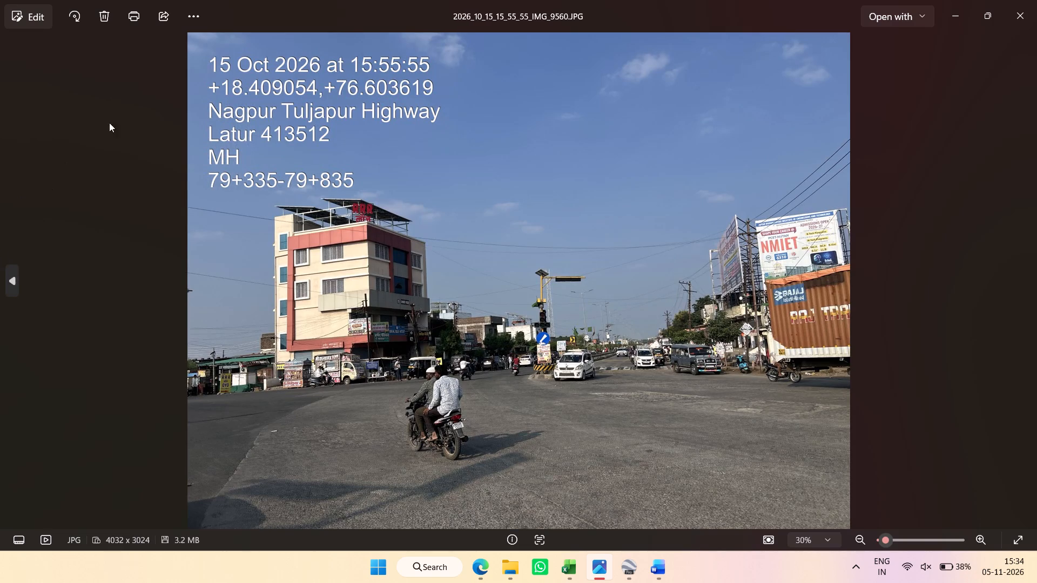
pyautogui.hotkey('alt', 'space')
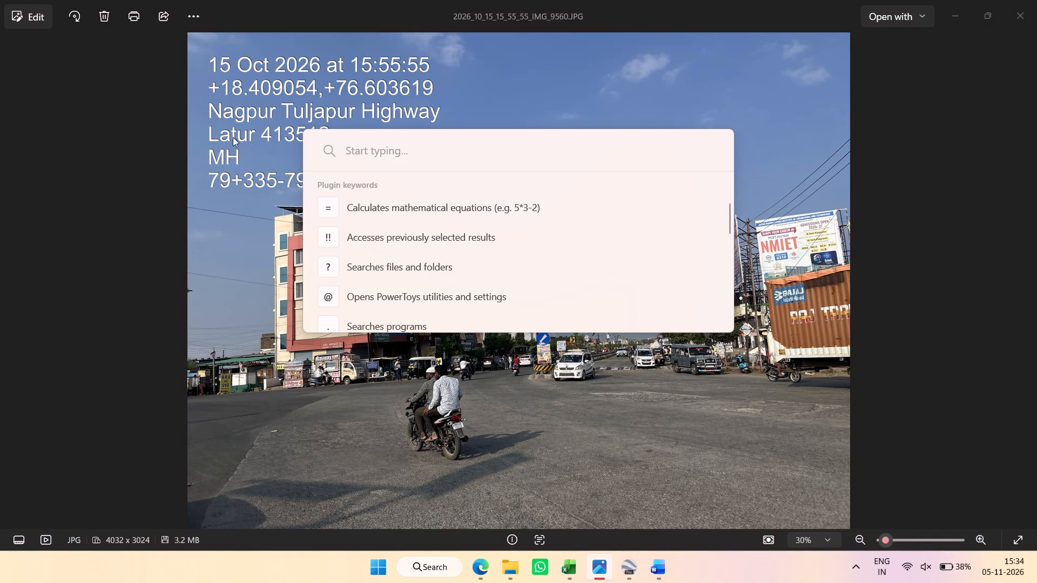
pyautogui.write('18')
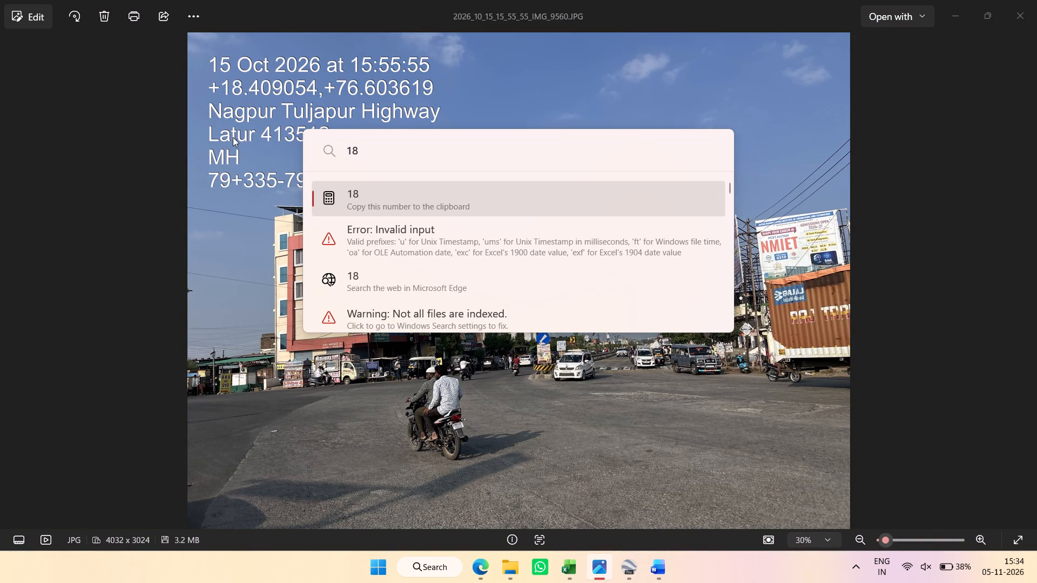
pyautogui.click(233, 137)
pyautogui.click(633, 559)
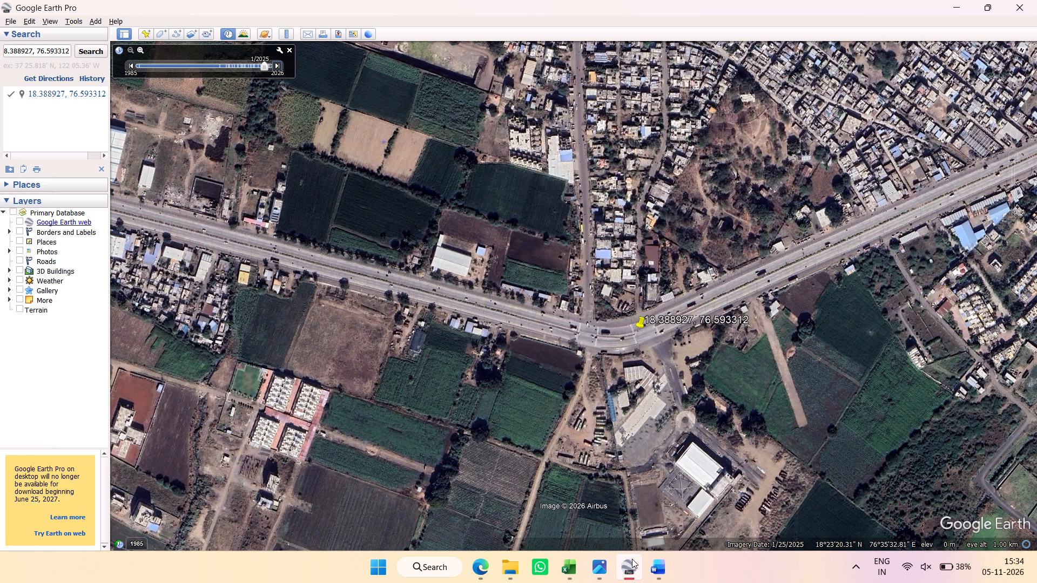
# Select and copy the existing Latitude and Longitude value in the report's Blackspot-02 details table.
pyautogui.click(657, 570)
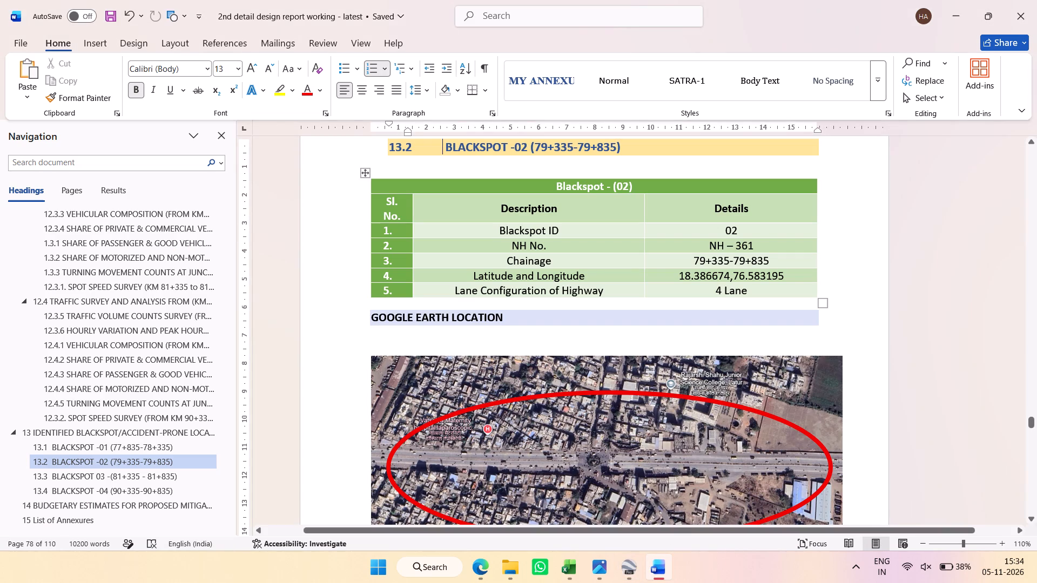
pyautogui.tripleClick(732, 278)
pyautogui.hotkey('ctrl', 'c')
pyautogui.hotkey('ctrl', 'c')
pyautogui.hotkey('ctrl', 'c')
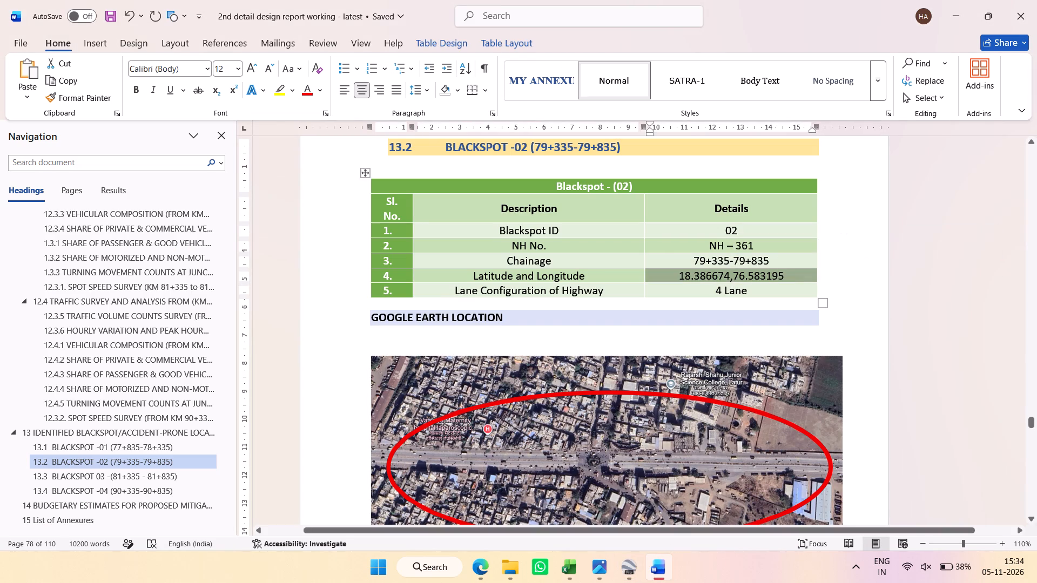
pyautogui.hotkey('ctrl', 'c')
# Examine the stamps on the 79+335-79+835 site photos in Photos for a suitable Blackspot-02 coordinate, stopping at IMG_9564.
pyautogui.keyDown('ctrl'); pyautogui.click(600, 570); pyautogui.keyUp('ctrl')
pyautogui.tripleClick(0, 267)
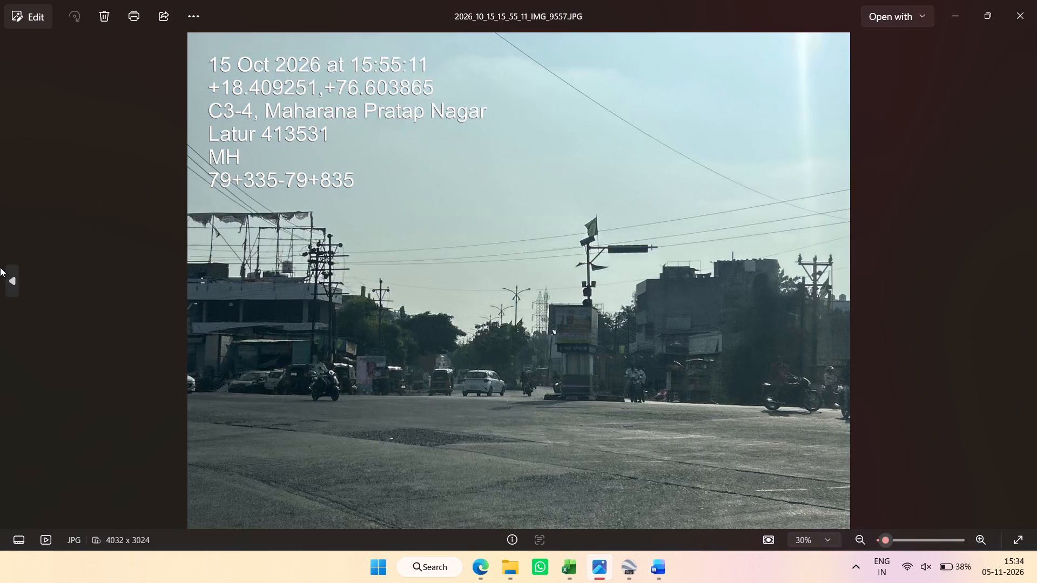
pyautogui.tripleClick(0, 267)
pyautogui.doubleClick(0, 267)
pyautogui.click(0, 267)
pyautogui.tripleClick(0, 267)
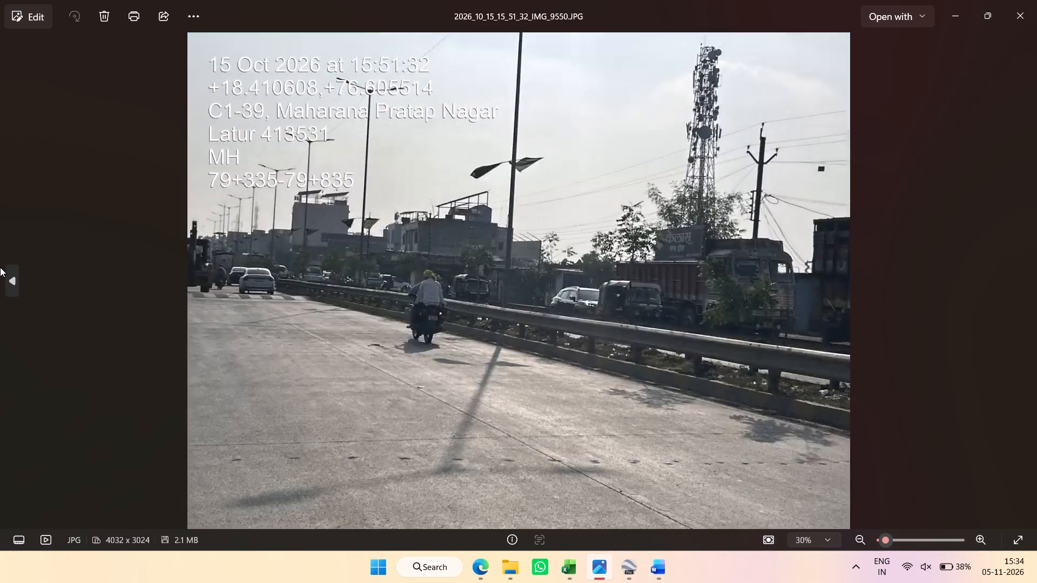
pyautogui.tripleClick(0, 267)
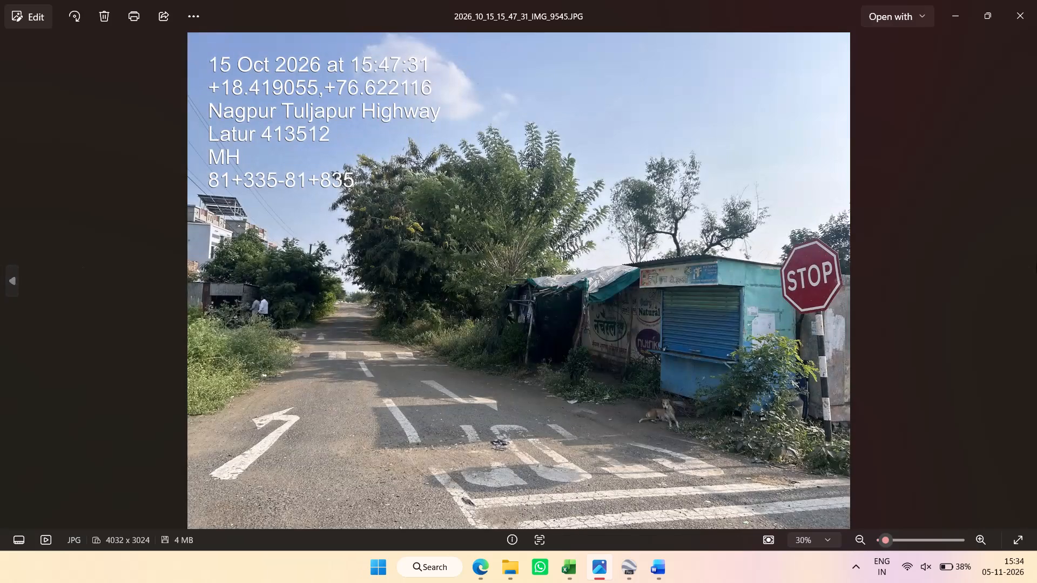
pyautogui.tripleClick(1036, 264)
pyautogui.tripleClick(1036, 264)
pyautogui.click(1031, 264)
pyautogui.tripleClick(1031, 265)
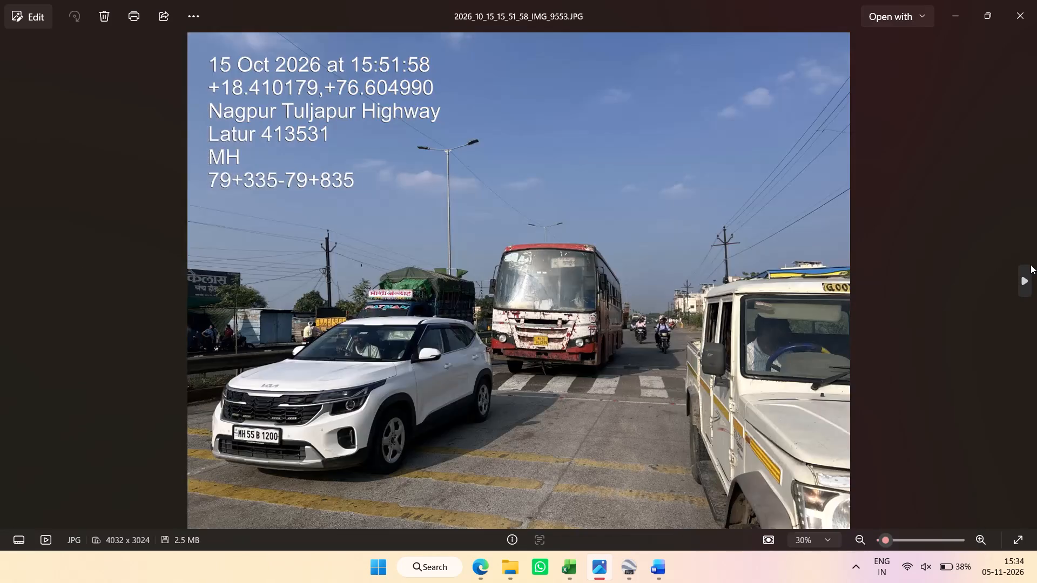
pyautogui.tripleClick(1031, 265)
pyautogui.tripleClick(1031, 265)
pyautogui.tripleClick(1031, 265)
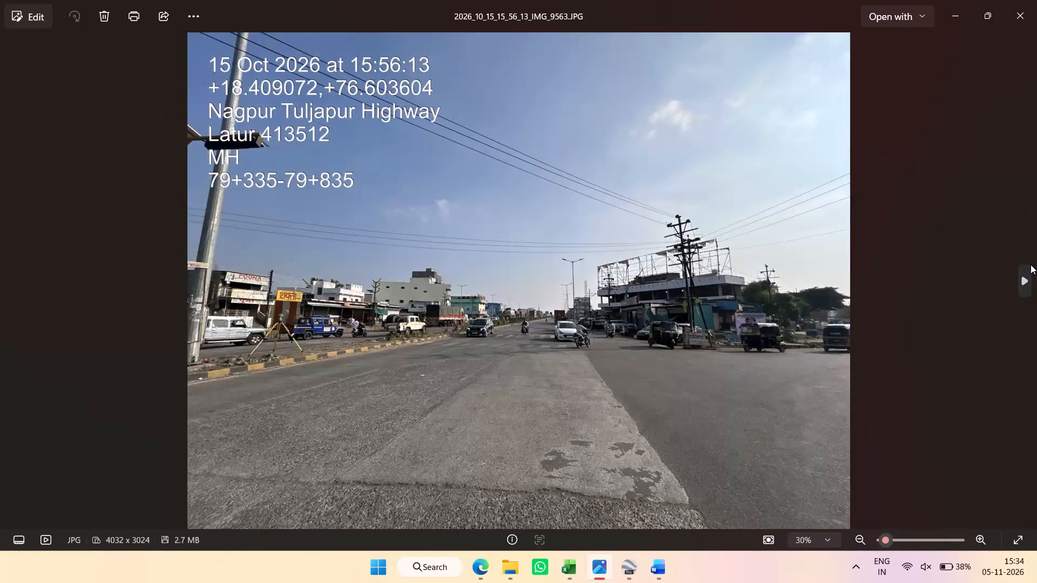
pyautogui.tripleClick(1031, 265)
pyautogui.click(1031, 265)
pyautogui.doubleClick(0, 238)
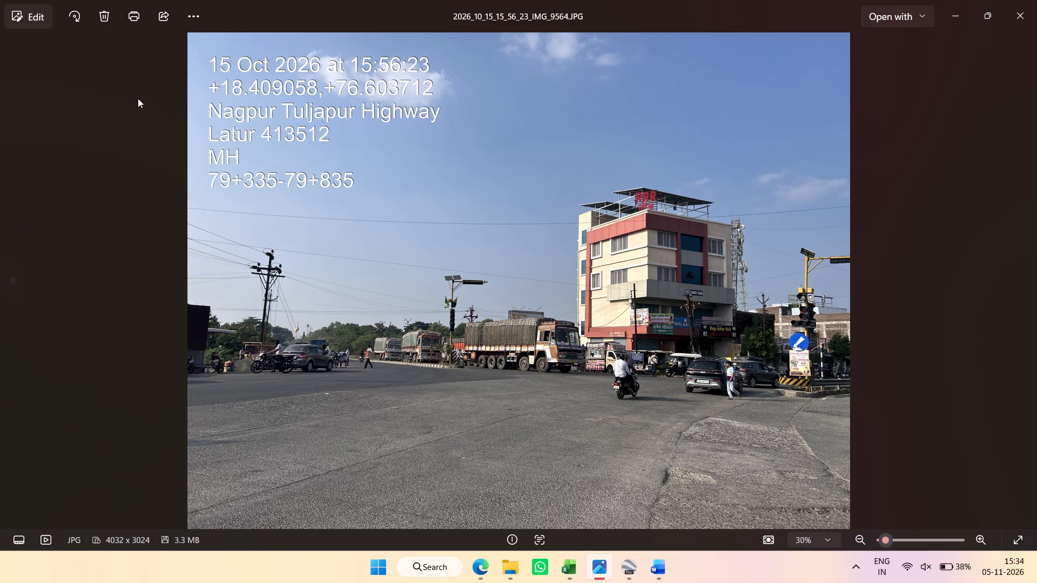
pyautogui.hotkey('alt', 'space')
pyautogui.write('18.40')
pyautogui.write('9058')
pyautogui.write(',')
pyautogui.press('space')
pyautogui.write('76.603712')
pyautogui.hotkey('ctrl', 'a')
pyautogui.hotkey('ctrl', 'x')
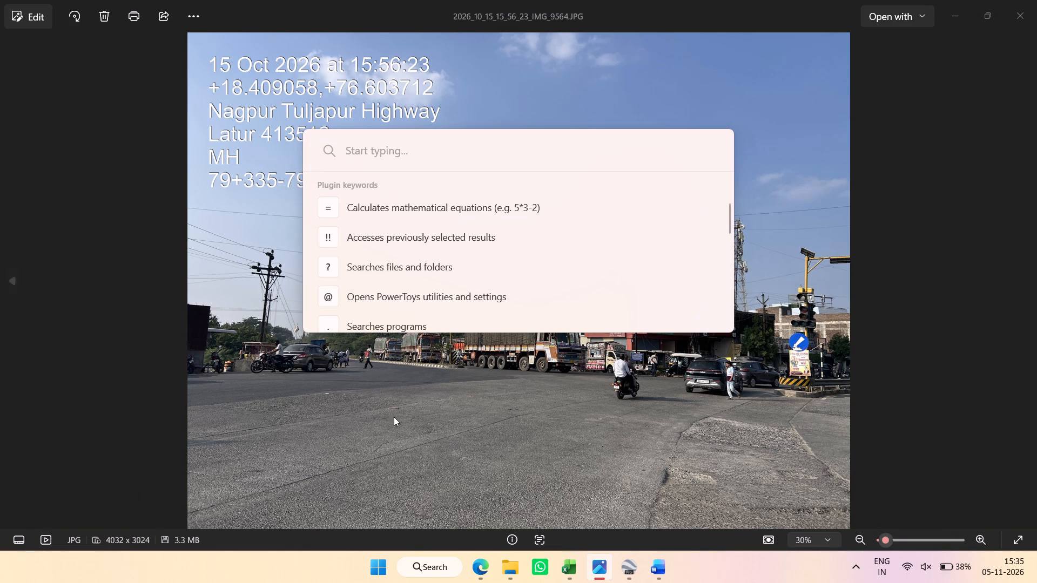
# Replace the selected Latitude and Longitude in the report's Blackspot-02 details table with 18.409058, 76.603712.
pyautogui.click(662, 581)
pyautogui.hotkey('ctrl', 'v')
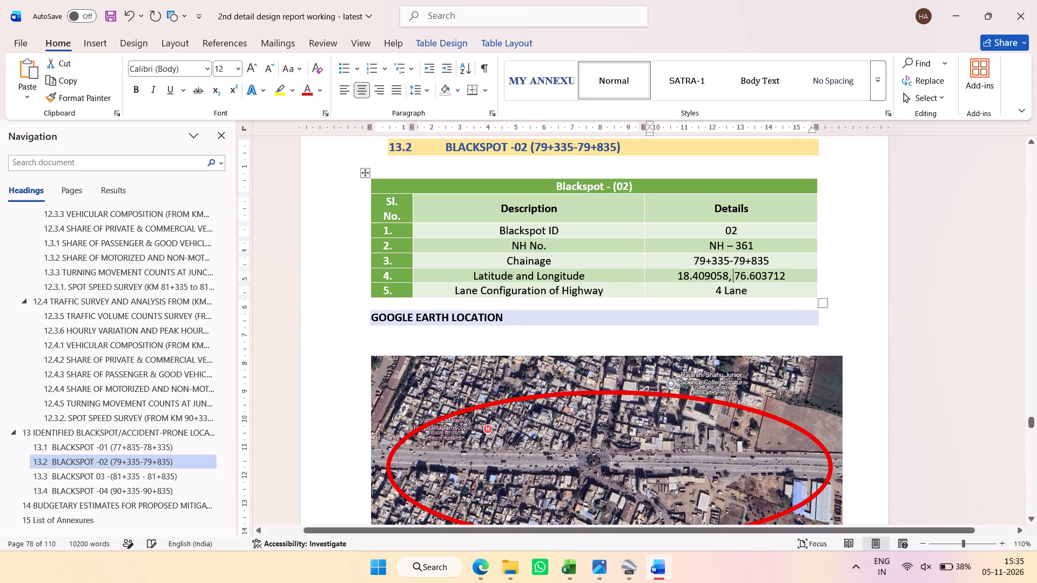
# Copy the new Blackspot-02 coordinates from the table and search Google Earth for 18.409058, 76.603712.
pyautogui.tripleClick(713, 279)
pyautogui.hotkey('ctrl', 'c')
pyautogui.hotkey('ctrl', 'c')
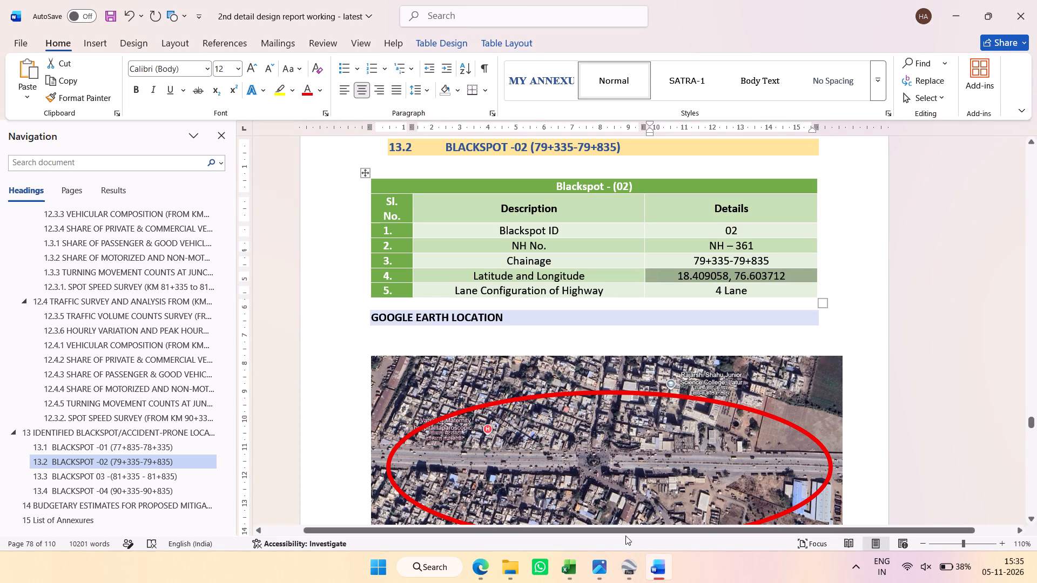
pyautogui.click(623, 571)
pyautogui.tripleClick(49, 52)
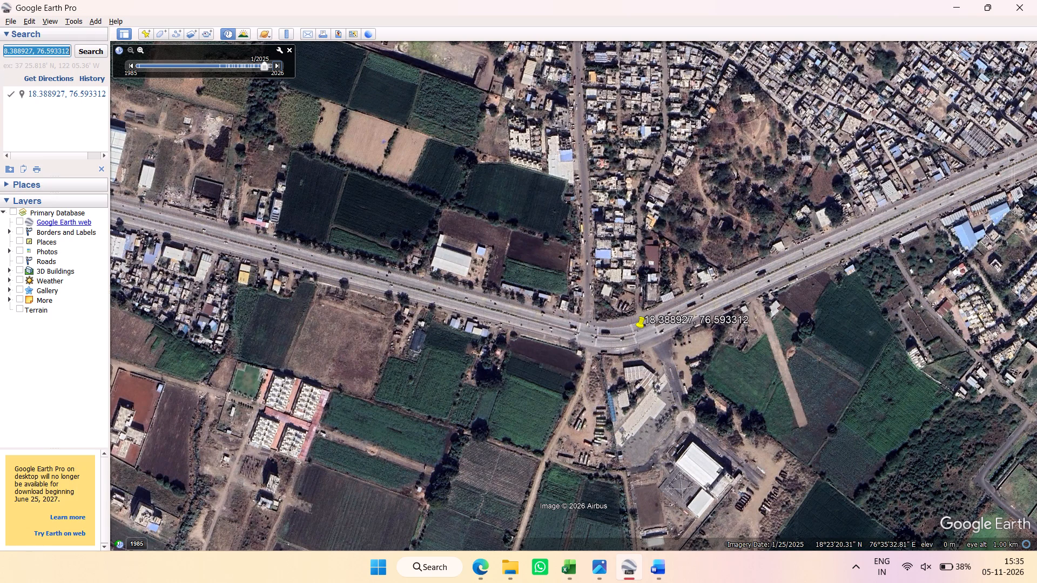
pyautogui.hotkey('ctrl', 'v')
pyautogui.press('Return')
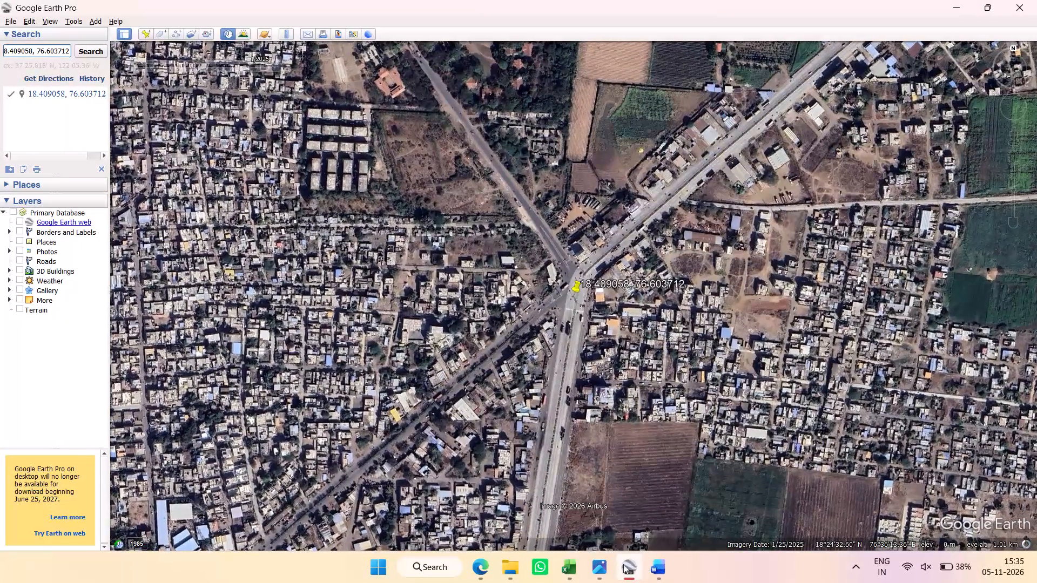
# Check the report's existing Blackspot-02 picture and rotate the Google Earth map so the road east of the placemark runs nearly horizontally.
pyautogui.click(656, 565)
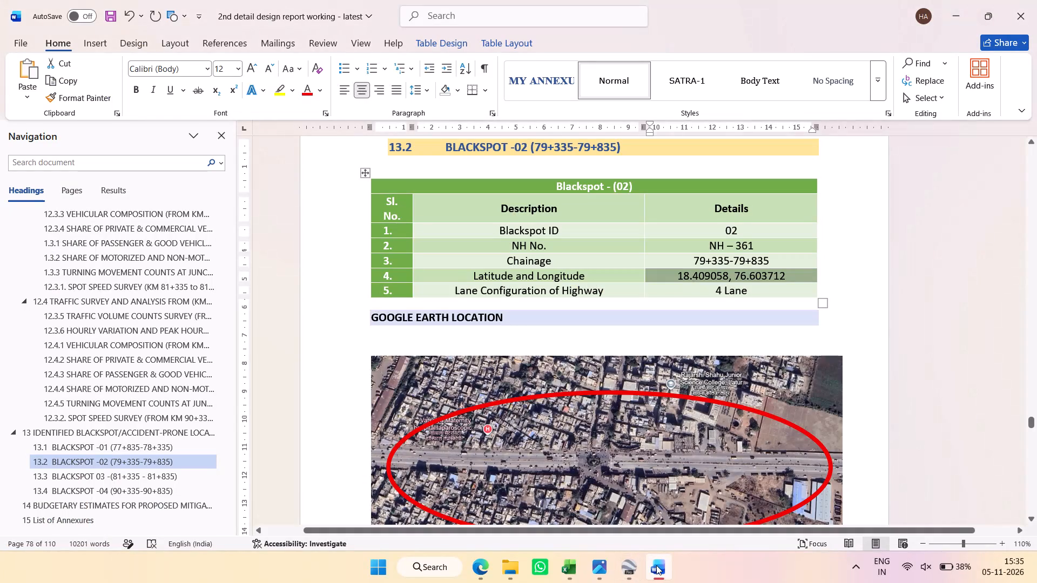
pyautogui.scroll(-1, 613, 365)
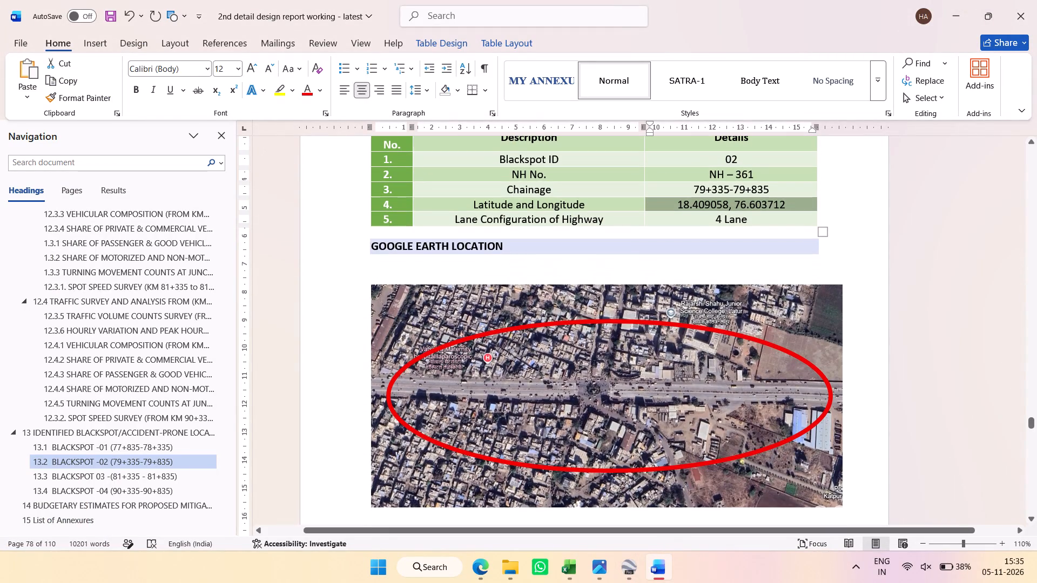
pyautogui.click(634, 571)
pyautogui.keyDown('ctrl'); pyautogui.scroll(14, 612, 333); pyautogui.keyUp('ctrl')
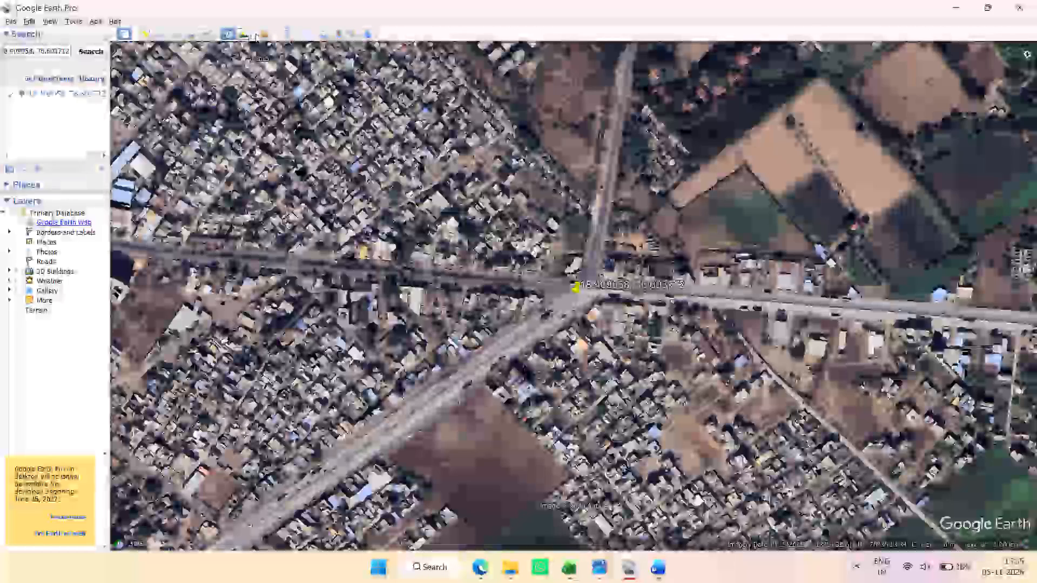
# Turn off historical imagery for the map around the 18.409058, 76.603712 placemark.
pyautogui.click(225, 35)
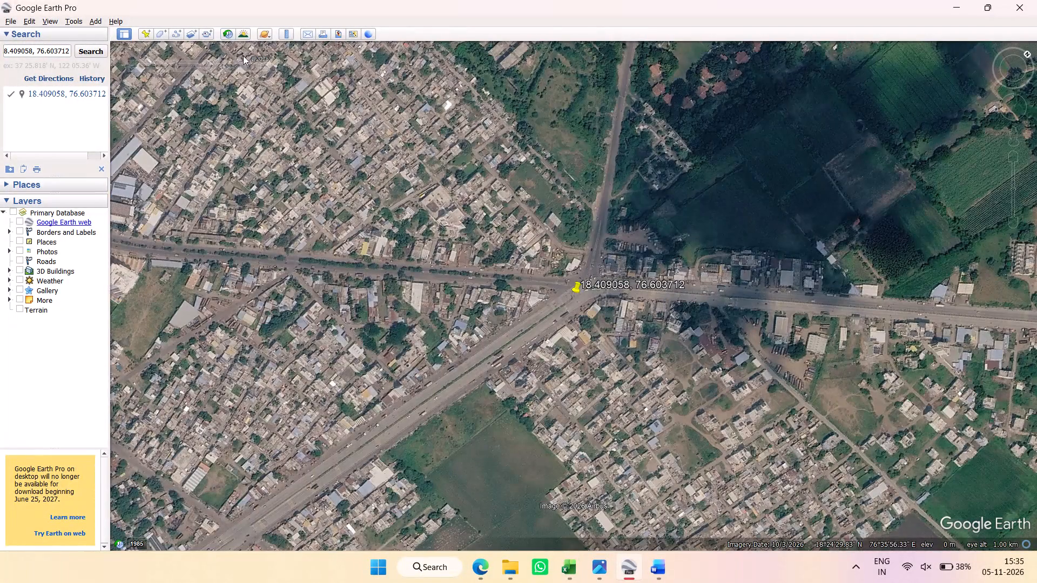
pyautogui.click(233, 42)
pyautogui.click(225, 37)
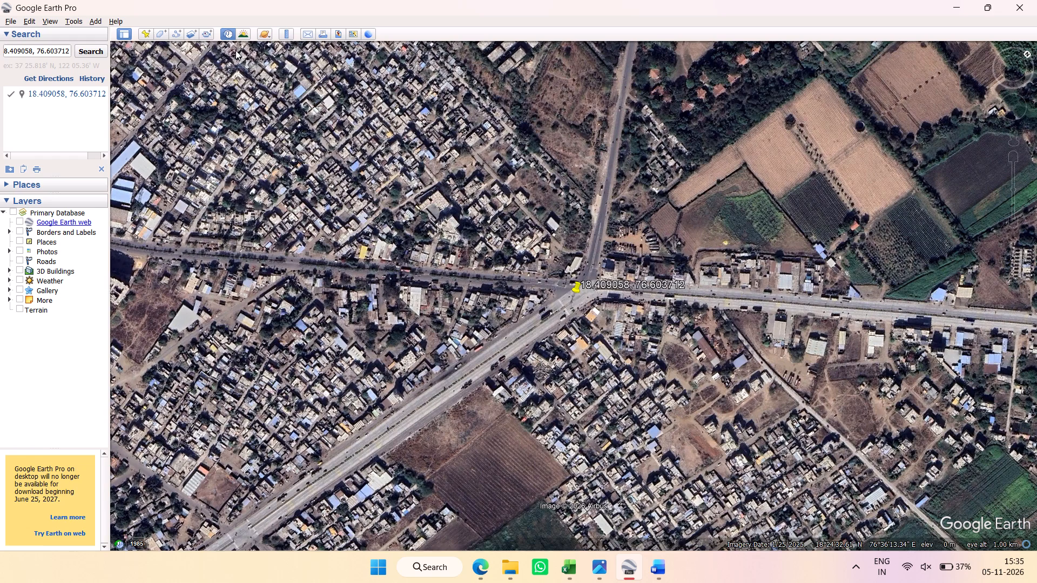
pyautogui.click(279, 66)
pyautogui.moveTo(266, 65); pyautogui.dragTo(294, 67)
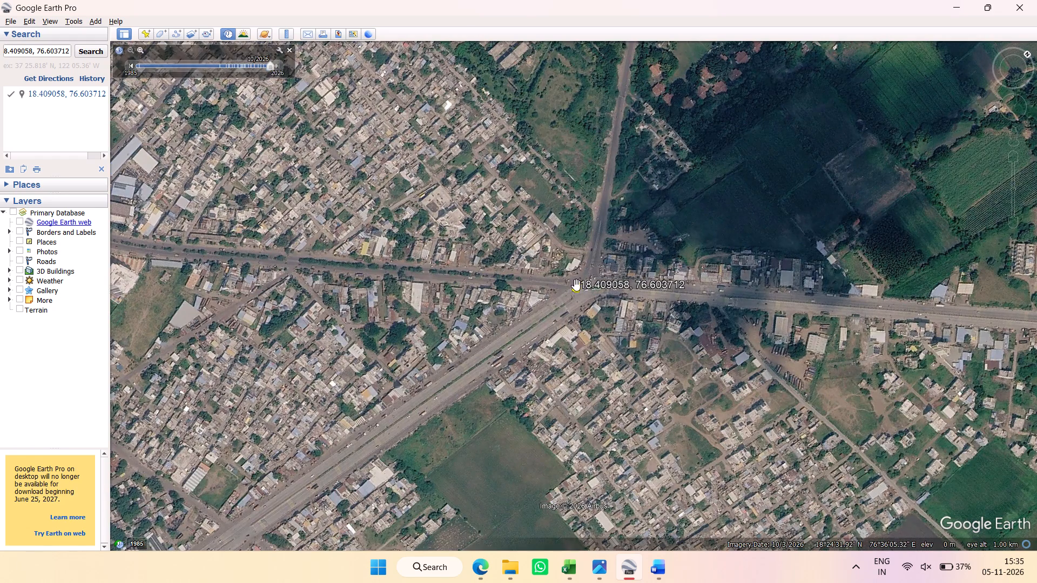
# Frame the 18.409058, 76.603712 junction with the east-west road nearly horizontal and capture almost the whole map area as a screenshot.
pyautogui.scroll(7, 630, 326)
pyautogui.moveTo(624, 377); pyautogui.dragTo(615, 261, button='middle')
pyautogui.scroll(1, 615, 261)
pyautogui.click(627, 389)
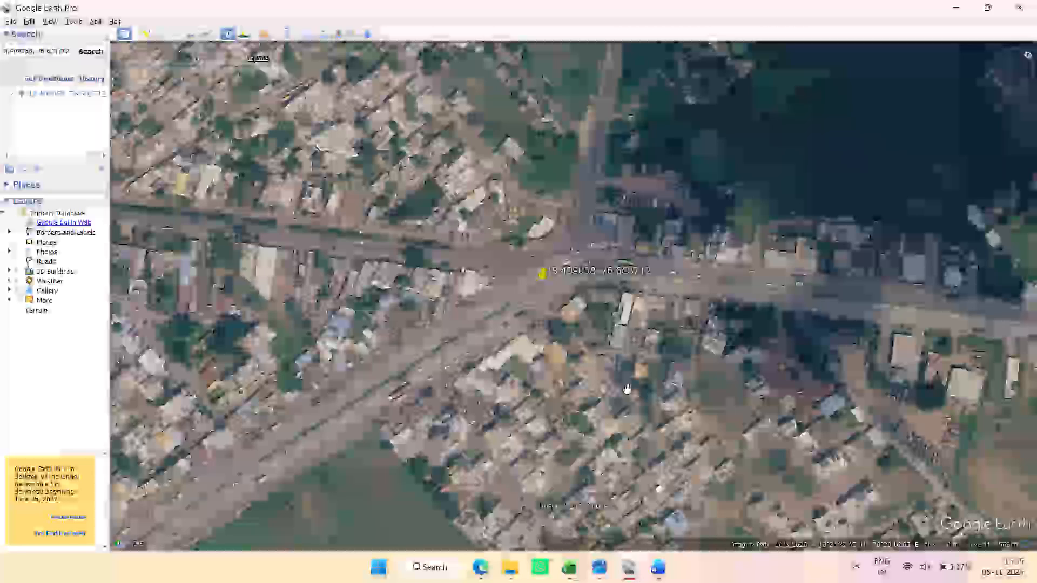
pyautogui.scroll(-7, 609, 340)
pyautogui.moveTo(676, 417); pyautogui.dragTo(671, 399)
pyautogui.keyDown('ctrl'); pyautogui.scroll(-2, 664, 396); pyautogui.keyUp('ctrl')
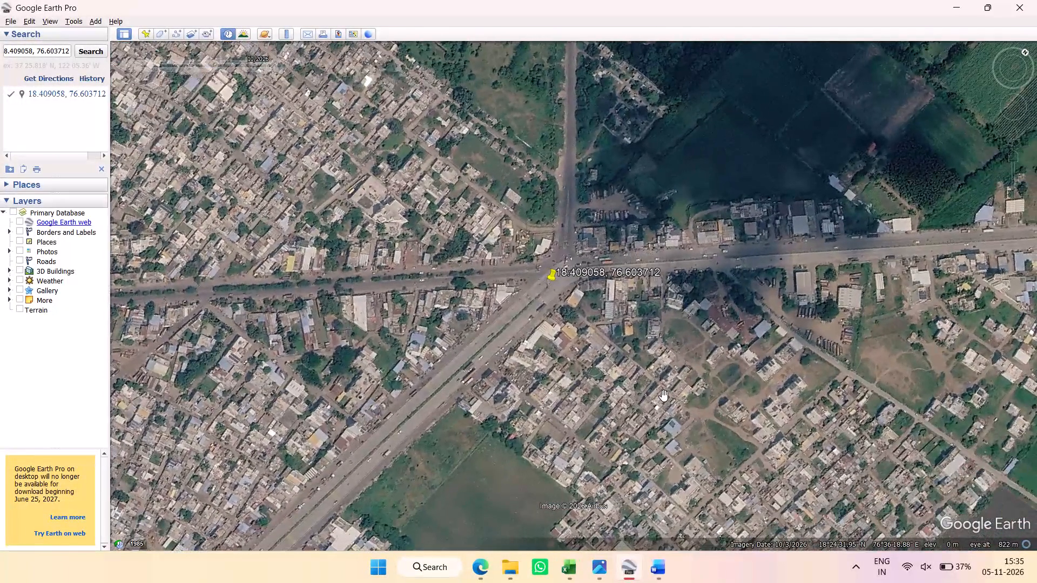
pyautogui.moveTo(663, 392); pyautogui.dragTo(659, 368, button='middle')
pyautogui.press('Print')
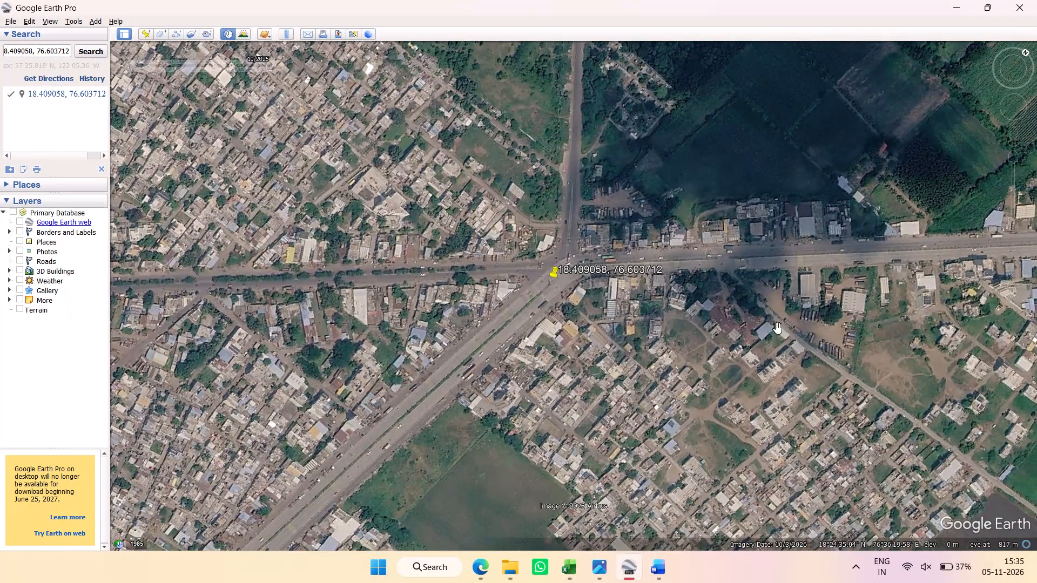
pyautogui.moveTo(989, 52); pyautogui.dragTo(631, 337)
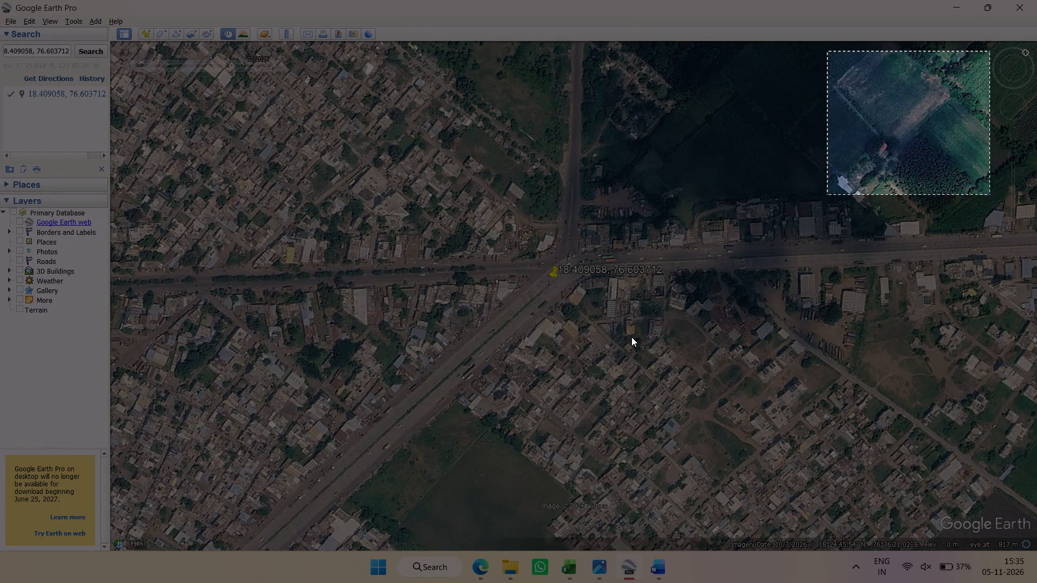
pyautogui.moveTo(631, 337); pyautogui.dragTo(119, 537)
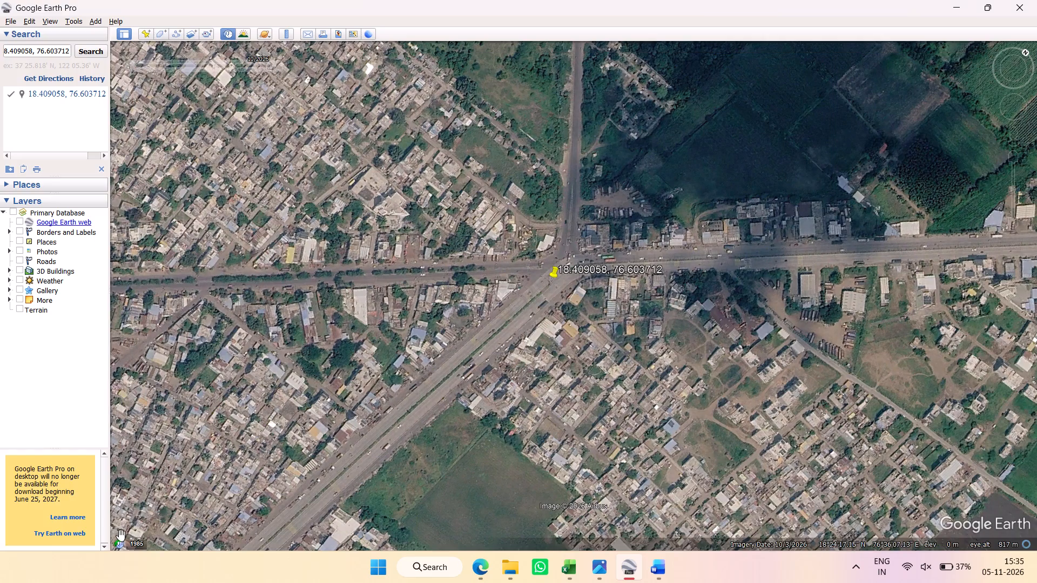
# Replace the report's Blackspot-02 Google Earth location picture with the captured map and enlarge it to contain the red ellipse.
pyautogui.hotkey('alt', 'Tab')
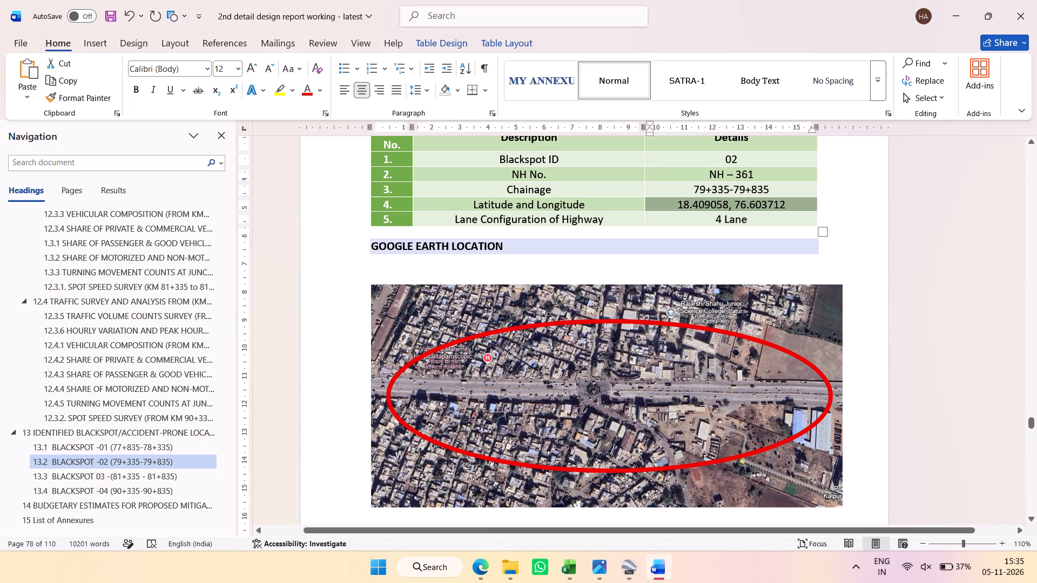
pyautogui.click(580, 420)
pyautogui.rightClick(573, 423)
pyautogui.click(683, 215)
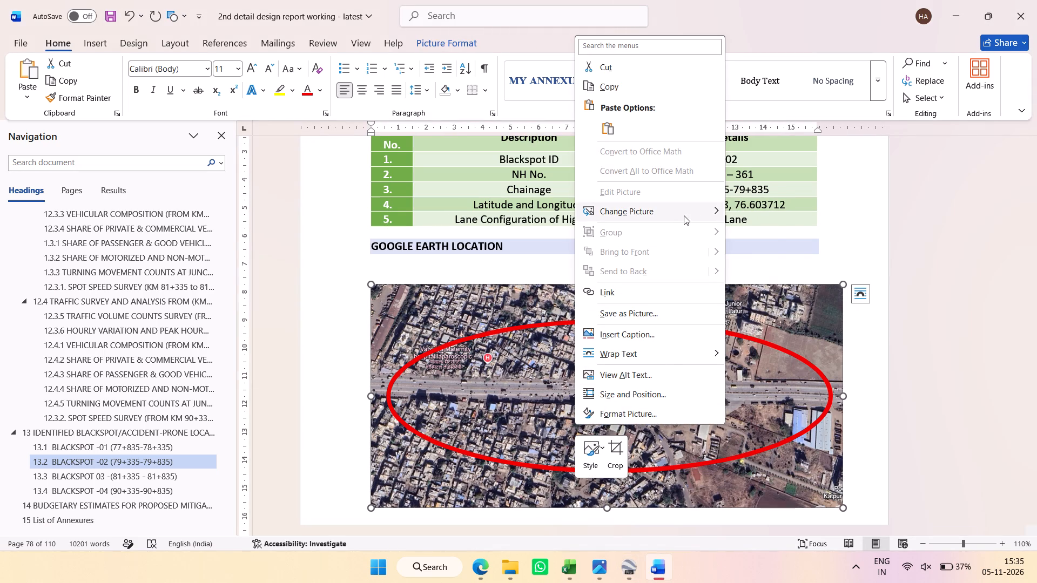
pyautogui.click(769, 291)
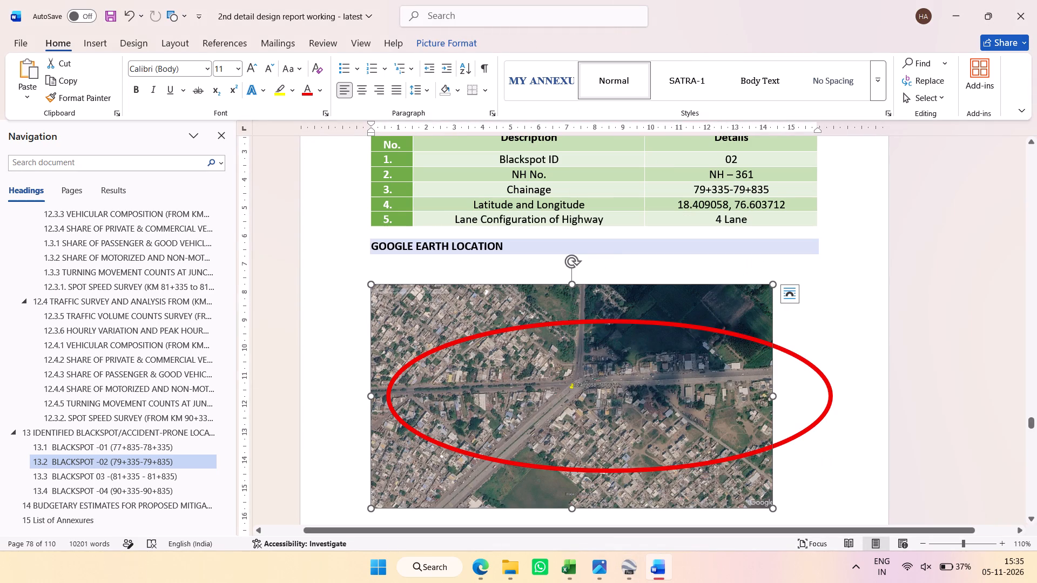
pyautogui.moveTo(772, 509); pyautogui.dragTo(825, 524)
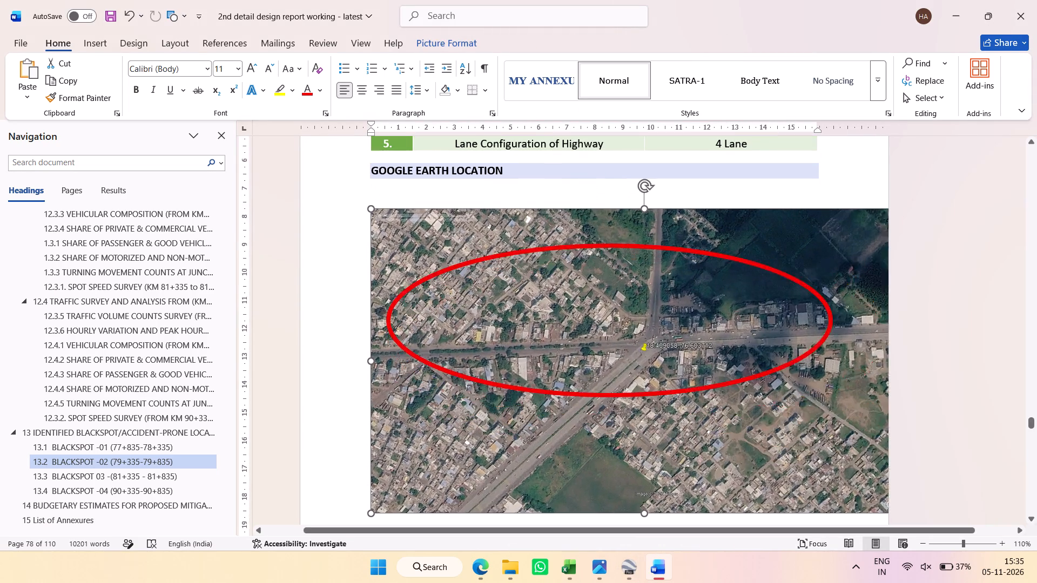
pyautogui.moveTo(825, 524); pyautogui.dragTo(743, 449)
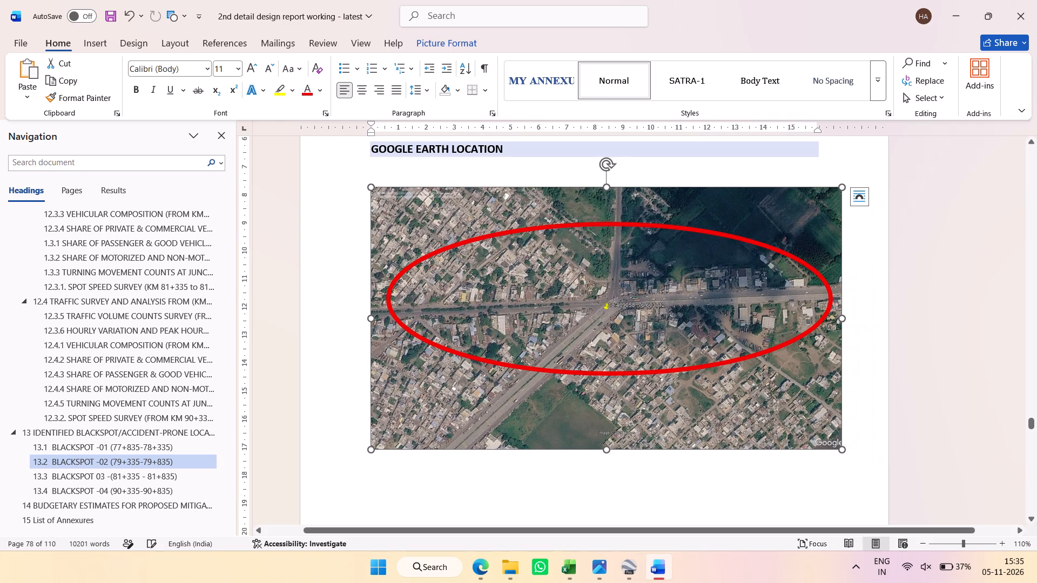
# Go to the report's section 13.3 Blackspot 03 (81+335 - 81+835) and save the report.
pyautogui.click(602, 562)
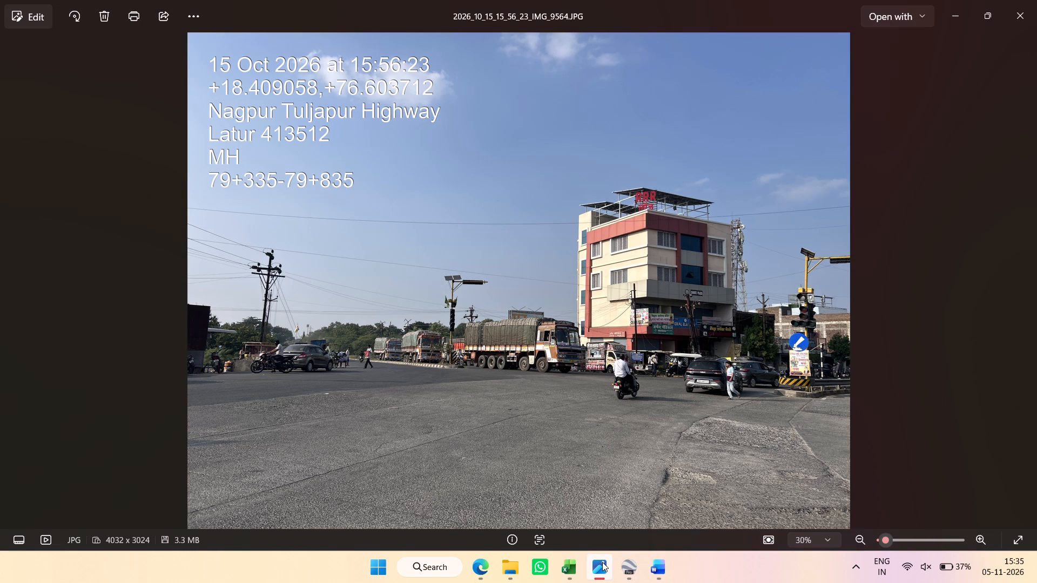
pyautogui.tripleClick(602, 562)
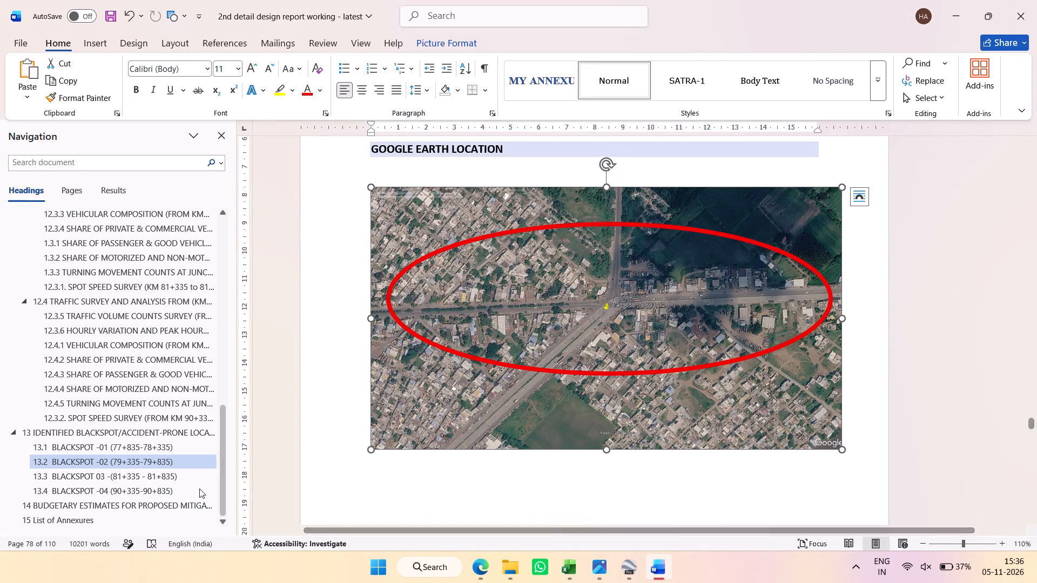
pyautogui.click(179, 476)
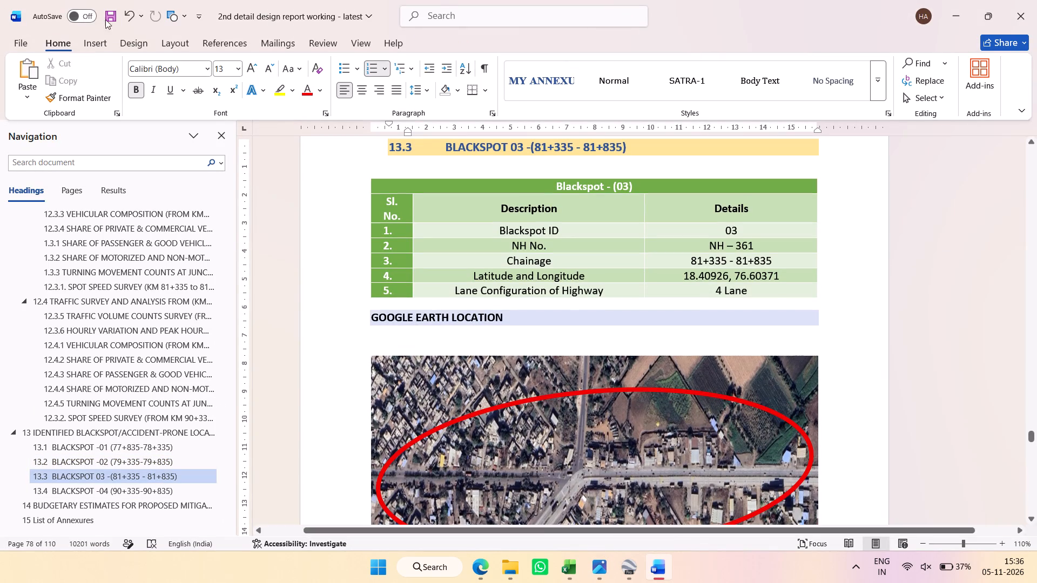
pyautogui.click(113, 18)
# Check the Blackspot-03 details and browse back through the site photos to one stamped with chainage 81+335-81+835.
pyautogui.scroll(-1, 668, 459)
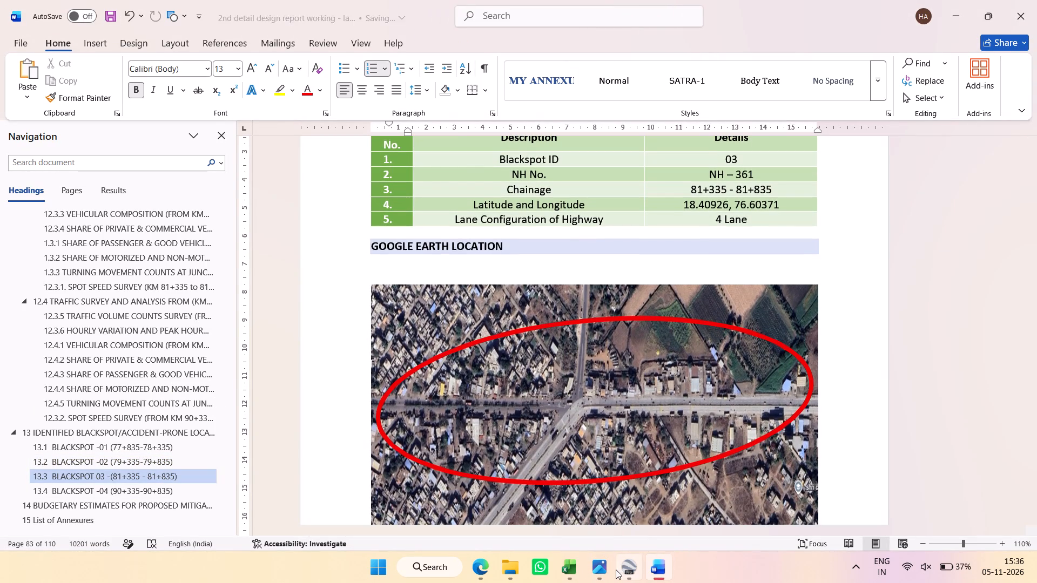
pyautogui.click(602, 571)
pyautogui.tripleClick(242, 274)
pyautogui.doubleClick(270, 263)
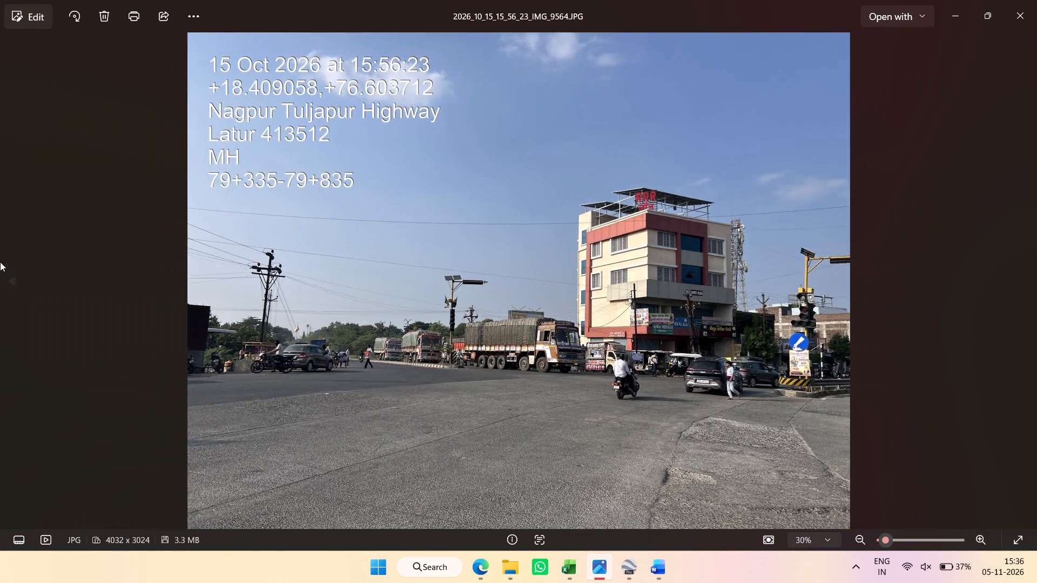
pyautogui.tripleClick(0, 270)
pyautogui.tripleClick(0, 272)
pyautogui.tripleClick(0, 272)
pyautogui.tripleClick(0, 272)
pyautogui.tripleClick(0, 272)
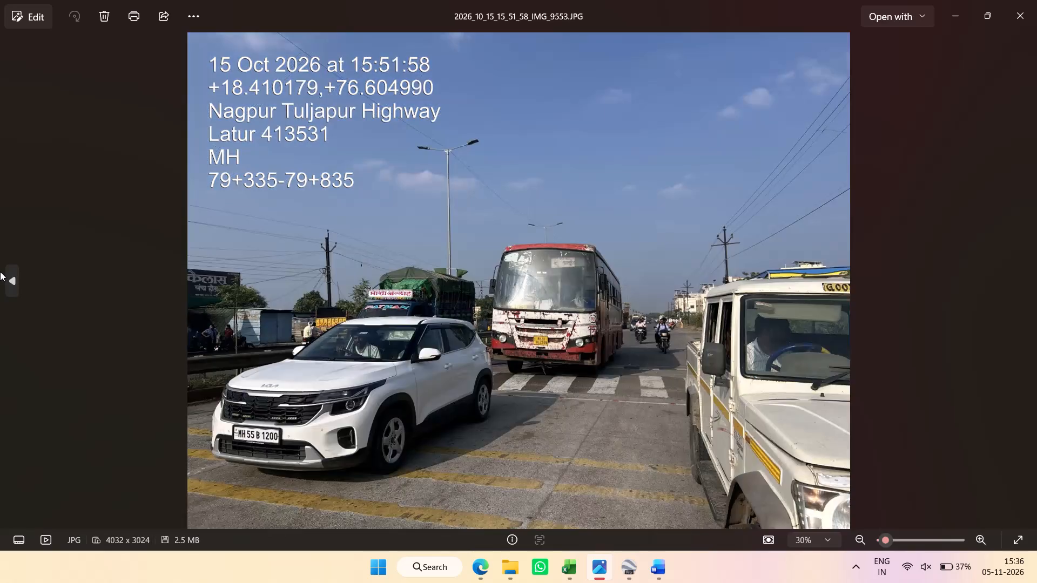
pyautogui.tripleClick(0, 272)
pyautogui.tripleClick(0, 272)
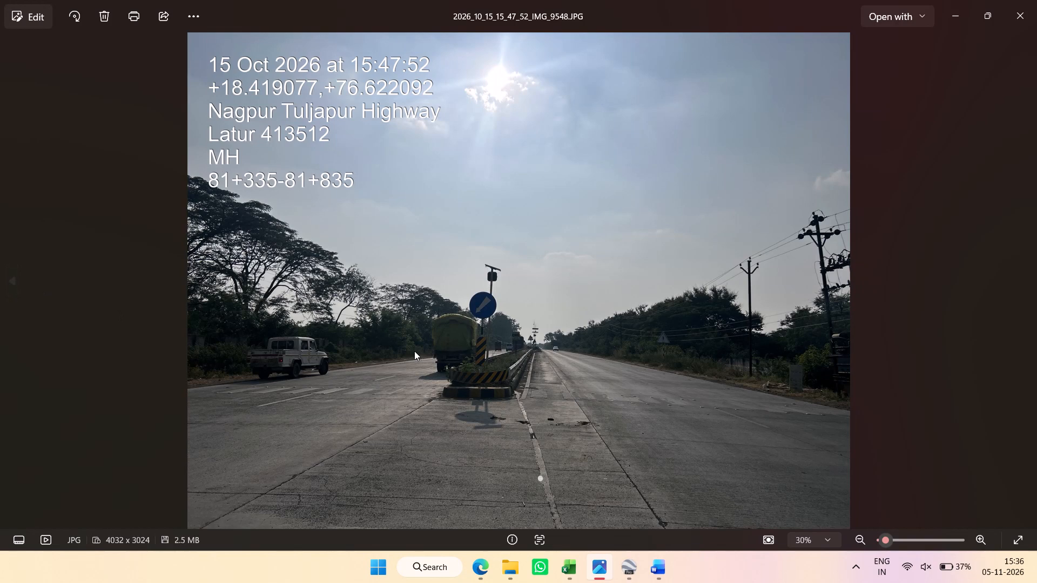
# Show the preceding 81+335-81+835 site photo and zoom in on its coordinate stamp, comparing it with the report's Blackspot-03 table.
pyautogui.rightClick(414, 351)
pyautogui.click(744, 364)
pyautogui.click(0, 363)
pyautogui.scroll(5, 199, 139)
pyautogui.moveTo(191, 135); pyautogui.dragTo(247, 211)
pyautogui.hotkey('alt', 'Tab')
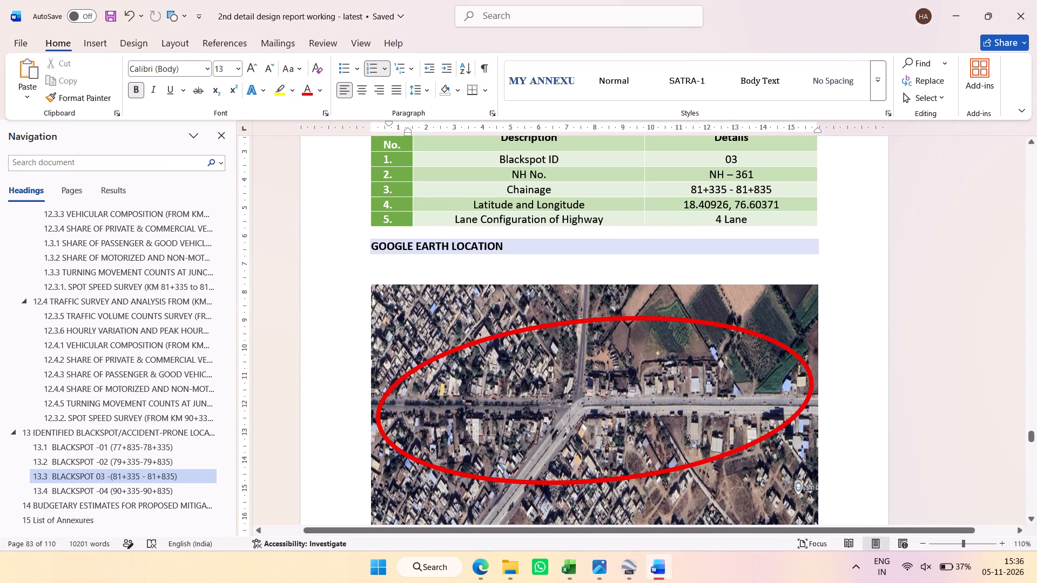
pyautogui.hotkey('alt', 'Tab')
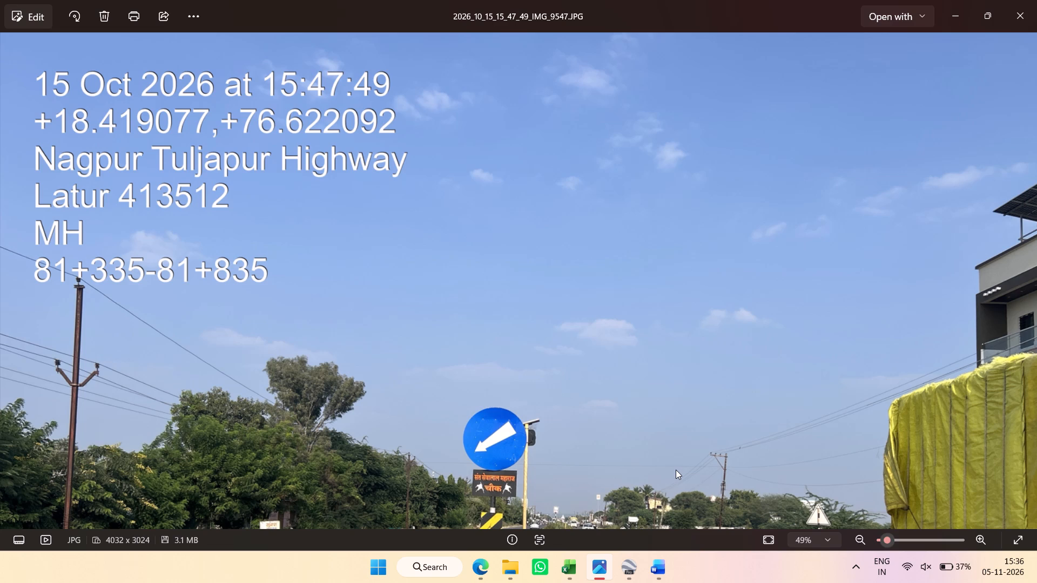
pyautogui.hotkey('alt', 'space')
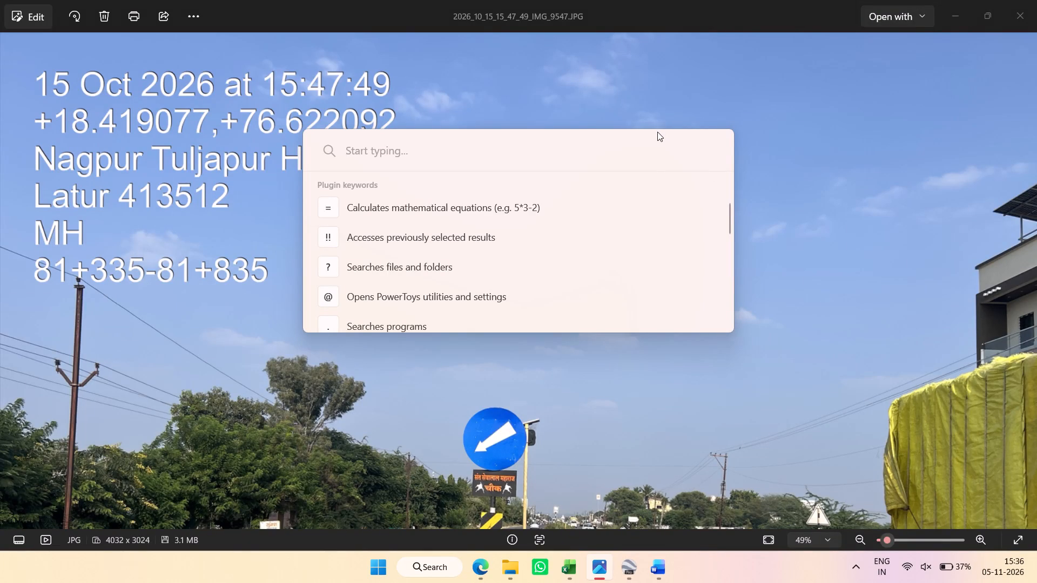
pyautogui.moveTo(657, 132); pyautogui.dragTo(648, 166)
pyautogui.write('18.41')
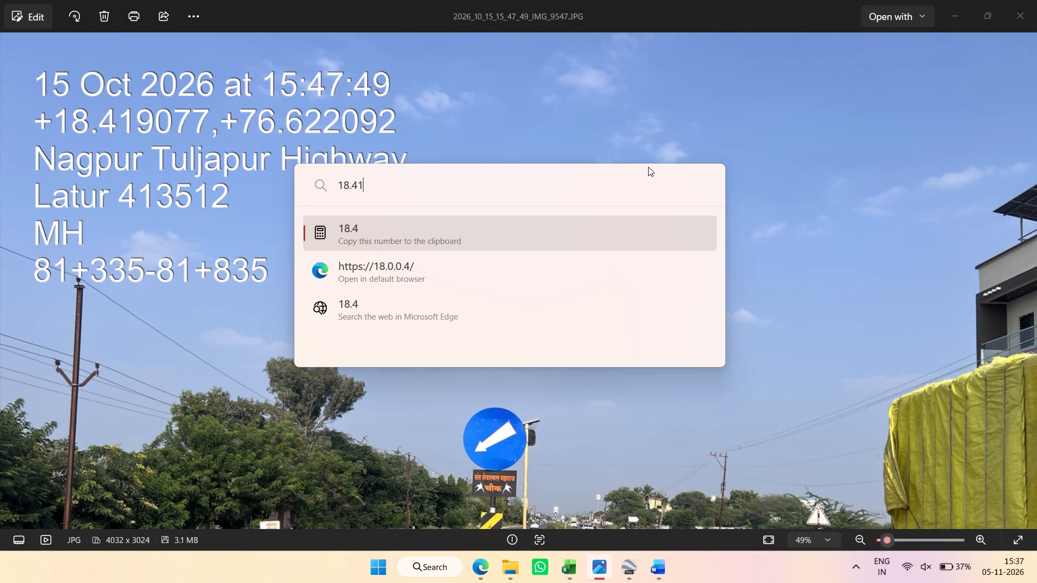
pyautogui.write('907')
pyautogui.write('7,')
pyautogui.press('space')
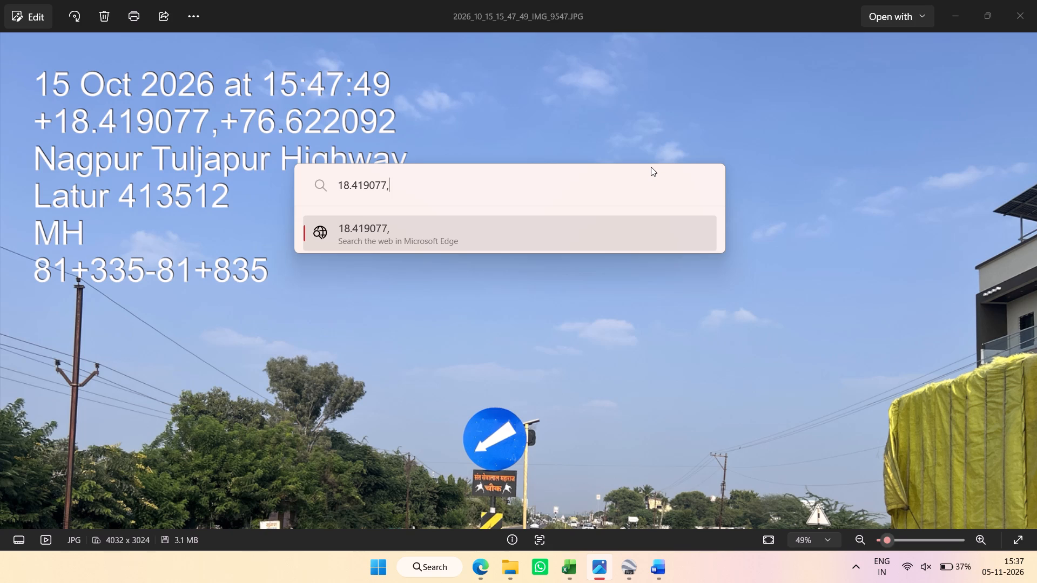
pyautogui.write('76.')
pyautogui.write('622')
pyautogui.write('092')
pyautogui.hotkey('ctrl', 'a')
pyautogui.hotkey('ctrl', 'x')
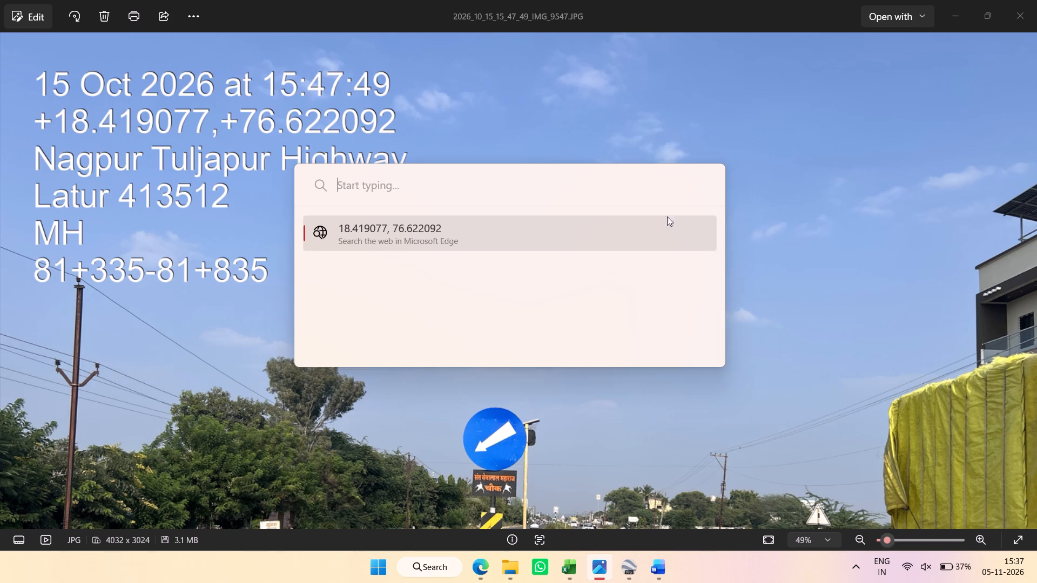
pyautogui.click(814, 356)
# Search Google Earth for 18.419077, 76.622092 and rotate the map so the highway through the placemark runs nearly horizontally, zoomed in close.
pyautogui.click(632, 560)
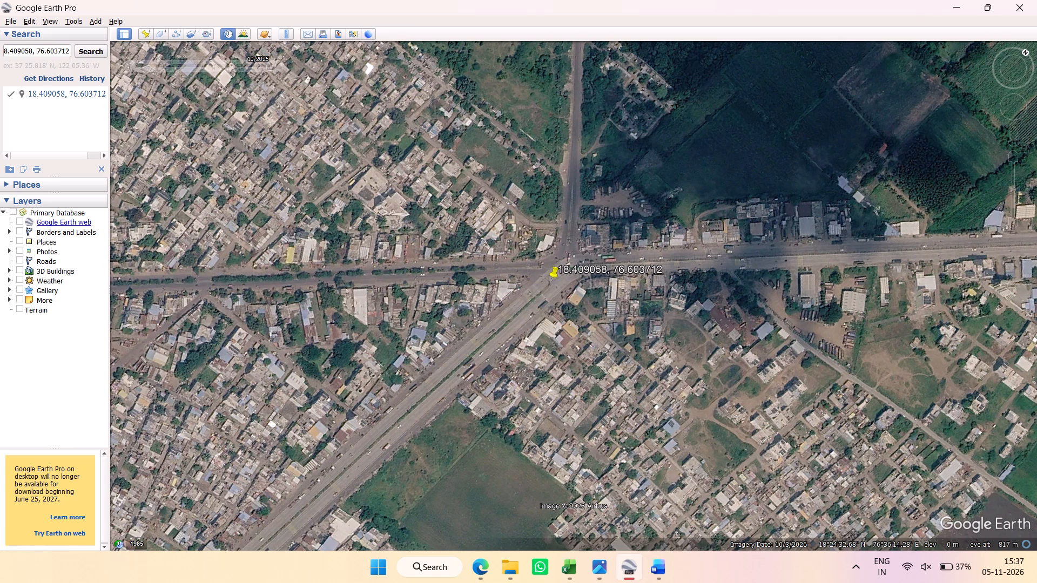
pyautogui.tripleClick(19, 49)
pyautogui.hotkey('ctrl', 'v')
pyautogui.click(95, 45)
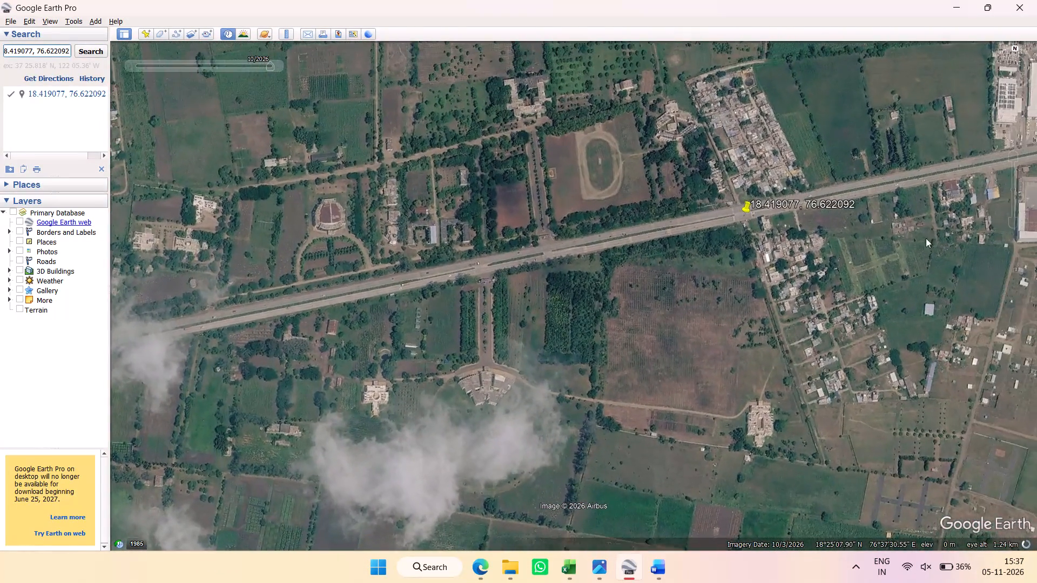
pyautogui.keyDown('ctrl'); pyautogui.scroll(-6, 586, 263); pyautogui.keyUp('ctrl')
pyautogui.keyDown('ctrl'); pyautogui.scroll(12, 586, 263); pyautogui.keyUp('ctrl')
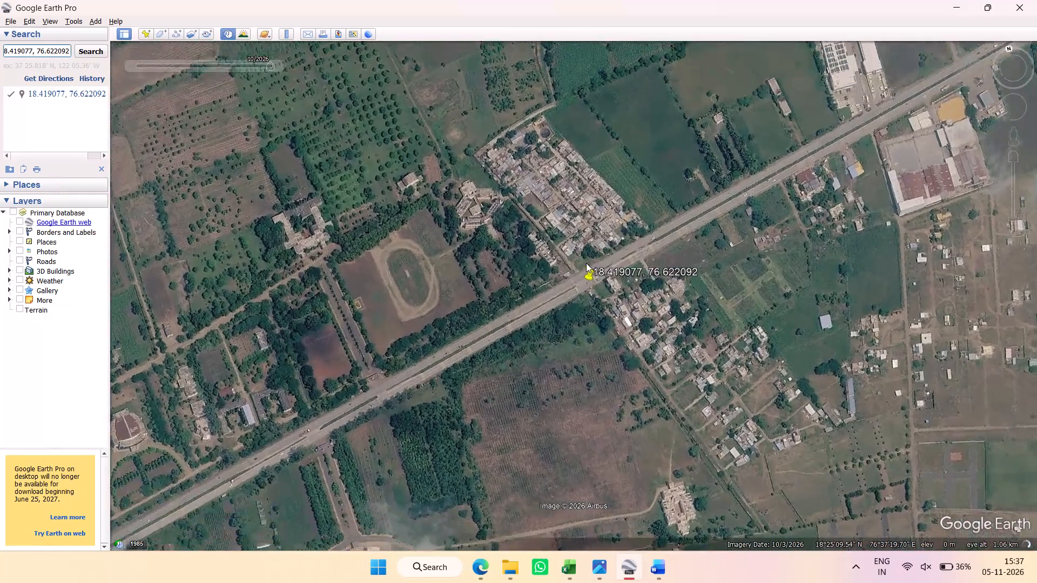
pyautogui.keyDown('ctrl'); pyautogui.scroll(14, 586, 263); pyautogui.keyUp('ctrl')
pyautogui.moveTo(613, 337); pyautogui.dragTo(624, 260, button='middle')
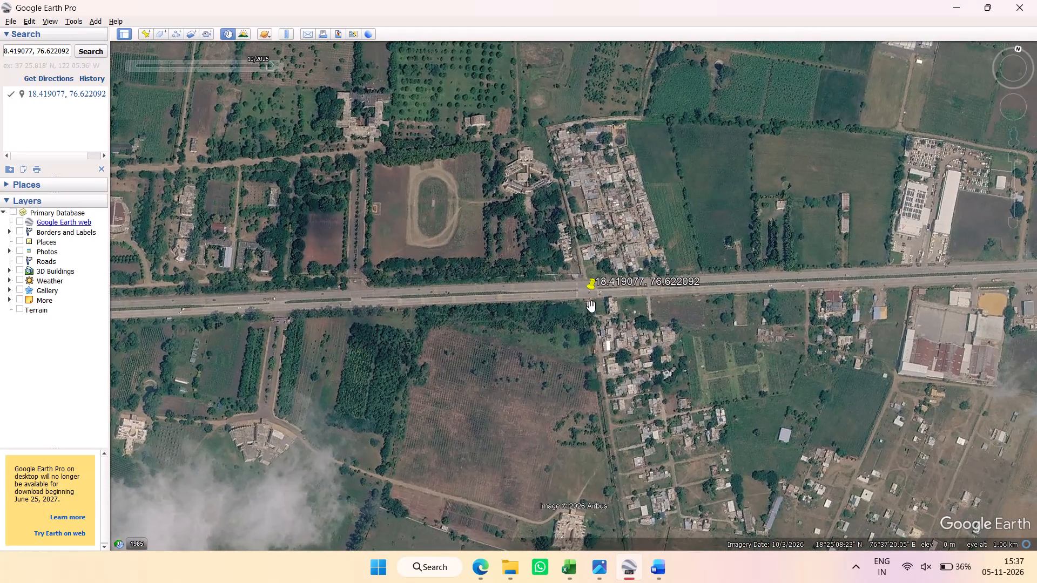
pyautogui.moveTo(585, 307); pyautogui.dragTo(583, 272, button='middle')
pyautogui.scroll(20, 578, 309)
pyautogui.scroll(20, 578, 309)
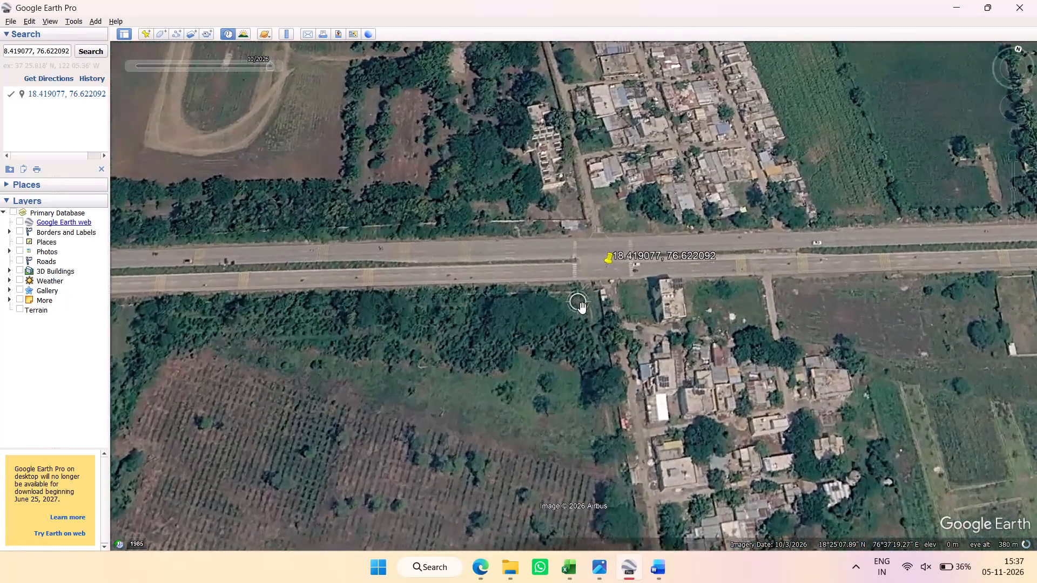
pyautogui.moveTo(720, 310); pyautogui.dragTo(718, 336)
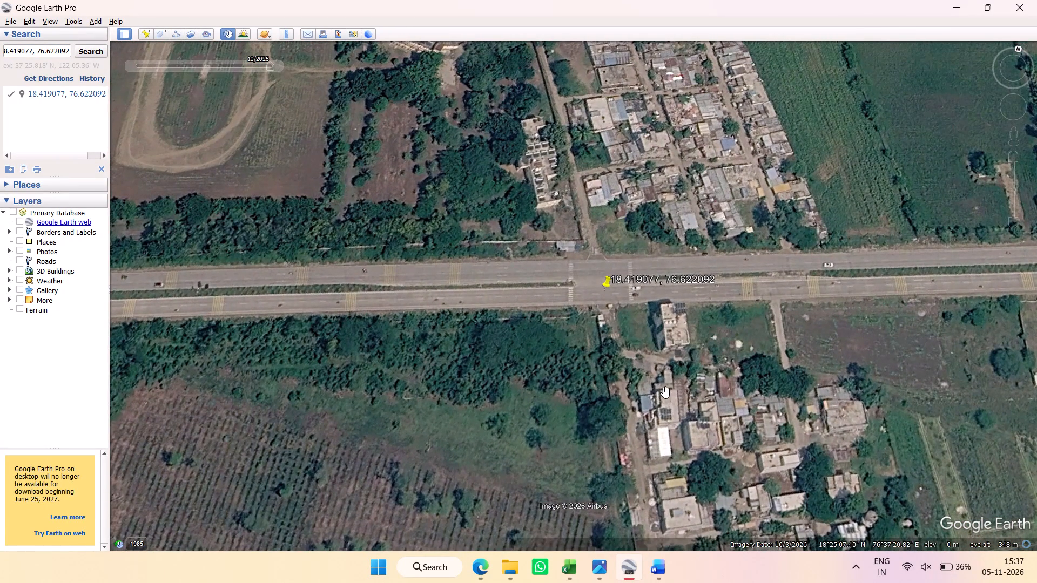
# Review the topographic plans, mitigation recommendations and location details across the report's Blackspot-01 to Blackspot-04 sections.
pyautogui.click(656, 573)
pyautogui.click(109, 494)
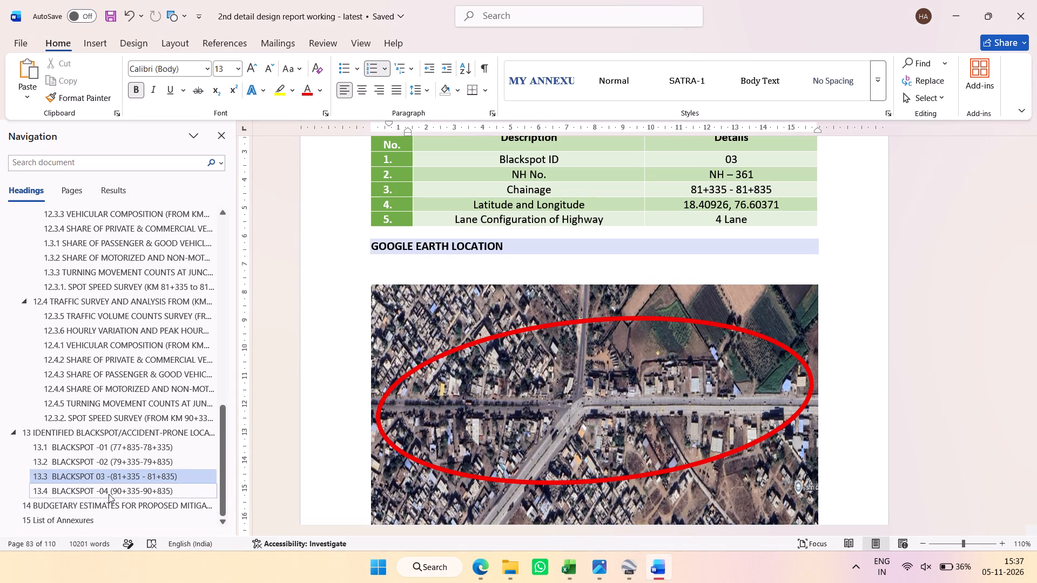
pyautogui.scroll(9, 548, 426)
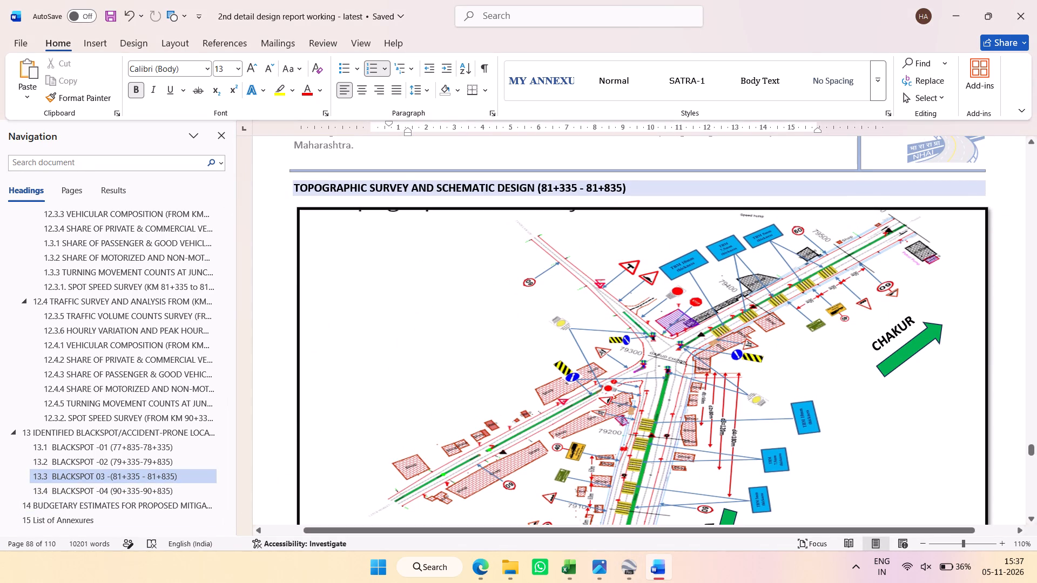
pyautogui.scroll(-1, 422, 405)
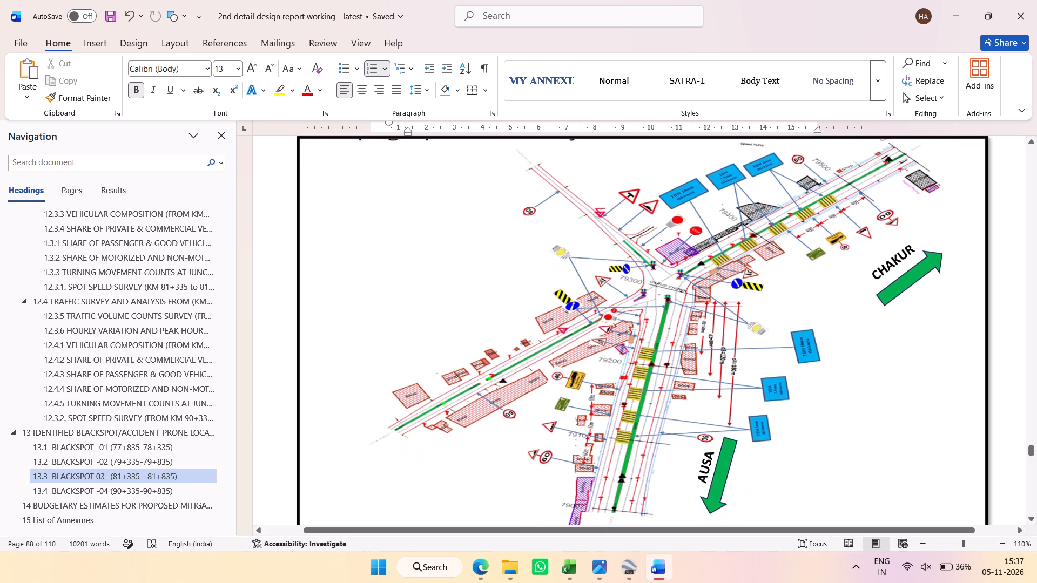
pyautogui.scroll(-1, 422, 405)
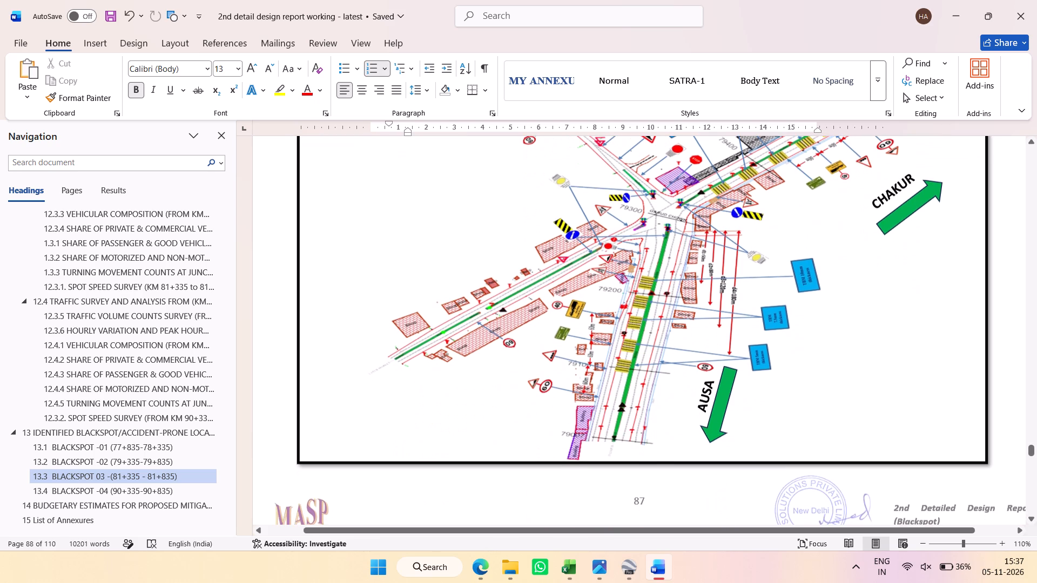
pyautogui.click(109, 463)
pyautogui.scroll(-13, 477, 411)
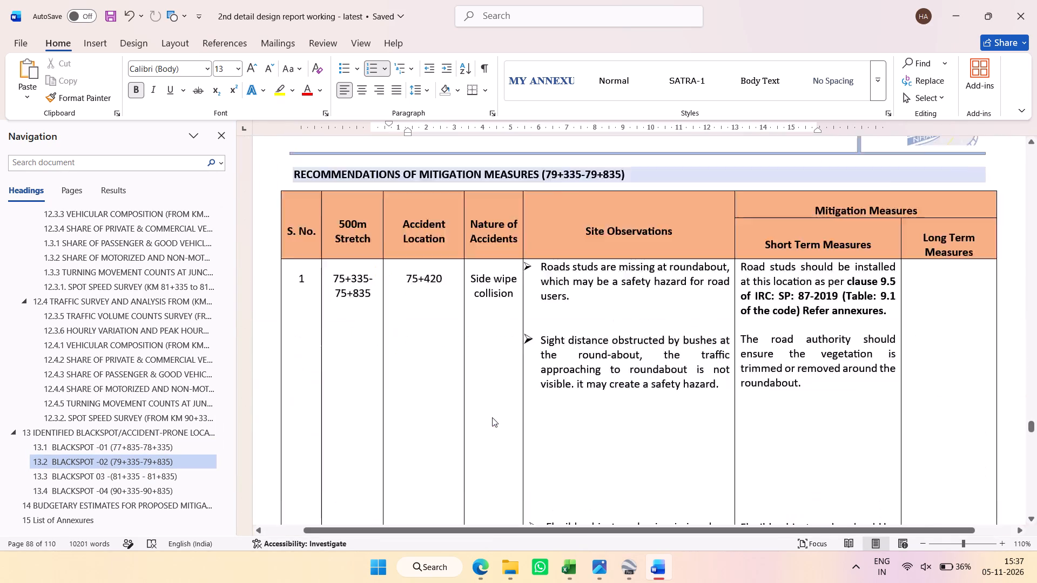
pyautogui.scroll(-20, 492, 417)
pyautogui.scroll(-9, 492, 417)
pyautogui.scroll(4, 495, 415)
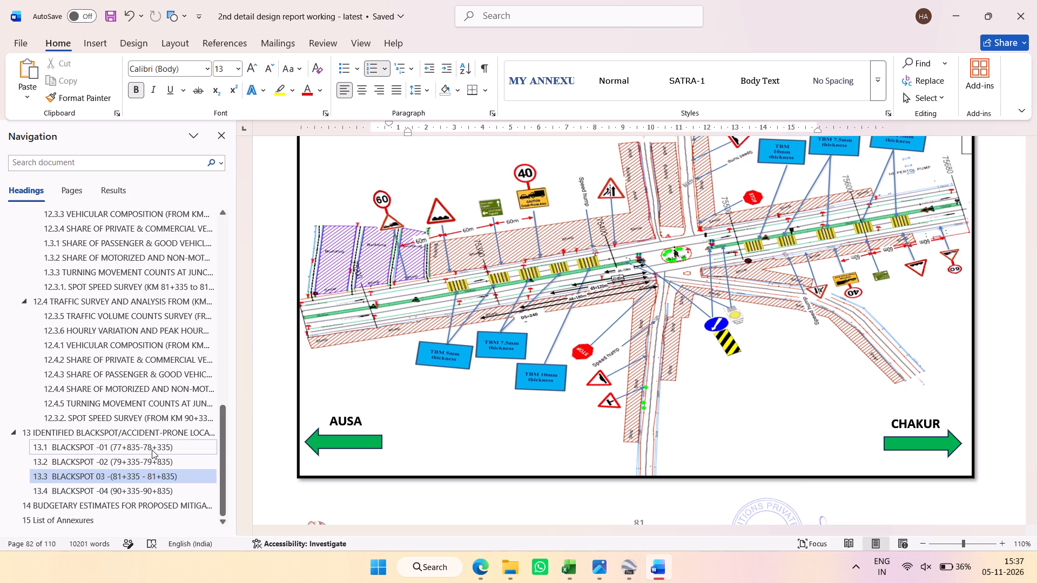
pyautogui.click(153, 493)
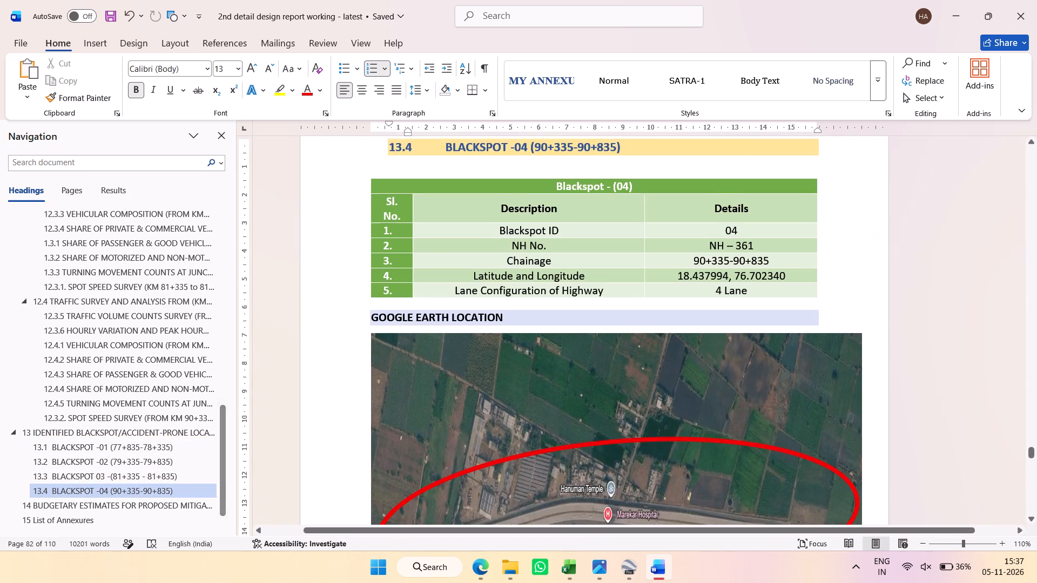
pyautogui.scroll(-20, 507, 419)
pyautogui.scroll(-10, 507, 419)
pyautogui.scroll(1, 520, 411)
pyautogui.scroll(-20, 519, 409)
pyautogui.scroll(-1, 519, 409)
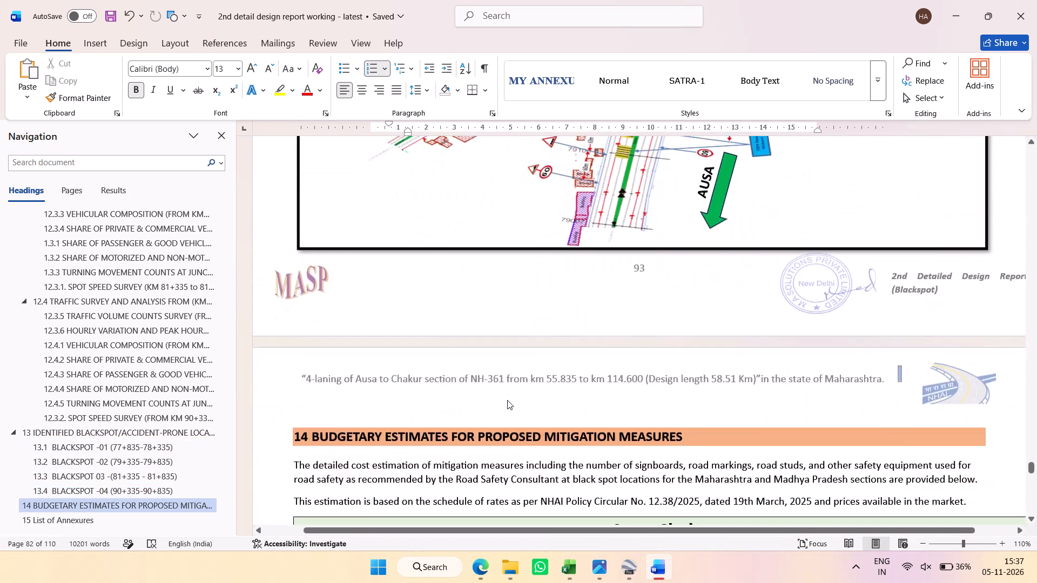
pyautogui.scroll(6, 508, 400)
pyautogui.click(97, 462)
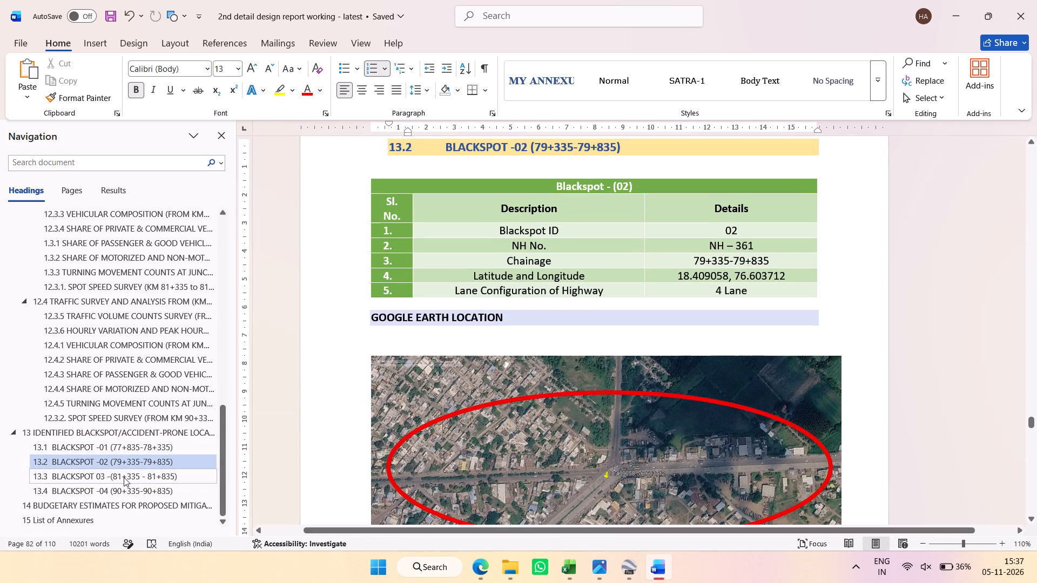
pyautogui.click(124, 446)
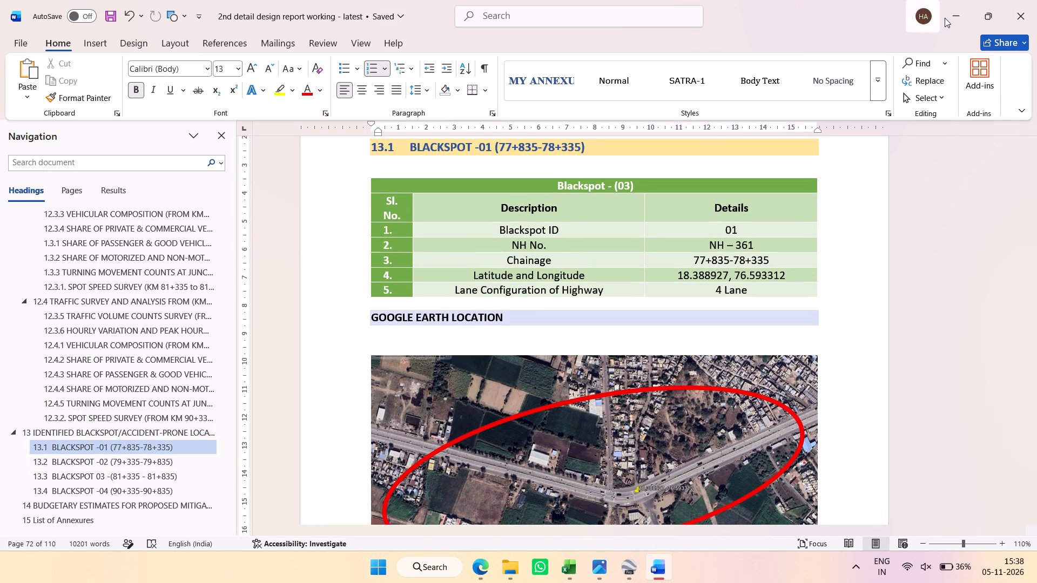
# In the 2nd Detail Design Report folder, rename the report file ending in "- latest" as "2nd detail design report working".
pyautogui.click(958, 8)
pyautogui.click(959, 12)
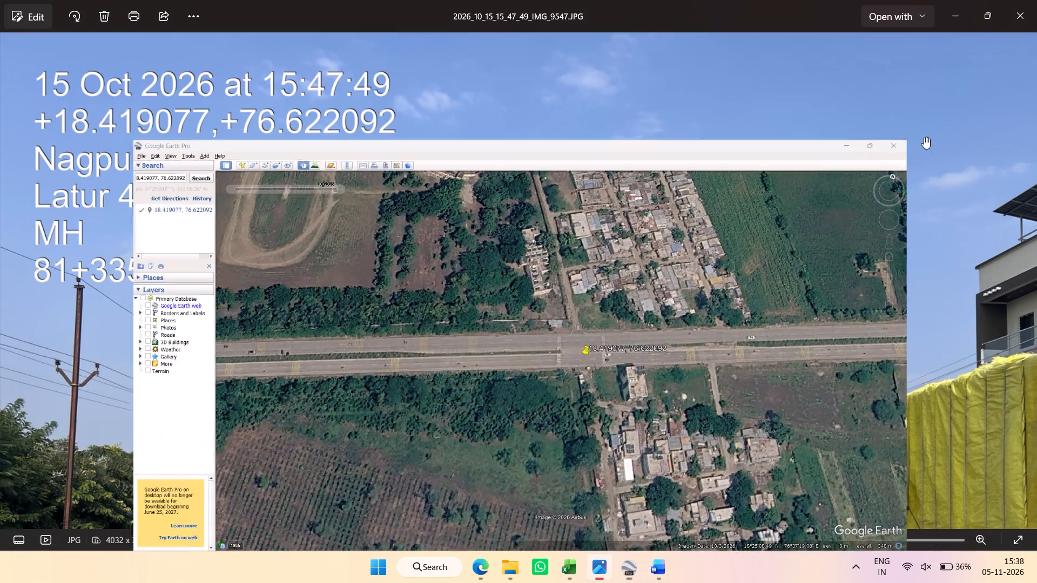
pyautogui.scroll(-17, 565, 255)
pyautogui.click(1036, 582)
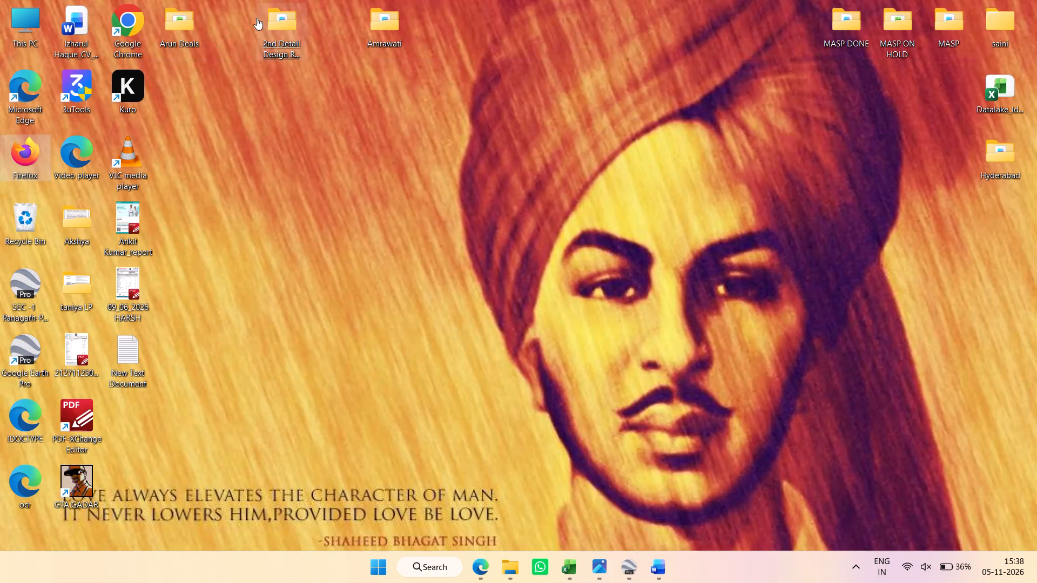
pyautogui.click(284, 18)
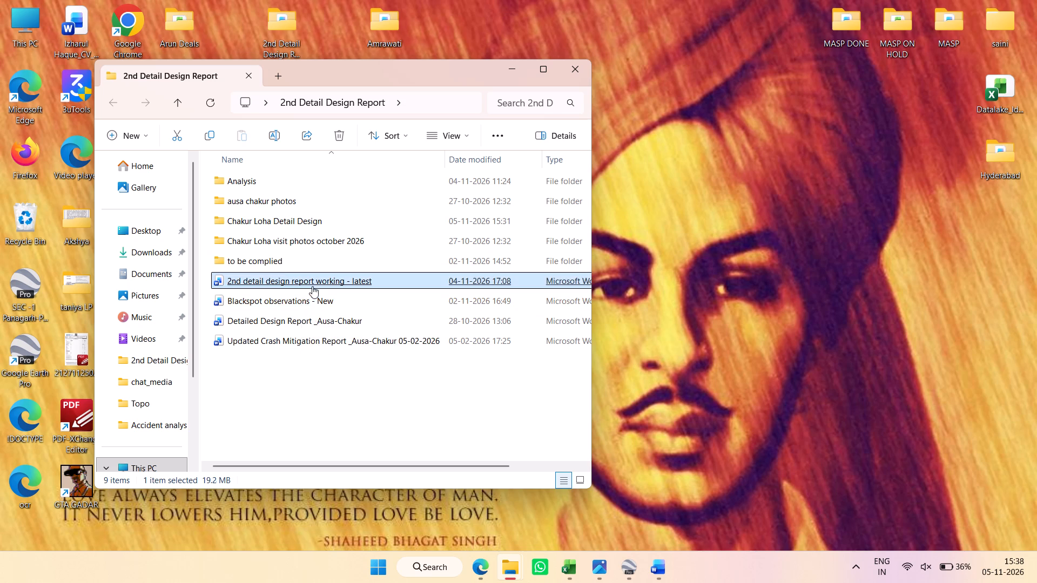
pyautogui.click(273, 143)
pyautogui.click(380, 281)
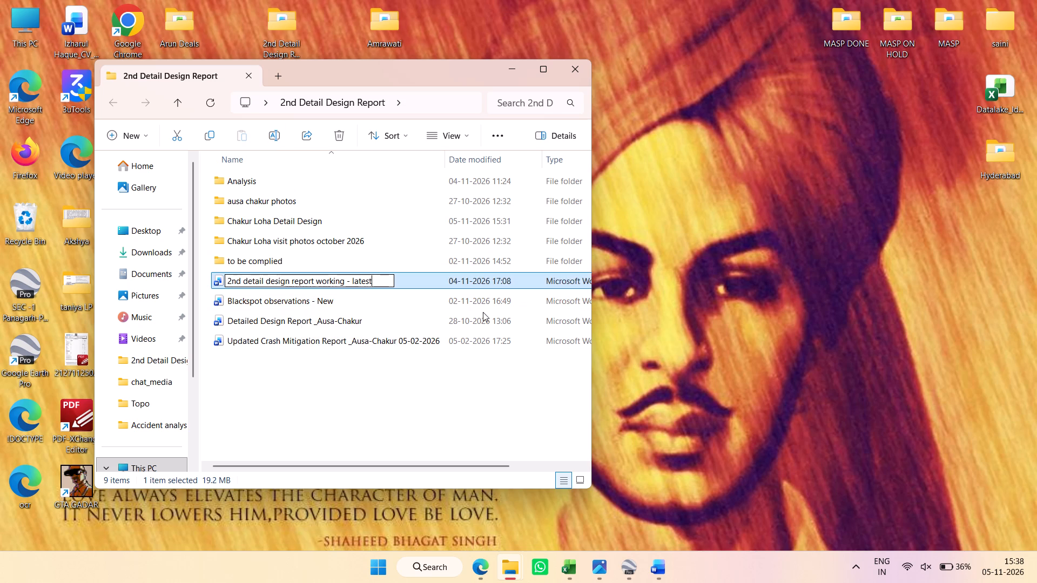
pyautogui.press('space')
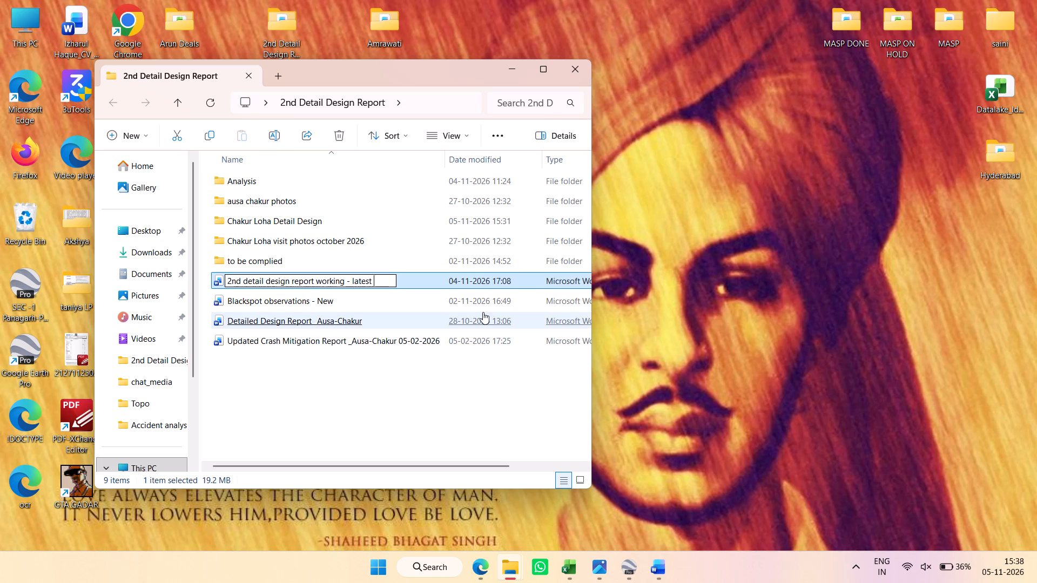
pyautogui.press('BackSpace')
pyautogui.press('BackSpace')
pyautogui.press('BackSpace')
pyautogui.press('BackSpace')
pyautogui.press('BackSpace')
pyautogui.press('BackSpace')
pyautogui.press('BackSpace')
pyautogui.press('BackSpace')
pyautogui.press('BackSpace')
pyautogui.press('BackSpace')
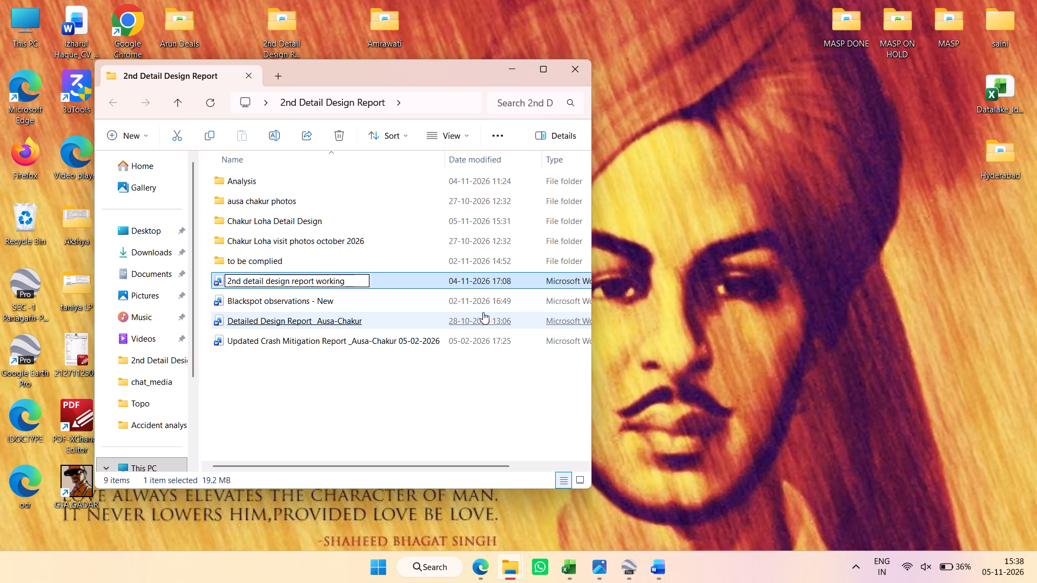
pyautogui.press('Return')
# Open the renamed report, enable editing, and go to section 13.1 Blackspot-01 (77+835-78+335).
pyautogui.press('Return')
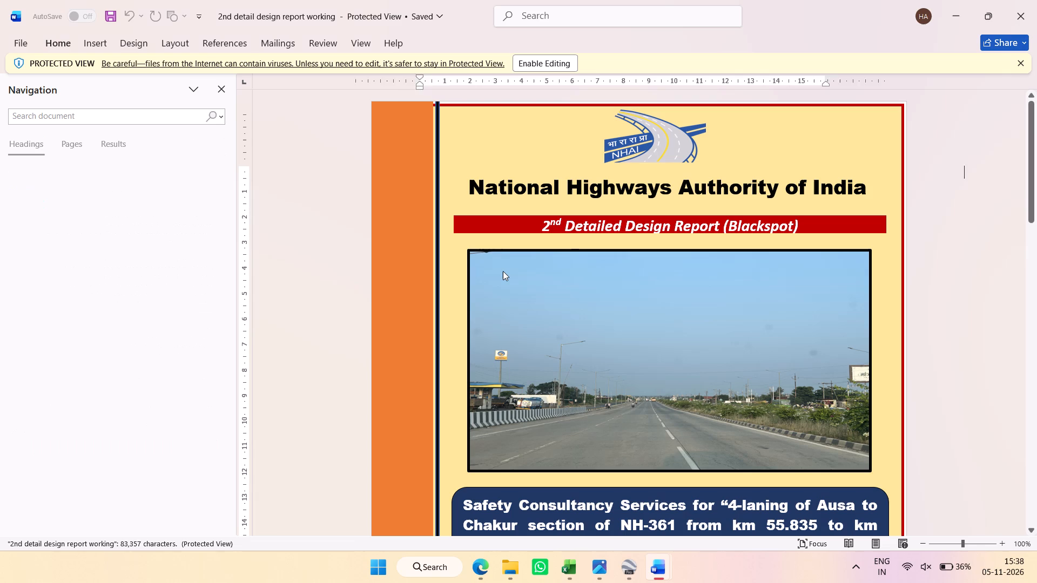
pyautogui.click(545, 67)
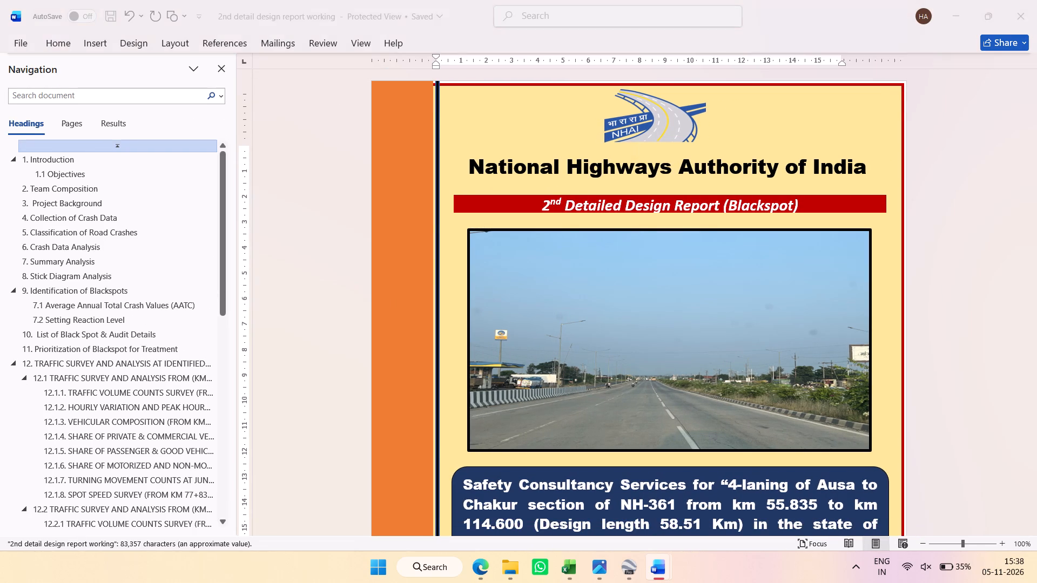
pyautogui.scroll(-6, 366, 354)
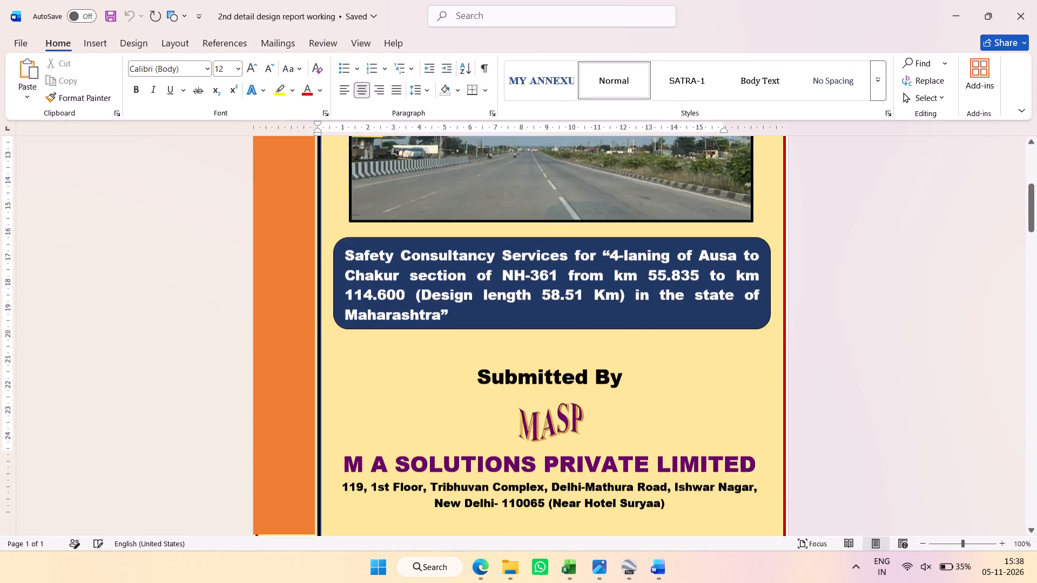
pyautogui.scroll(-7, 401, 362)
pyautogui.scroll(-3, 408, 412)
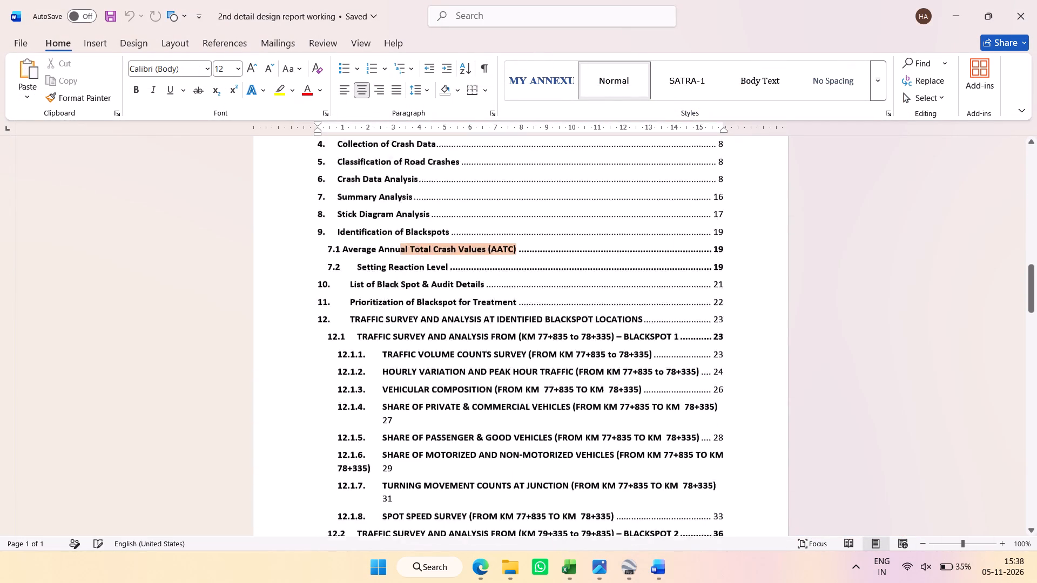
pyautogui.scroll(-11, 409, 413)
pyautogui.keyDown('ctrl'); pyautogui.click(407, 412); pyautogui.keyUp('ctrl')
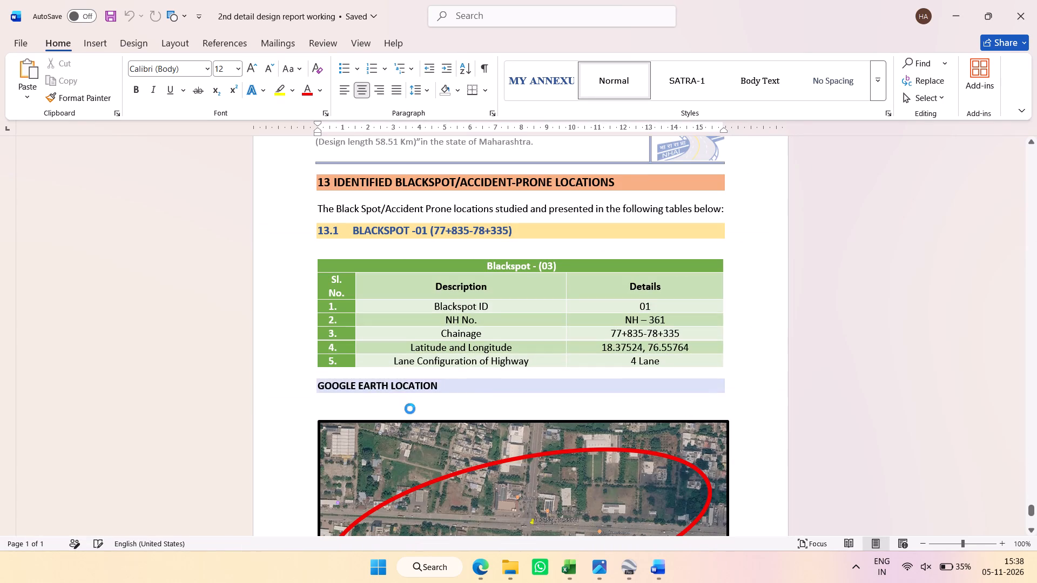
# Replace the Blackspot-01 latitude and longitude in the renamed report with 18.388927, 76.593312, copied from the latest report.
pyautogui.hotkey('alt', 'Tab')
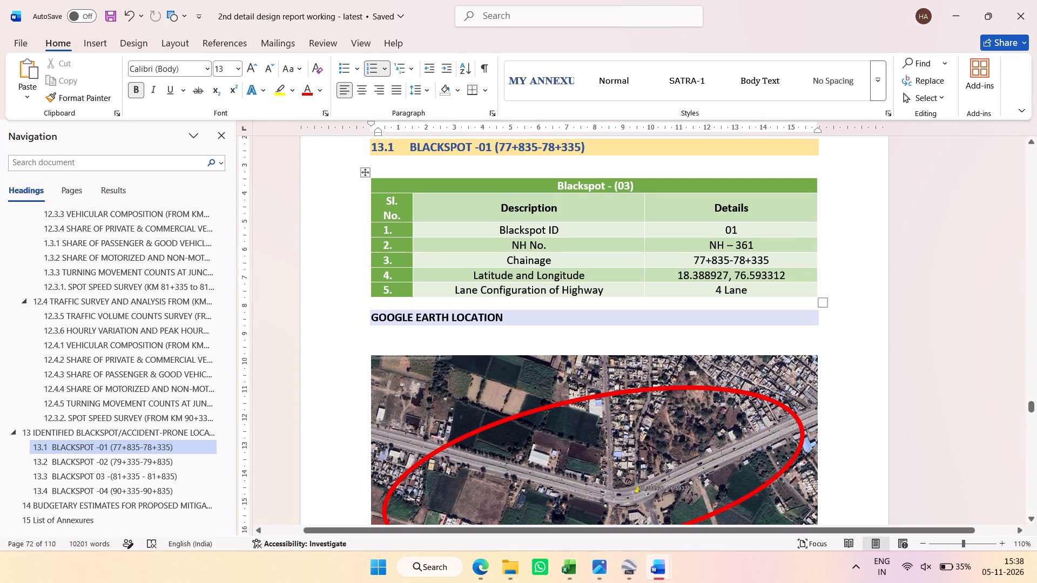
pyautogui.tripleClick(723, 273)
pyautogui.hotkey('ctrl', 'c')
pyautogui.hotkey('ctrl', 'c')
pyautogui.hotkey('alt', 'Tab')
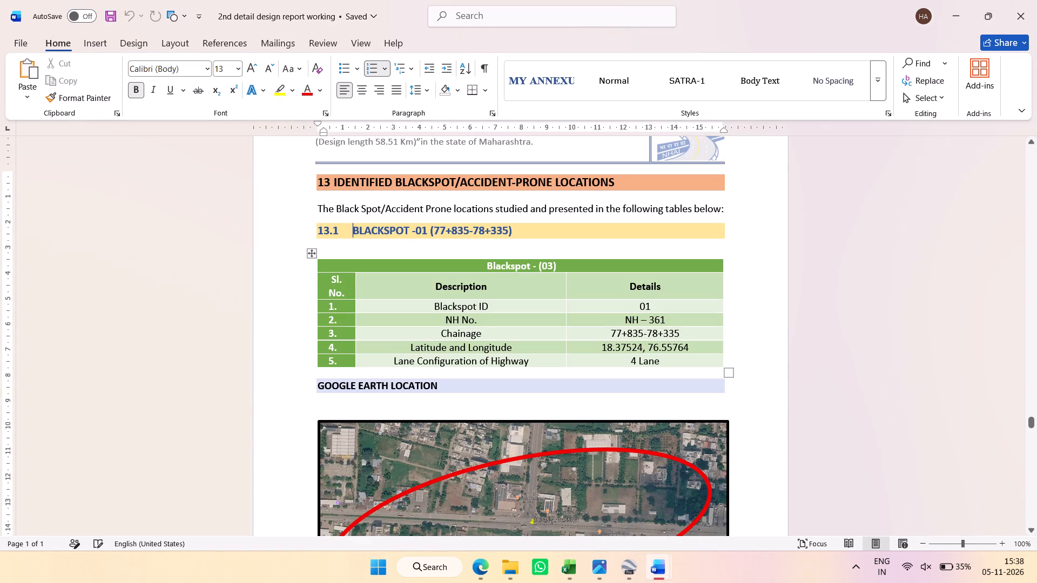
pyautogui.scroll(-2, 637, 358)
pyautogui.tripleClick(653, 216)
pyautogui.hotkey('ctrl', 'v')
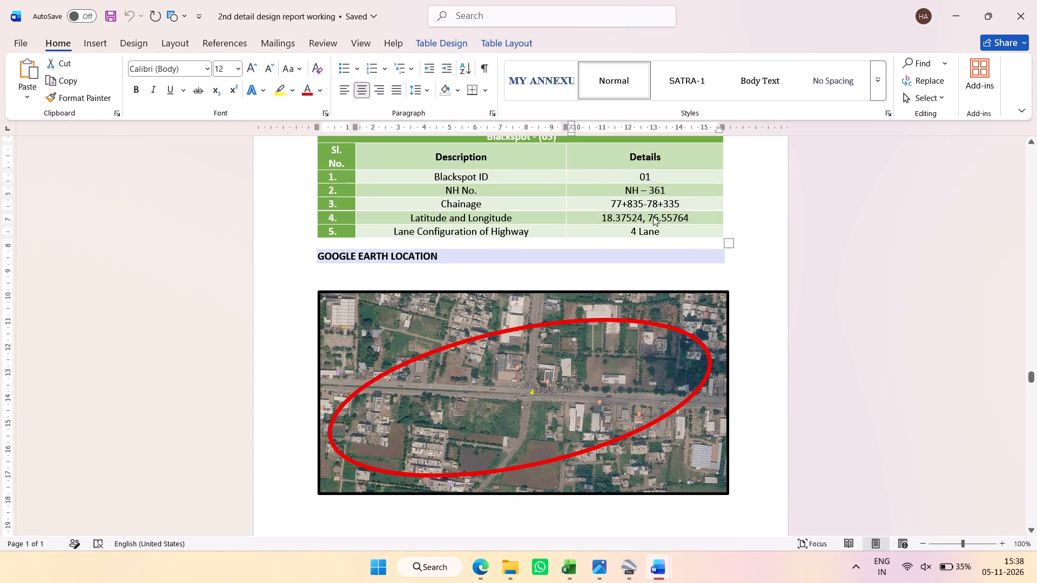
pyautogui.click(656, 234)
# Replace the renamed report's Blackspot-01 Google Earth picture with the one copied from the latest report, keeping the existing picture frame.
pyautogui.hotkey('alt', 'Tab')
pyautogui.scroll(-1, 638, 314)
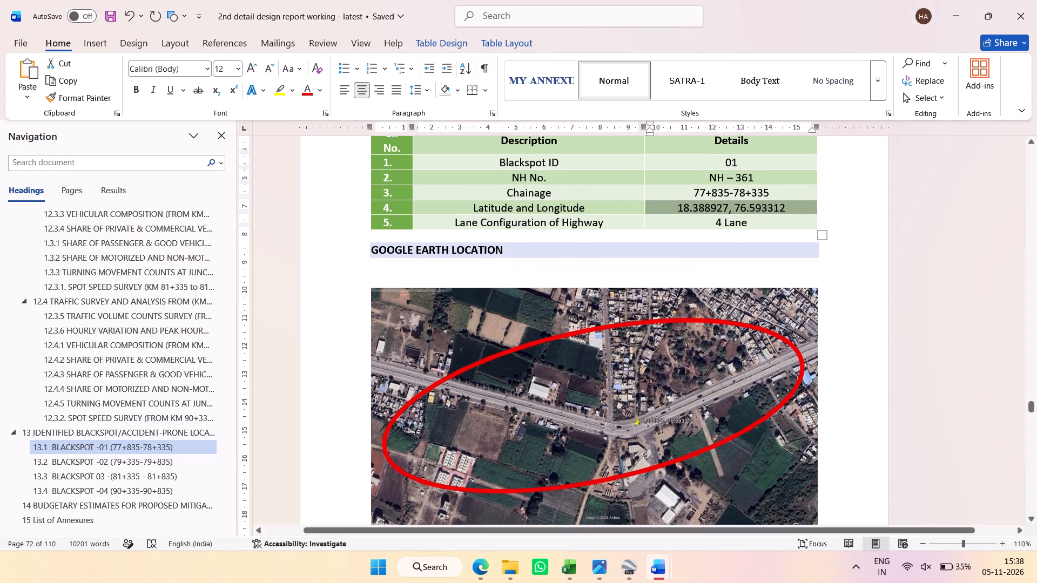
pyautogui.click(638, 370)
pyautogui.hotkey('ctrl', 'c')
pyautogui.hotkey('ctrl', 'c')
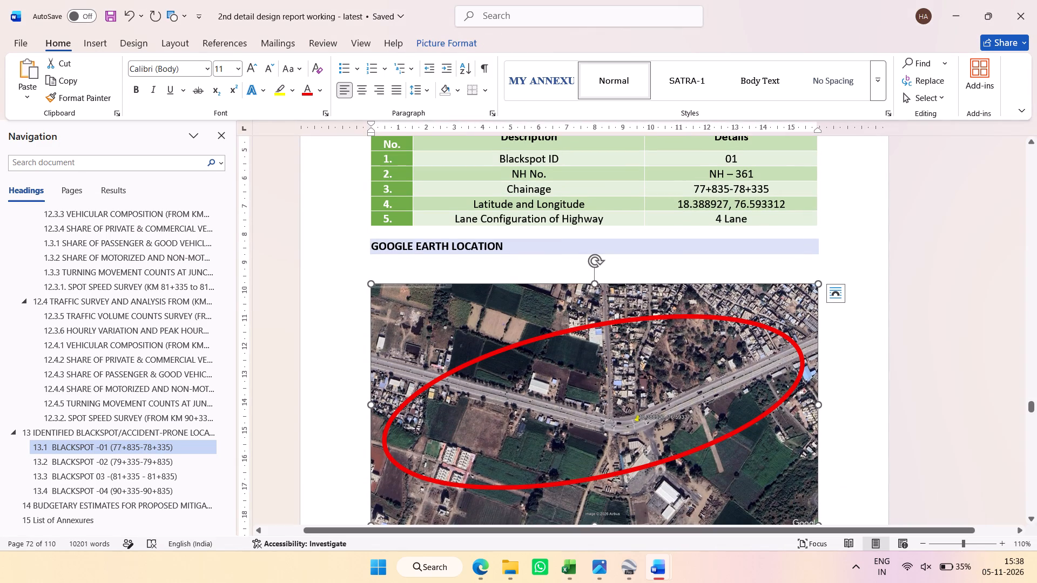
pyautogui.hotkey('alt', 'Tab')
pyautogui.click(631, 376)
pyautogui.rightClick(631, 376)
pyautogui.click(697, 329)
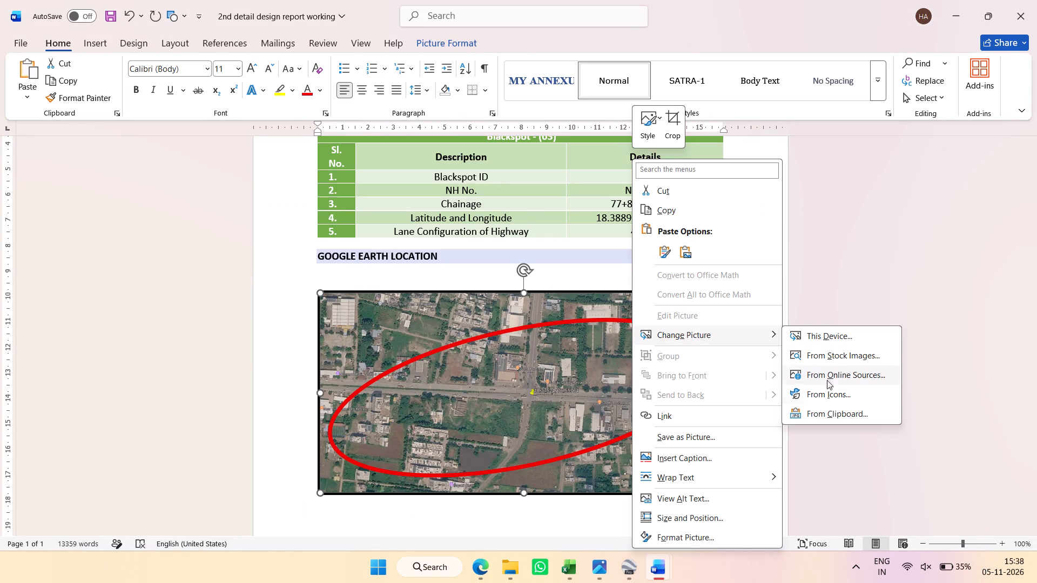
pyautogui.click(833, 413)
# Enlarge the new Blackspot-01 picture to about the table's width and shift the red ellipse slightly to mark the junction.
pyautogui.scroll(-1, 744, 328)
pyautogui.moveTo(691, 432); pyautogui.dragTo(725, 448)
pyautogui.moveTo(622, 374); pyautogui.dragTo(630, 384)
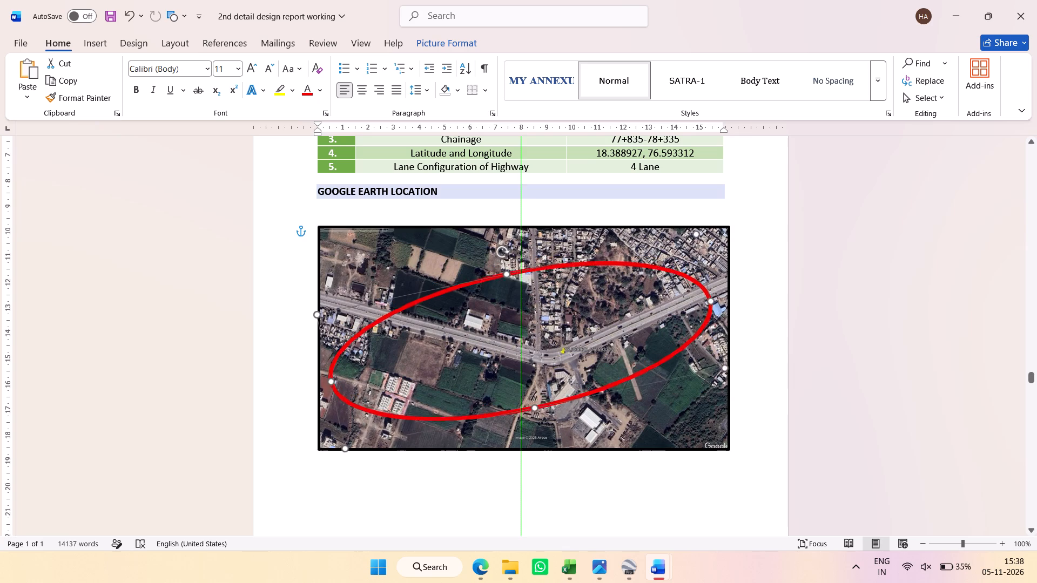
pyautogui.moveTo(630, 384); pyautogui.dragTo(631, 384)
# Replace the Blackspot-02 latitude and longitude in the renamed report with 18.409058, 76.603712, copied from section 13.2 of the latest report.
pyautogui.scroll(-20, 617, 328)
pyautogui.scroll(-10, 617, 328)
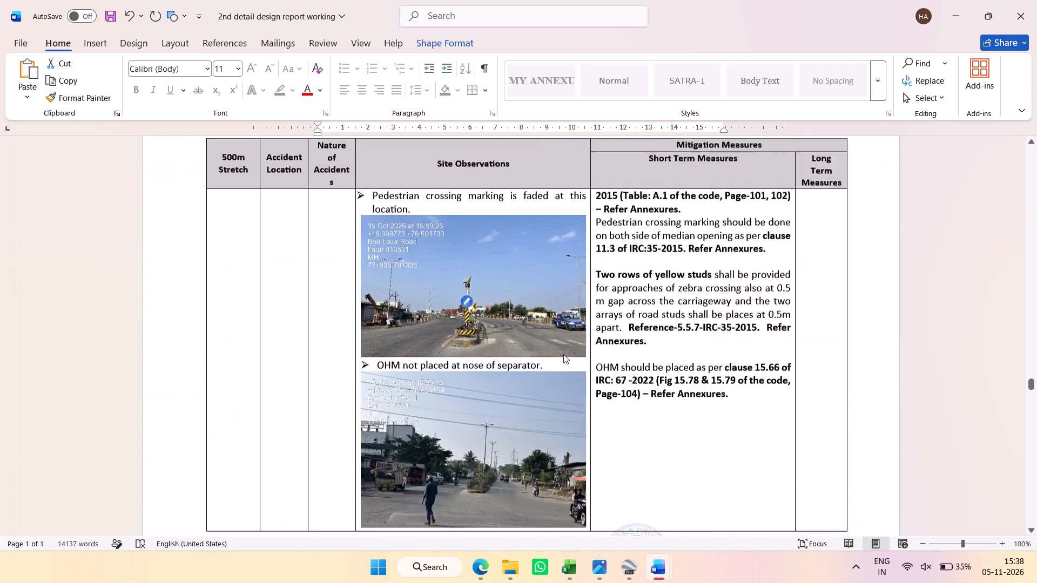
pyautogui.scroll(-1, 563, 354)
pyautogui.scroll(-20, 566, 351)
pyautogui.scroll(-4, 566, 351)
pyautogui.scroll(3, 570, 348)
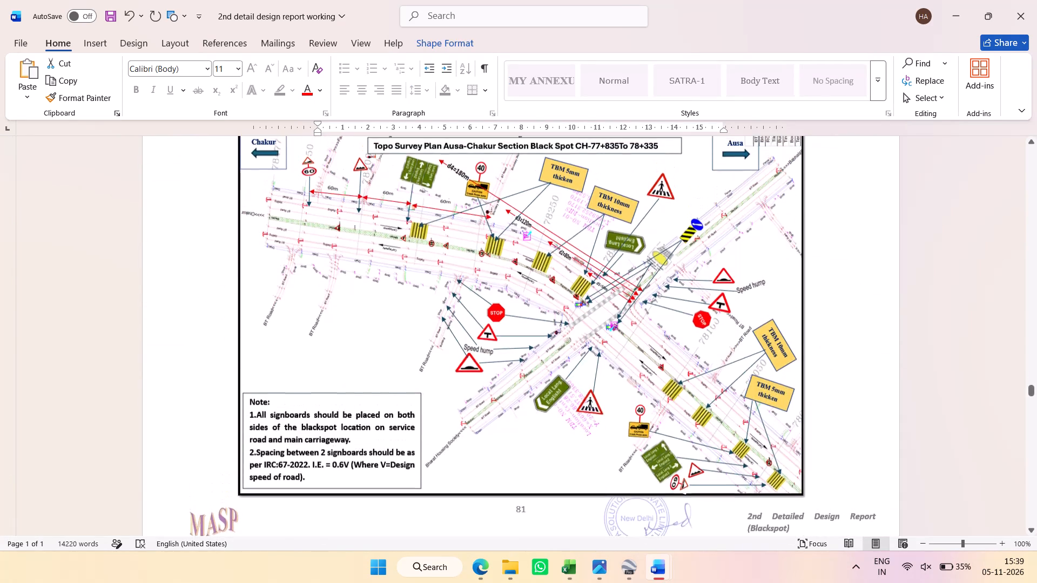
pyautogui.hotkey('alt', 'Tab')
pyautogui.hotkey('alt', 'Tab')
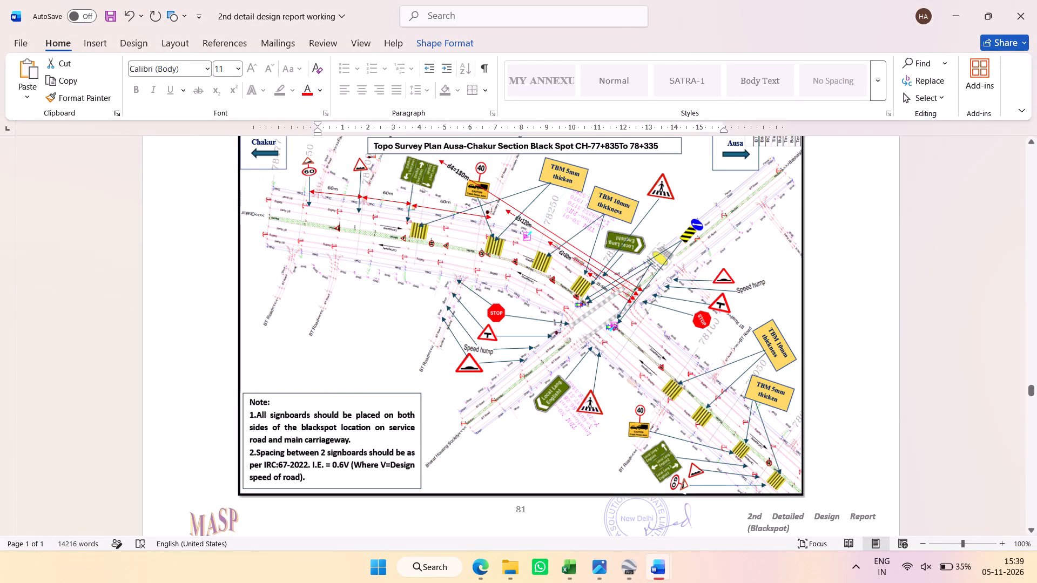
pyautogui.hotkey('alt', 'Tab')
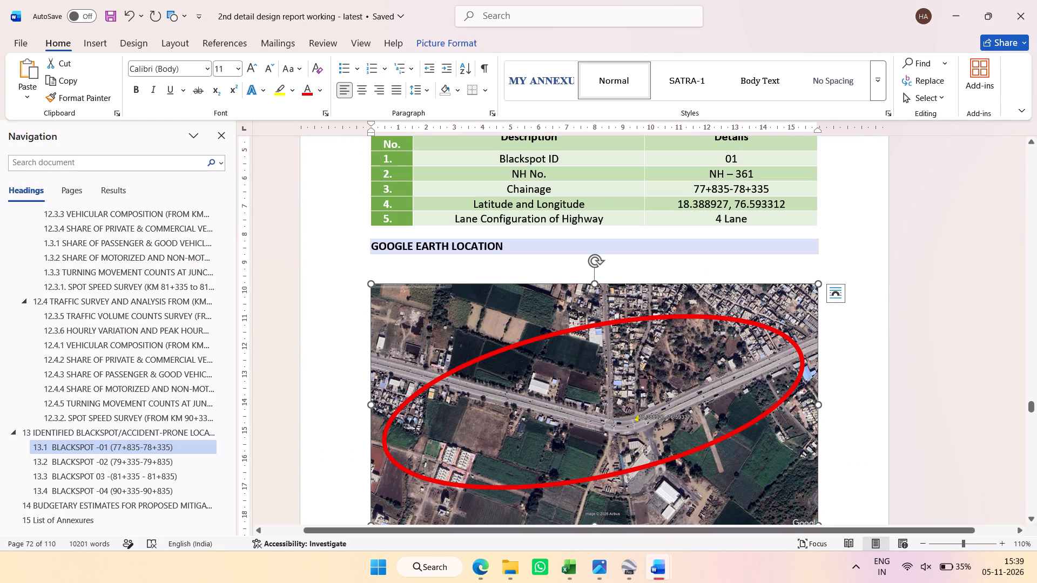
pyautogui.click(109, 466)
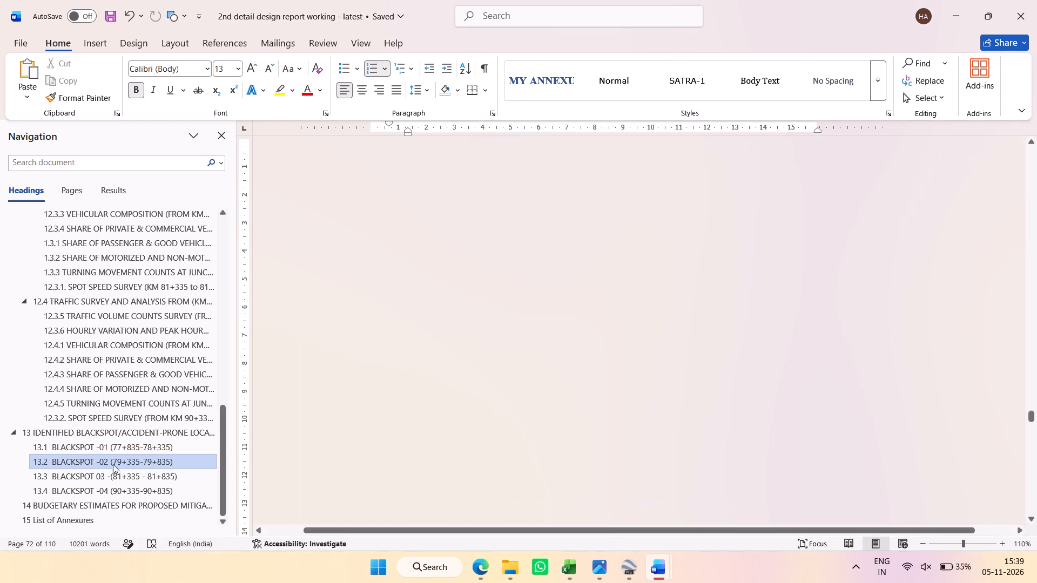
pyautogui.hotkey('alt', 'Tab')
pyautogui.hotkey('alt', 'Tab')
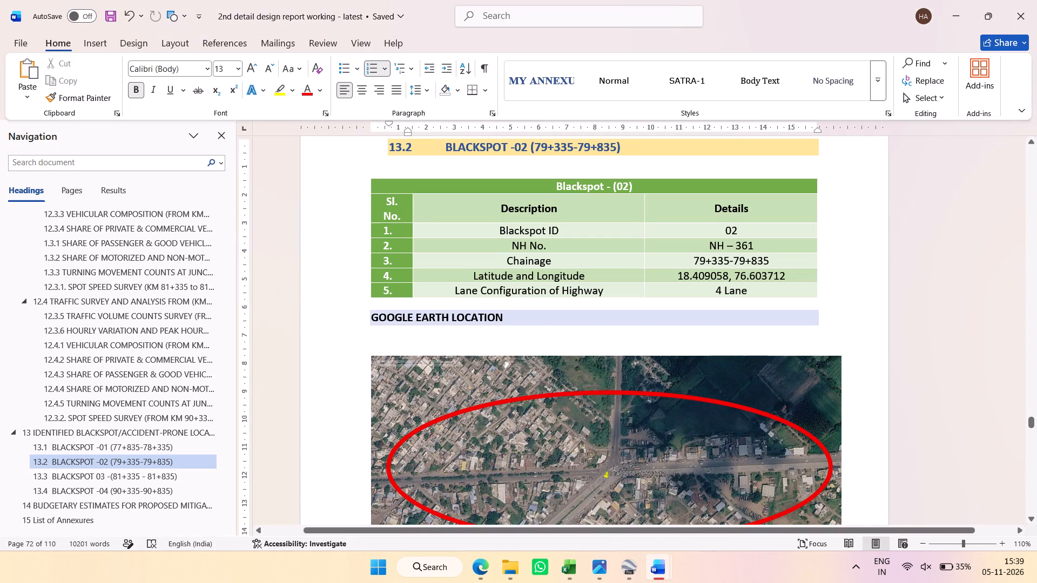
pyautogui.hotkey('alt', 'Tab')
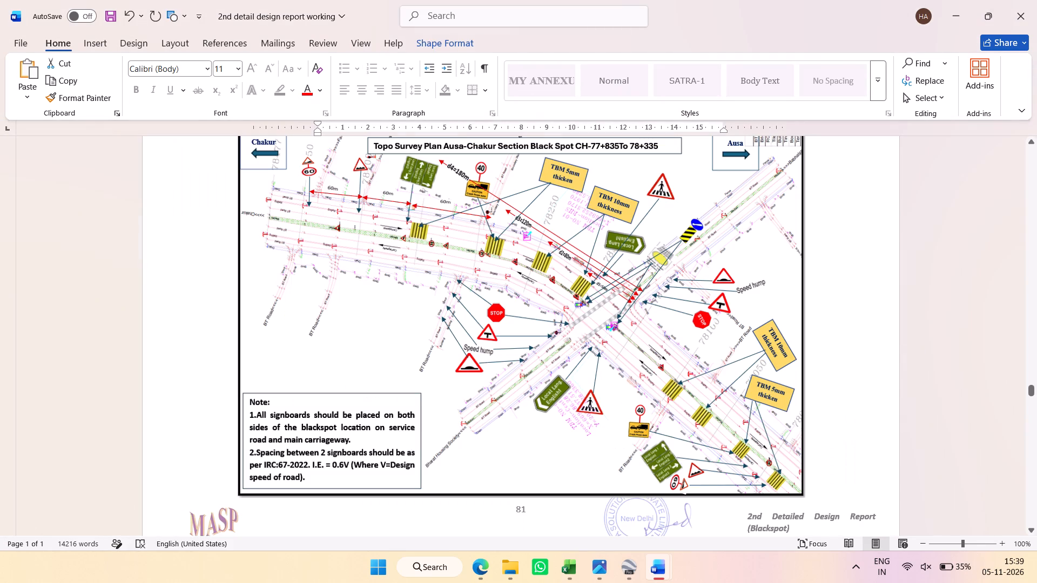
pyautogui.scroll(-6, 461, 350)
pyautogui.click(521, 384)
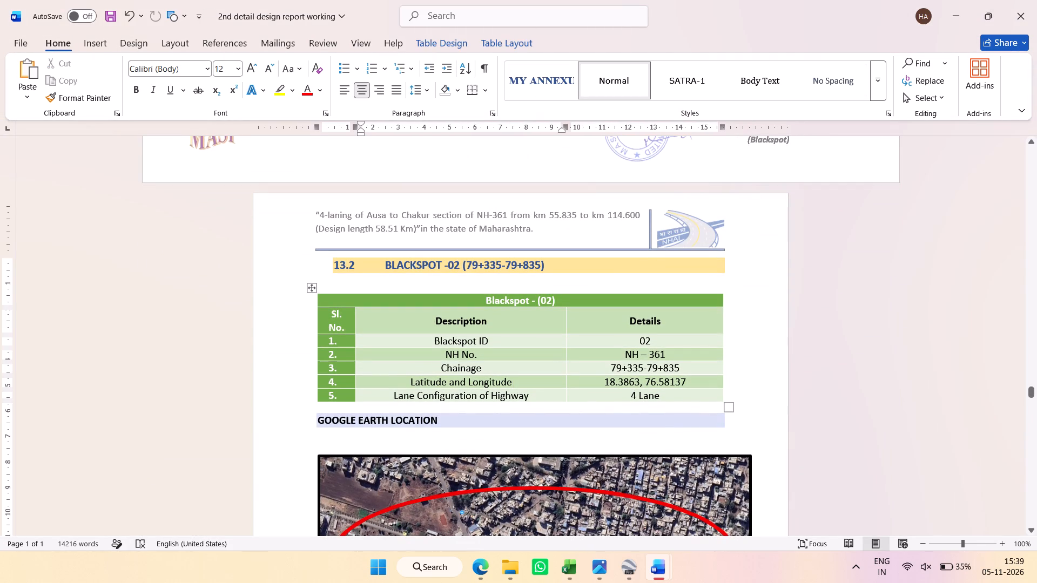
pyautogui.doubleClick(628, 383)
pyautogui.click(661, 573)
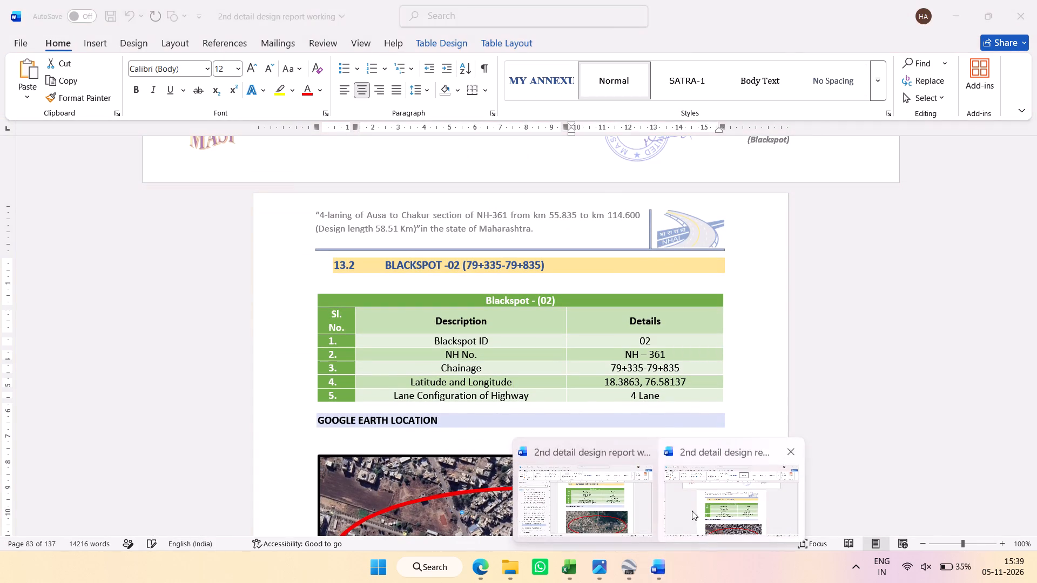
pyautogui.click(591, 490)
pyautogui.tripleClick(717, 274)
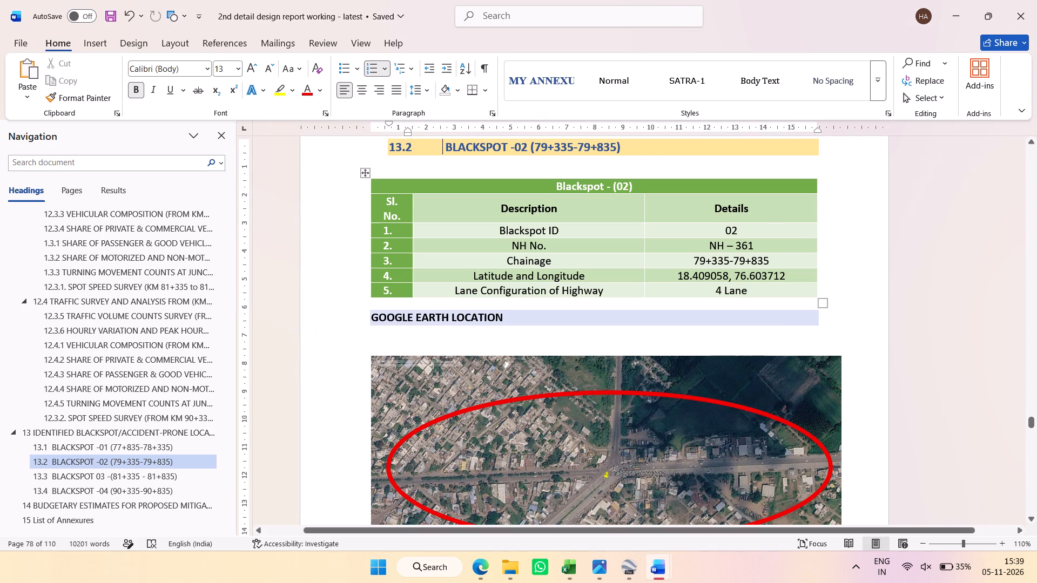
pyautogui.hotkey('ctrl', 'c')
pyautogui.hotkey('ctrl', 'c')
pyautogui.hotkey('ctrl', 'c')
pyautogui.hotkey('ctrl', 'c')
pyautogui.hotkey('ctrl', 'c')
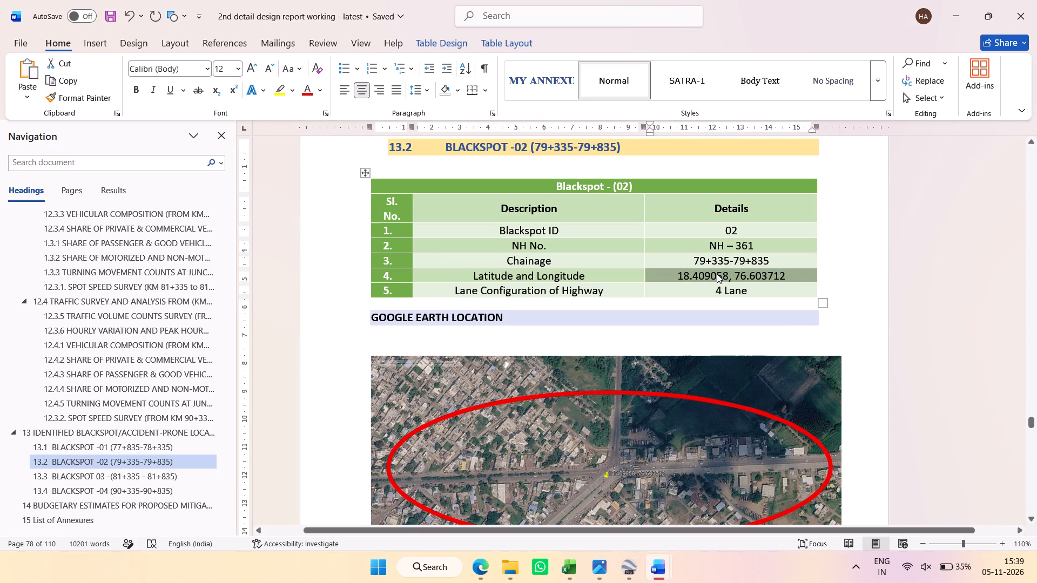
pyautogui.hotkey('ctrl', 'c')
pyautogui.hotkey('alt', 'Tab')
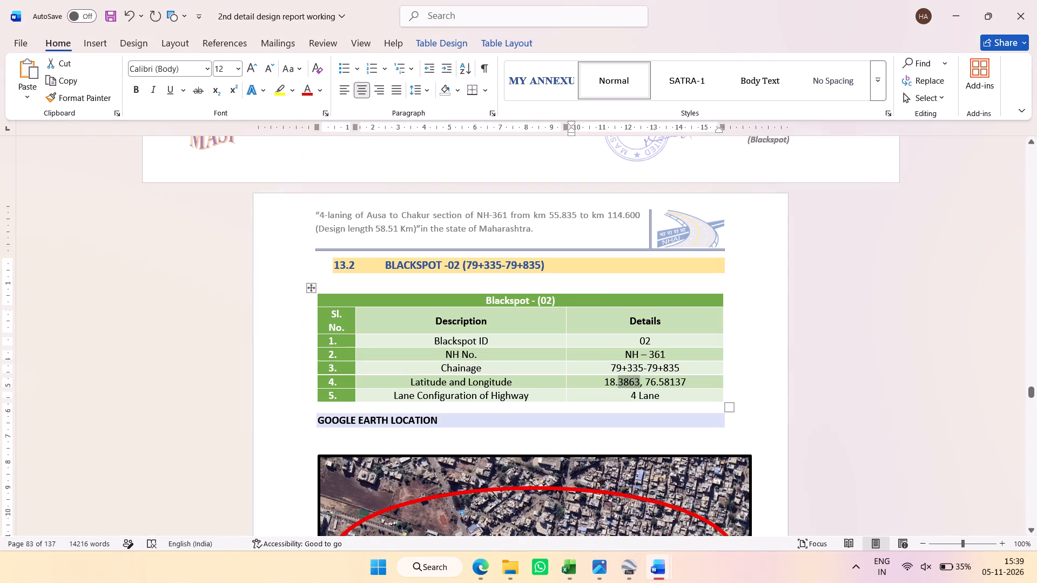
pyautogui.tripleClick(651, 384)
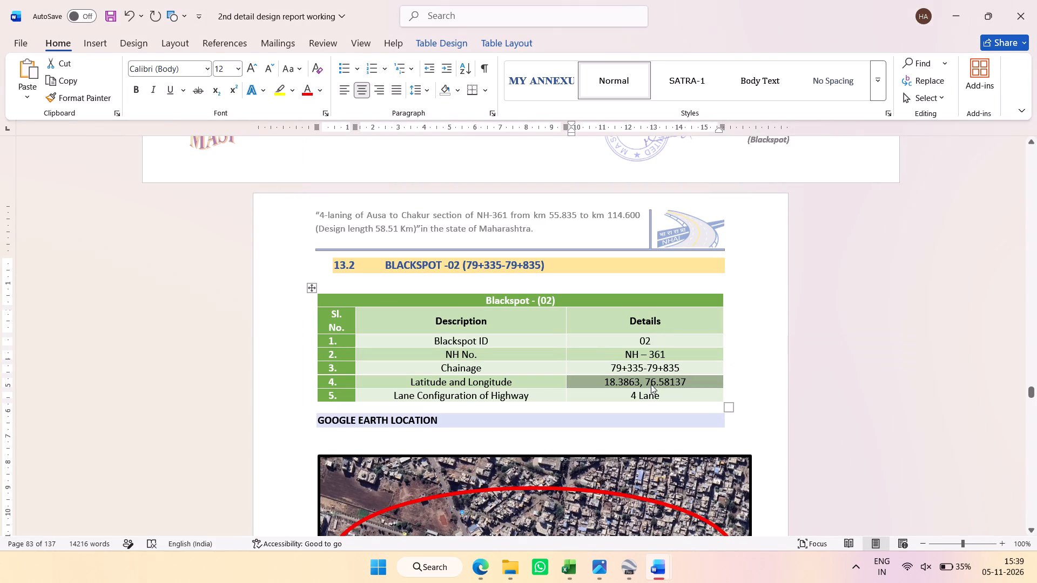
pyautogui.hotkey('ctrl', 'v')
# Review the updated Blackspot-01 pages in the renamed report and return to the Blackspot-02 section.
pyautogui.scroll(20, 624, 345)
pyautogui.scroll(15, 624, 345)
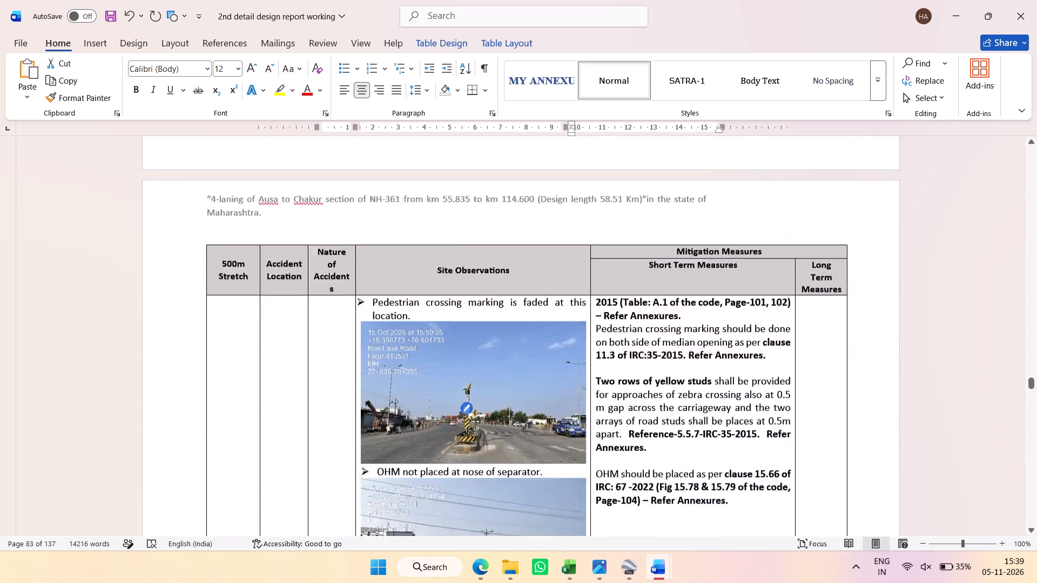
pyautogui.scroll(20, 624, 348)
pyautogui.scroll(8, 624, 348)
pyautogui.scroll(-4, 624, 348)
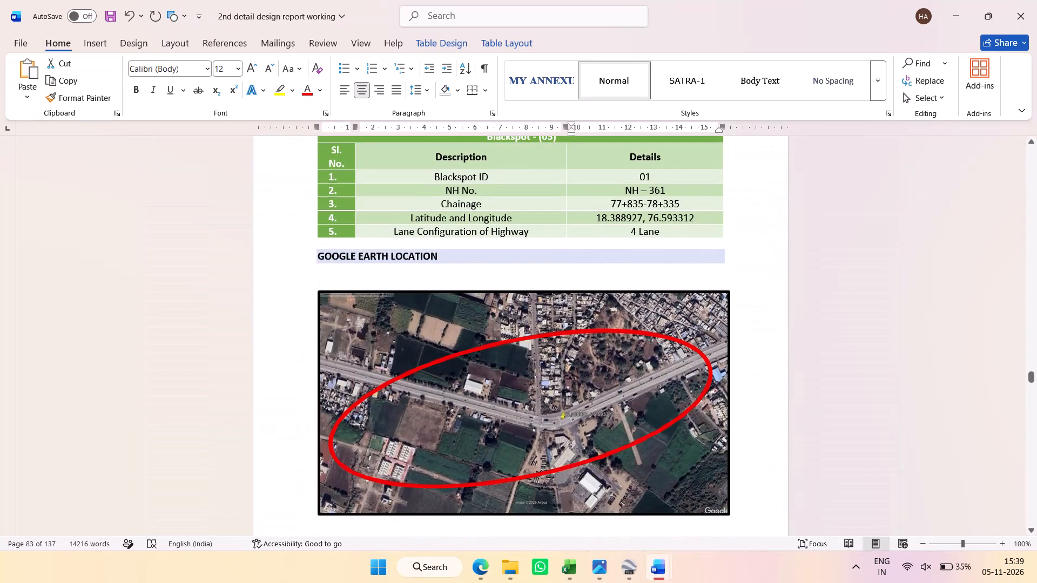
pyautogui.scroll(-20, 624, 348)
pyautogui.scroll(-18, 624, 348)
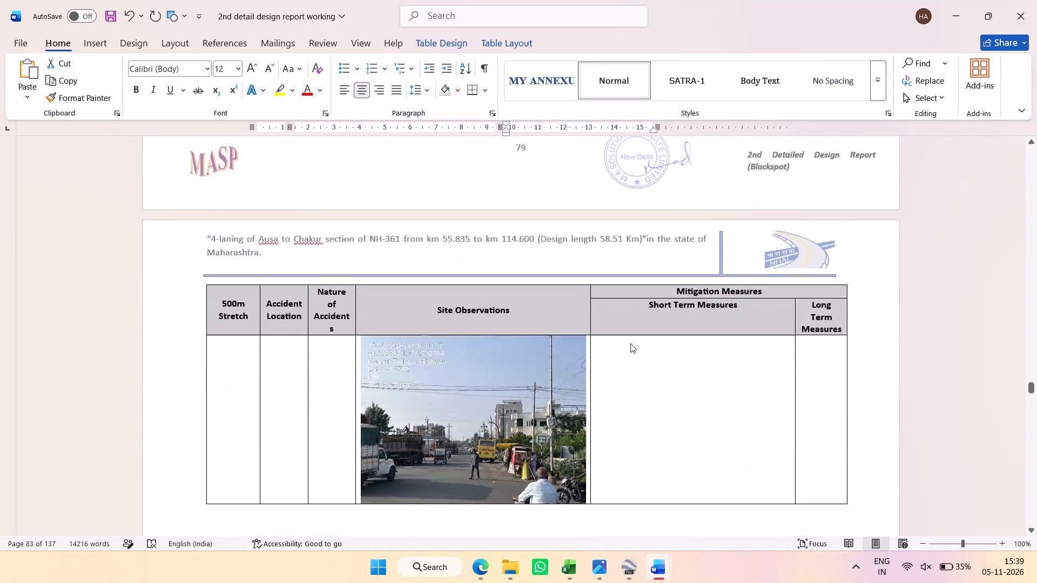
pyautogui.scroll(-17, 630, 343)
pyautogui.scroll(-5, 630, 343)
pyautogui.scroll(7, 630, 343)
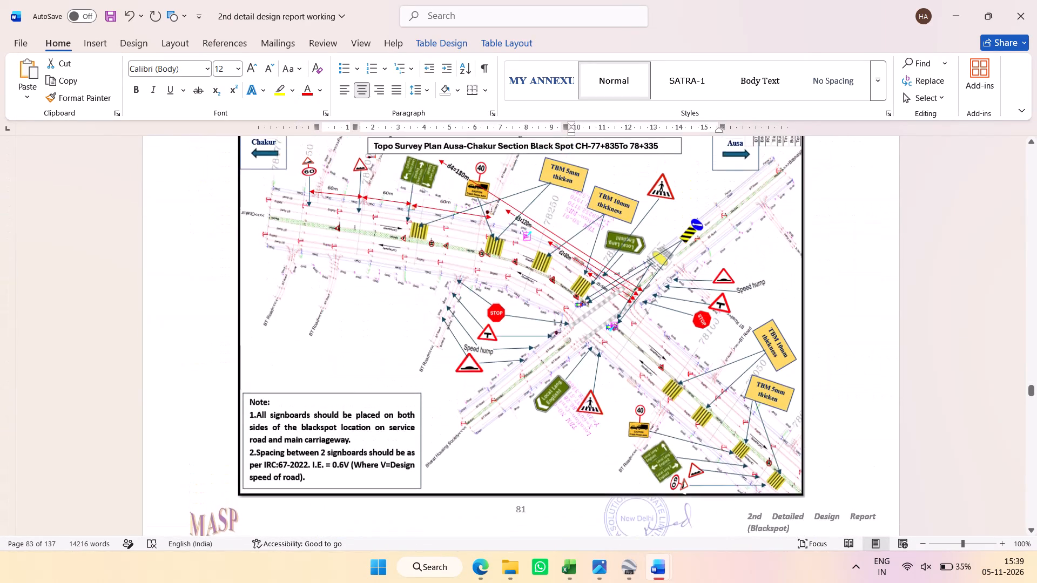
pyautogui.scroll(-10, 630, 343)
pyautogui.scroll(2, 631, 342)
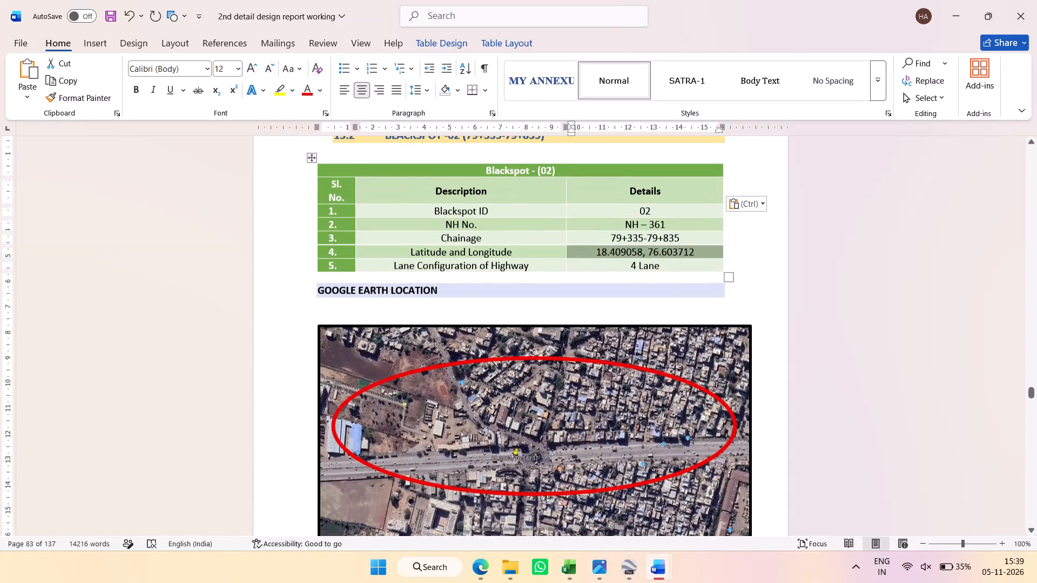
# Compare the Google Earth pictures for Blackspot-01 and Blackspot-02 in the latest report.
pyautogui.hotkey('alt', 'Tab')
pyautogui.scroll(-2, 589, 351)
pyautogui.click(626, 337)
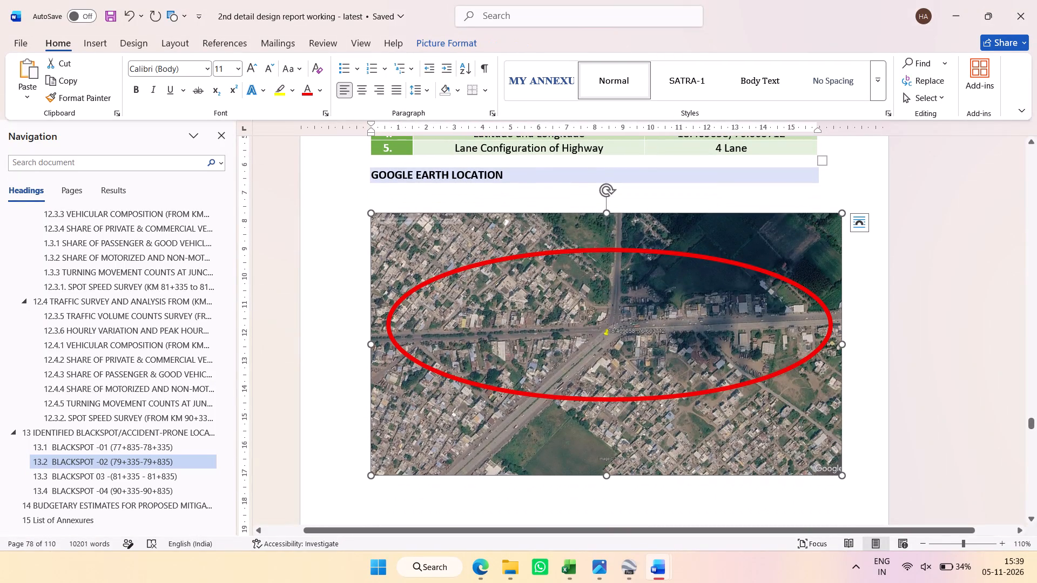
pyautogui.hotkey('ctrl', 'c')
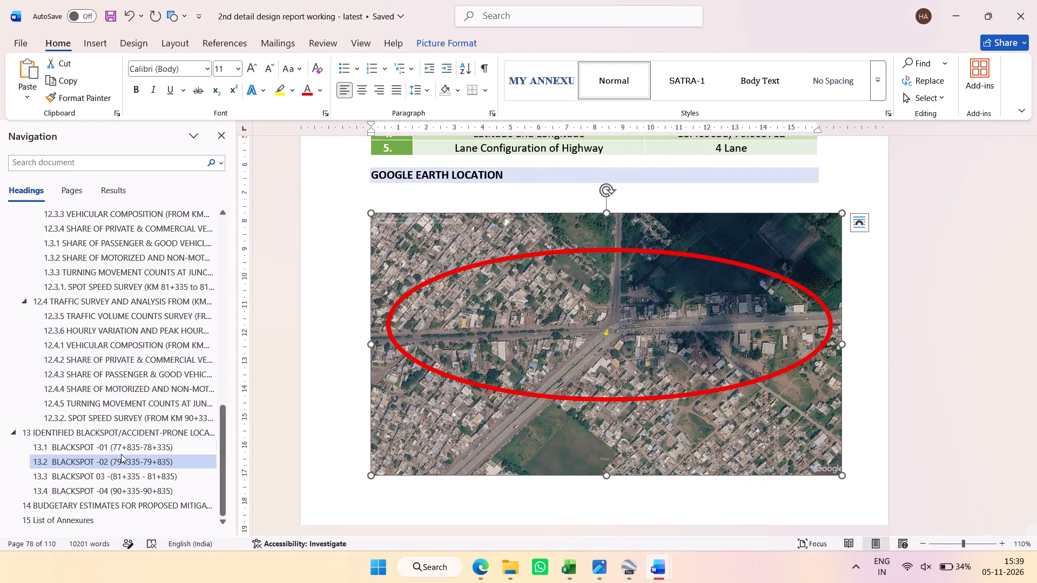
pyautogui.click(121, 454)
pyautogui.click(129, 444)
pyautogui.scroll(-6, 378, 381)
pyautogui.scroll(4, 385, 378)
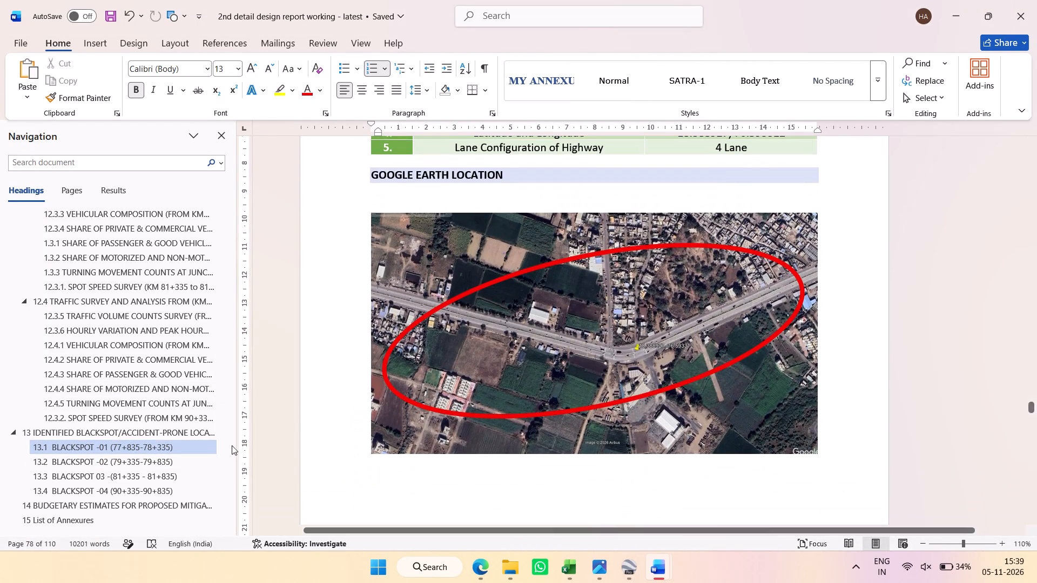
pyautogui.click(178, 466)
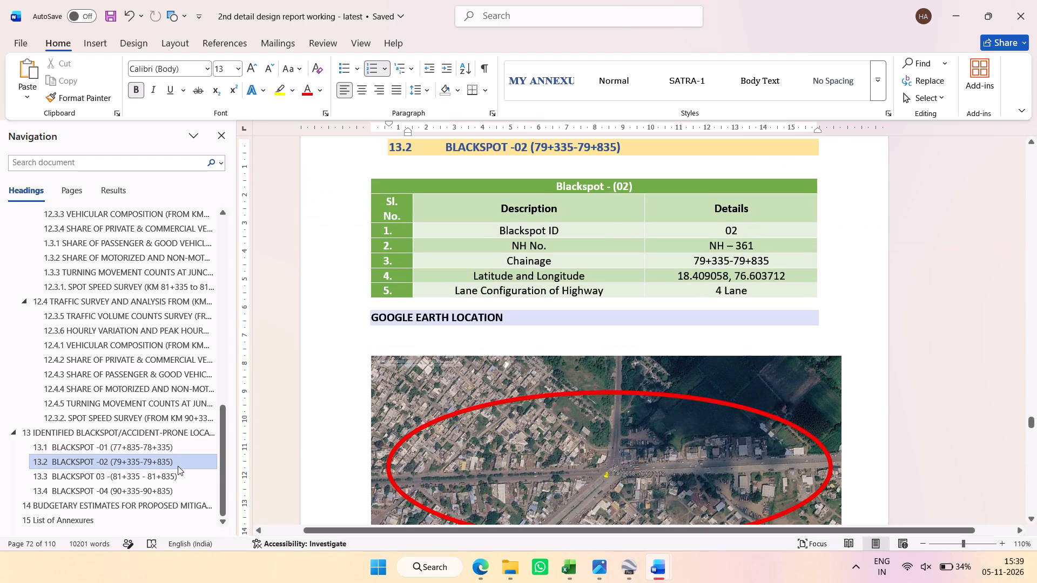
pyautogui.click(177, 450)
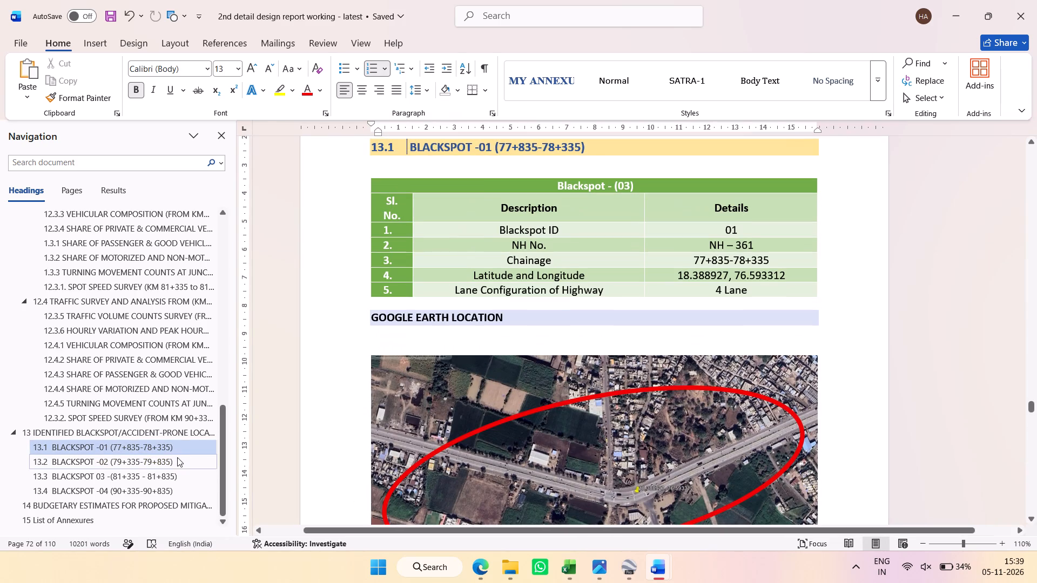
pyautogui.scroll(-1, 593, 395)
# Replace the renamed report's Blackspot-02 Google Earth picture with the one copied from the latest report, keeping the existing picture frame.
pyautogui.click(198, 460)
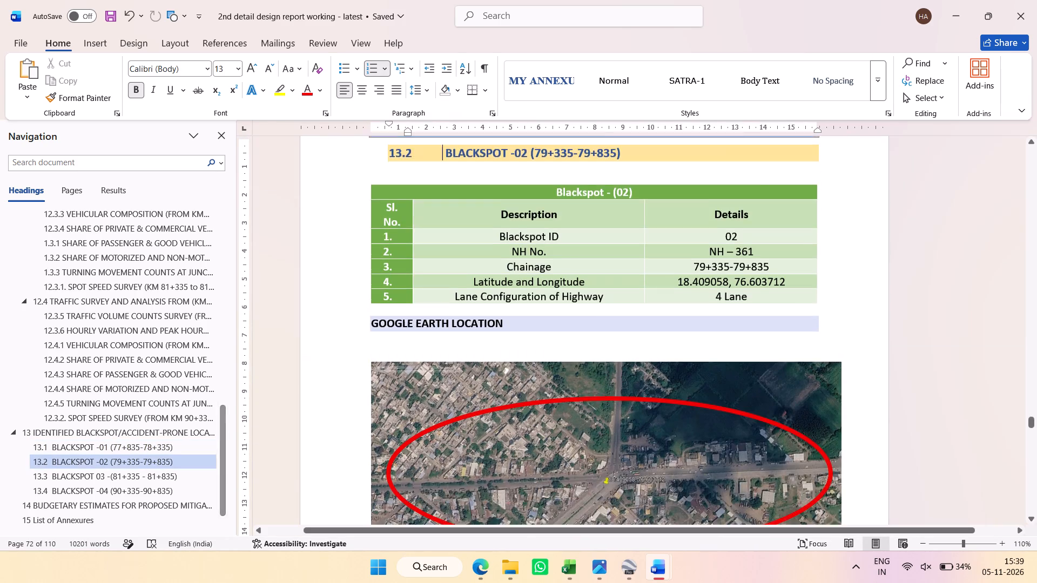
pyautogui.scroll(-1, 512, 349)
pyautogui.click(632, 399)
pyautogui.hotkey('ctrl', 'c')
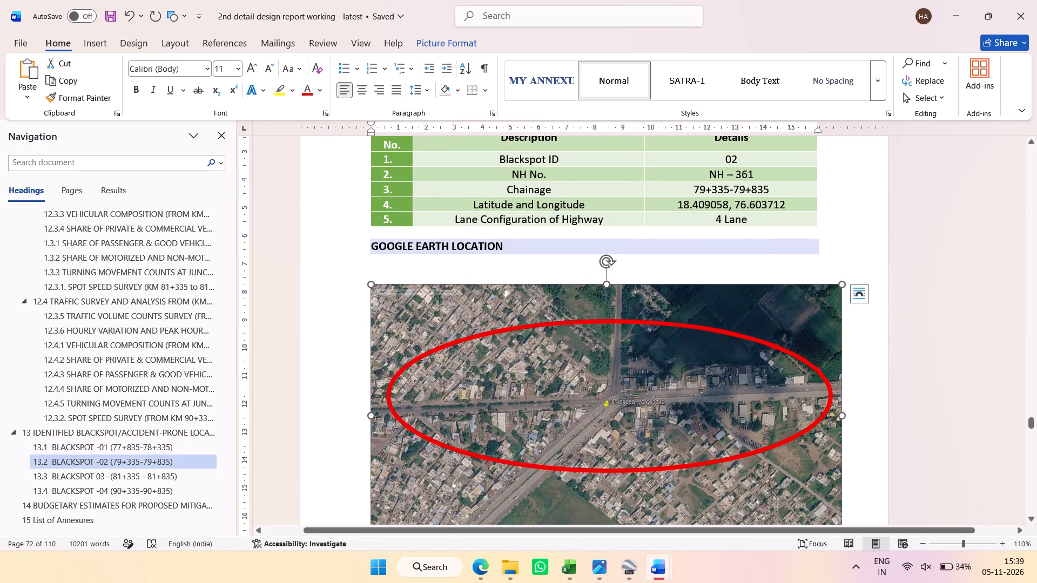
pyautogui.hotkey('alt', 'Tab')
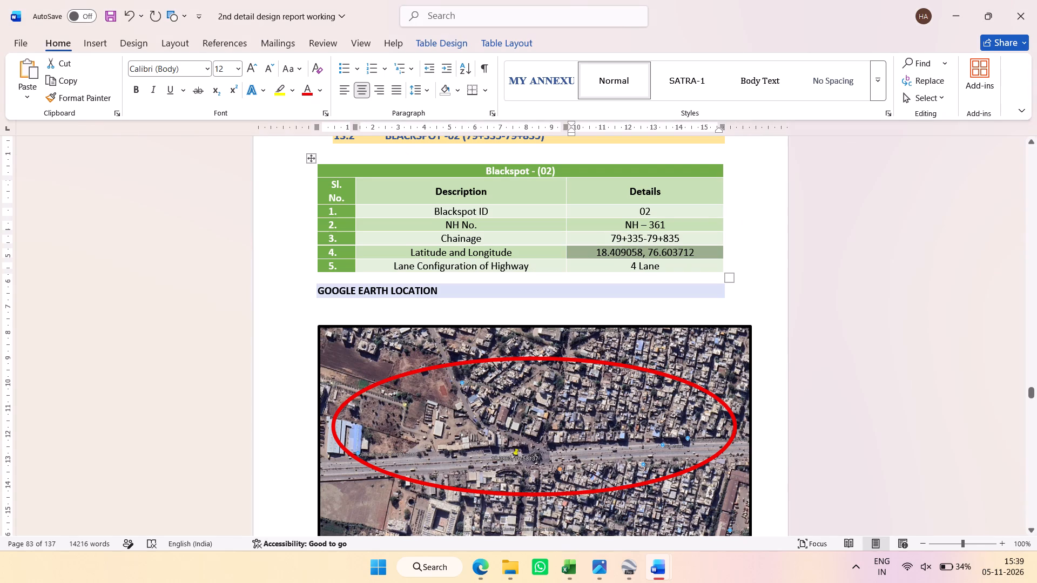
pyautogui.click(625, 351)
pyautogui.rightClick(643, 346)
pyautogui.click(756, 334)
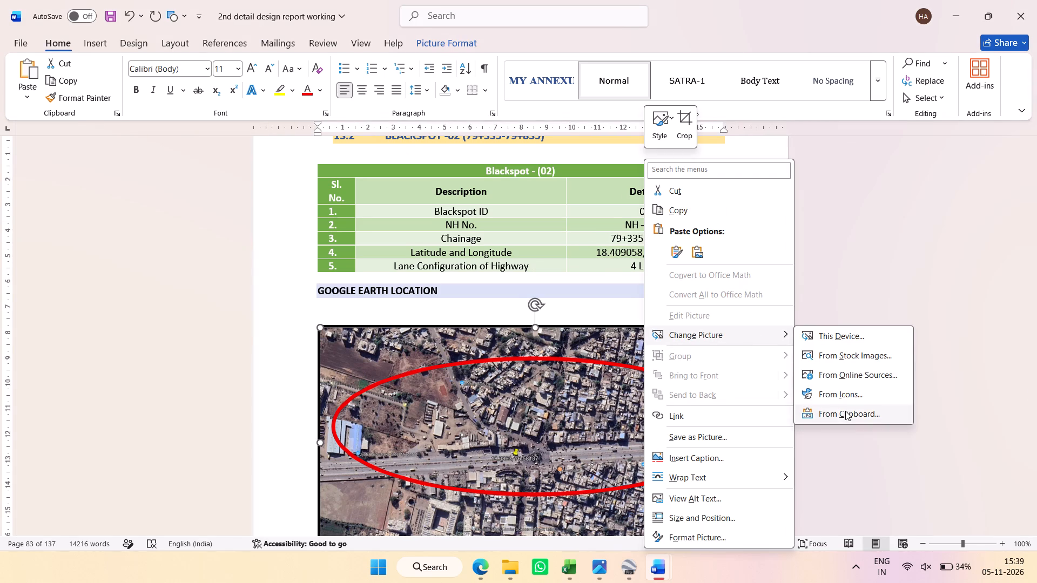
pyautogui.click(845, 411)
# Enlarge the new Blackspot-02 picture proportionally so it extends a little beyond the red ellipse and the table's width.
pyautogui.scroll(-3, 682, 317)
pyautogui.moveTo(733, 362); pyautogui.dragTo(749, 378)
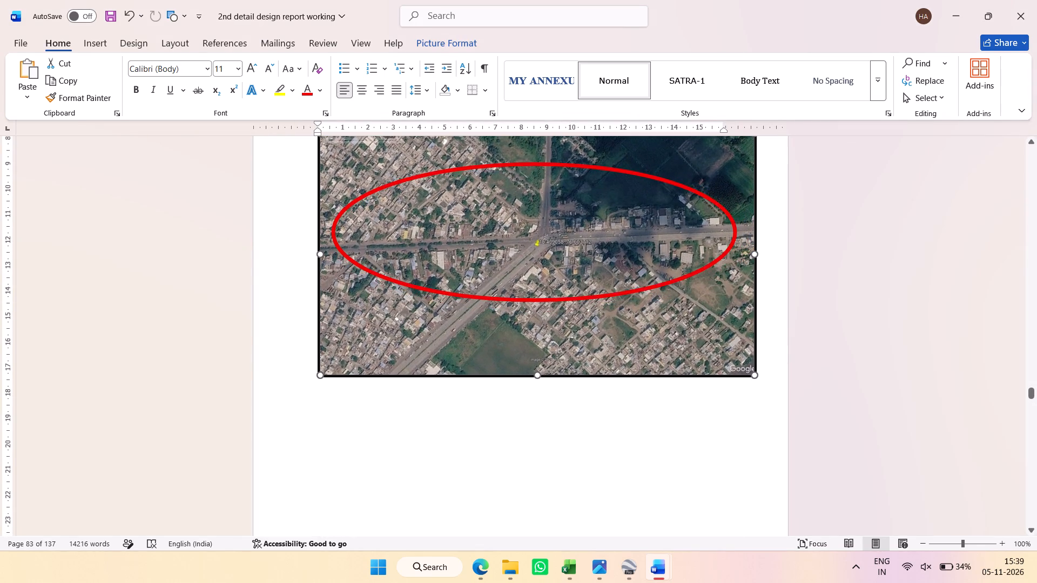
pyautogui.moveTo(749, 378); pyautogui.dragTo(750, 379)
pyautogui.click(678, 363)
# Check the Blackspot-03 coordinates and Google Earth picture in the latest report against the geotagged site photo for 81+335-81+835.
pyautogui.click(602, 572)
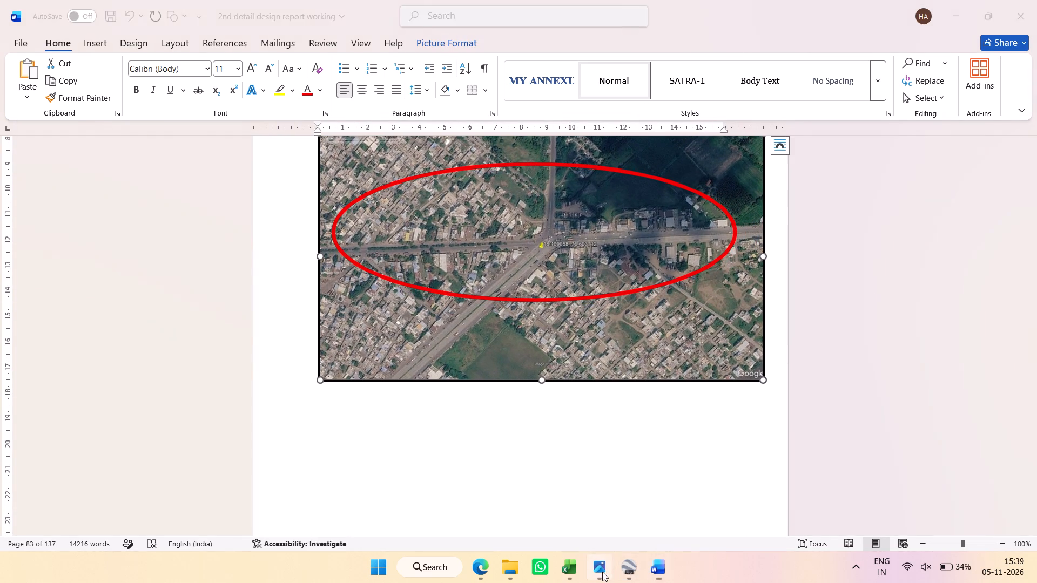
pyautogui.click(602, 572)
pyautogui.hotkey('alt', 'Tab')
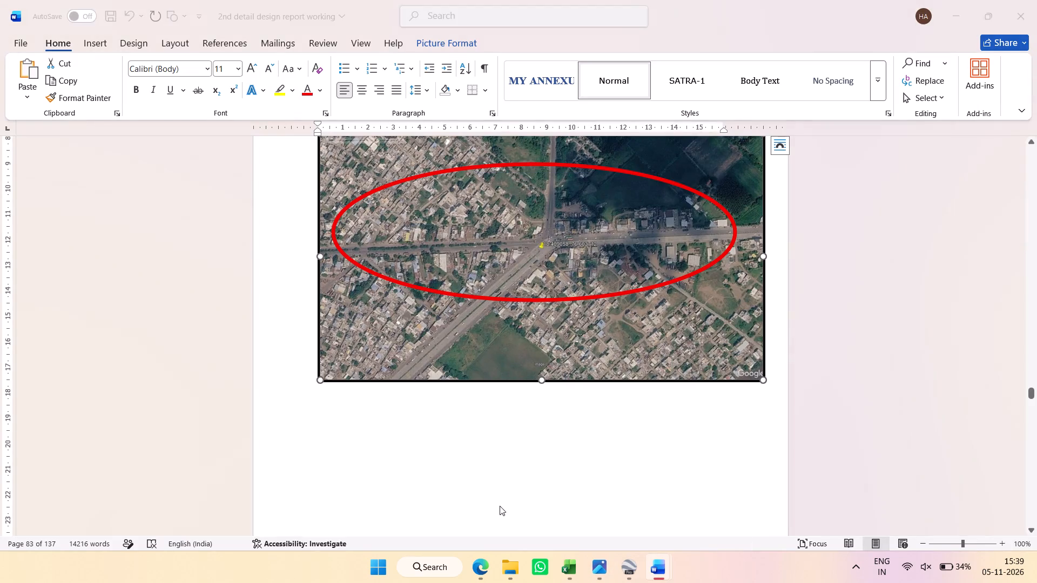
pyautogui.hotkey('alt', 'Tab')
pyautogui.hotkey('alt', 'Tab')
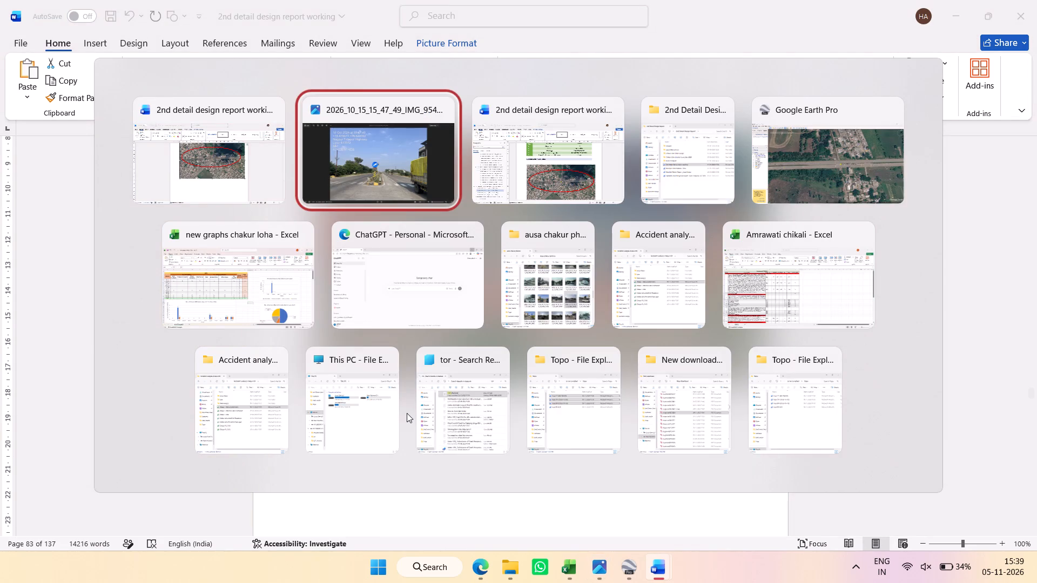
pyautogui.hotkey('alt', 'Tab')
pyautogui.click(144, 476)
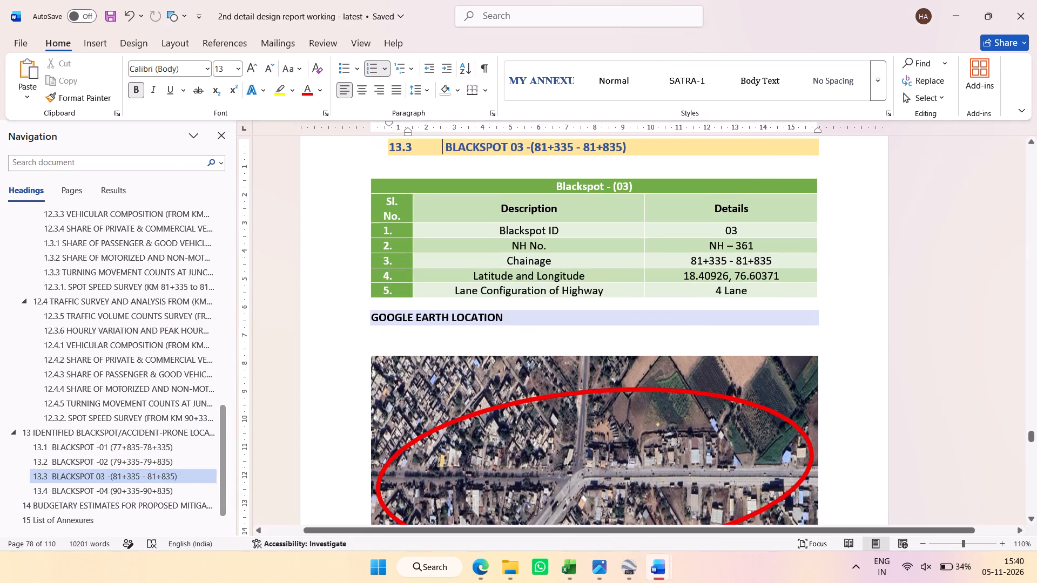
pyautogui.scroll(-1, 737, 330)
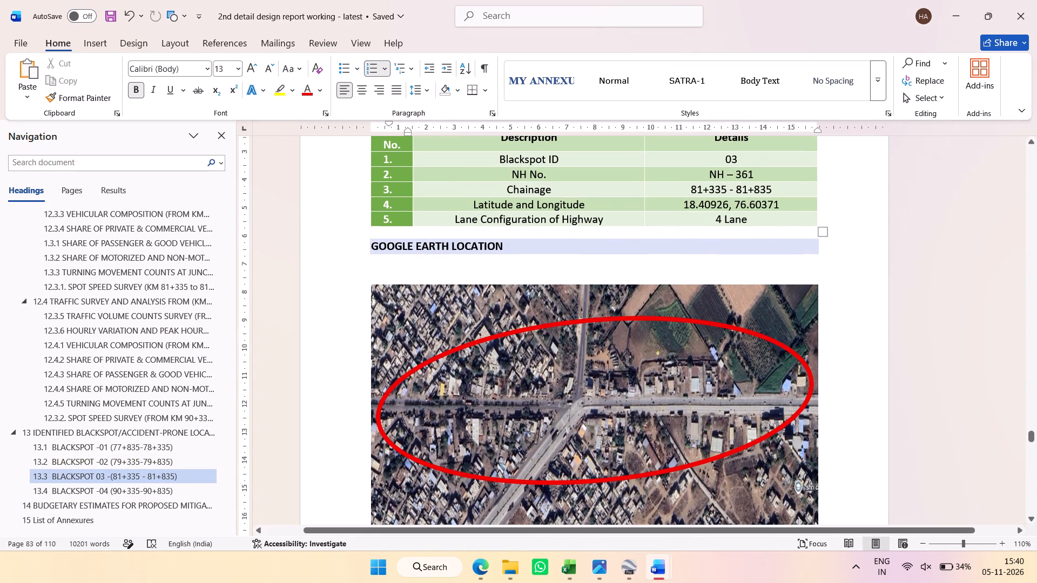
pyautogui.click(601, 569)
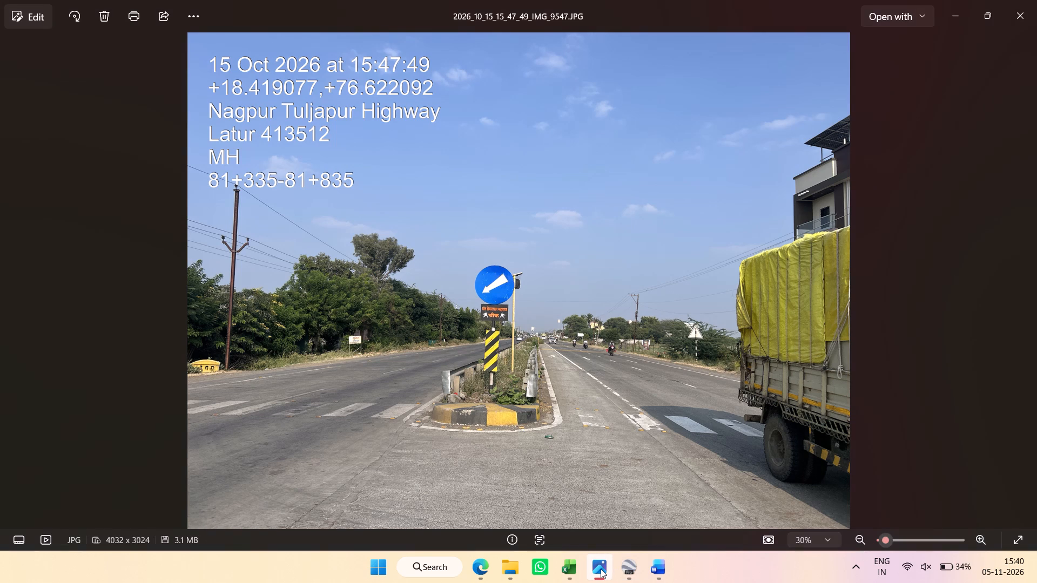
pyautogui.click(600, 569)
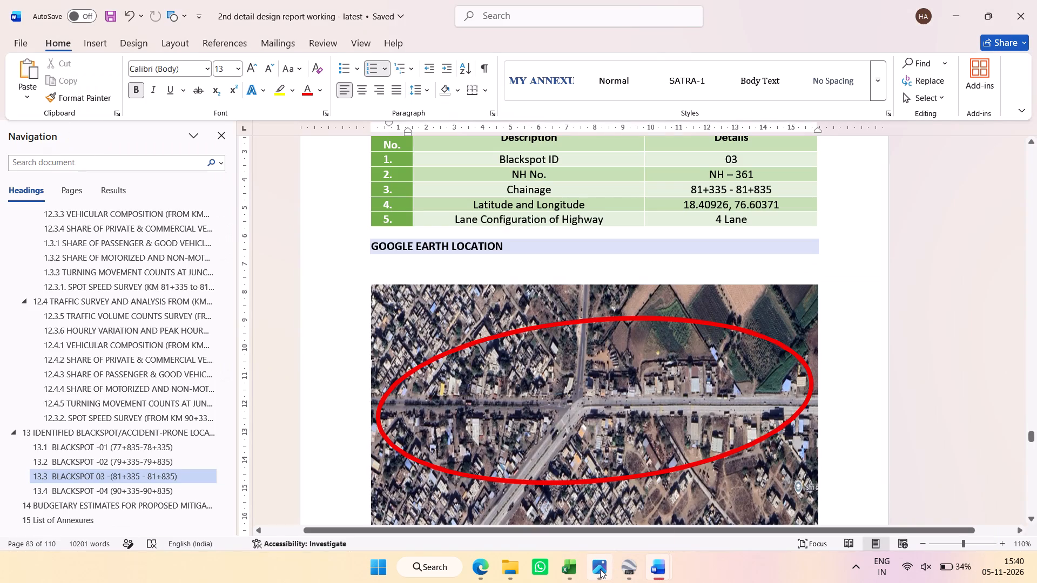
# Locate the 81+335-81+835 site photo's coordinates, 18.419077, 76.622092, in Google Earth.
pyautogui.click(600, 569)
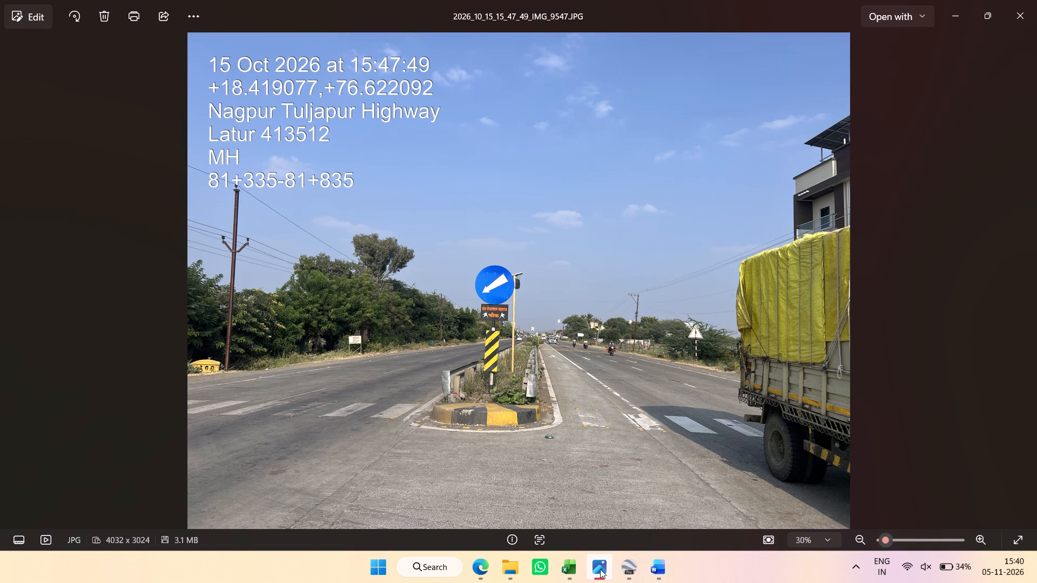
pyautogui.hotkey('alt', 'space')
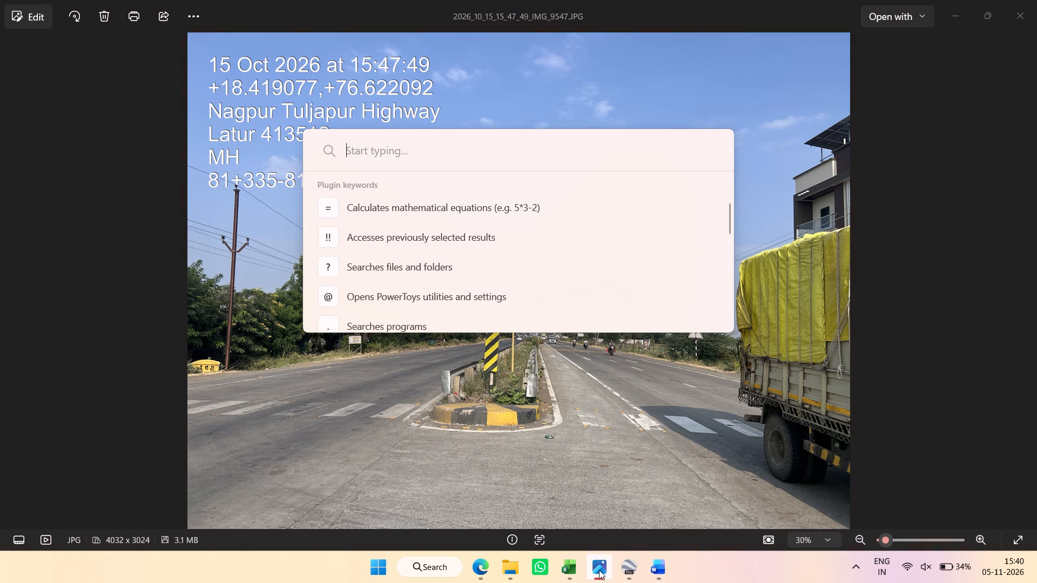
pyautogui.press('8')
pyautogui.press('BackSpace')
pyautogui.write('18.419077,')
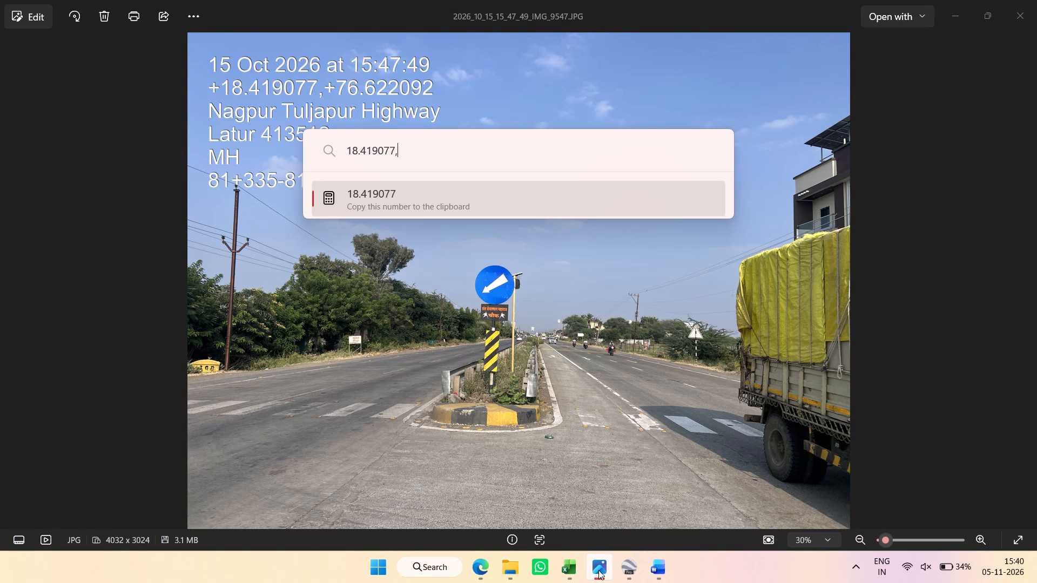
pyautogui.press('space')
pyautogui.write('76.')
pyautogui.write('622092')
pyautogui.hotkey('ctrl', 'a')
pyautogui.hotkey('ctrl', 'x')
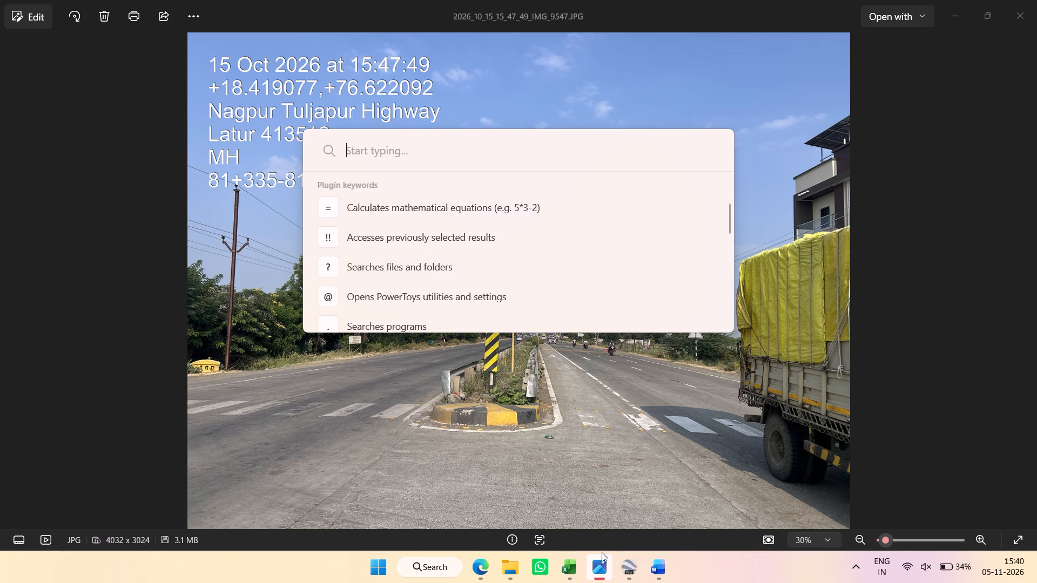
pyautogui.click(692, 407)
pyautogui.click(677, 572)
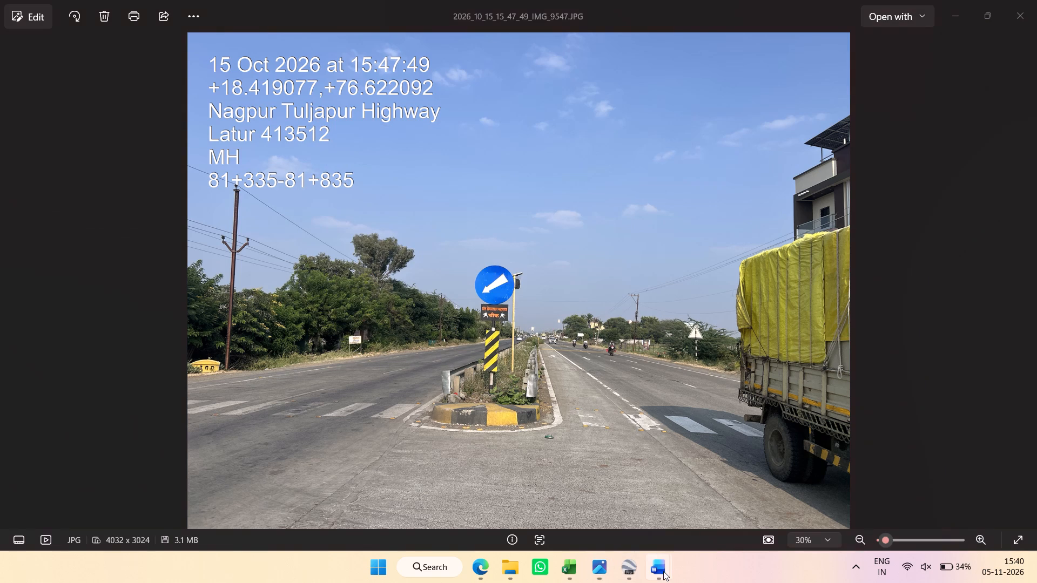
pyautogui.click(663, 571)
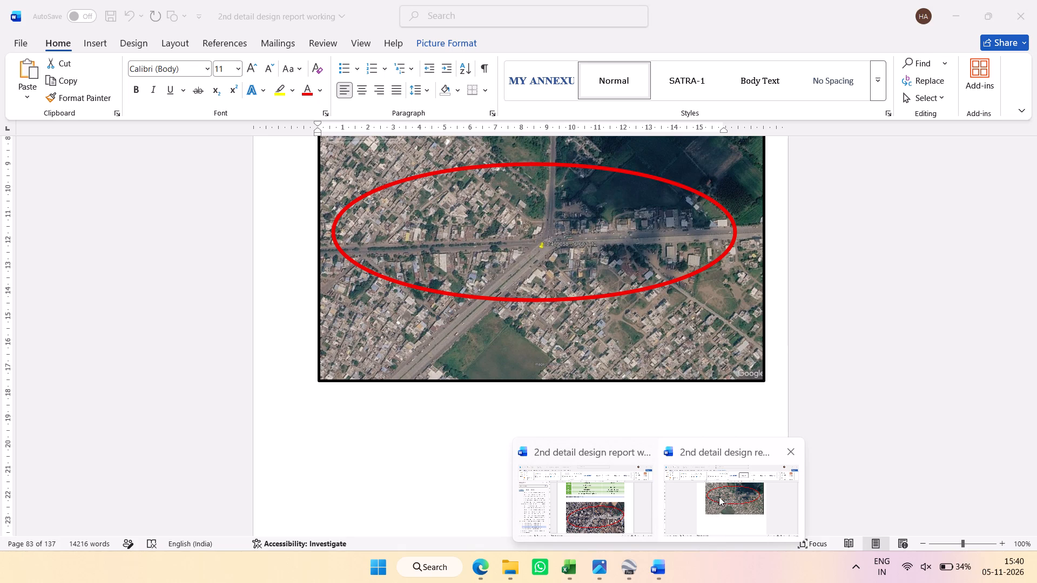
pyautogui.click(626, 574)
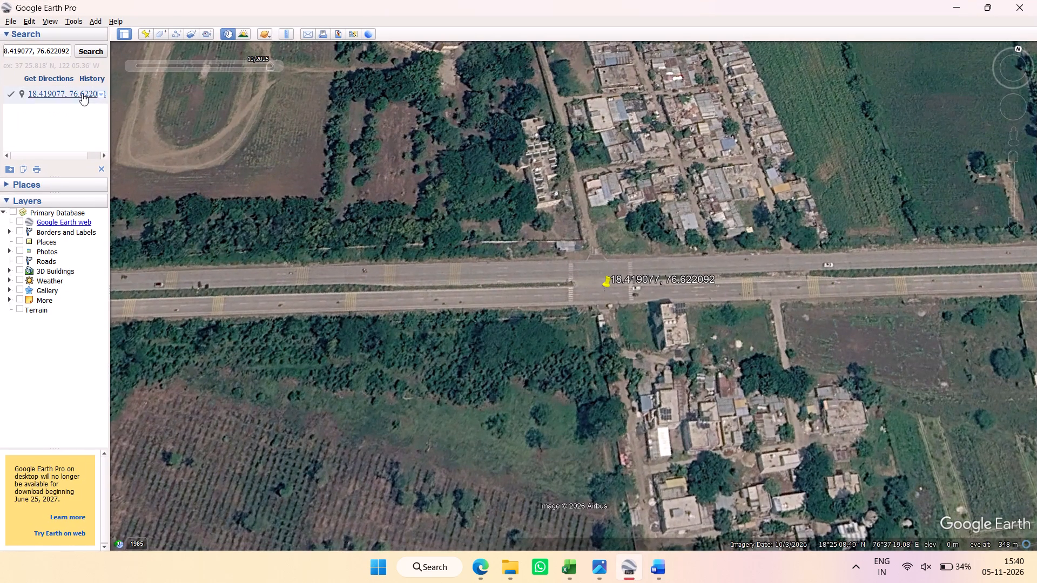
pyautogui.keyDown('ctrl'); pyautogui.click(32, 48); pyautogui.keyUp('ctrl')
pyautogui.hotkey('ctrl', 'a')
pyautogui.hotkey('ctrl', 'v')
pyautogui.click(90, 51)
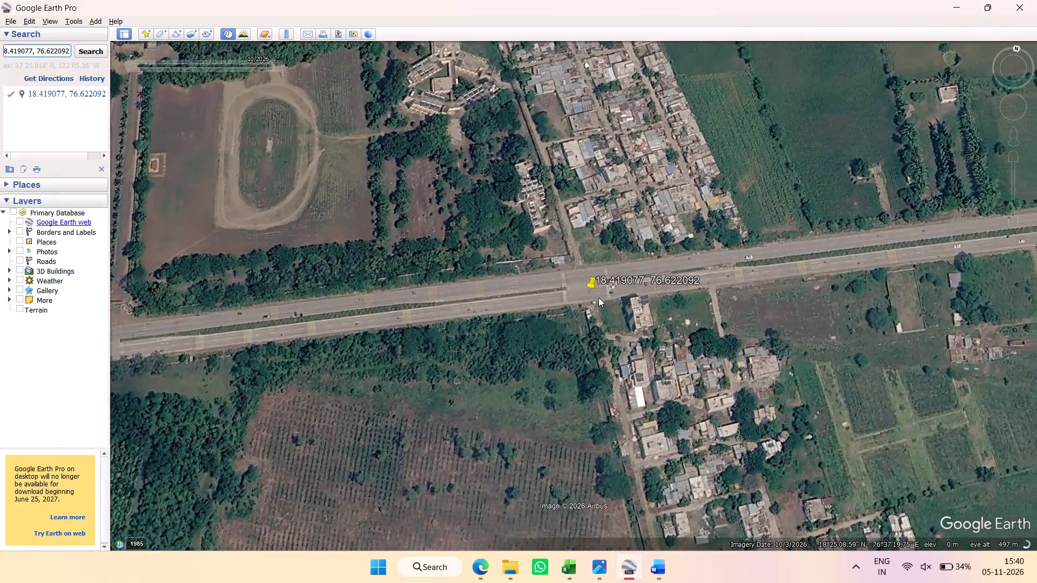
pyautogui.keyDown('ctrl'); pyautogui.scroll(-1, 598, 297); pyautogui.keyUp('ctrl')
# Find the section for Blackspot 03 (81+335 - 81+835) in the renamed report, using its heading.
pyautogui.hotkey('alt', 'Tab')
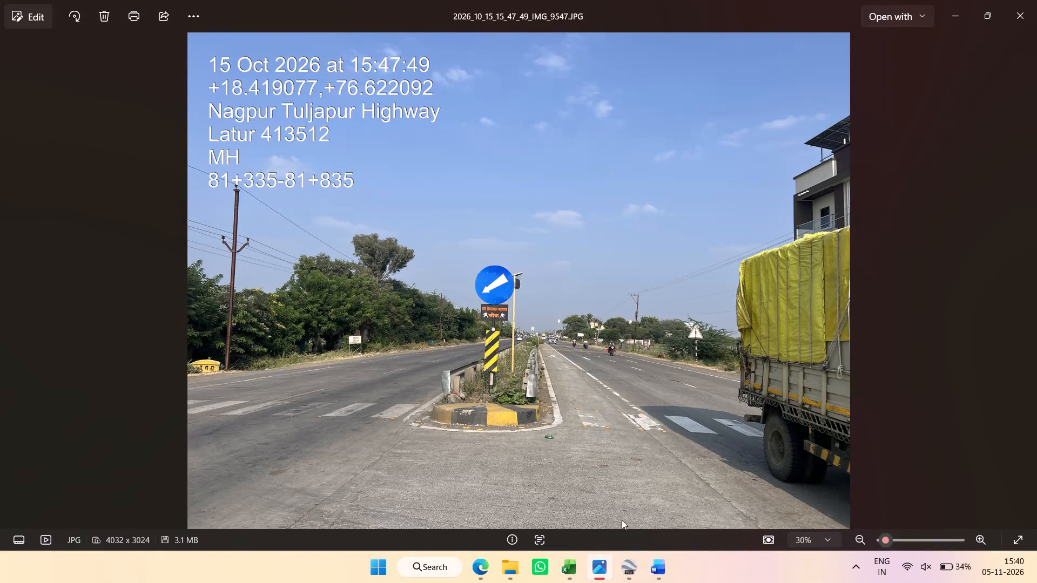
pyautogui.hotkey('alt', 'Tab')
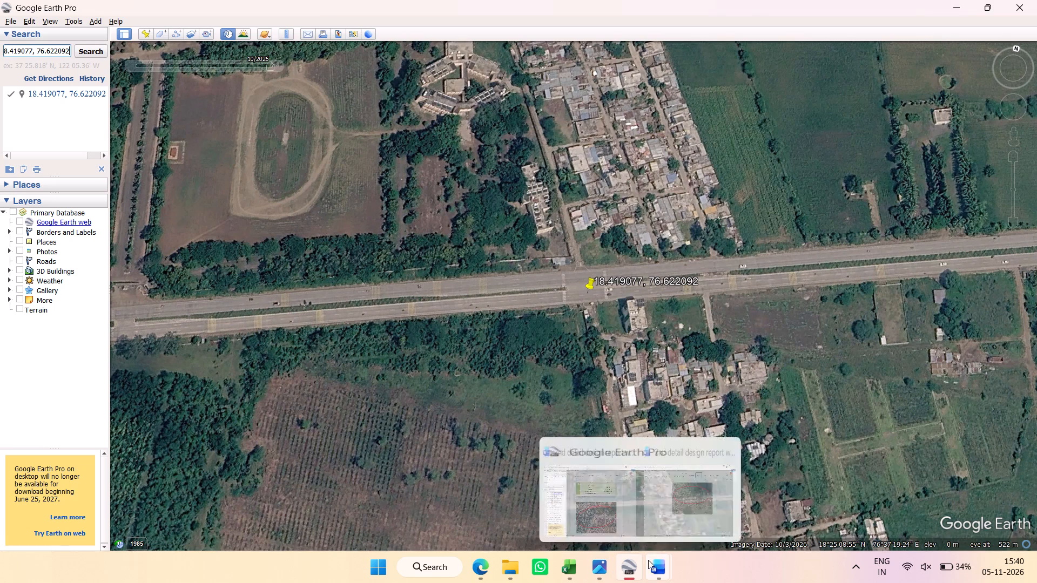
pyautogui.click(598, 521)
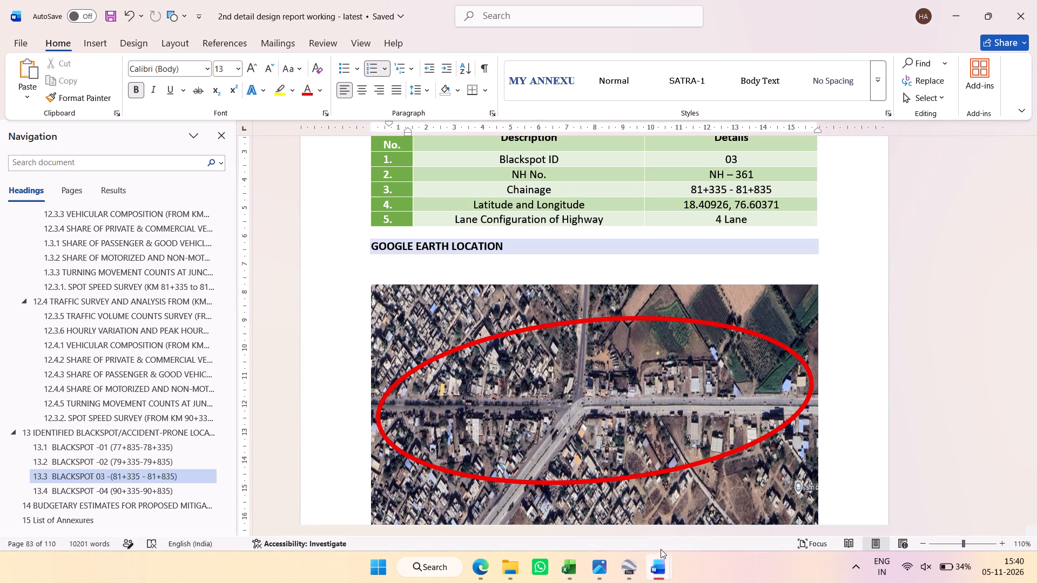
pyautogui.click(737, 505)
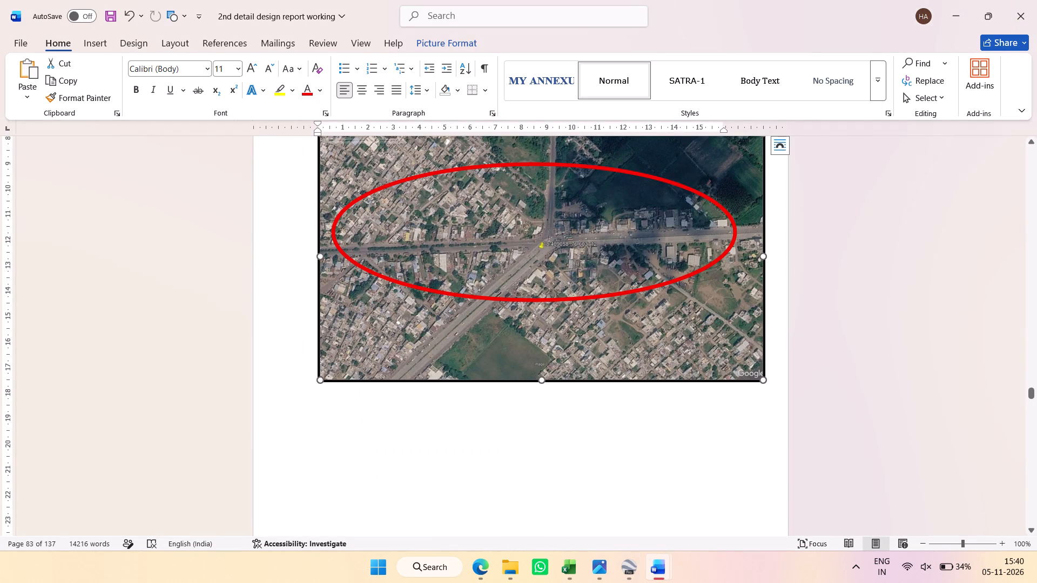
pyautogui.scroll(1, 626, 352)
pyautogui.scroll(-20, 626, 352)
pyautogui.scroll(-2, 626, 352)
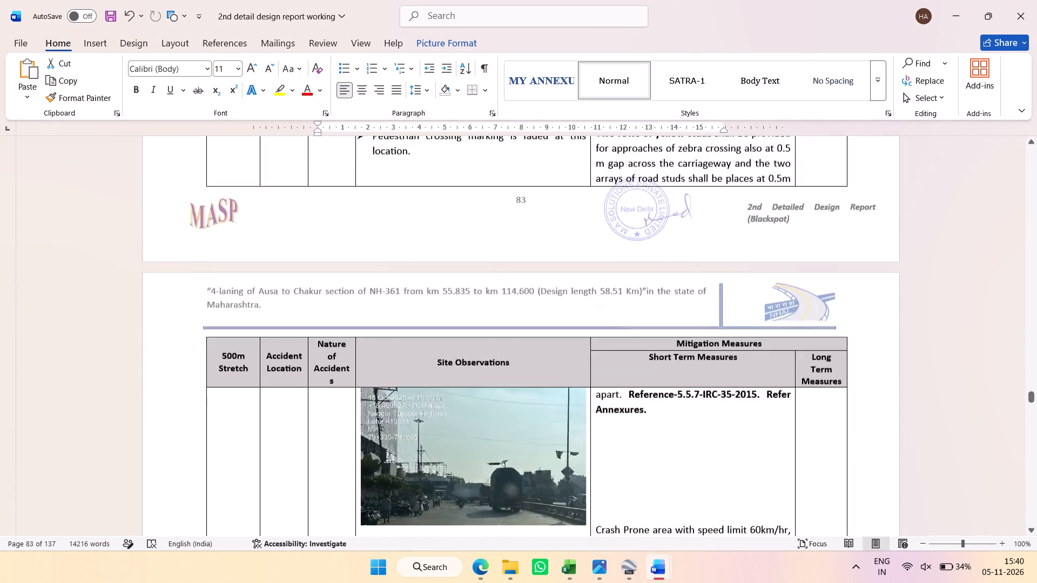
pyautogui.scroll(-20, 622, 357)
pyautogui.scroll(1, 622, 357)
pyautogui.scroll(-20, 623, 355)
pyautogui.scroll(-12, 623, 355)
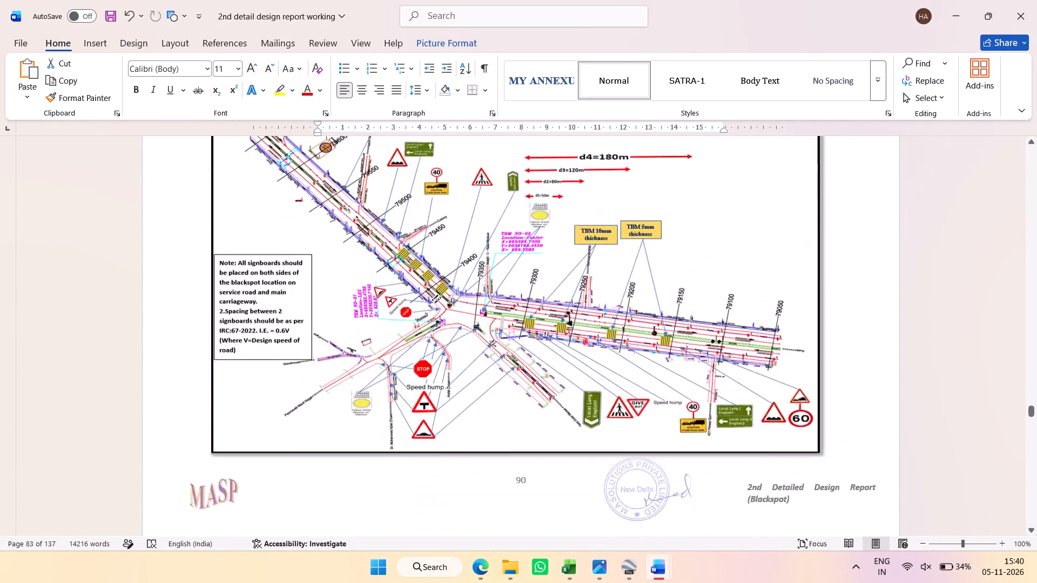
pyautogui.scroll(-2, 627, 354)
pyautogui.scroll(6, 627, 354)
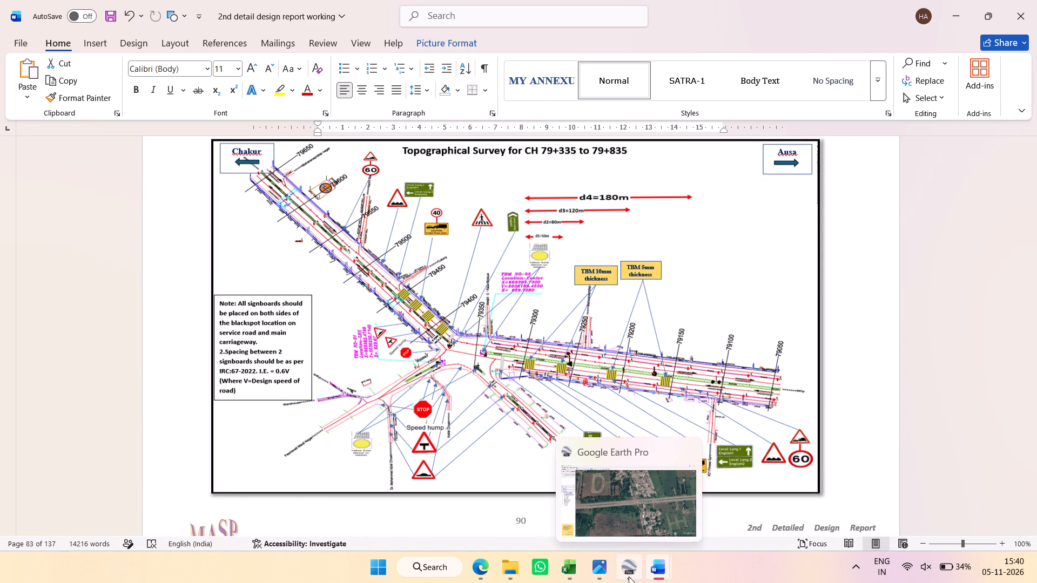
pyautogui.hotkey('ctrl', 'f')
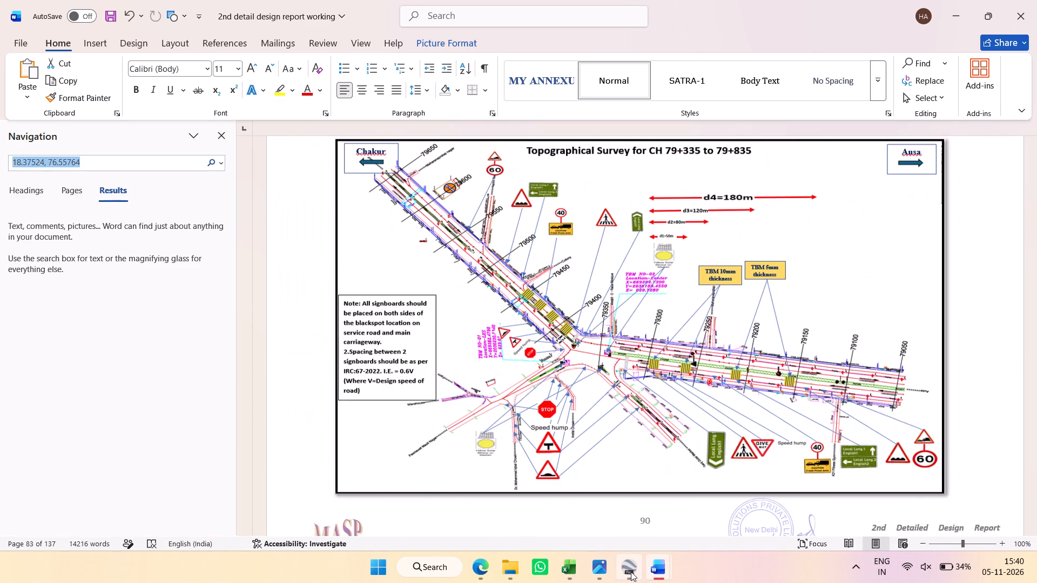
pyautogui.click(209, 165)
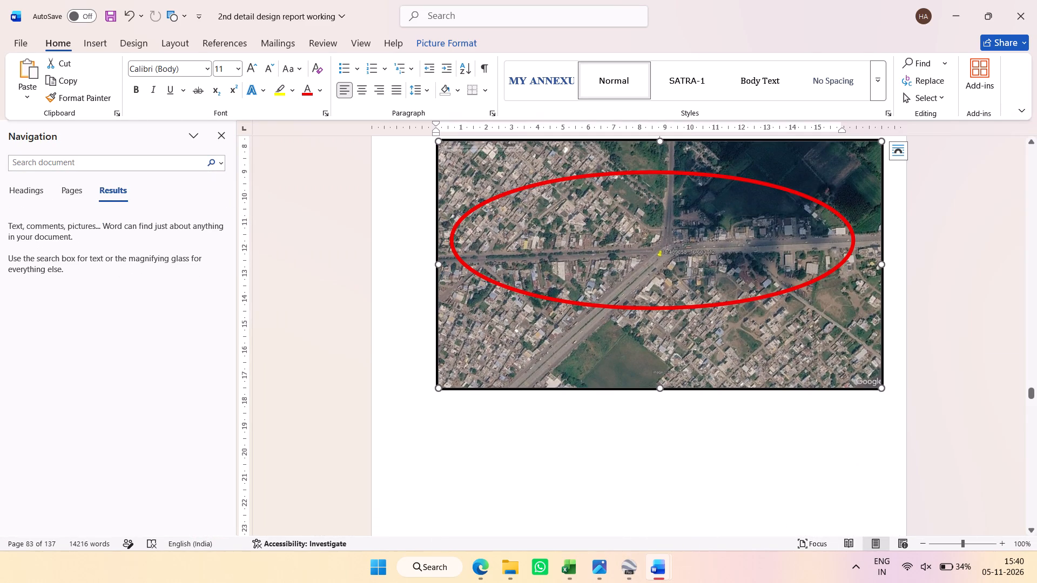
pyautogui.click(8, 186)
pyautogui.click(14, 193)
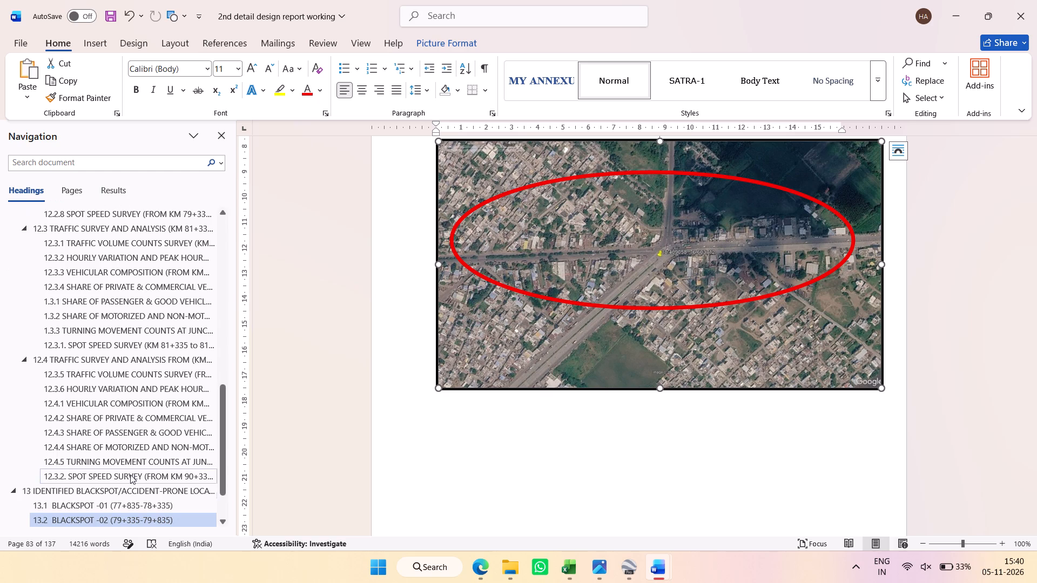
pyautogui.scroll(-1, 154, 492)
pyautogui.click(166, 482)
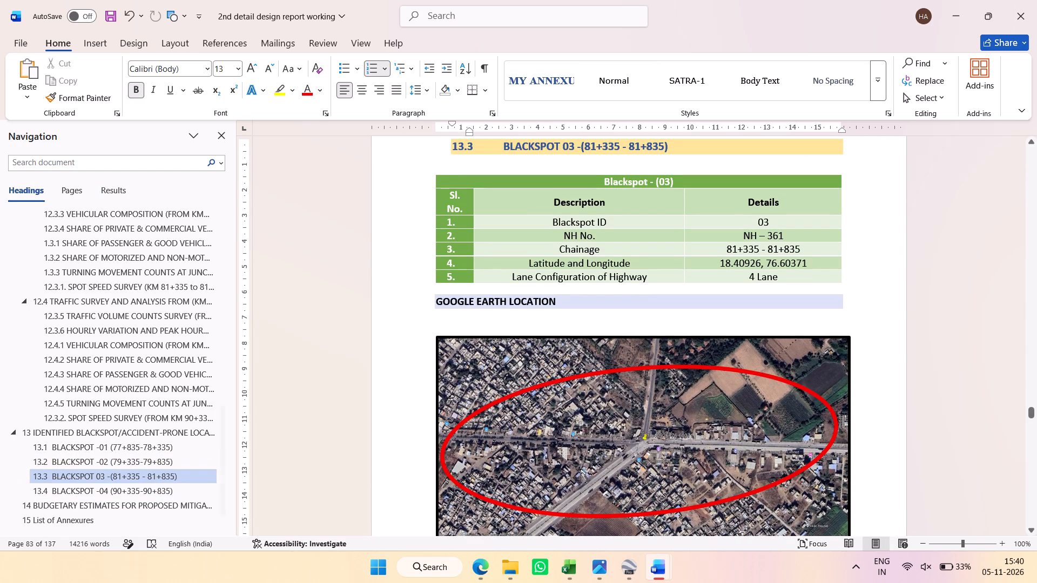
# Compare the renamed report's topographic survey for CH 81+335 to 81+835 with the road layout around the Google Earth pin.
pyautogui.scroll(-20, 637, 396)
pyautogui.scroll(-11, 637, 396)
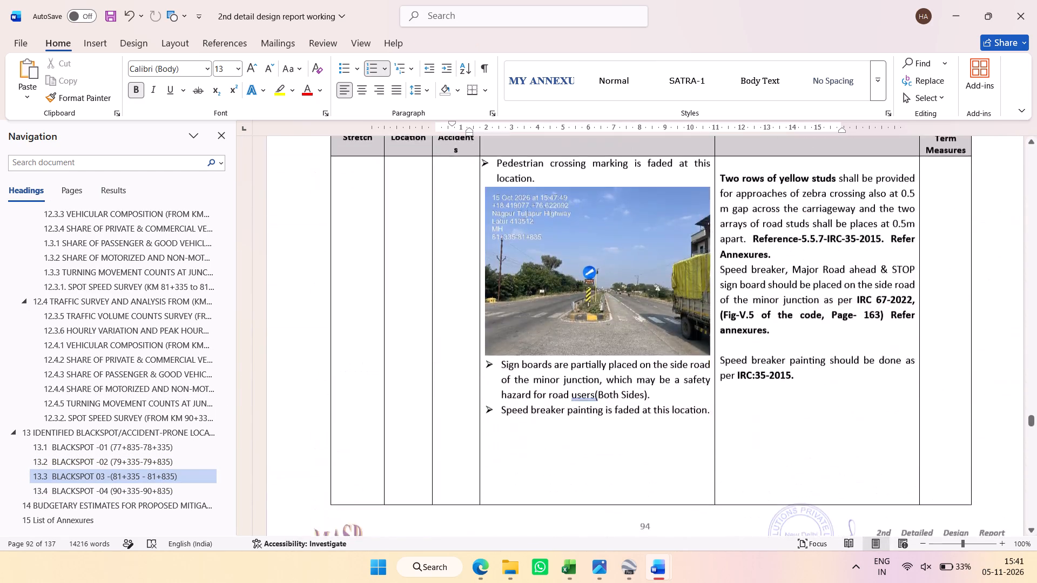
pyautogui.scroll(-20, 636, 402)
pyautogui.scroll(-5, 636, 402)
pyautogui.scroll(2, 637, 404)
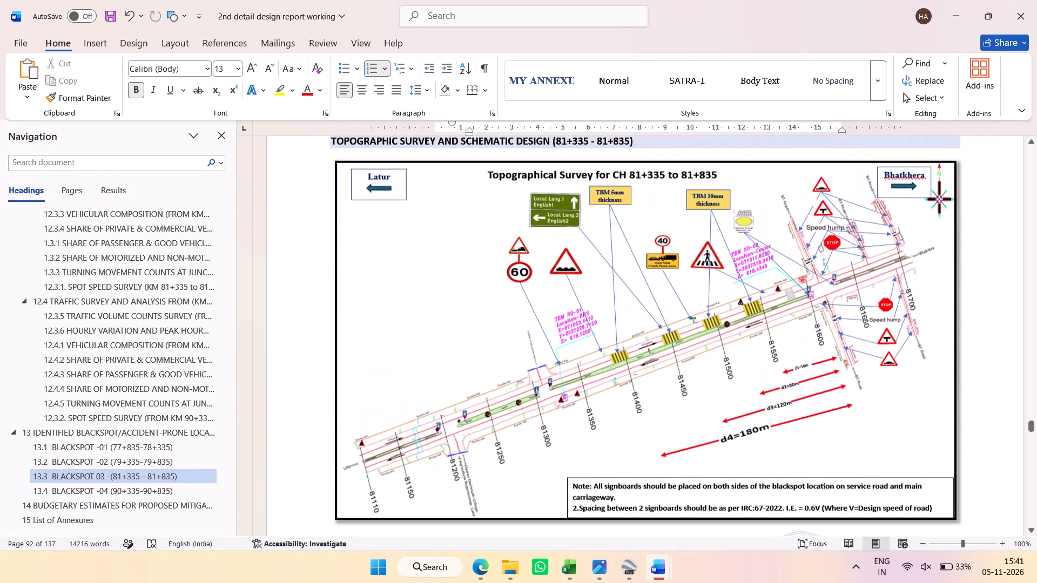
pyautogui.click(630, 561)
pyautogui.scroll(-2, 626, 374)
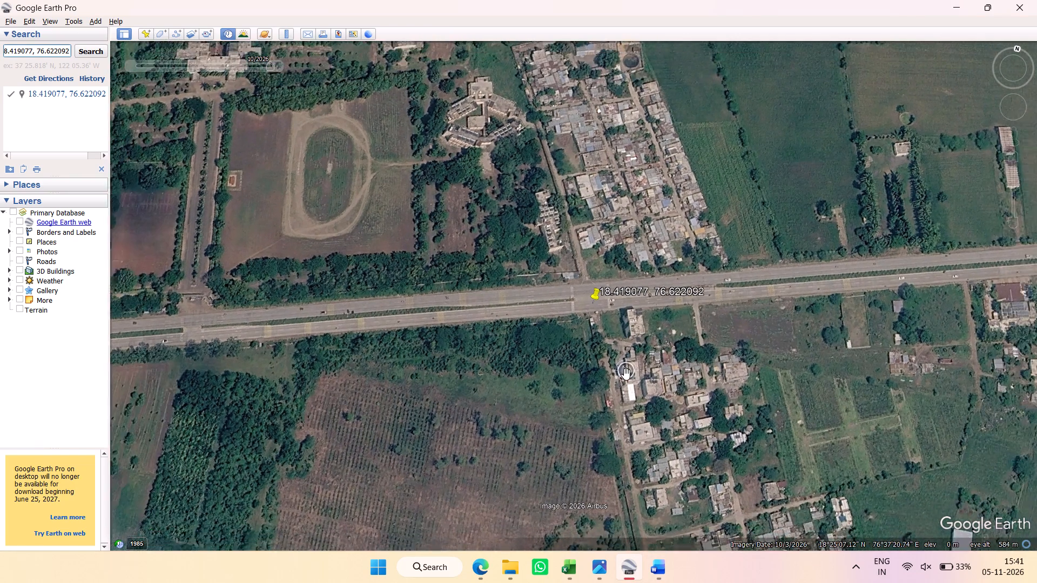
pyautogui.keyDown('ctrl'); pyautogui.scroll(-2, 626, 374); pyautogui.keyUp('ctrl')
pyautogui.keyDown('ctrl'); pyautogui.scroll(1, 626, 374); pyautogui.keyUp('ctrl')
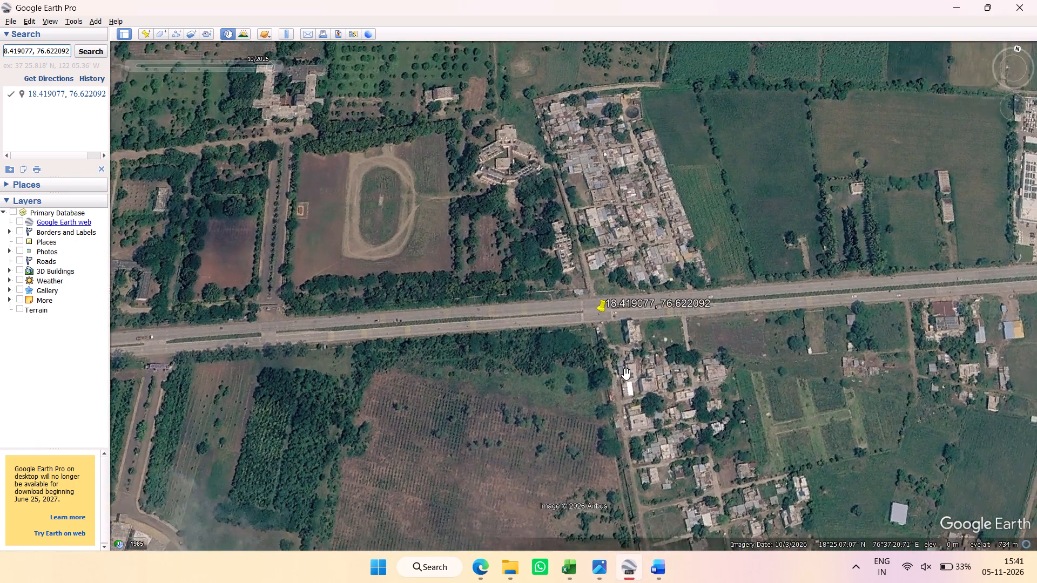
pyautogui.keyDown('ctrl'); pyautogui.scroll(1, 626, 374); pyautogui.keyUp('ctrl')
pyautogui.hotkey('alt', 'Tab')
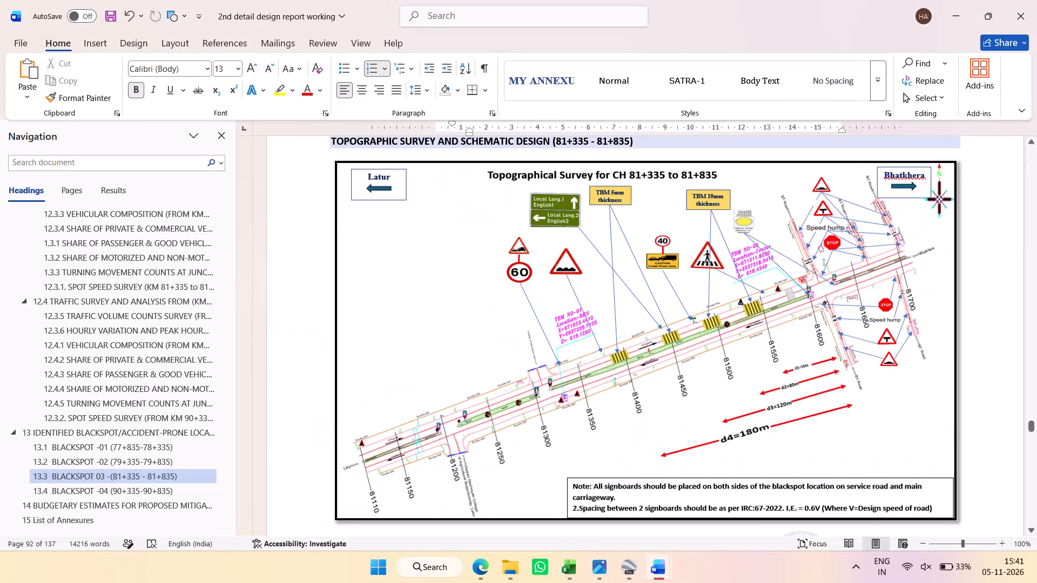
# Replace the Blackspot-03 latitude and longitude in the renamed report with 18.419077, 76.622092, copied from the Google Earth search.
pyautogui.scroll(20, 570, 378)
pyautogui.scroll(1, 570, 378)
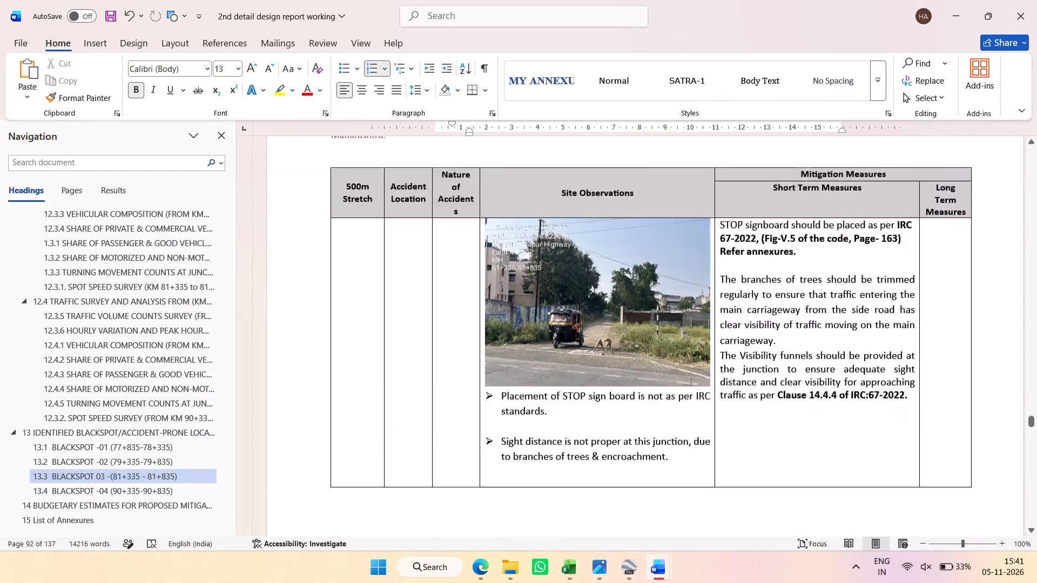
pyautogui.scroll(20, 570, 378)
pyautogui.scroll(18, 570, 378)
pyautogui.scroll(-4, 570, 378)
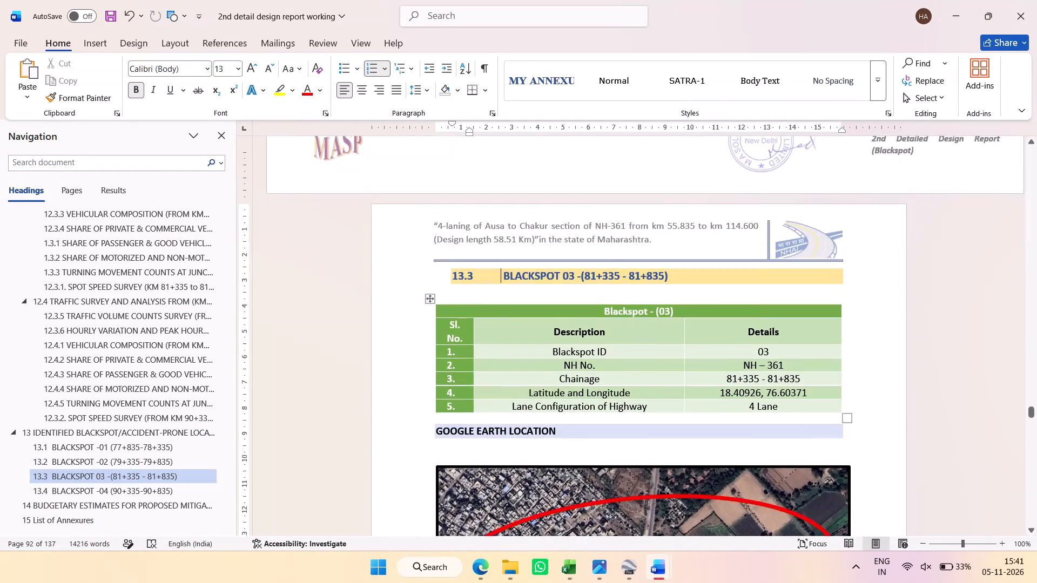
pyautogui.scroll(-1, 570, 378)
pyautogui.click(206, 458)
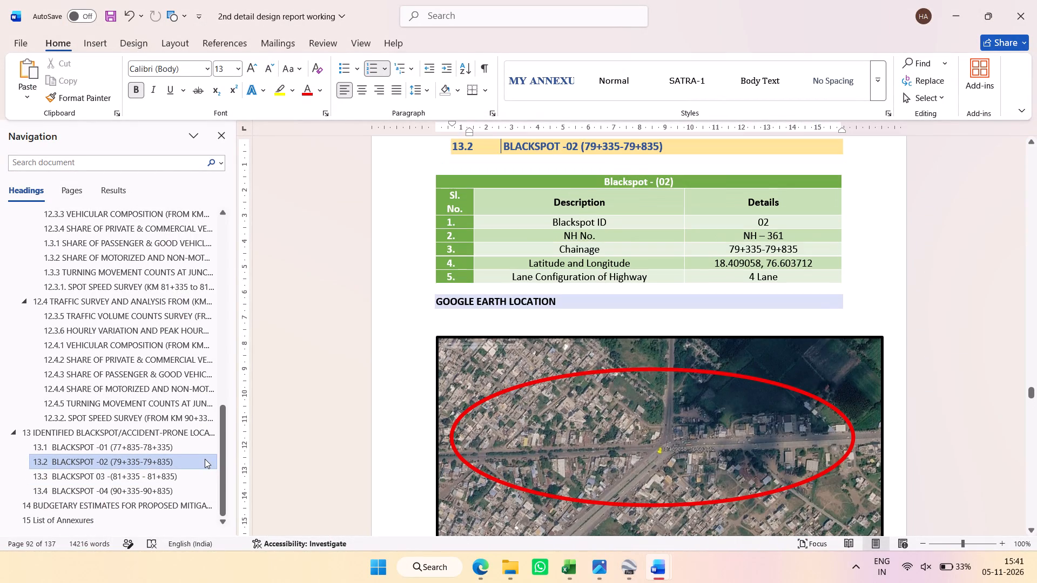
pyautogui.click(194, 480)
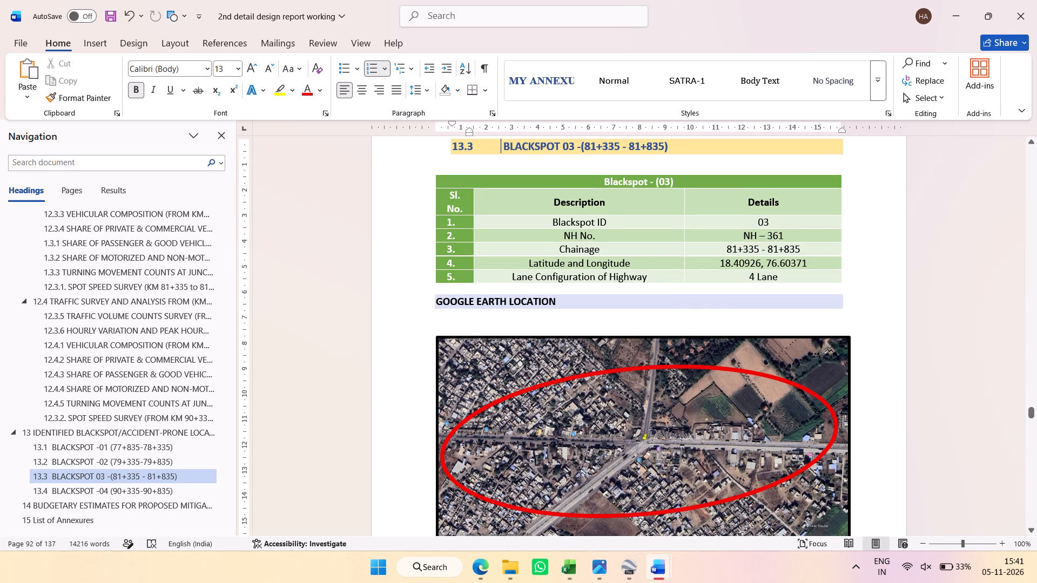
pyautogui.click(636, 563)
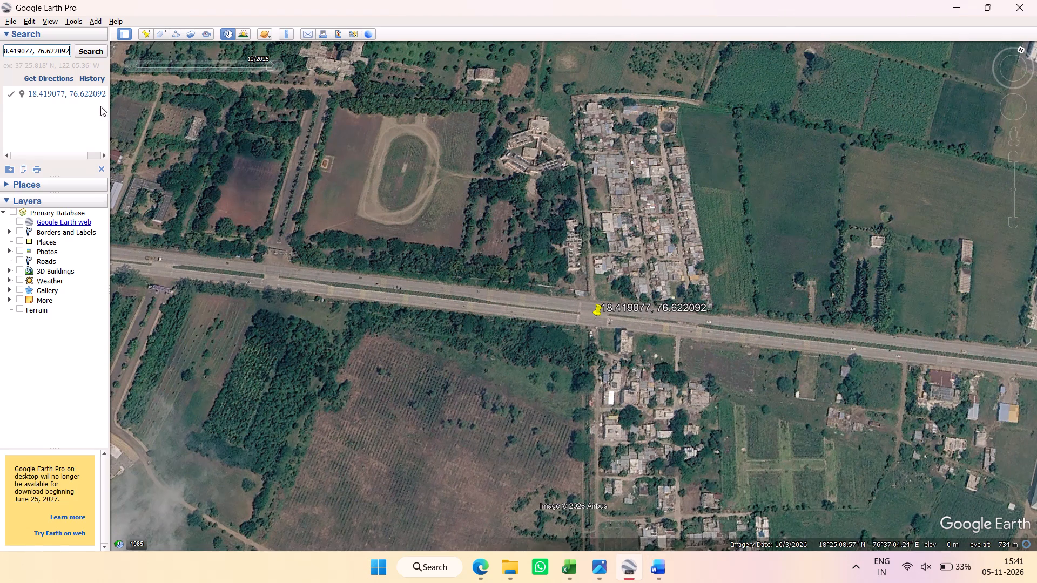
pyautogui.tripleClick(34, 51)
pyautogui.hotkey('ctrl', 'c')
pyautogui.hotkey('ctrl', 'c')
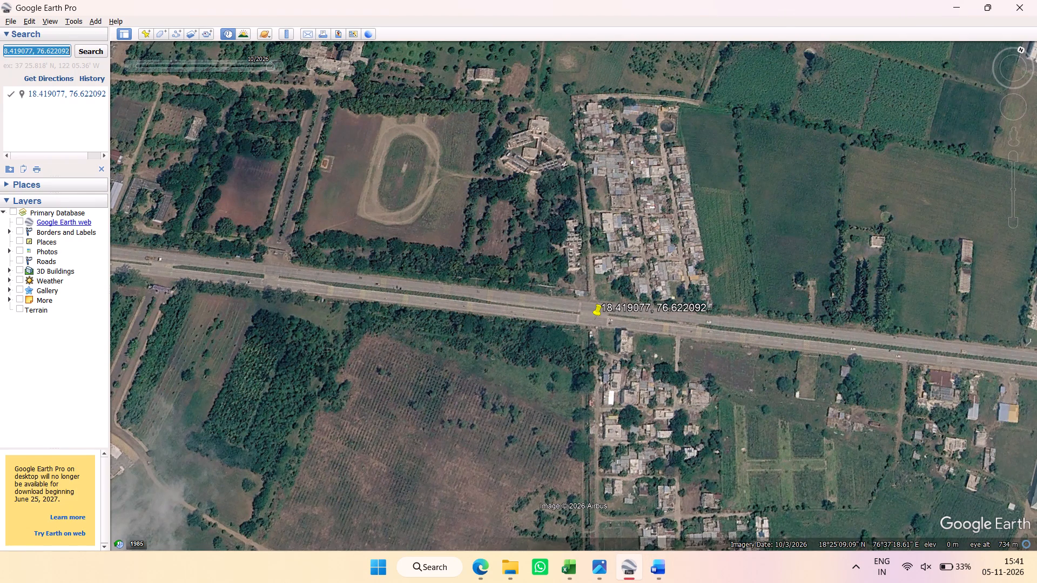
pyautogui.hotkey('ctrl', 'c')
pyautogui.hotkey('alt', 'Tab')
pyautogui.tripleClick(757, 265)
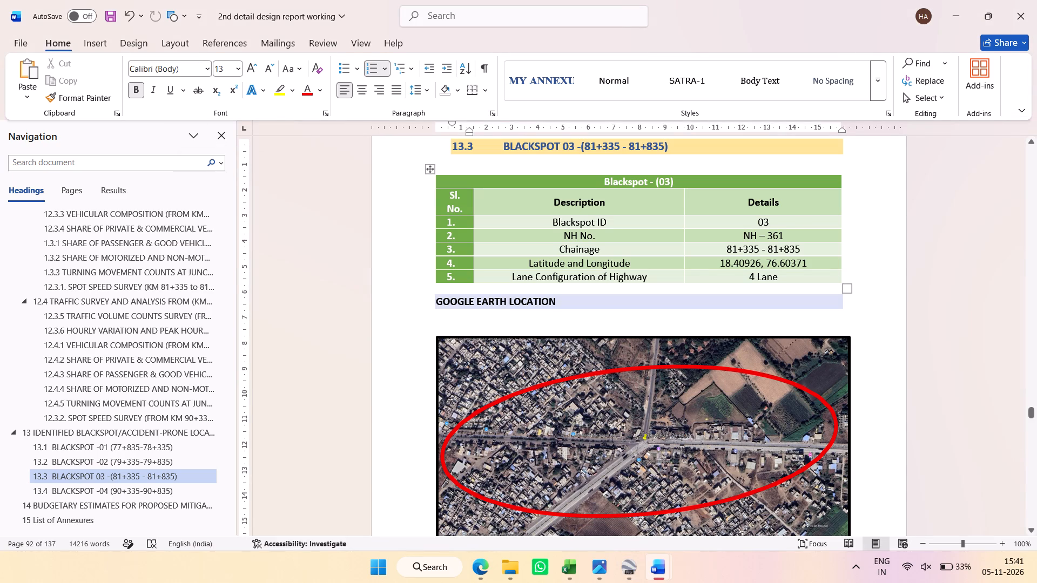
pyautogui.hotkey('ctrl', 'v')
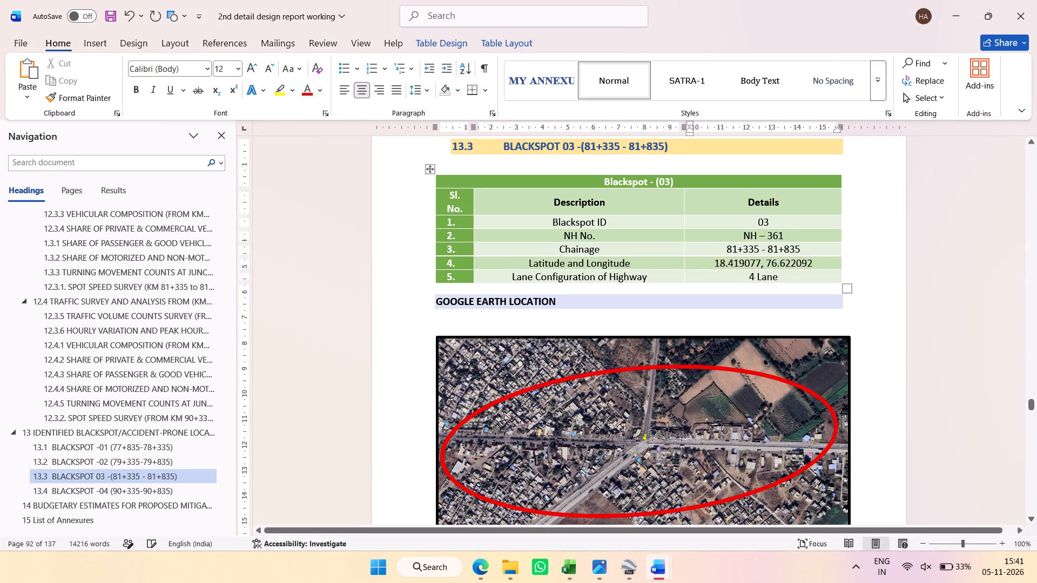
# Capture nearly the whole Google Earth map view around the 18.419077, 76.622092 pin, leaving out the sidebar, for the Blackspot-03 picture.
pyautogui.click(625, 582)
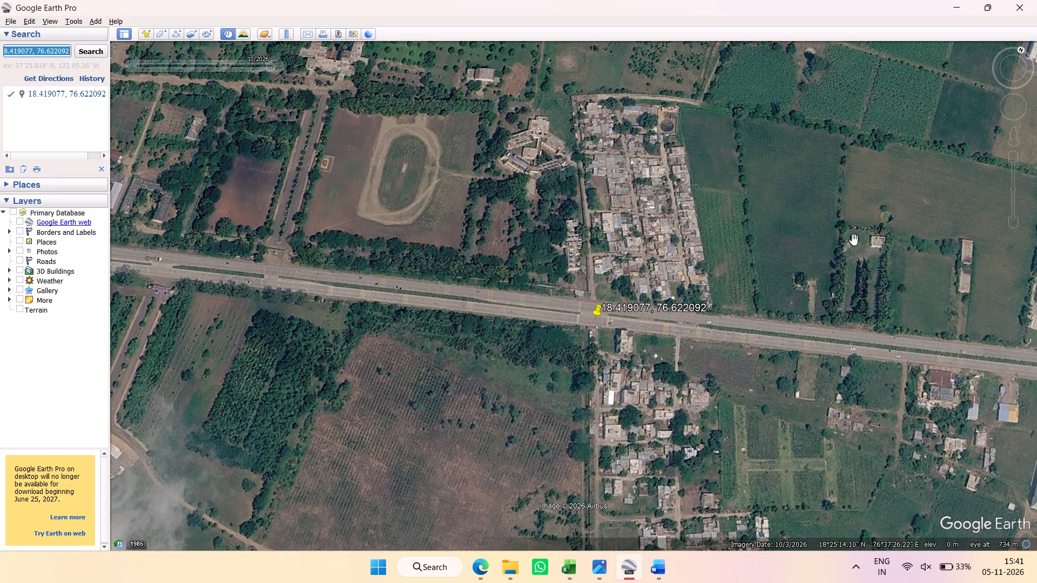
pyautogui.press('Print')
pyautogui.moveTo(986, 50); pyautogui.dragTo(307, 494)
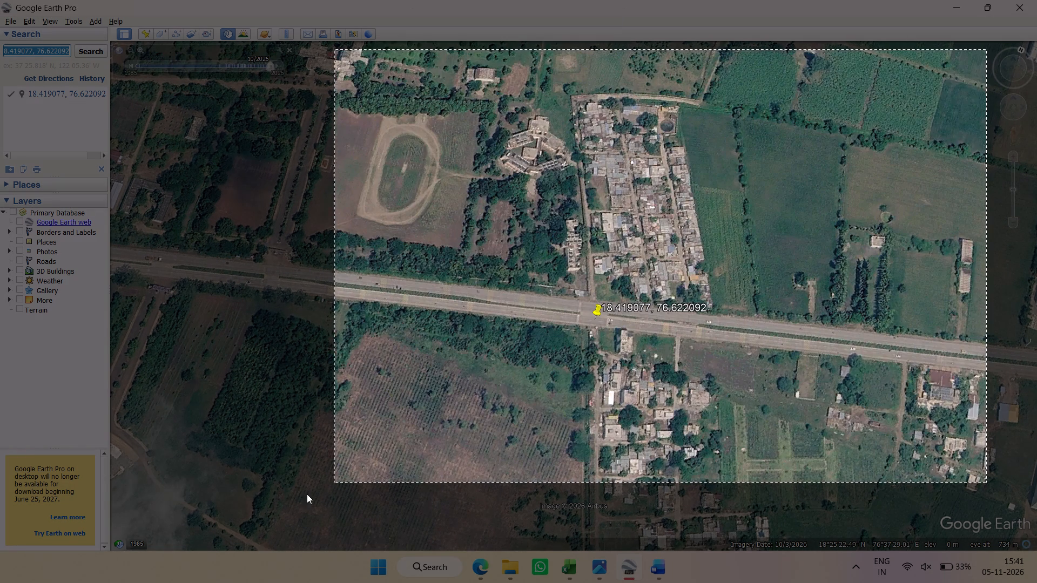
pyautogui.moveTo(307, 494); pyautogui.dragTo(120, 539)
pyautogui.hotkey('alt', 'Tab')
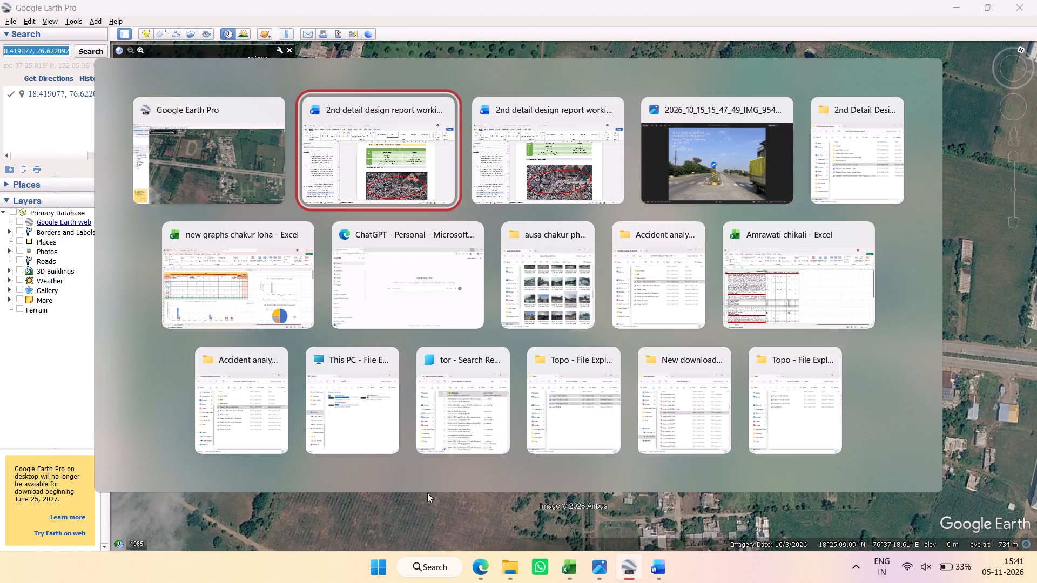
# Replace Blackspot-03's Google Earth picture with the captured map view from the clipboard and enlarge it slightly to match the table's width.
pyautogui.click(714, 434)
pyautogui.rightClick(714, 434)
pyautogui.click(809, 226)
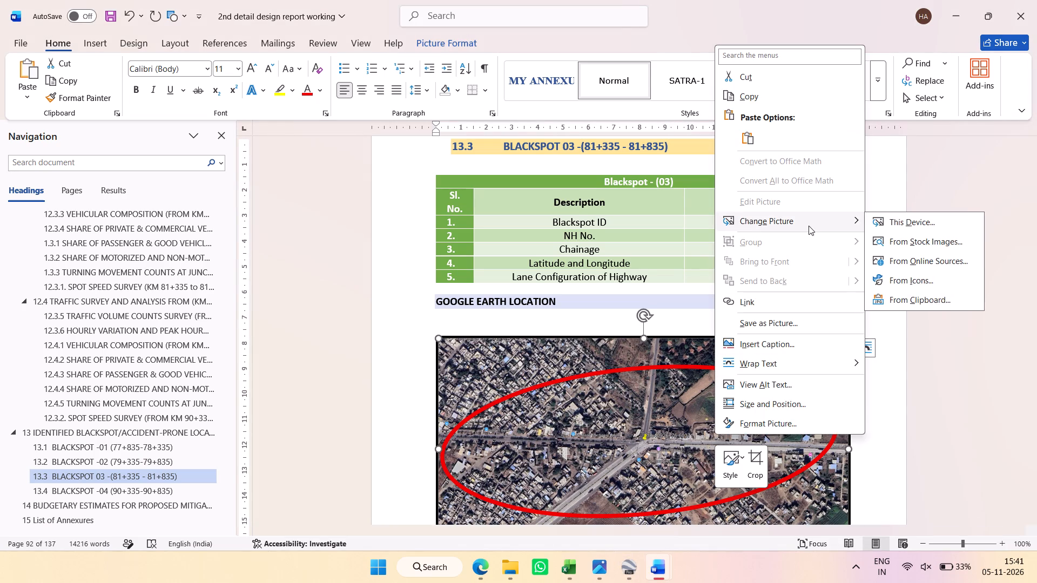
pyautogui.click(903, 303)
pyautogui.scroll(-1, 872, 310)
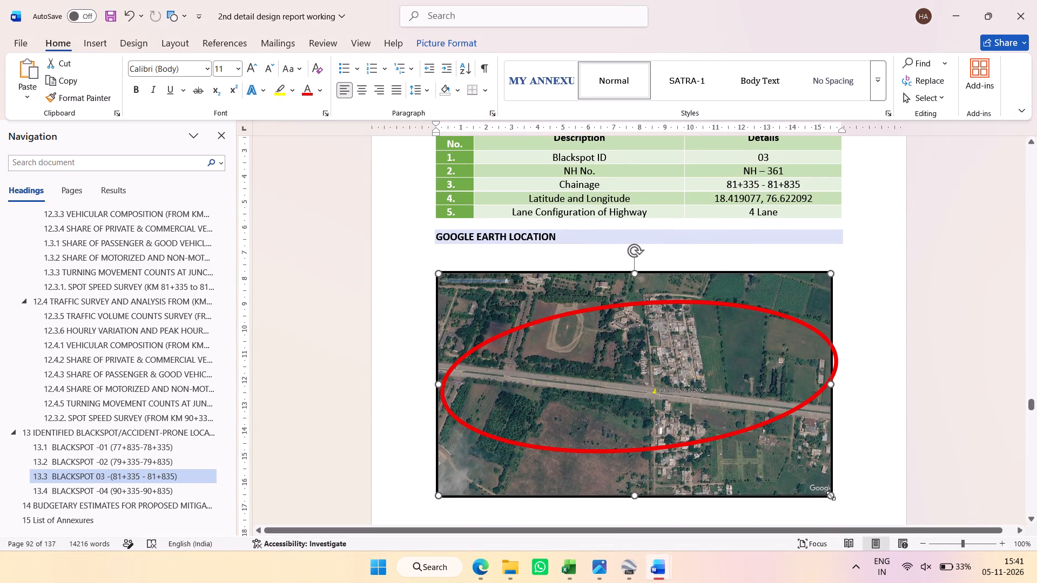
pyautogui.moveTo(831, 496); pyautogui.dragTo(840, 501)
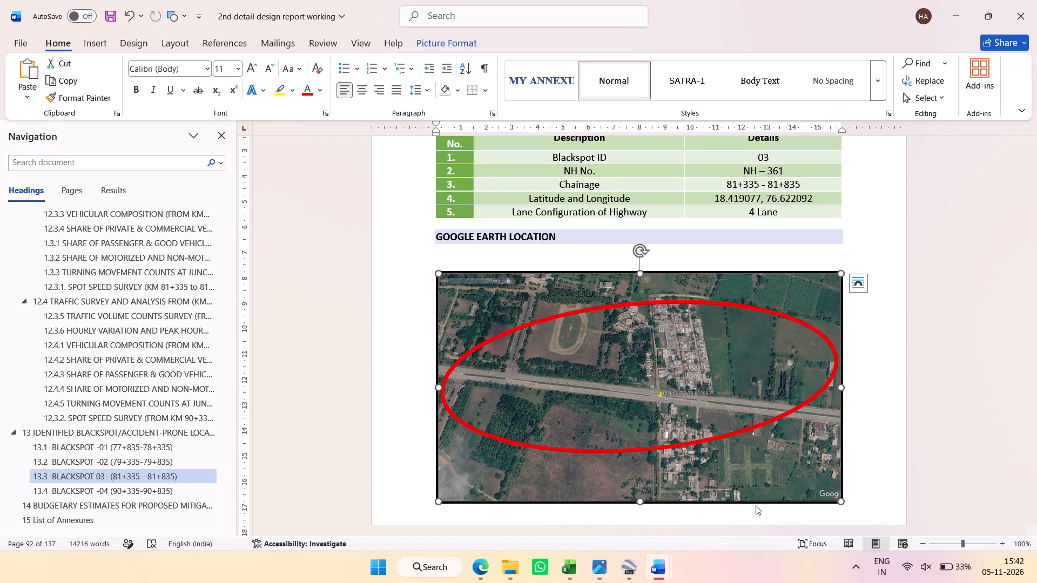
# Compare the latitude and longitude in the Blackspot-04 section with the coordinates stamped on the 90+335 - 90+835 site photos.
pyautogui.click(171, 492)
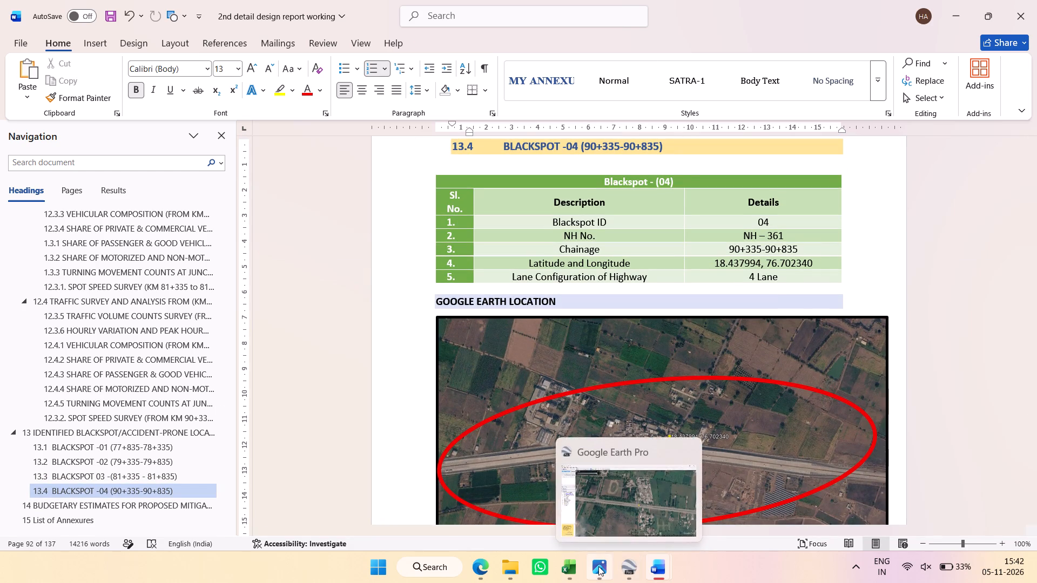
pyautogui.click(579, 567)
pyautogui.click(594, 566)
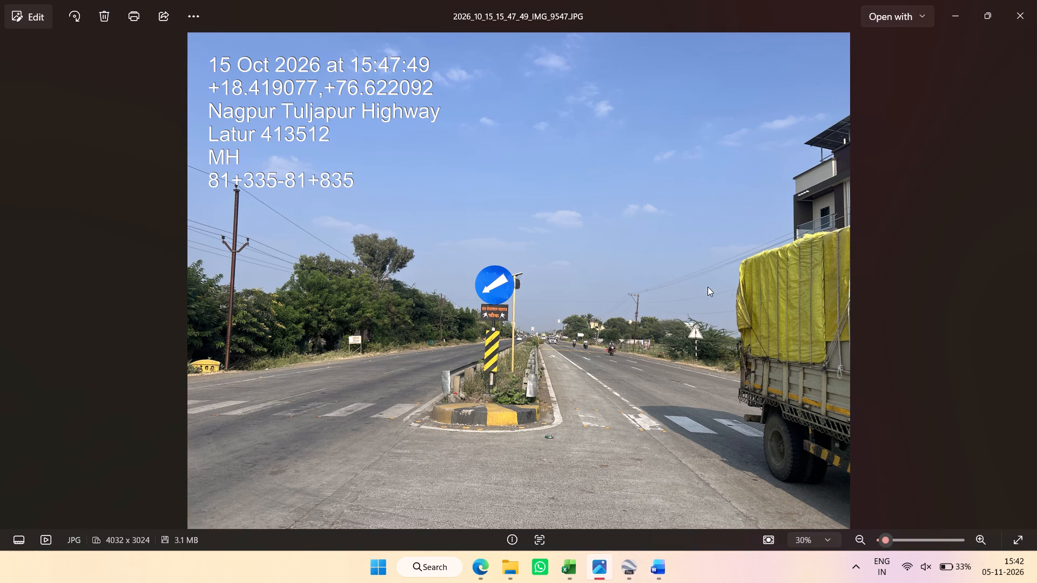
pyautogui.hotkey('alt', 'Tab')
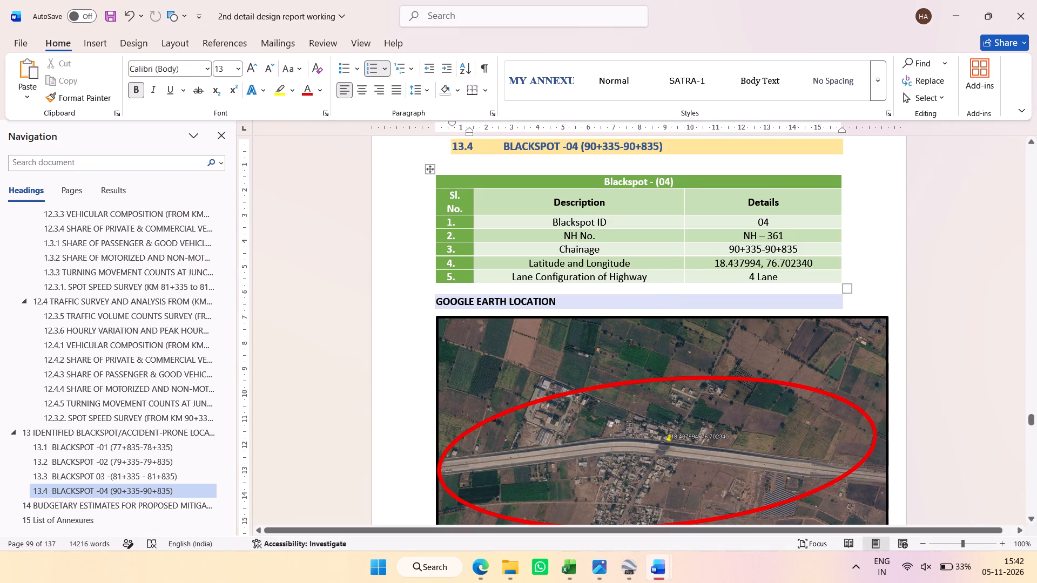
pyautogui.hotkey('alt', 'Tab')
pyautogui.tripleClick(0, 335)
pyautogui.tripleClick(0, 335)
pyautogui.tripleClick(0, 335)
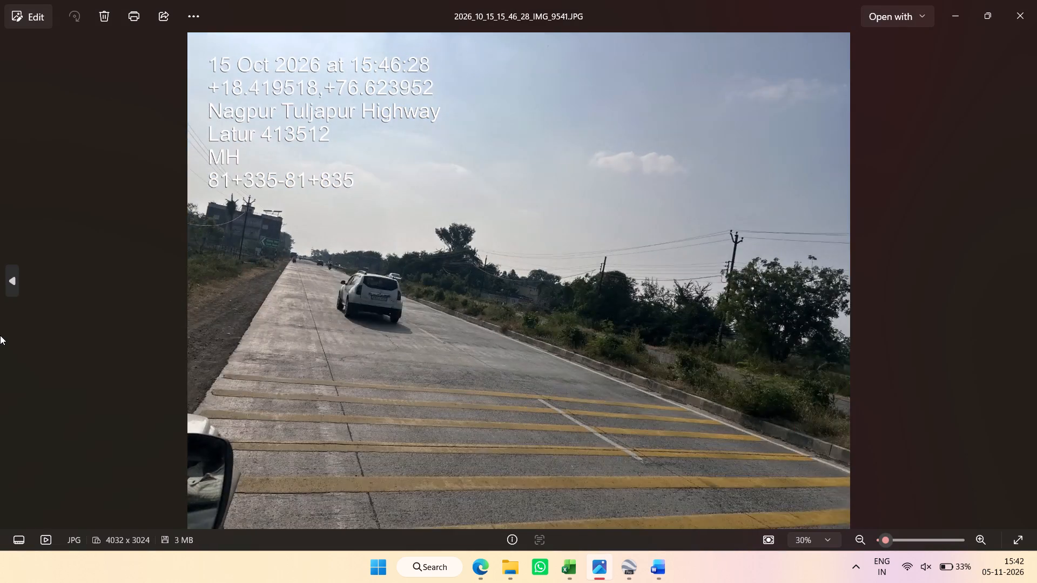
pyautogui.tripleClick(0, 335)
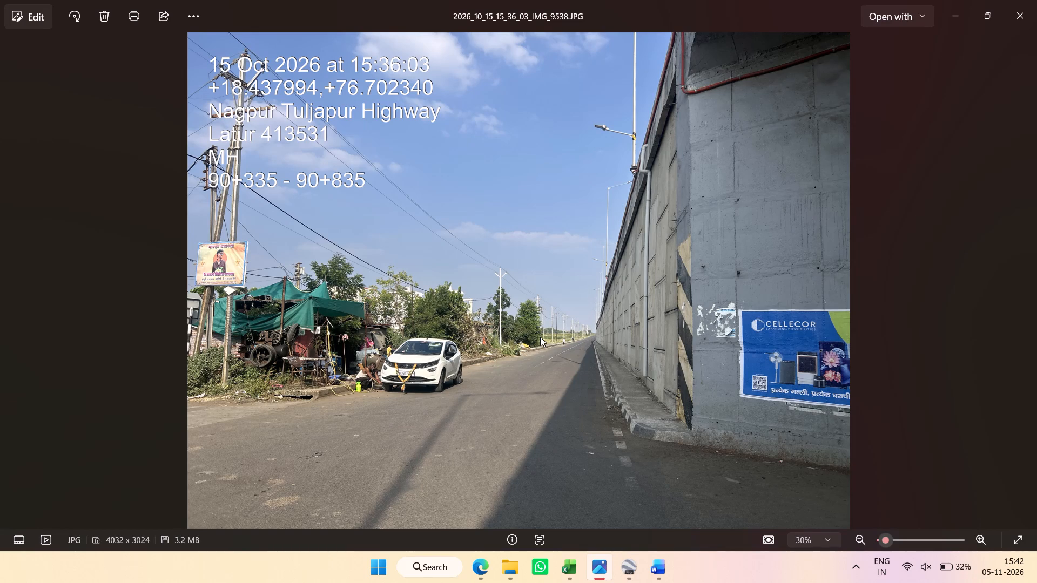
pyautogui.doubleClick(0, 290)
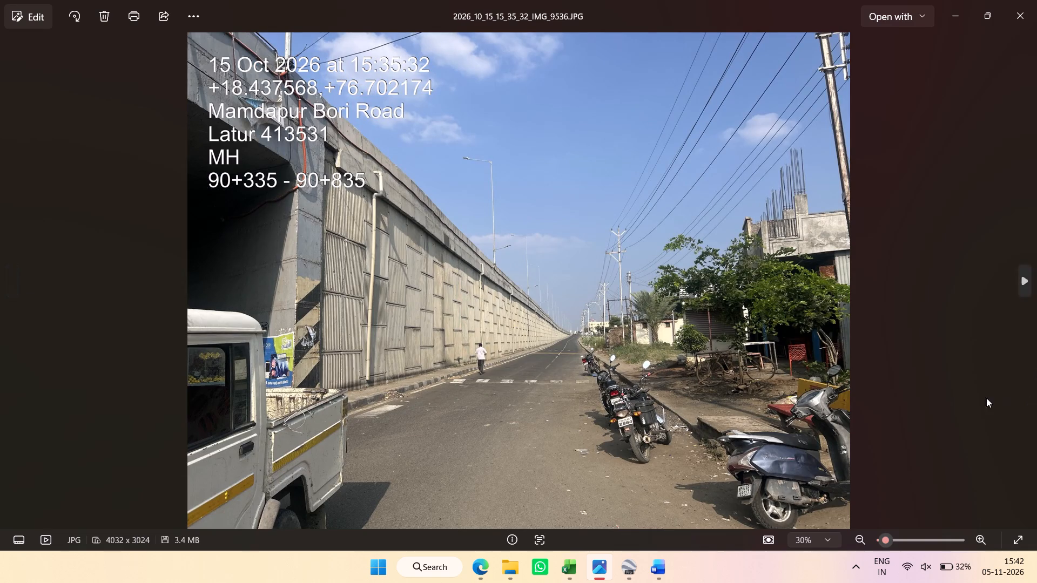
pyautogui.hotkey('alt', 'Tab')
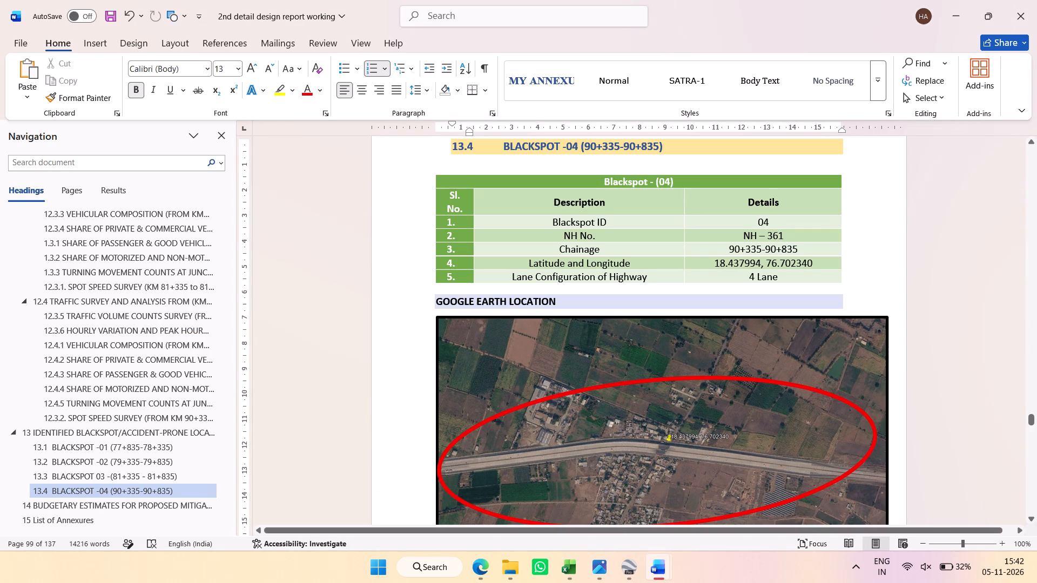
pyautogui.click(744, 267)
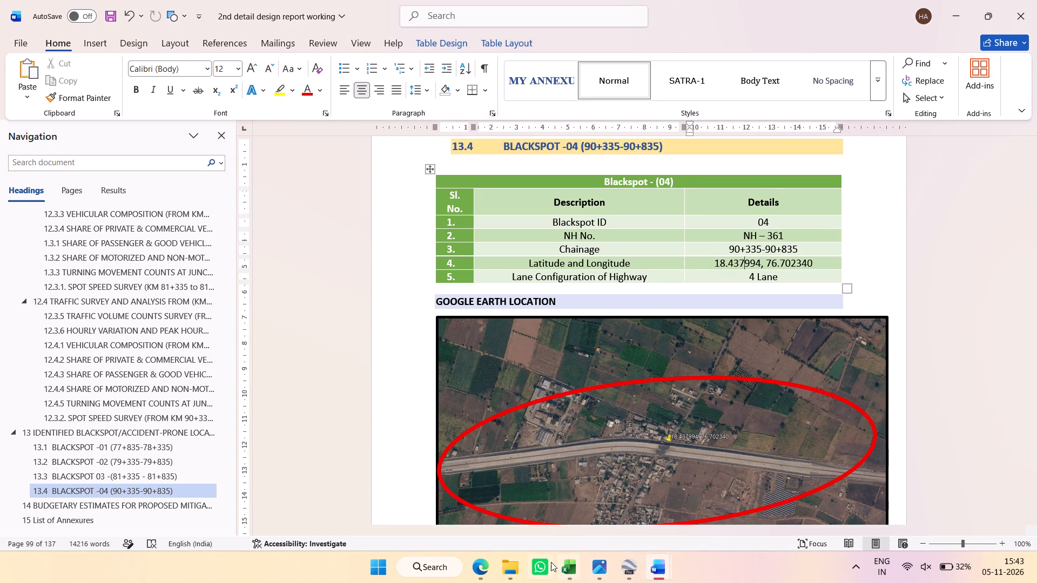
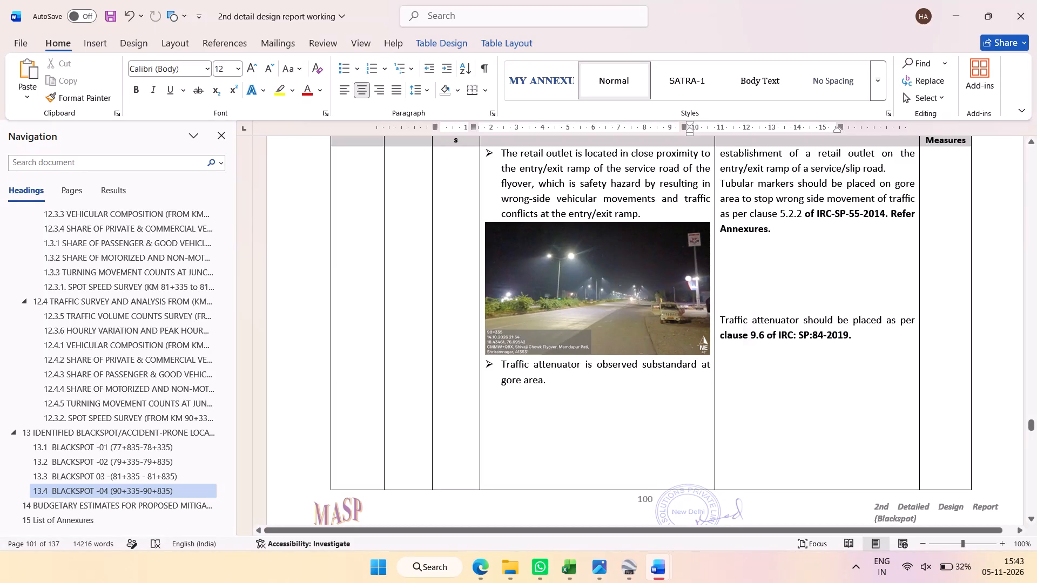
# Search Google Earth for the coordinates 18.43461,76.69542 stamped on the Blackspot-04 site photo at 90+335.
pyautogui.hotkey('alt', 'space')
pyautogui.write('18.43')
pyautogui.write('461')
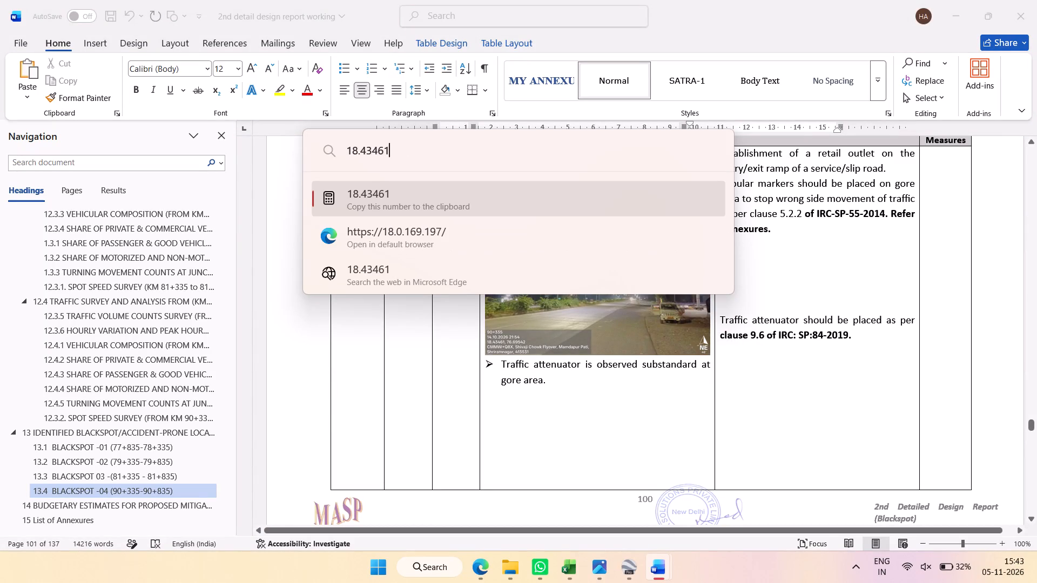
pyautogui.write(',76.')
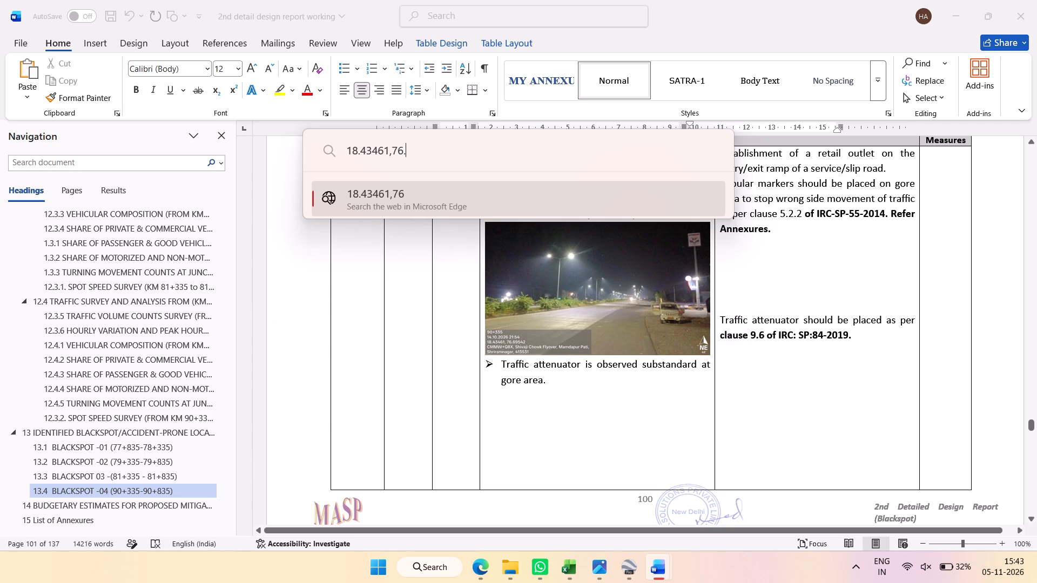
pyautogui.write('69542')
pyautogui.hotkey('ctrl', 'a')
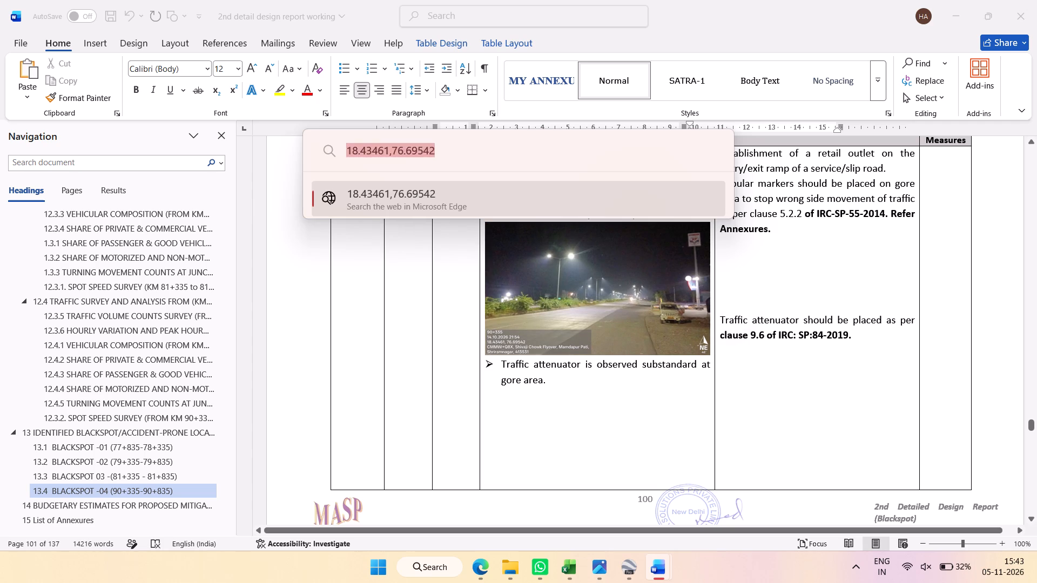
pyautogui.hotkey('ctrl', 'x')
pyautogui.click(628, 565)
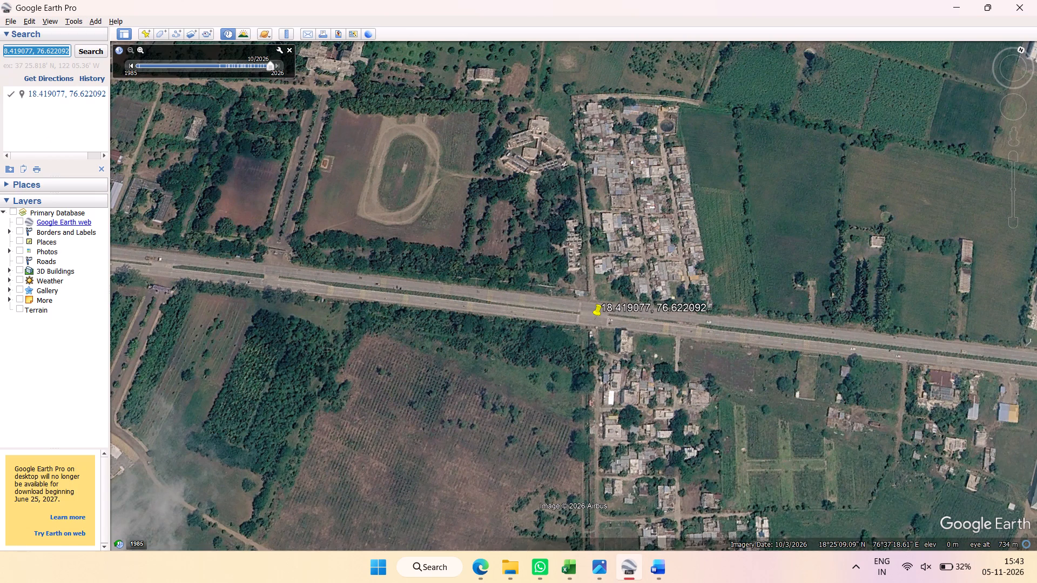
pyautogui.hotkey('ctrl', 'v')
pyautogui.click(103, 50)
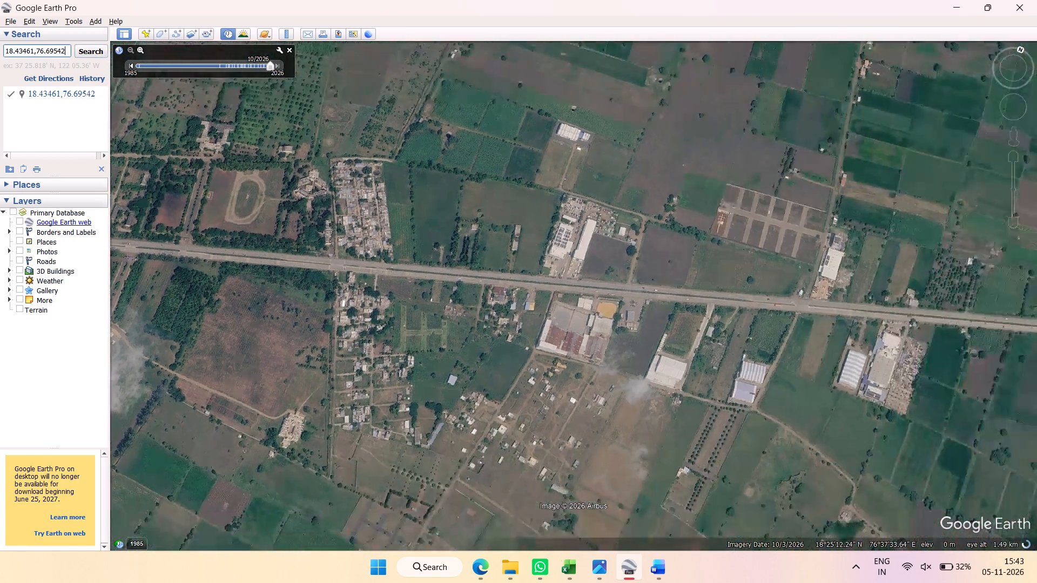
# Copy the coordinates 18.43461,76.69542 from the Google Earth search for use in the Blackspot-04 section.
pyautogui.tripleClick(39, 52)
pyautogui.hotkey('ctrl', 'c')
pyautogui.hotkey('ctrl', 'c')
pyautogui.hotkey('ctrl', 'c')
pyautogui.hotkey('ctrl', 'c')
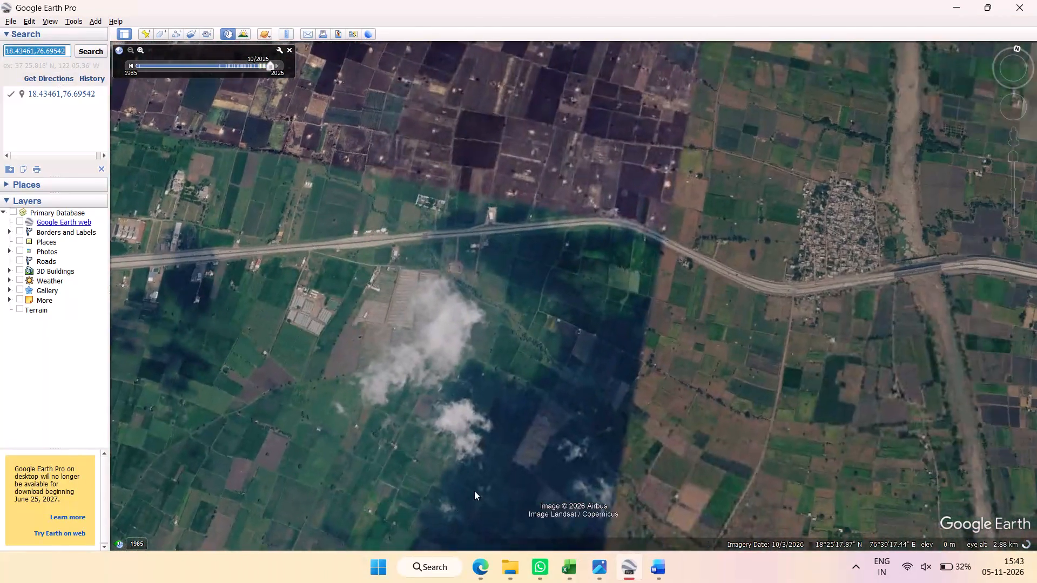
pyautogui.click(853, 561)
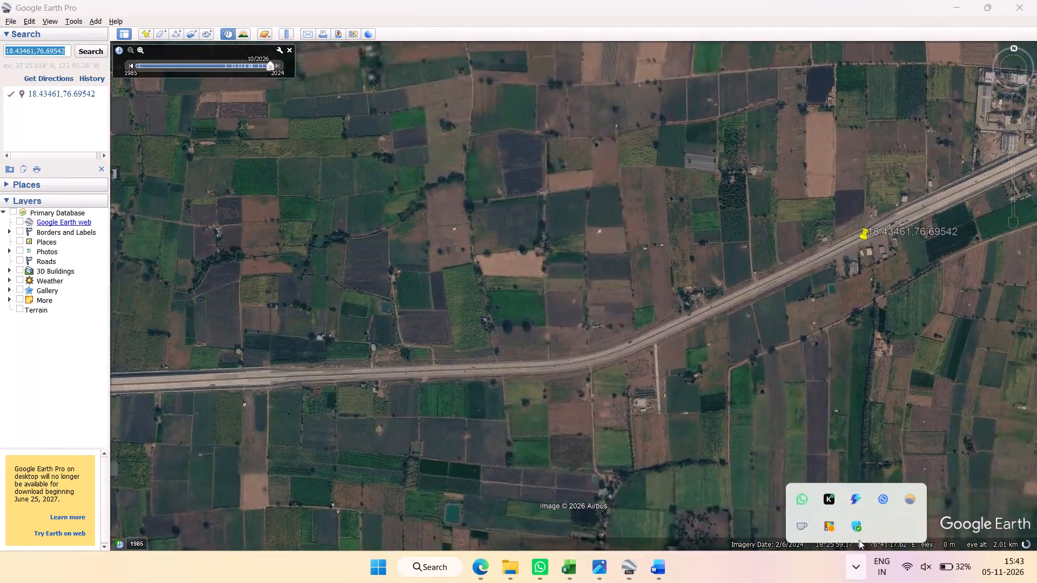
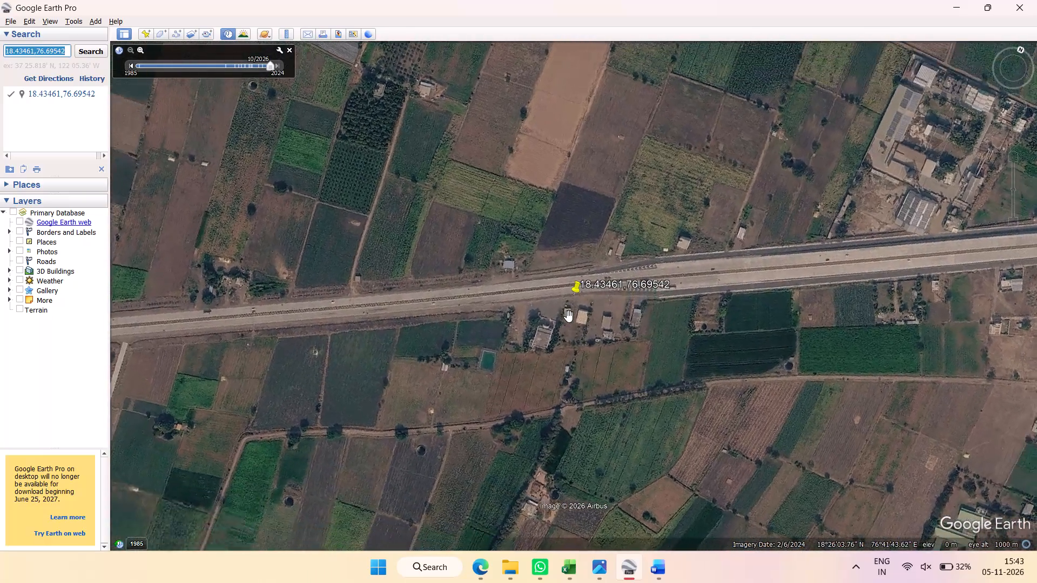
# Replace the Latitude and Longitude value in the report's Blackspot-04 details table with the copied 18.43461,76.69542.
pyautogui.scroll(12, 569, 316)
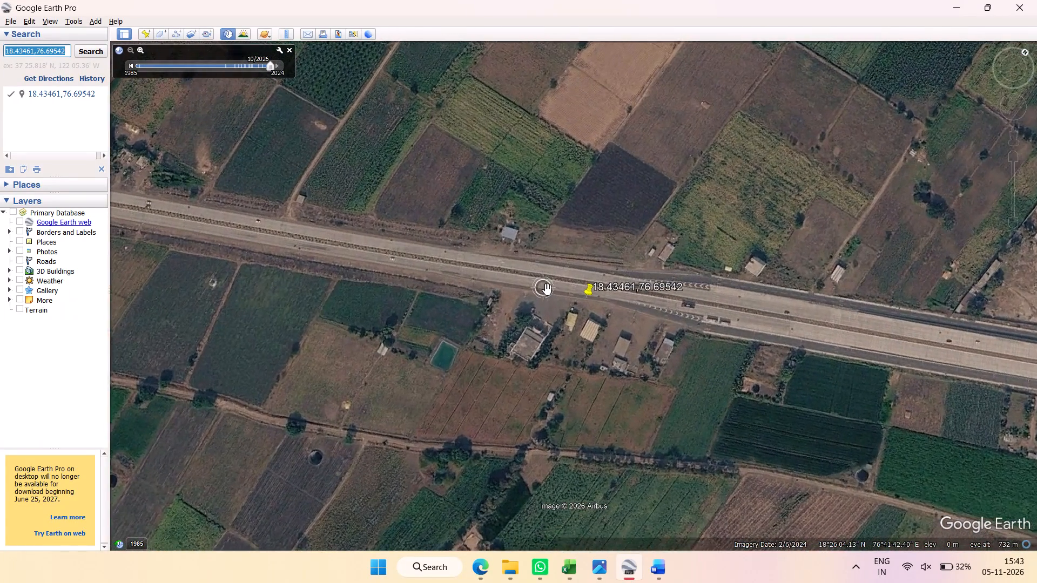
pyautogui.scroll(-4, 547, 289)
pyautogui.hotkey('alt', 'Tab')
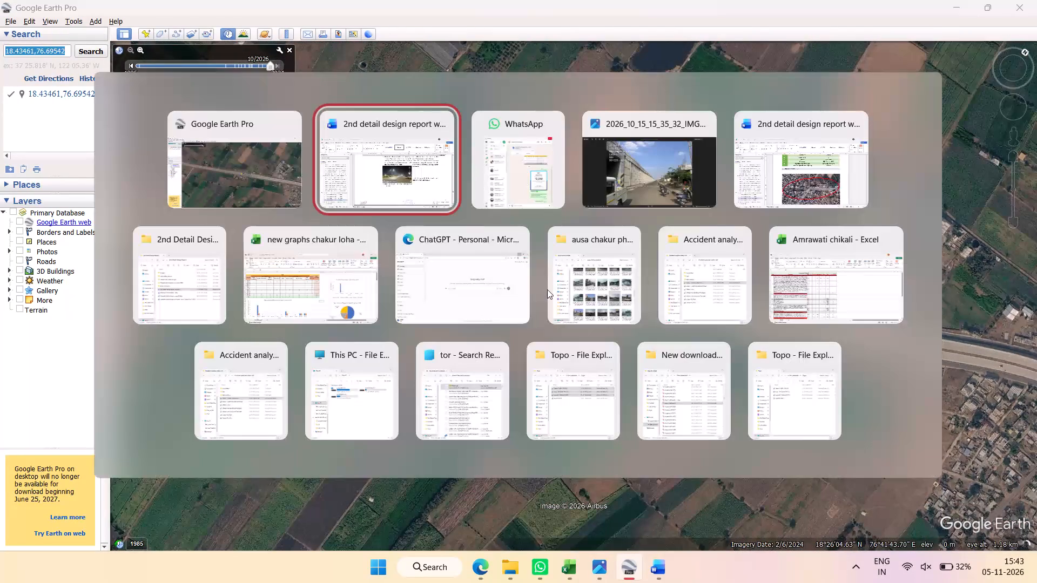
pyautogui.scroll(20, 605, 334)
pyautogui.scroll(1, 605, 334)
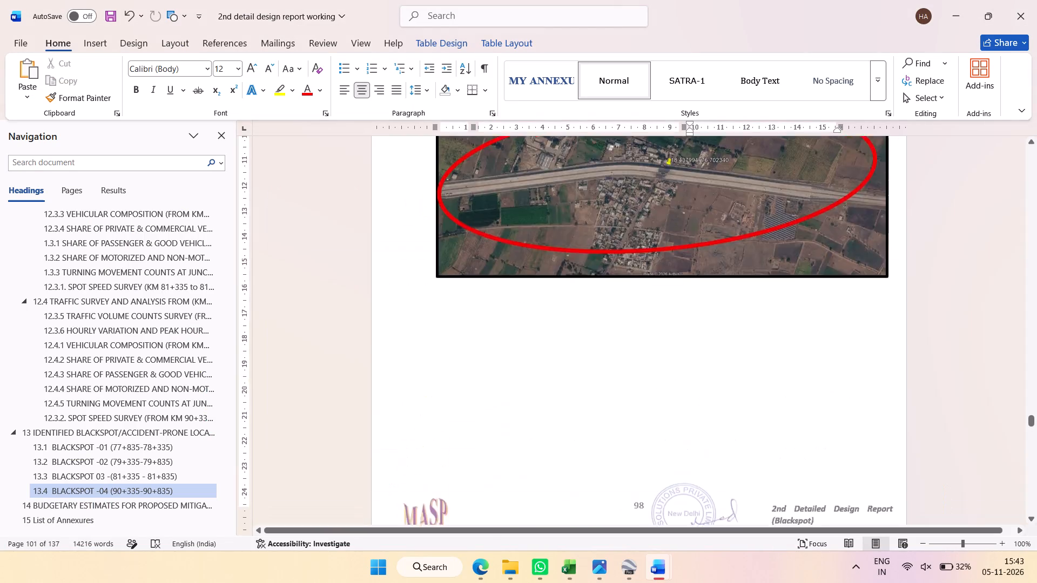
pyautogui.scroll(5, 608, 334)
pyautogui.scroll(-6, 608, 334)
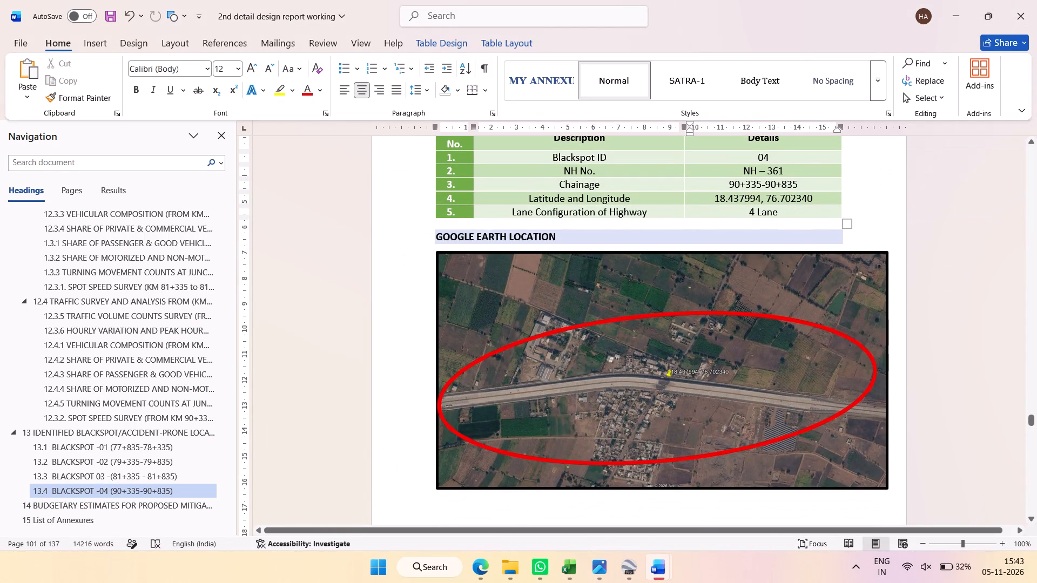
pyautogui.hotkey('alt', 'Tab')
pyautogui.keyDown('ctrl'); pyautogui.scroll(-1, 732, 383); pyautogui.keyUp('ctrl')
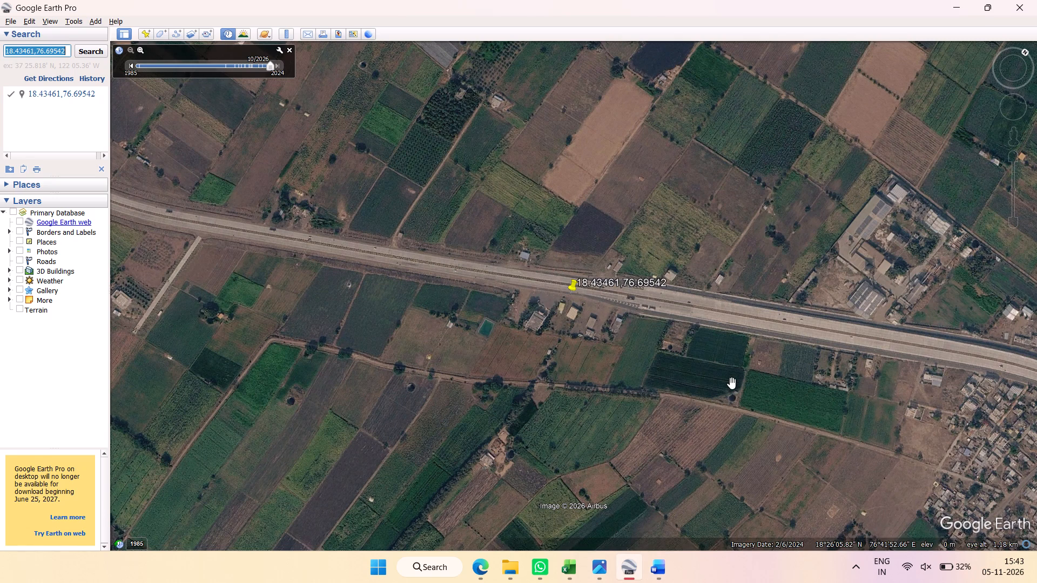
pyautogui.keyDown('ctrl'); pyautogui.scroll(-1, 732, 383); pyautogui.keyUp('ctrl')
pyautogui.hotkey('alt', 'Tab')
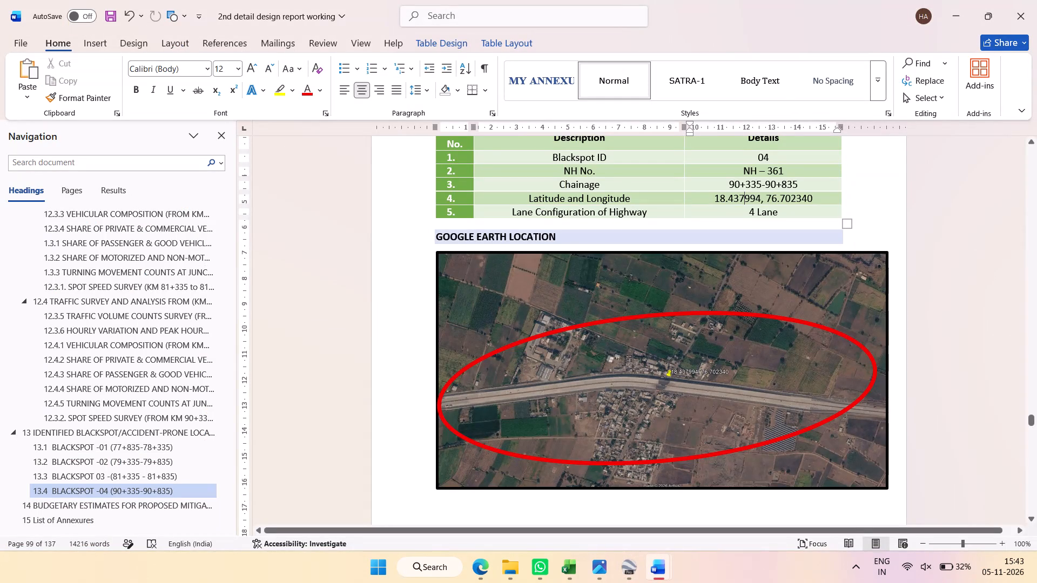
pyautogui.tripleClick(759, 197)
pyautogui.hotkey('ctrl', 'v')
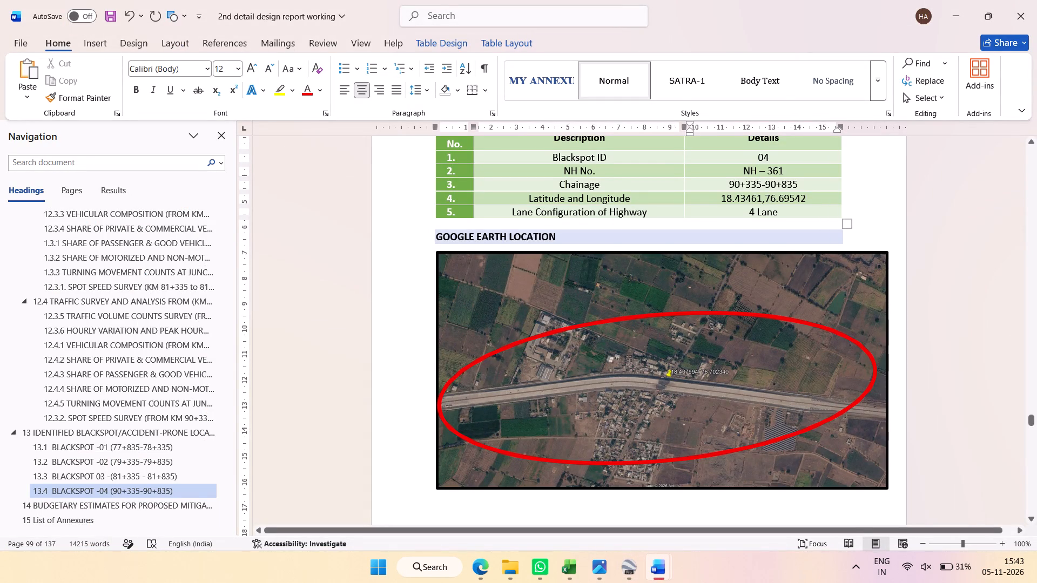
# Capture a wide Google Earth screenshot of the highway stretch around the 18.43461,76.69542 placemark.
pyautogui.hotkey('alt', 'Tab')
pyautogui.scroll(-2, 688, 361)
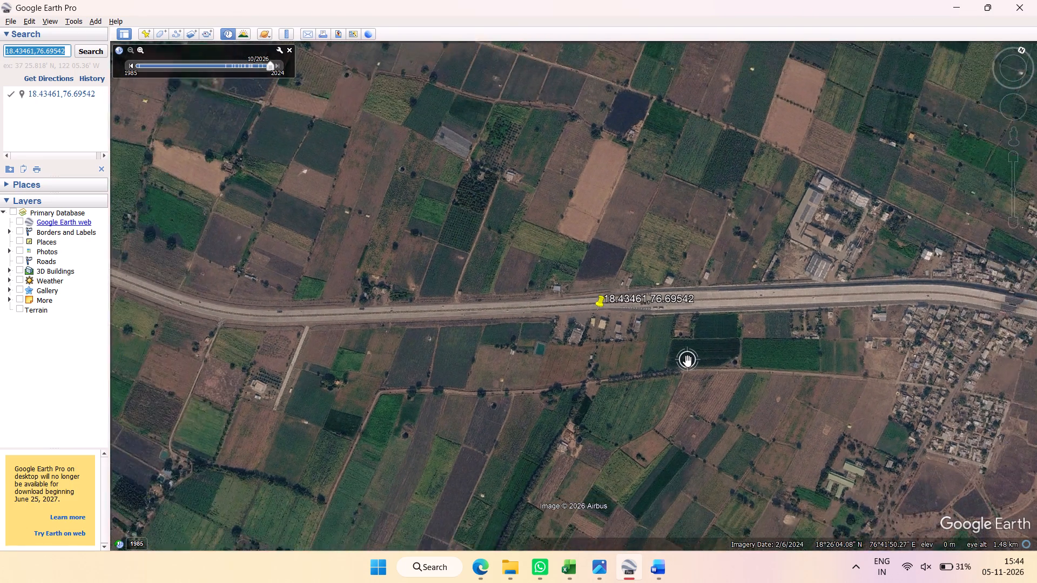
pyautogui.scroll(-2, 688, 361)
pyautogui.moveTo(745, 365); pyautogui.dragTo(729, 371)
pyautogui.scroll(12, 671, 355)
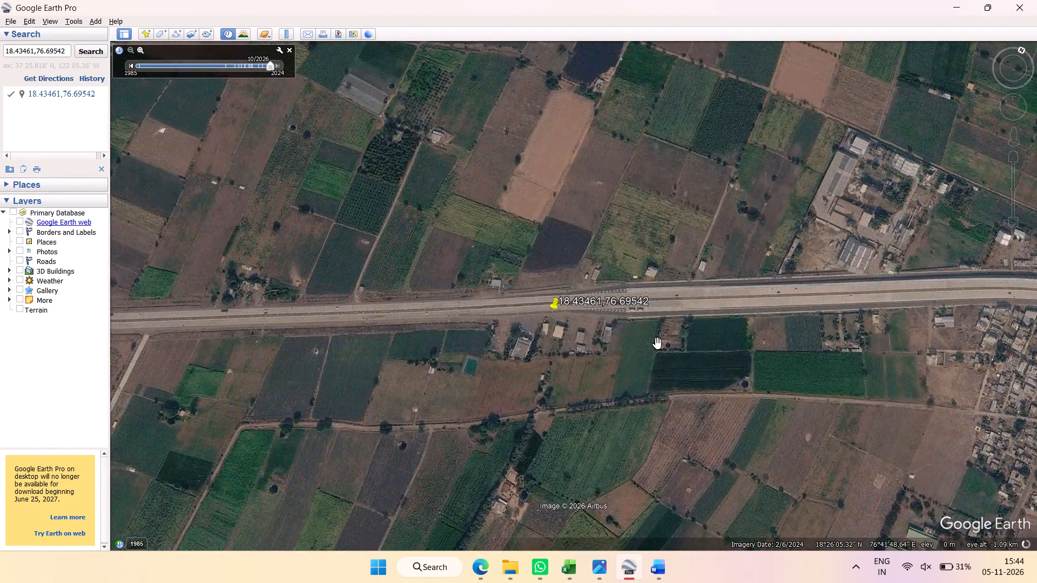
pyautogui.scroll(-1, 657, 343)
pyautogui.press('Print')
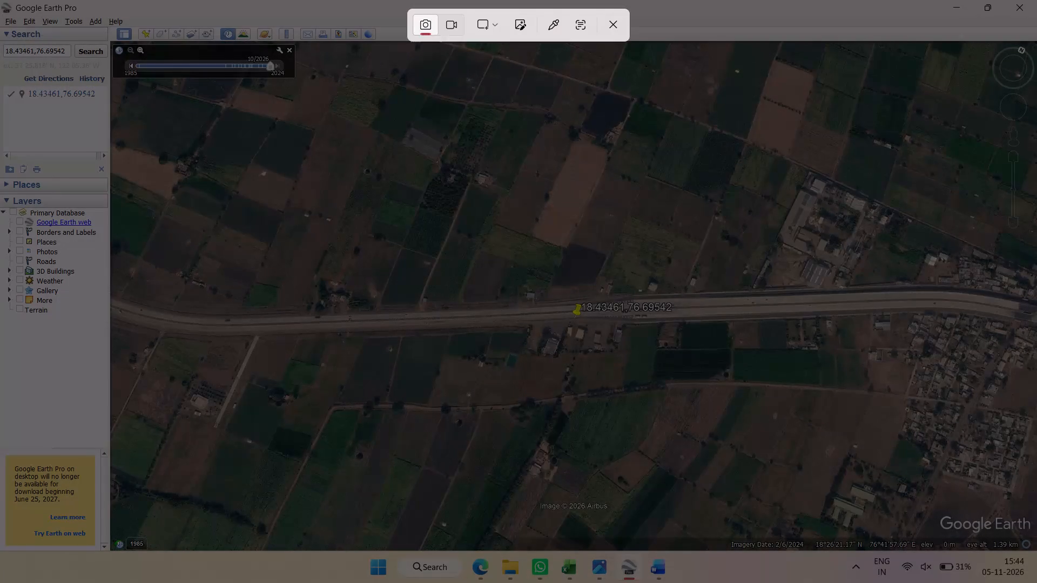
pyautogui.moveTo(989, 62); pyautogui.dragTo(174, 526)
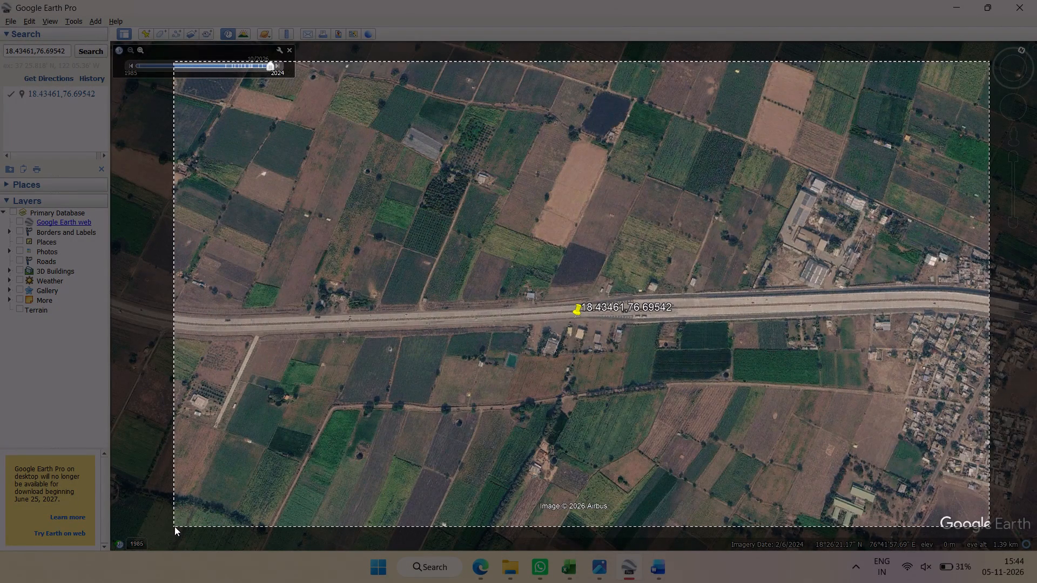
pyautogui.moveTo(174, 526); pyautogui.dragTo(127, 527)
# Swap the Blackspot-04 Google Earth location picture in the report for the captured image and shrink it slightly.
pyautogui.hotkey('alt', 'Tab')
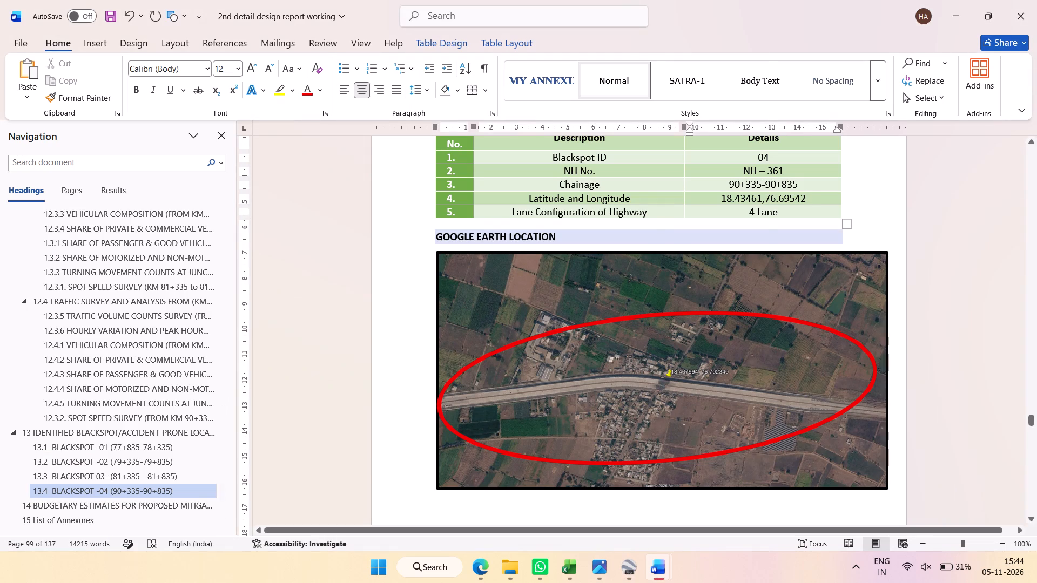
pyautogui.click(617, 418)
pyautogui.rightClick(617, 418)
pyautogui.click(708, 206)
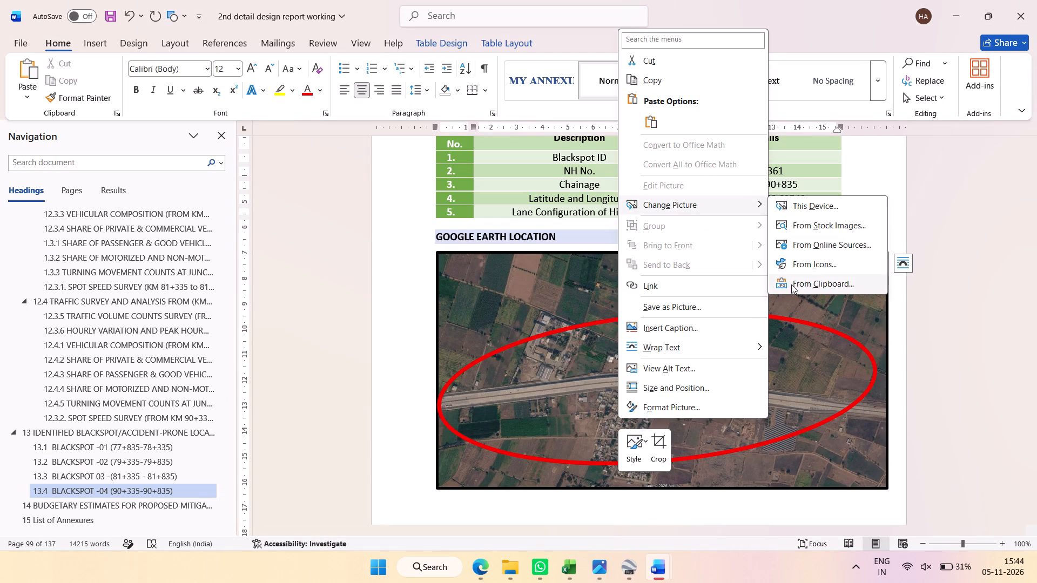
pyautogui.click(791, 284)
pyautogui.moveTo(872, 491); pyautogui.dragTo(864, 493)
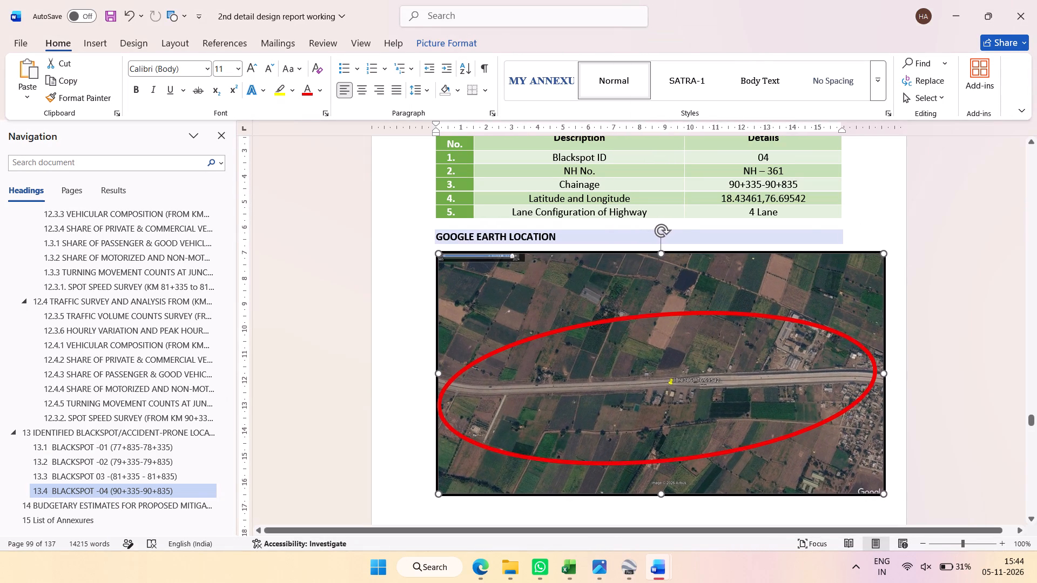
pyautogui.moveTo(864, 493); pyautogui.dragTo(859, 492)
# Review the Blackspot-04 site observations, mitigation measures and topographic survey pages against the Google Earth location.
pyautogui.scroll(-4, 688, 338)
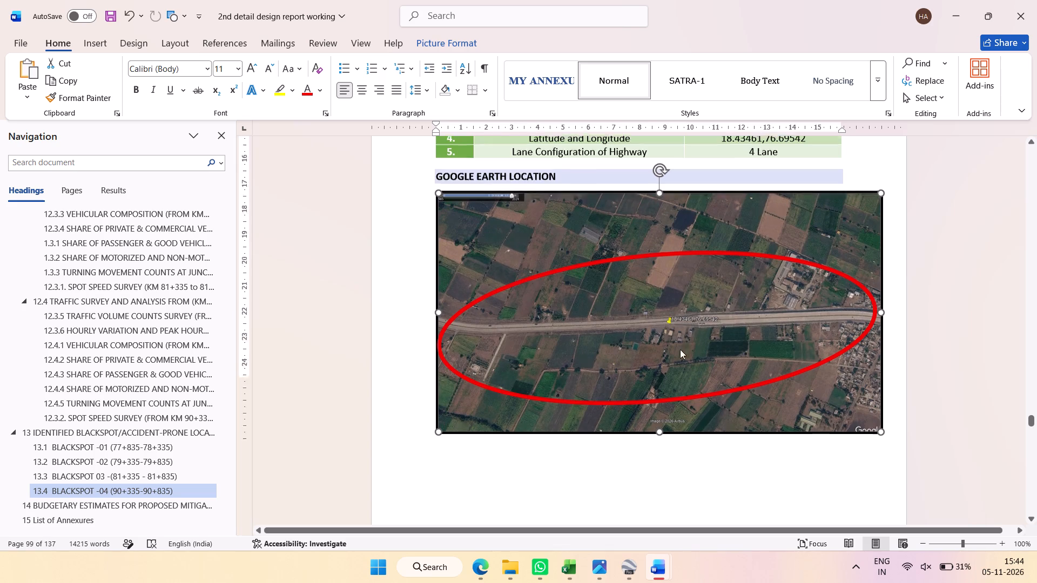
pyautogui.scroll(-18, 680, 349)
pyautogui.scroll(2, 659, 357)
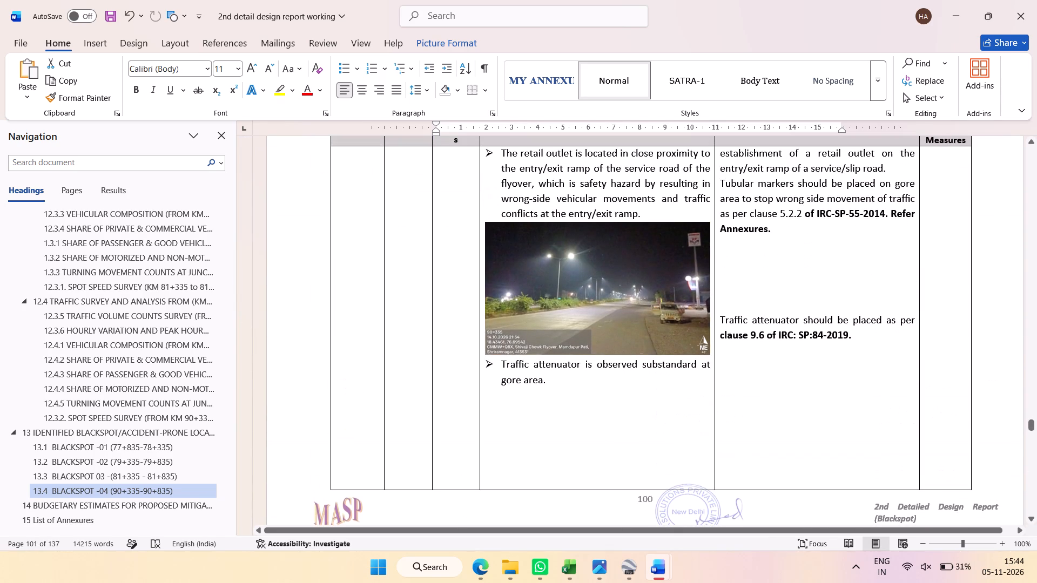
pyautogui.hotkey('alt', 'Tab')
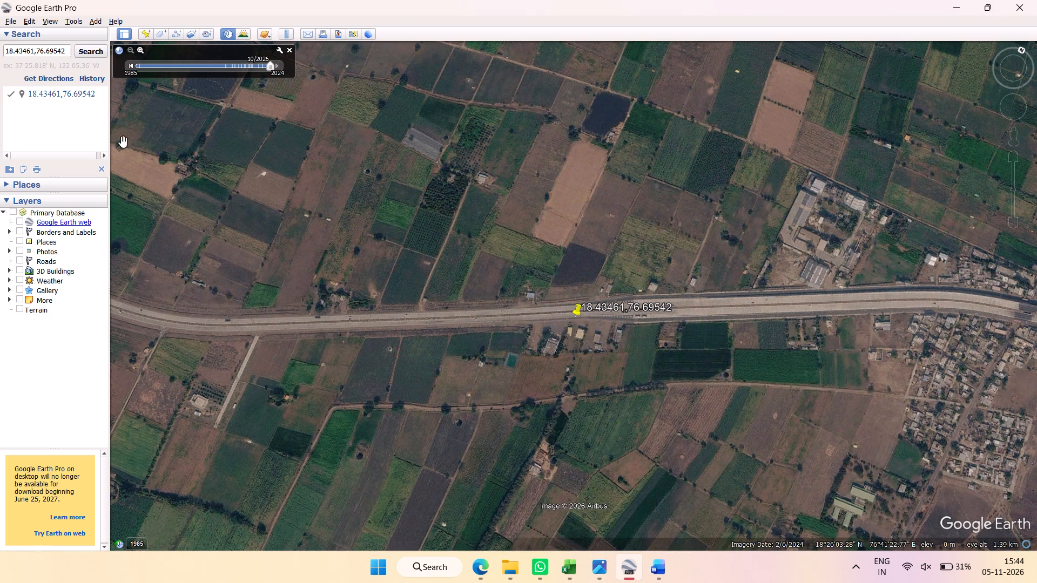
pyautogui.hotkey('alt', 'Tab')
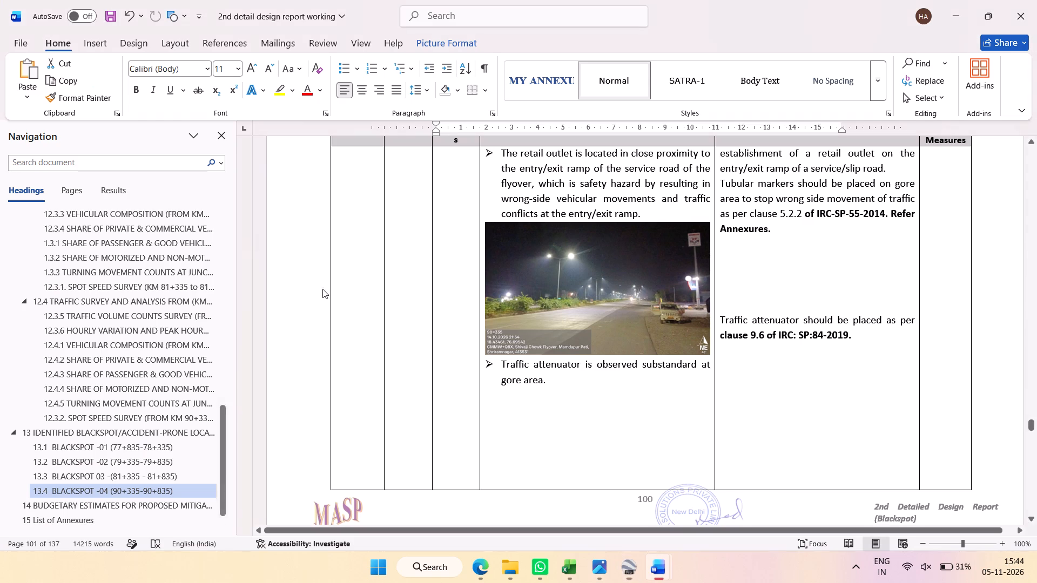
pyautogui.hotkey('alt', 'Tab')
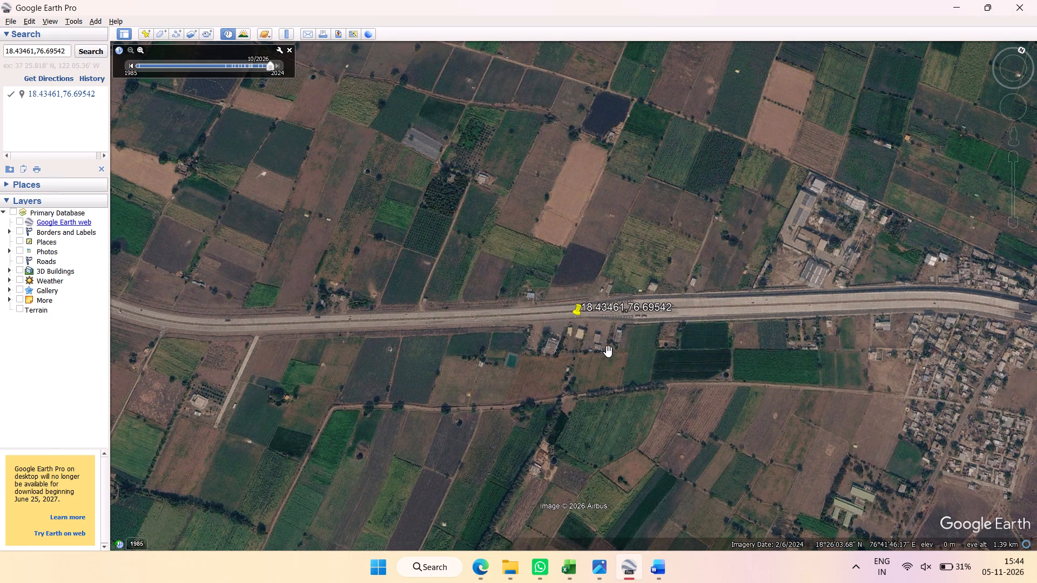
pyautogui.hotkey('alt', 'Tab')
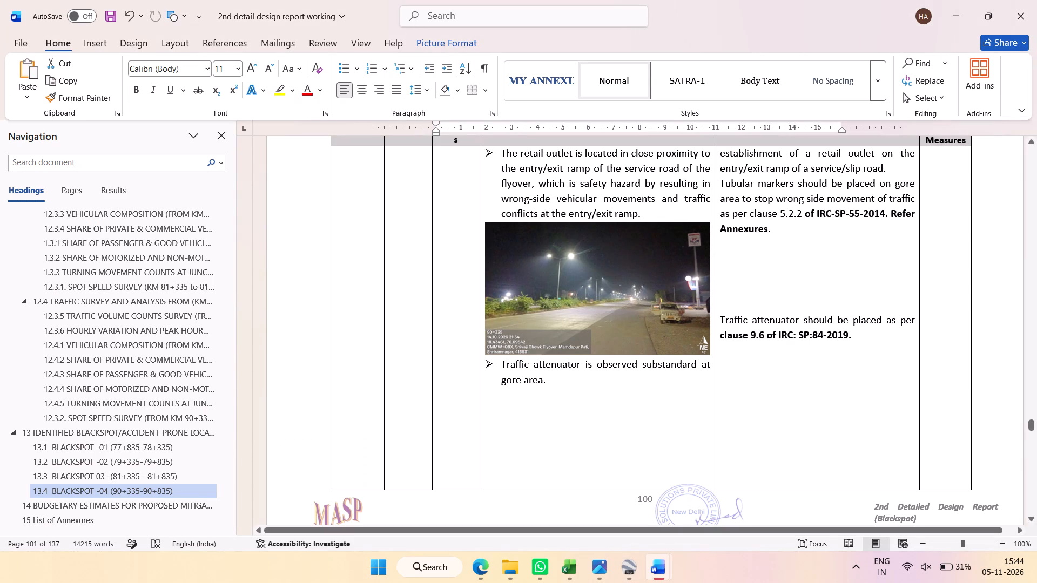
pyautogui.click(772, 286)
pyautogui.scroll(-19, 732, 379)
pyautogui.scroll(-6, 751, 360)
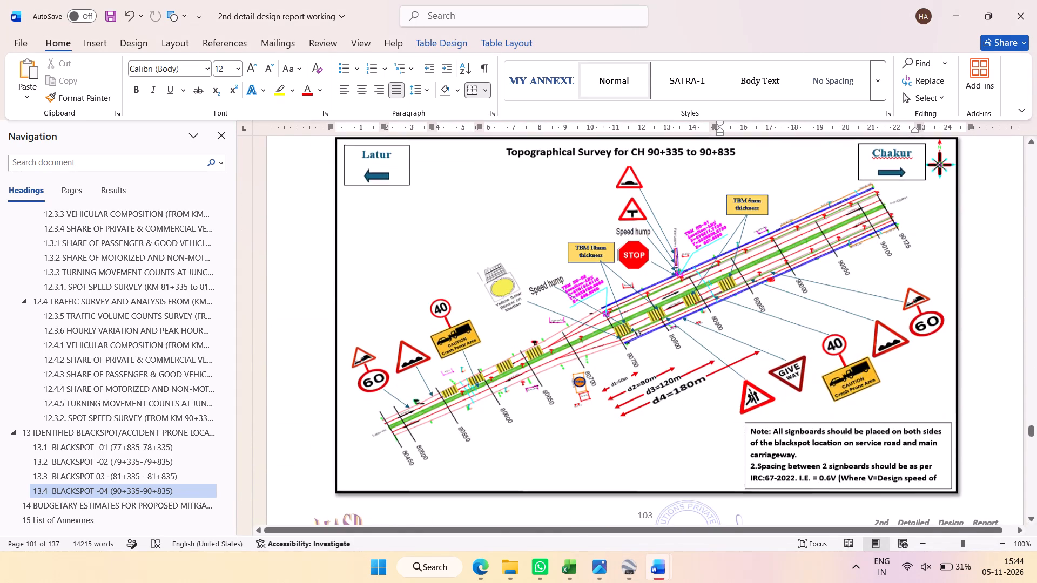
pyautogui.scroll(-6, 763, 358)
# Save the design report with the updated Blackspot-04 section.
pyautogui.tripleClick(114, 18)
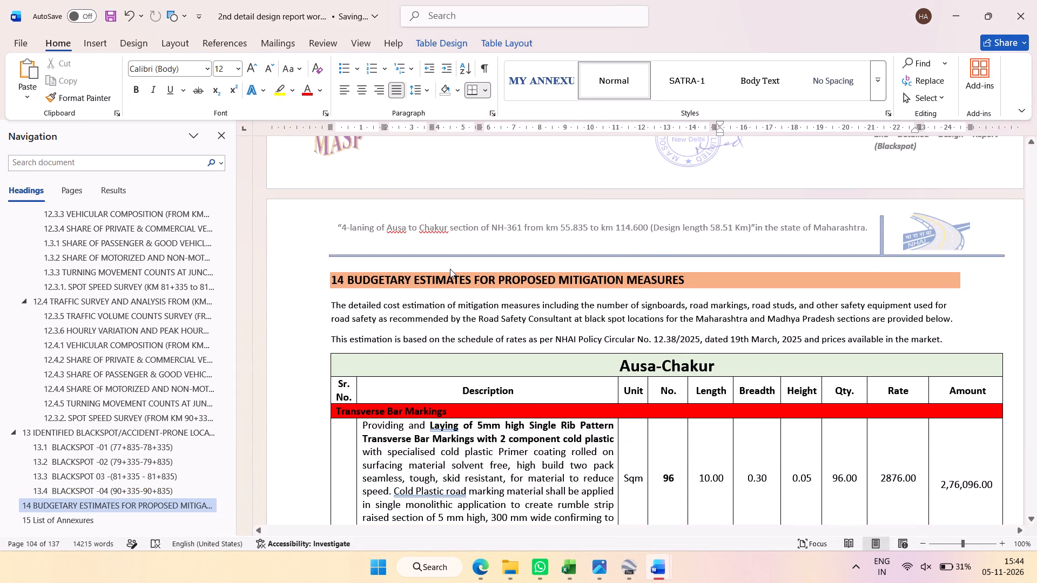
# Check the Blackspot-04, 03, 02 and 01 sections, including their location tables, Google Earth pictures and survey drawings.
pyautogui.scroll(10, 537, 272)
pyautogui.scroll(-2, 540, 272)
pyautogui.scroll(9, 604, 350)
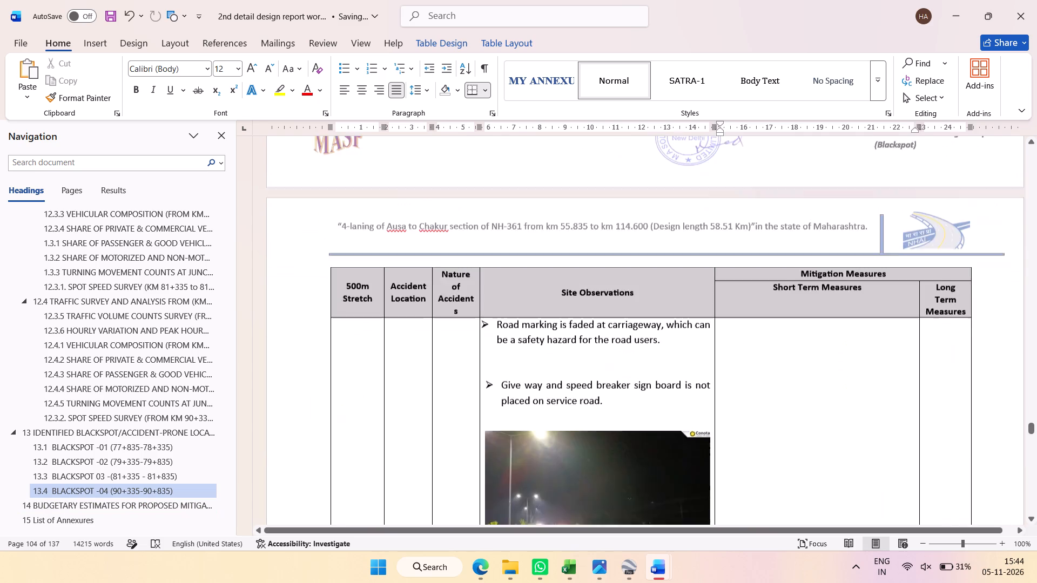
pyautogui.scroll(6, 604, 353)
pyautogui.click(136, 477)
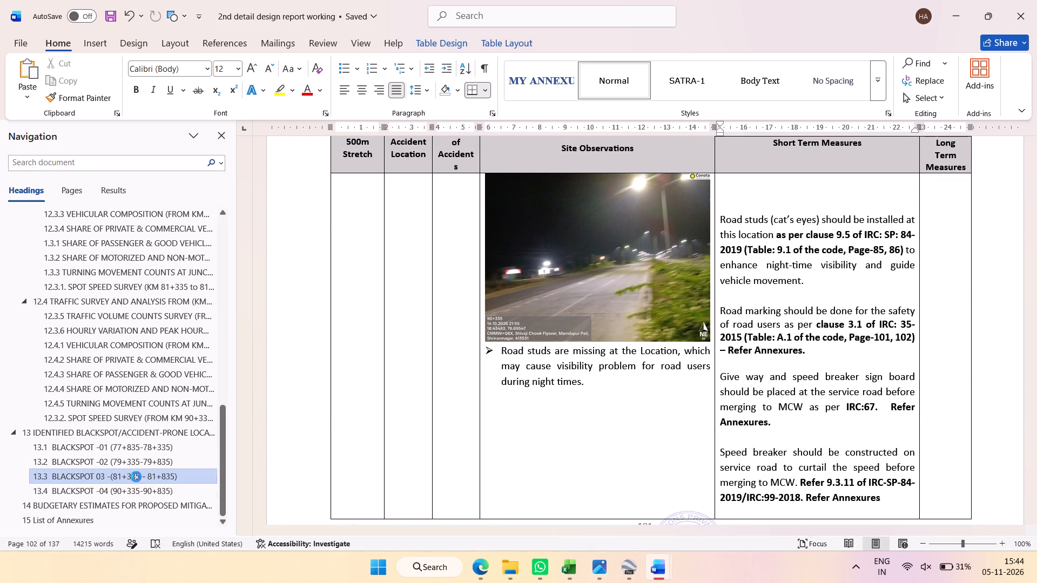
pyautogui.click(143, 490)
pyautogui.scroll(9, 672, 377)
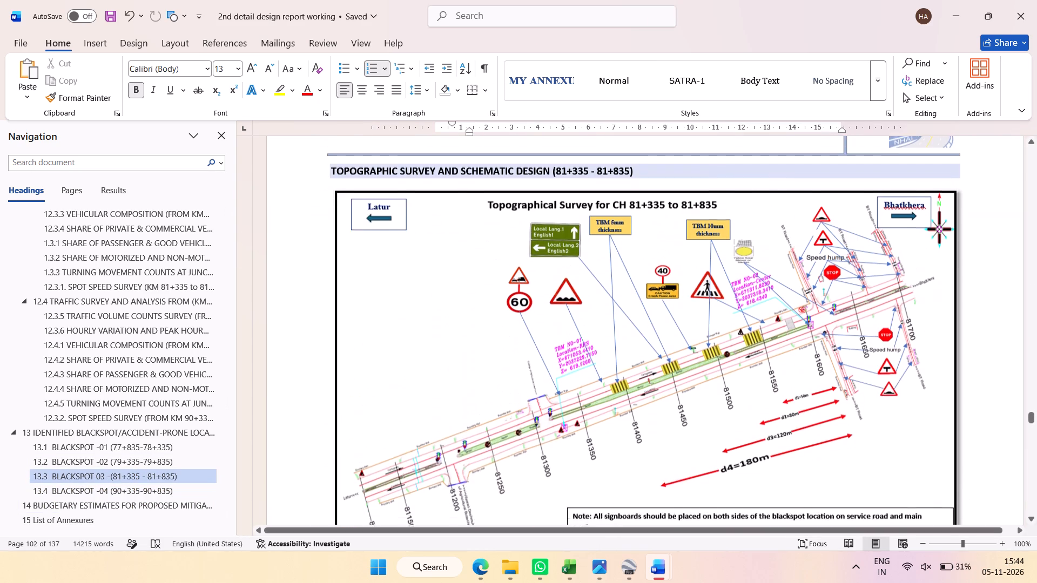
pyautogui.click(175, 470)
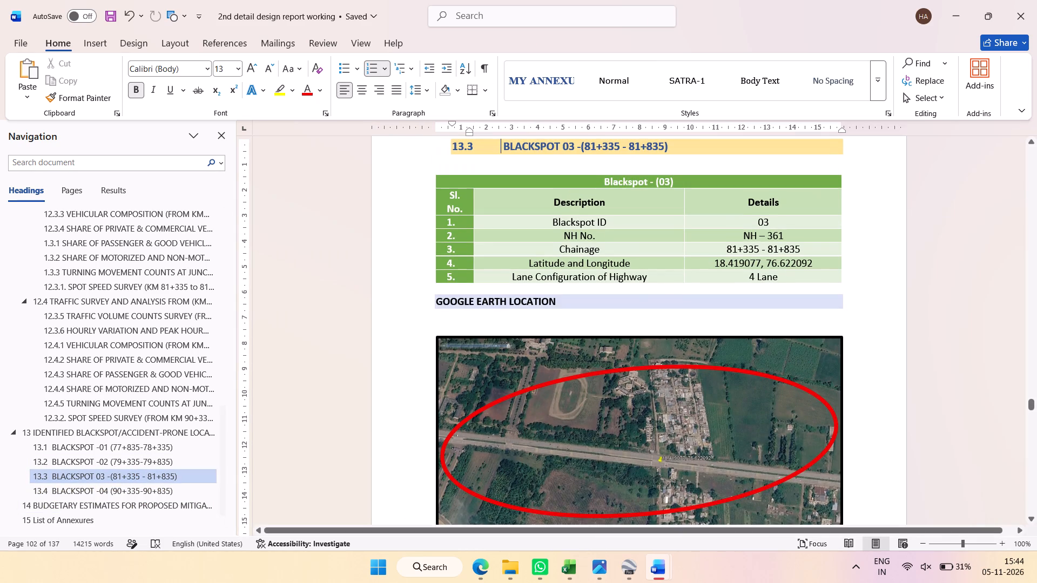
pyautogui.scroll(8, 630, 296)
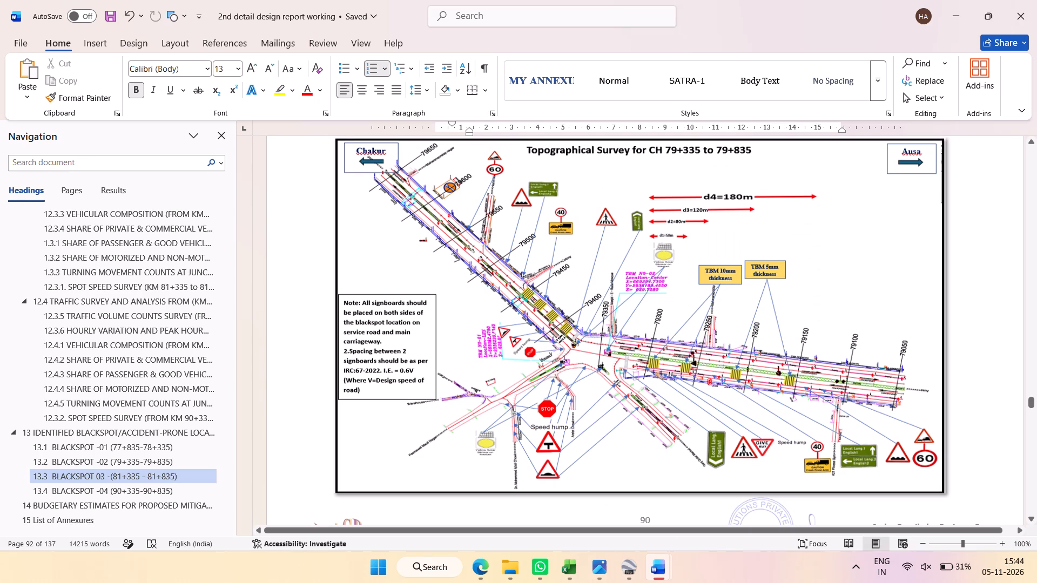
pyautogui.click(163, 462)
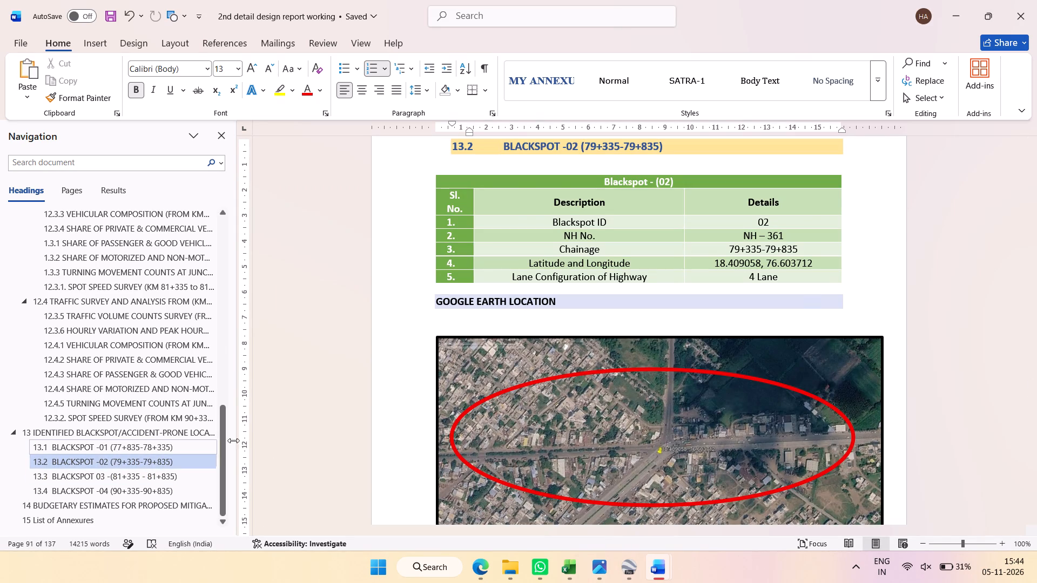
pyautogui.scroll(9, 532, 383)
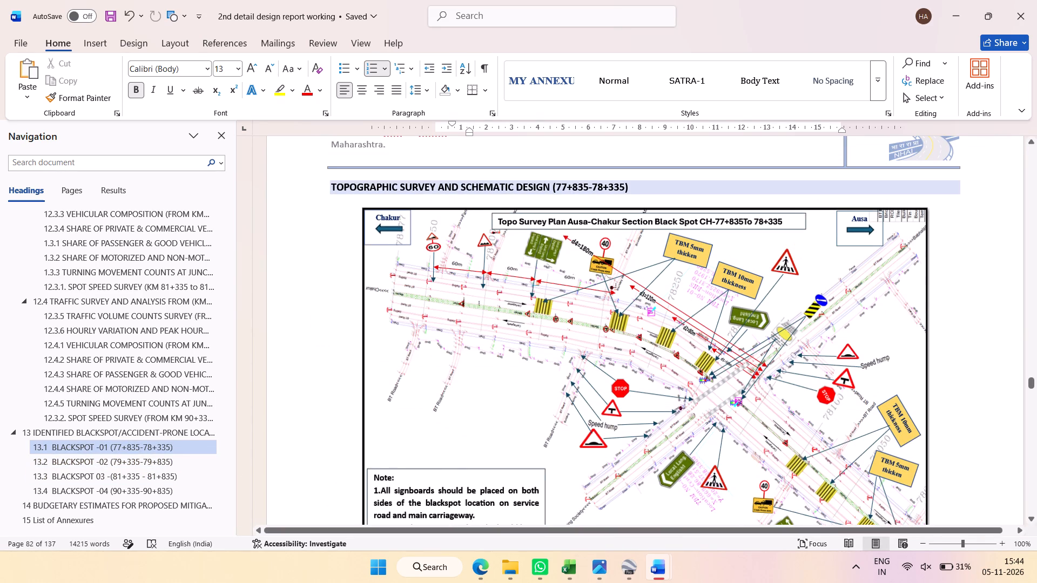
pyautogui.click(165, 448)
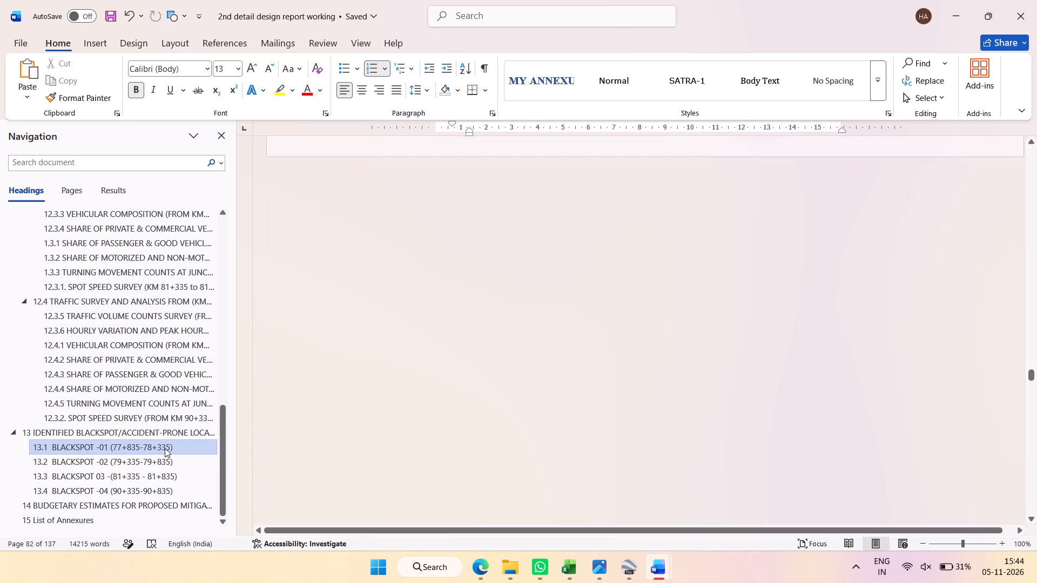
pyautogui.scroll(-1, 453, 383)
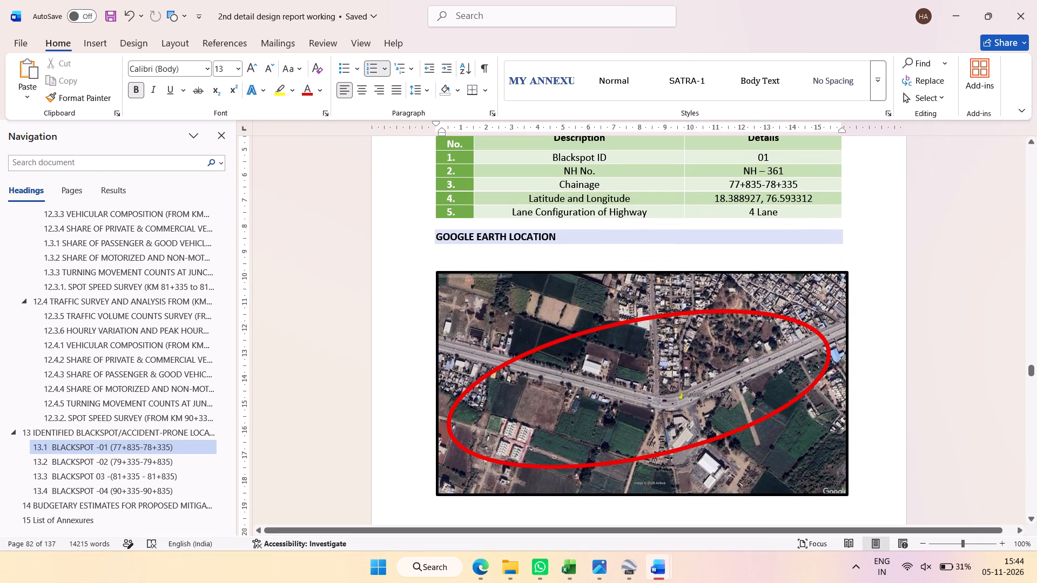
# Save the design report again.
pyautogui.click(105, 13)
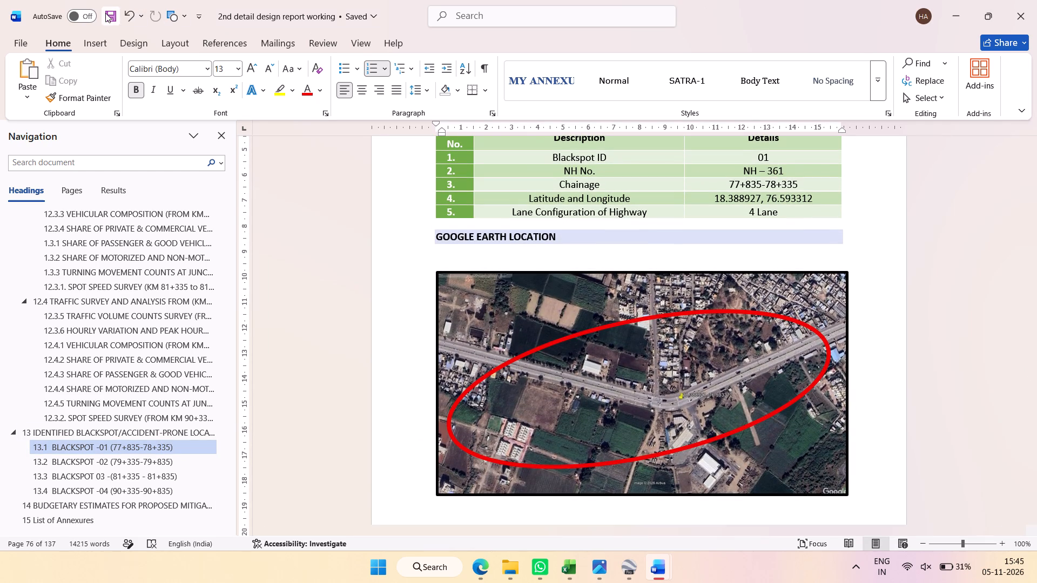
# Switch to Google Earth Pro and close it.
pyautogui.click(626, 557)
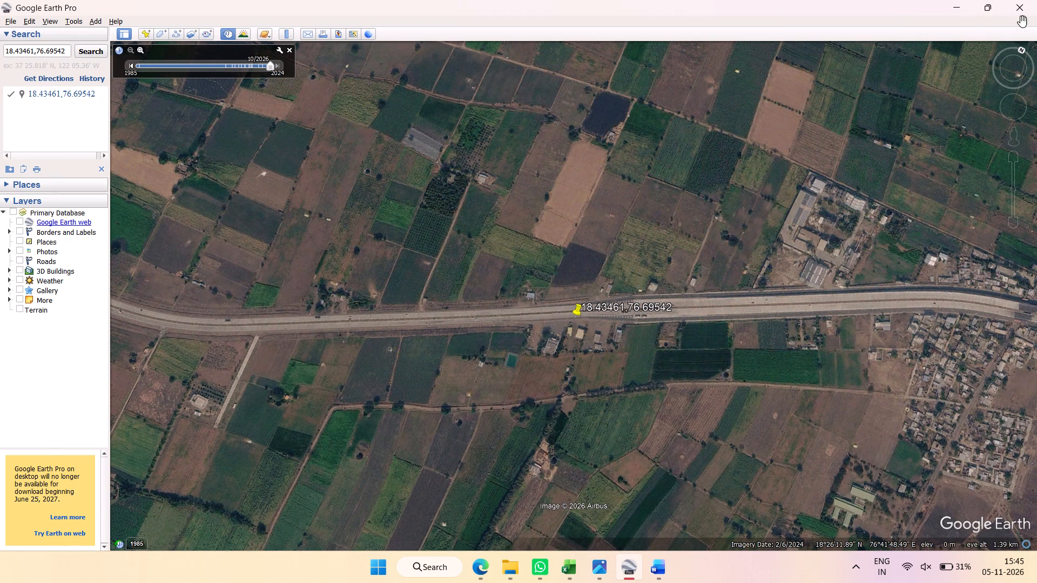
pyautogui.click(1036, 0)
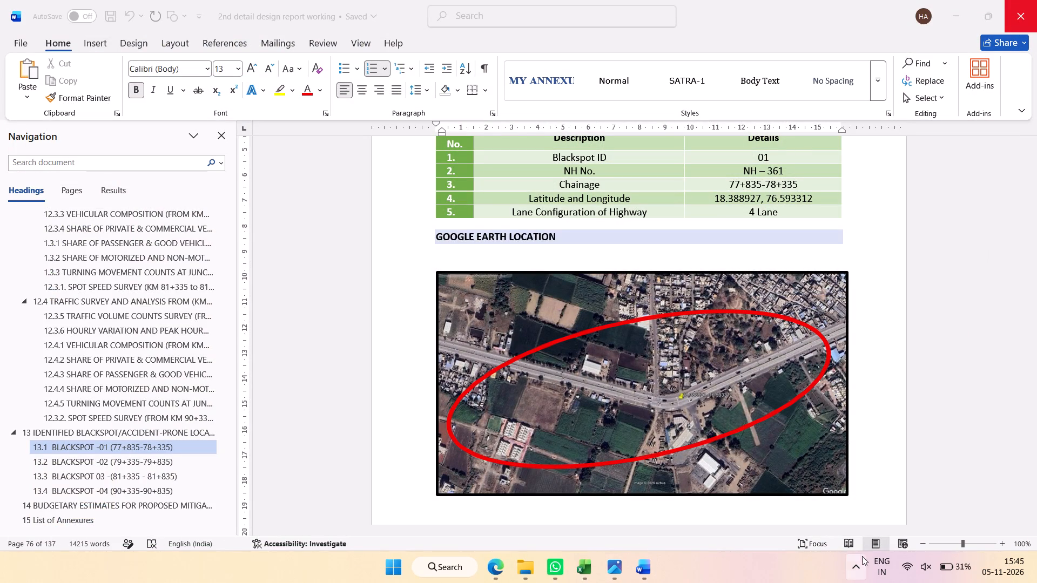
# Show the hidden system tray icons.
pyautogui.click(861, 558)
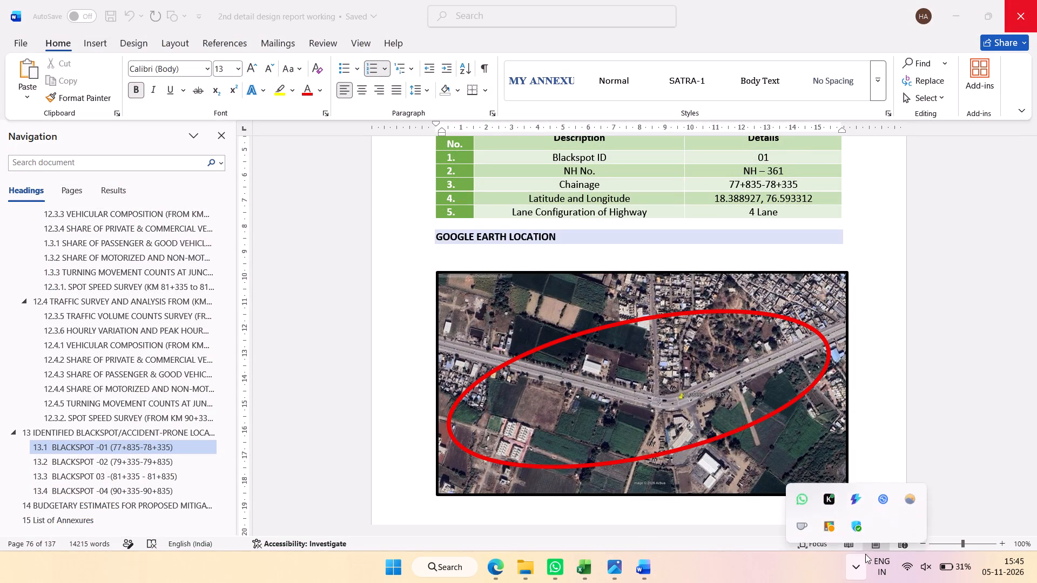
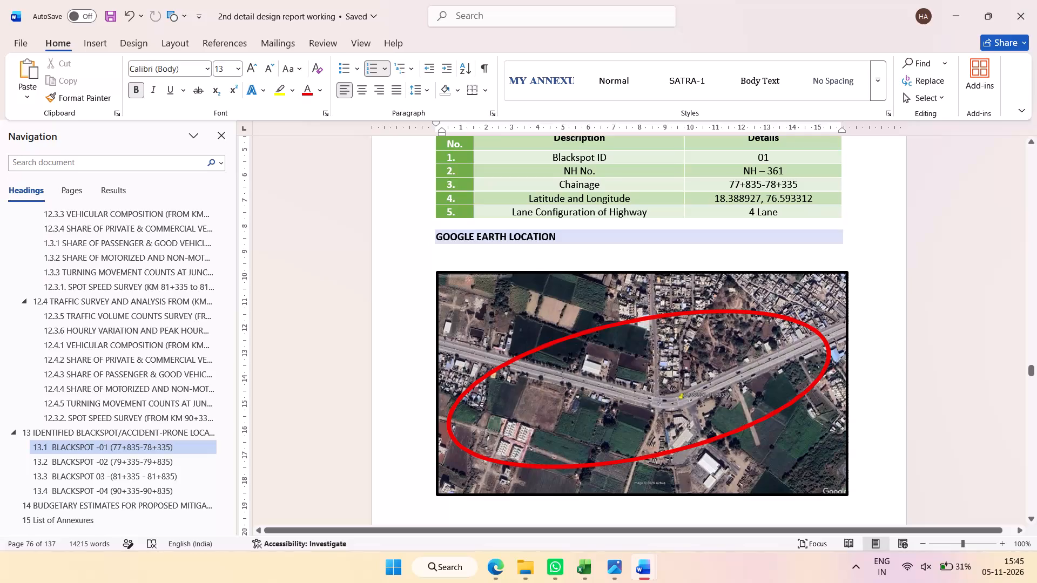
# Examine the rest of the Blackspot-01 section, including its site observations, mitigation measures and schematic drawing.
pyautogui.scroll(-4, 678, 340)
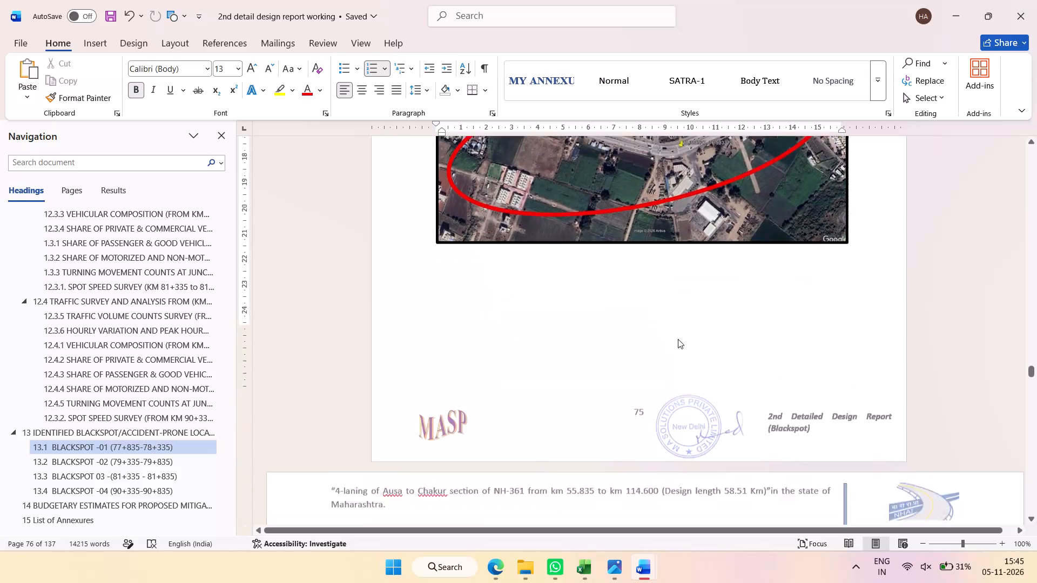
pyautogui.scroll(-15, 678, 339)
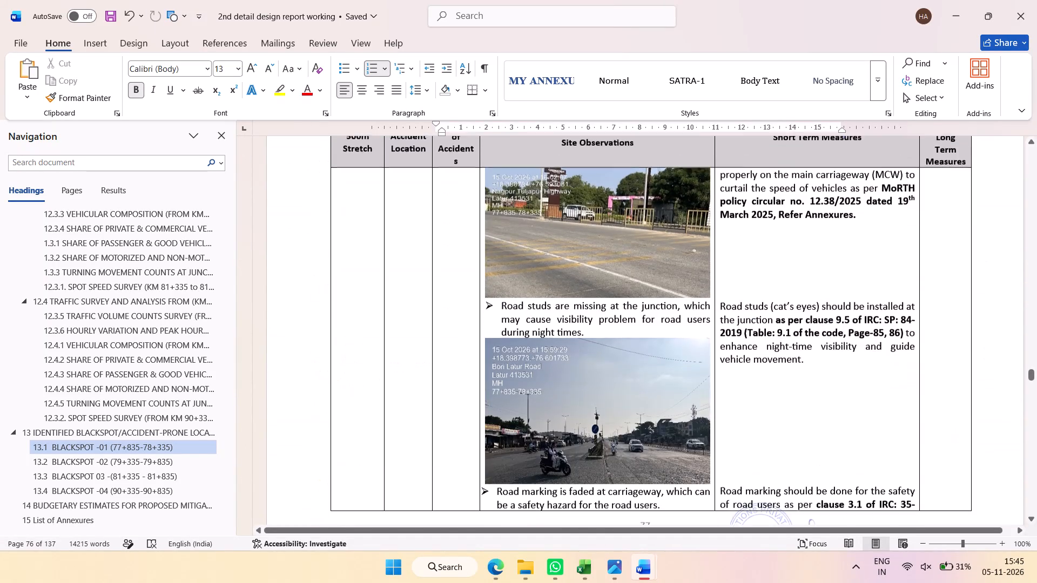
pyautogui.scroll(-15, 676, 327)
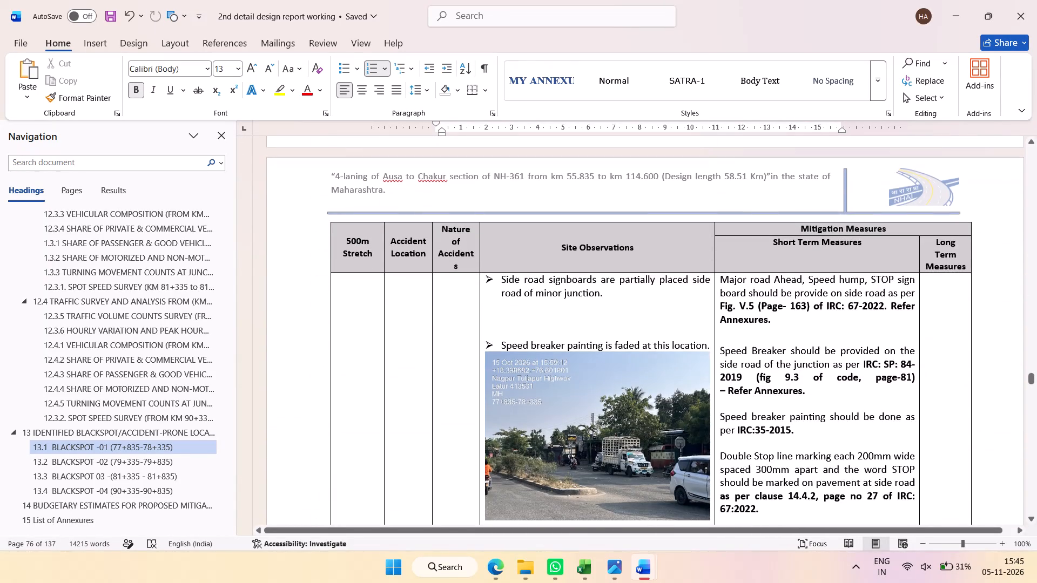
pyautogui.scroll(-11, 677, 322)
pyautogui.scroll(-11, 677, 322)
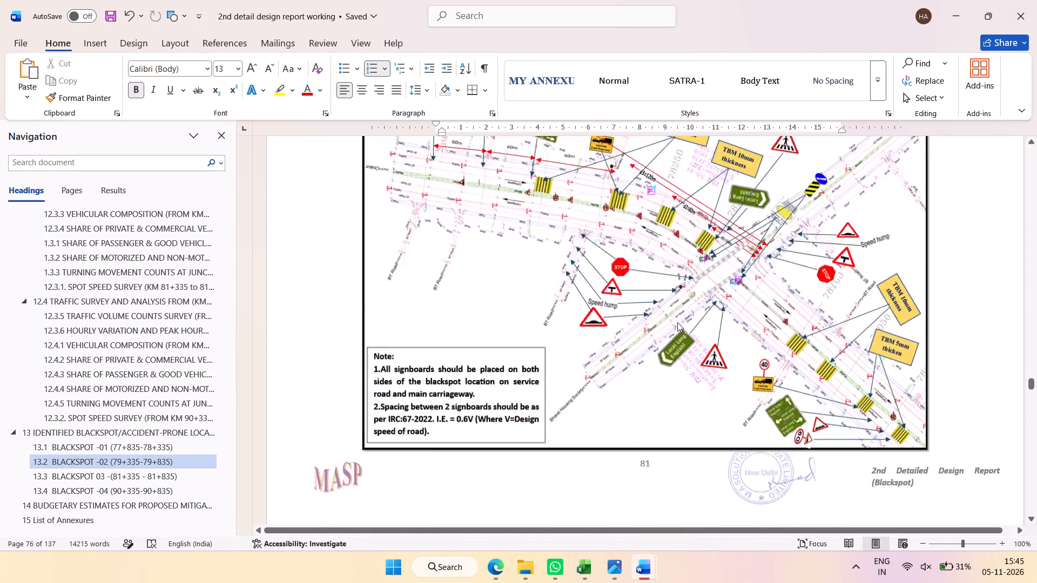
# Insert four blank lines above the road marking short-term measure in the Blackspot-02 table to align it with its observation.
pyautogui.scroll(-17, 677, 322)
pyautogui.click(780, 276)
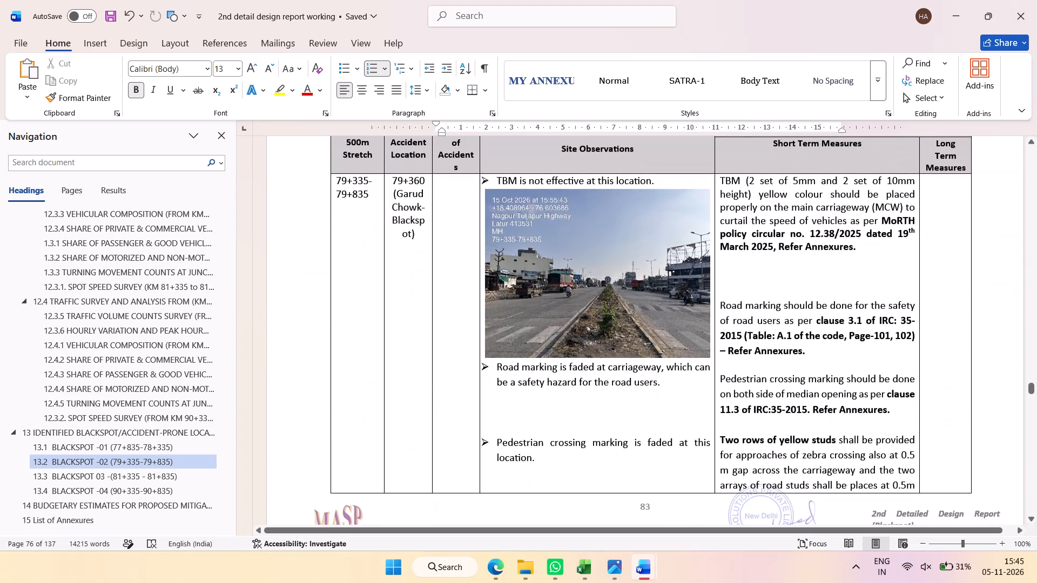
pyautogui.press('Return')
pyautogui.press('Return')
pyautogui.press('Return')
pyautogui.press('Return')
# Delete two blank lines above the Crash Prone area short-term measure in the Blackspot-02 table to align it with its observation.
pyautogui.scroll(-3, 779, 282)
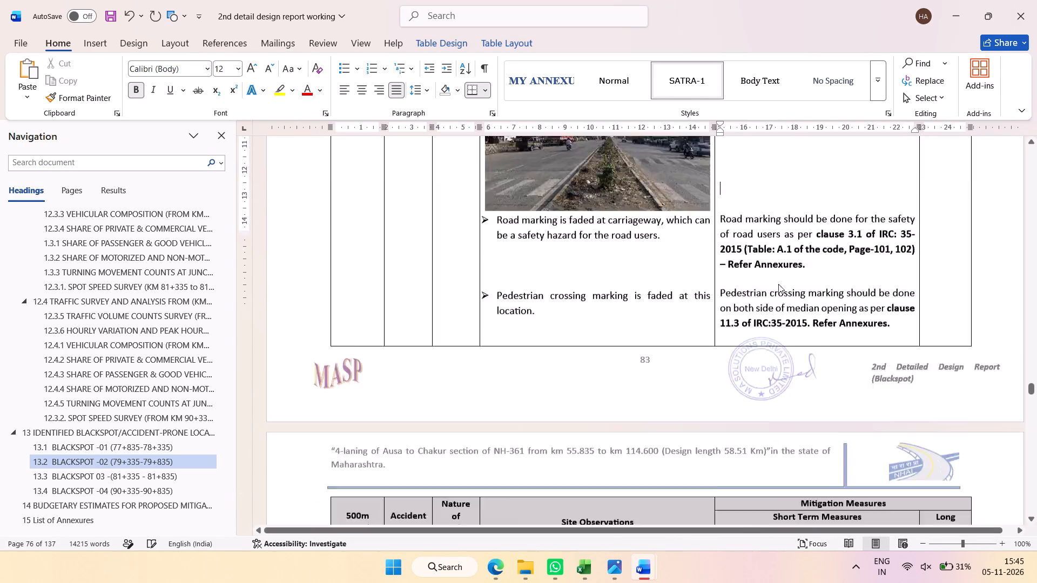
pyautogui.scroll(-6, 778, 284)
pyautogui.click(746, 287)
pyautogui.press('Delete')
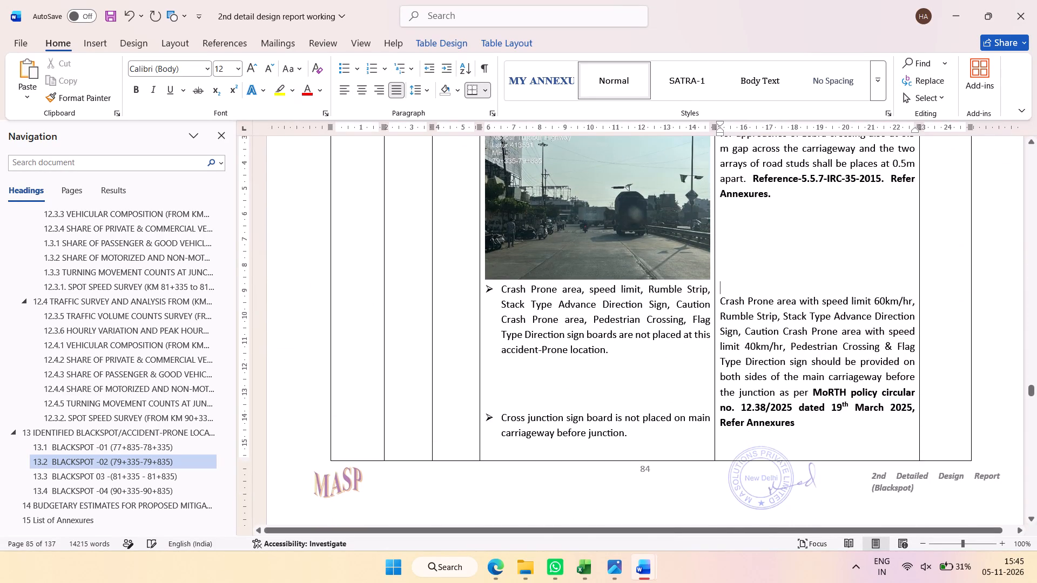
pyautogui.press('Delete')
# Insert a blank line above the cross junction sign board observation in the Blackspot-02 table.
pyautogui.scroll(-4, 746, 292)
pyautogui.scroll(2, 745, 289)
pyautogui.click(665, 277)
pyautogui.press('Return')
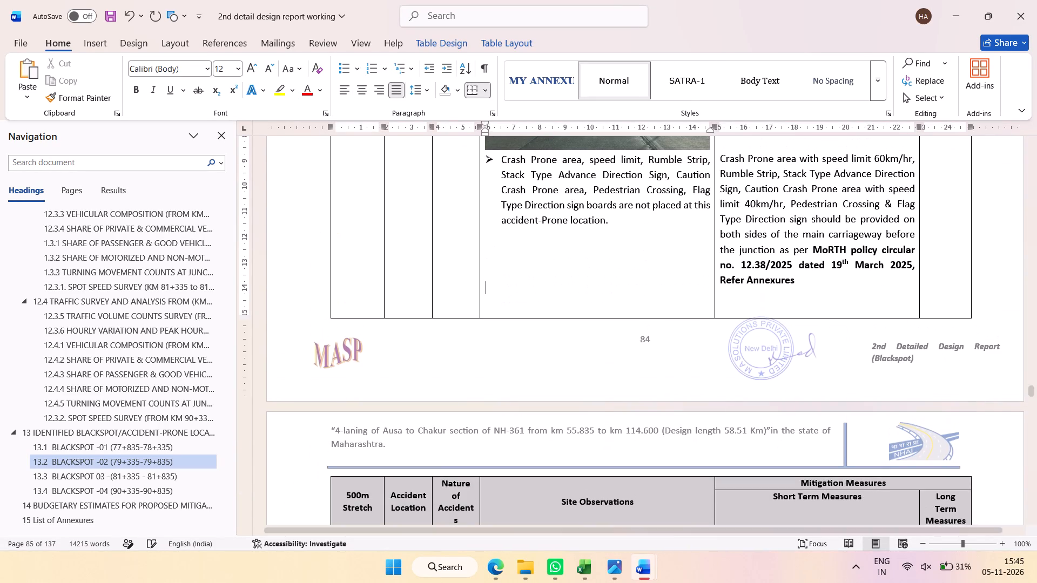
# Insert two blank lines above the road studs short-term measure in the Blackspot-02 table.
pyautogui.scroll(-7, 665, 277)
pyautogui.click(736, 232)
pyautogui.press('Return')
pyautogui.press('Return')
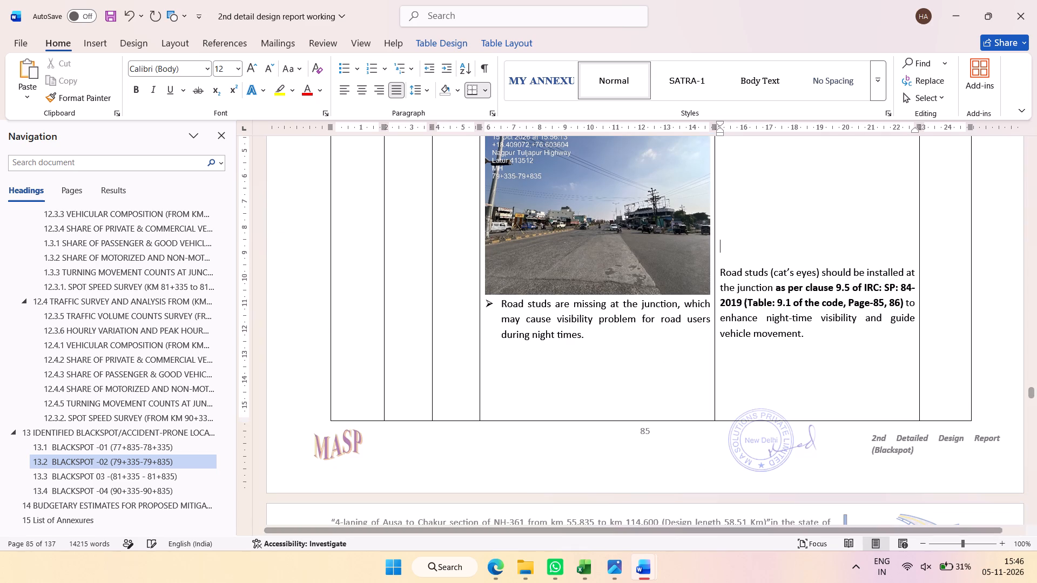
# Crop the bottom of the Blackspot-02 cross junction photo to about 5.57 cm high and delete a blank line above the road studs measure.
pyautogui.doubleClick(597, 247)
pyautogui.scroll(1, 644, 264)
pyautogui.click(915, 64)
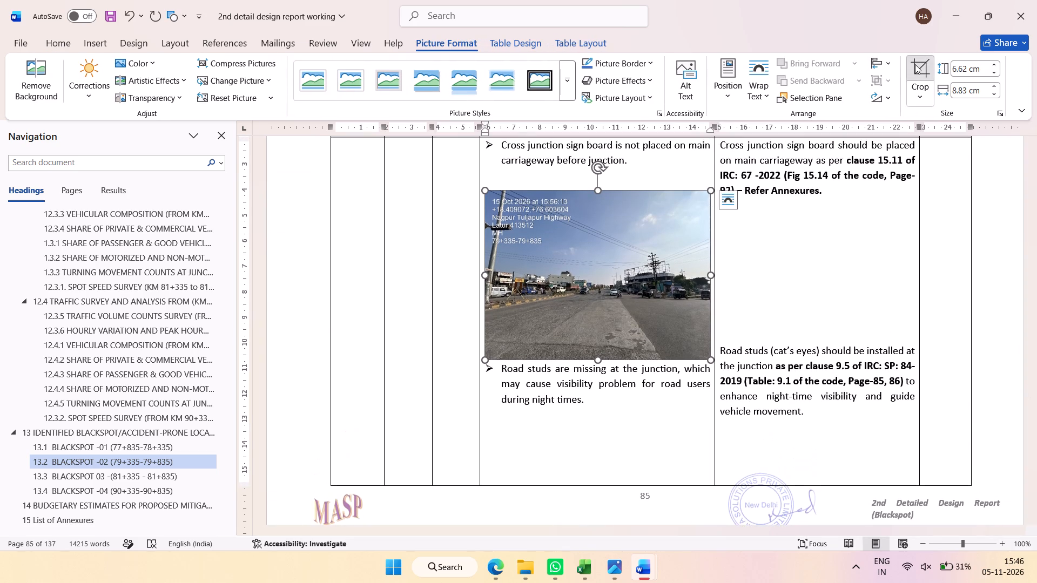
pyautogui.moveTo(598, 357); pyautogui.dragTo(600, 334)
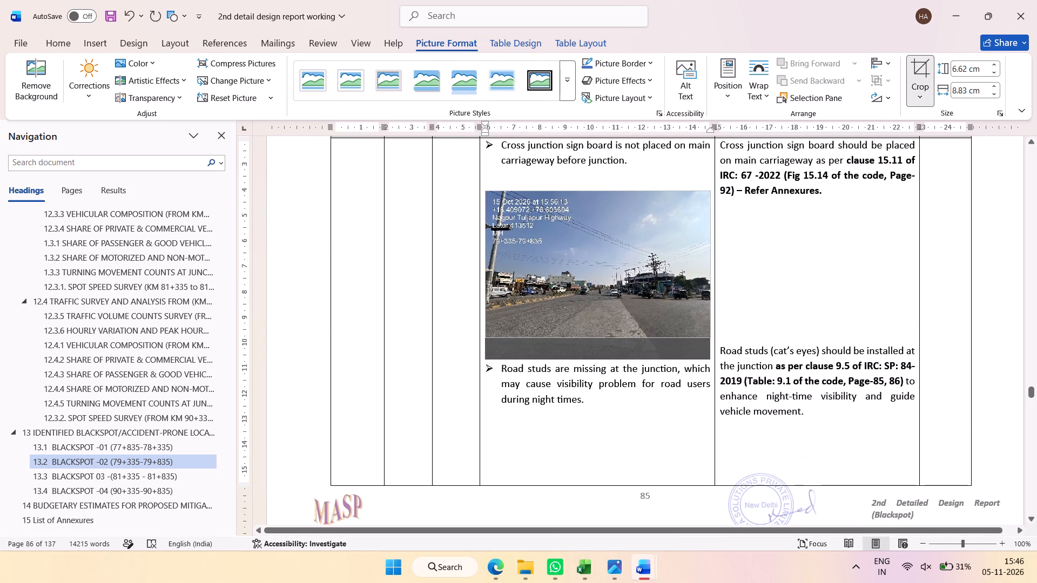
pyautogui.moveTo(600, 334); pyautogui.dragTo(601, 331)
pyautogui.click(618, 383)
pyautogui.click(748, 339)
pyautogui.press('Delete')
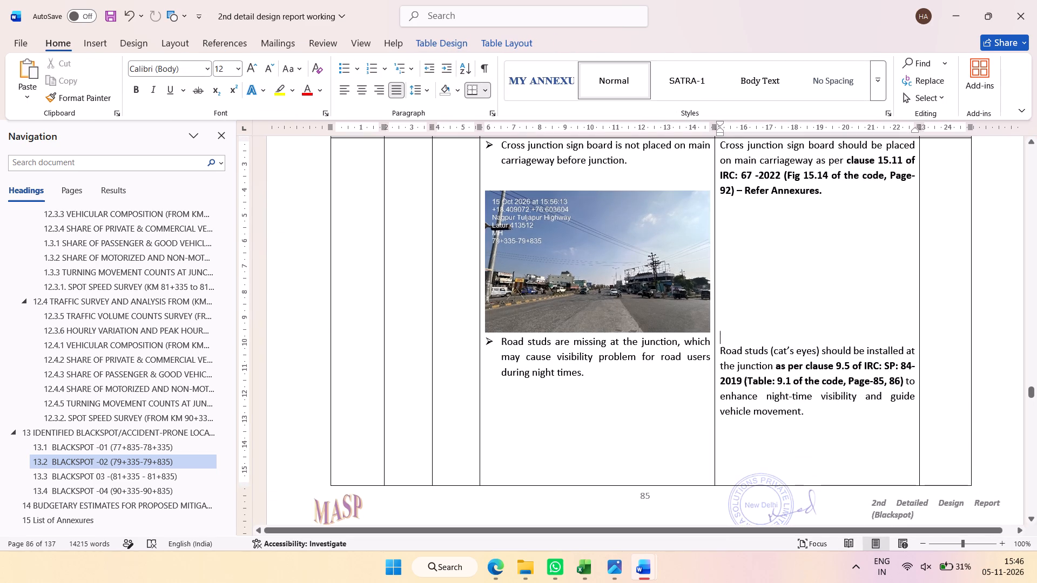
# Crop the bottom of the photo above the Blackspot-02 unauthorized parking observation to about 5.72 cm high and trim its top edge.
pyautogui.scroll(-7, 746, 340)
pyautogui.doubleClick(668, 340)
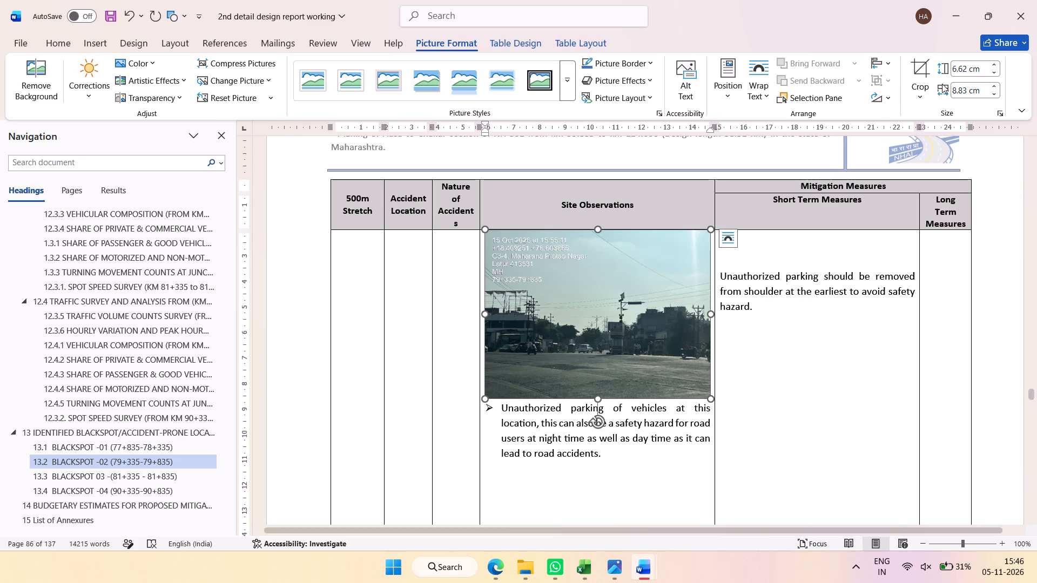
pyautogui.click(913, 70)
pyautogui.moveTo(601, 395); pyautogui.dragTo(601, 366)
pyautogui.moveTo(597, 363); pyautogui.dragTo(597, 375)
pyautogui.click(833, 337)
pyautogui.click(641, 336)
pyautogui.doubleClick(634, 338)
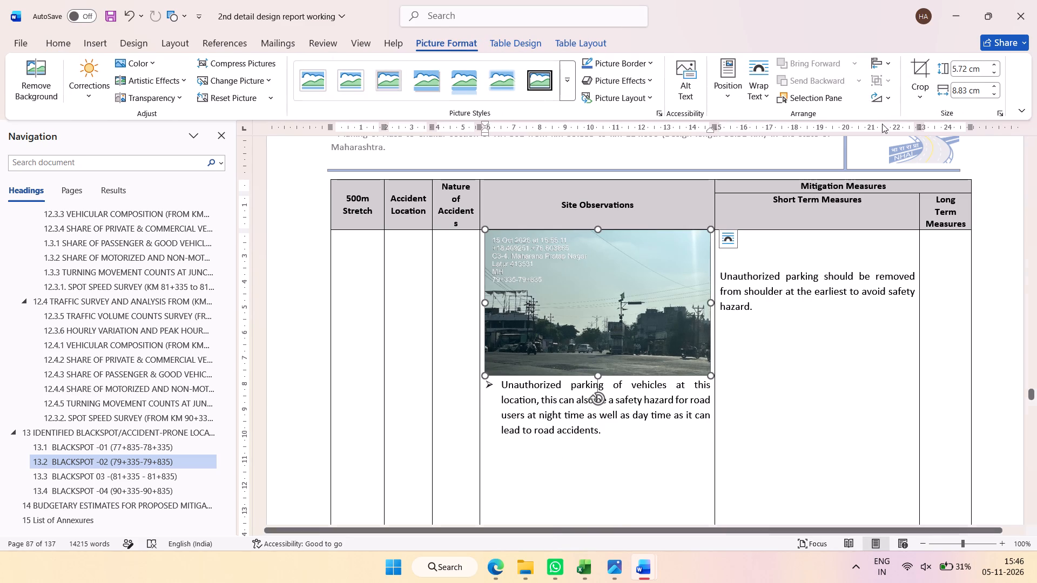
pyautogui.click(931, 59)
pyautogui.moveTo(597, 233); pyautogui.dragTo(597, 244)
pyautogui.click(786, 334)
# Reduce the height of the photo above the unauthorized parking observation to about 3.9 cm so it fits on page 85.
pyautogui.click(603, 295)
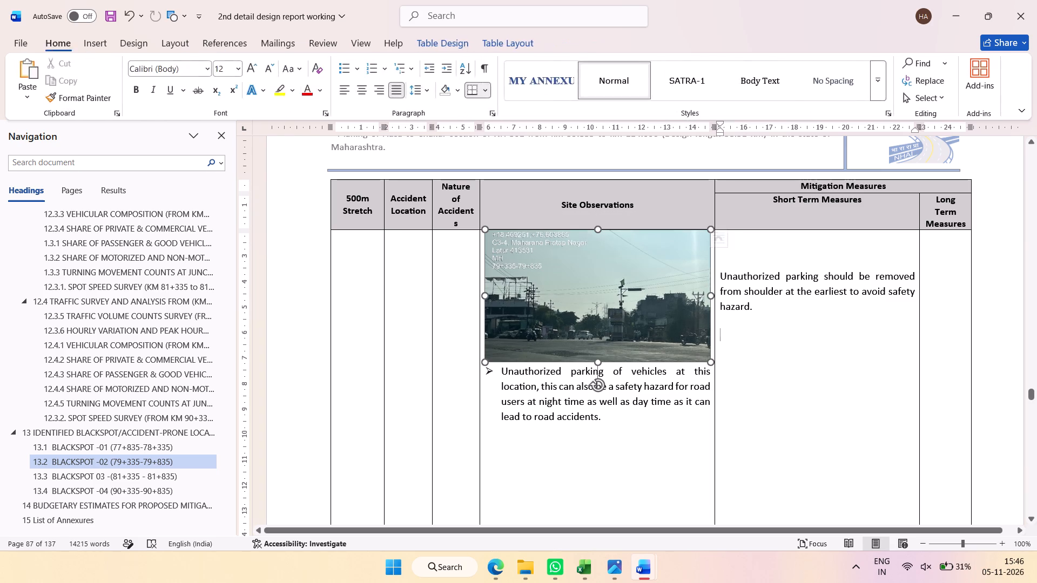
pyautogui.moveTo(598, 361); pyautogui.dragTo(602, 313)
pyautogui.scroll(2, 587, 391)
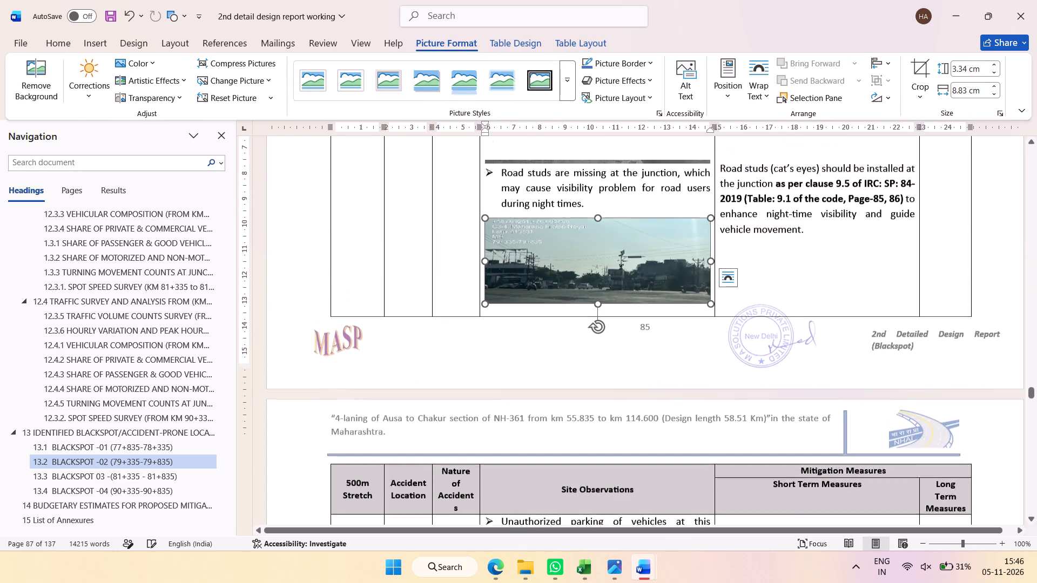
pyautogui.moveTo(596, 352); pyautogui.dragTo(596, 368)
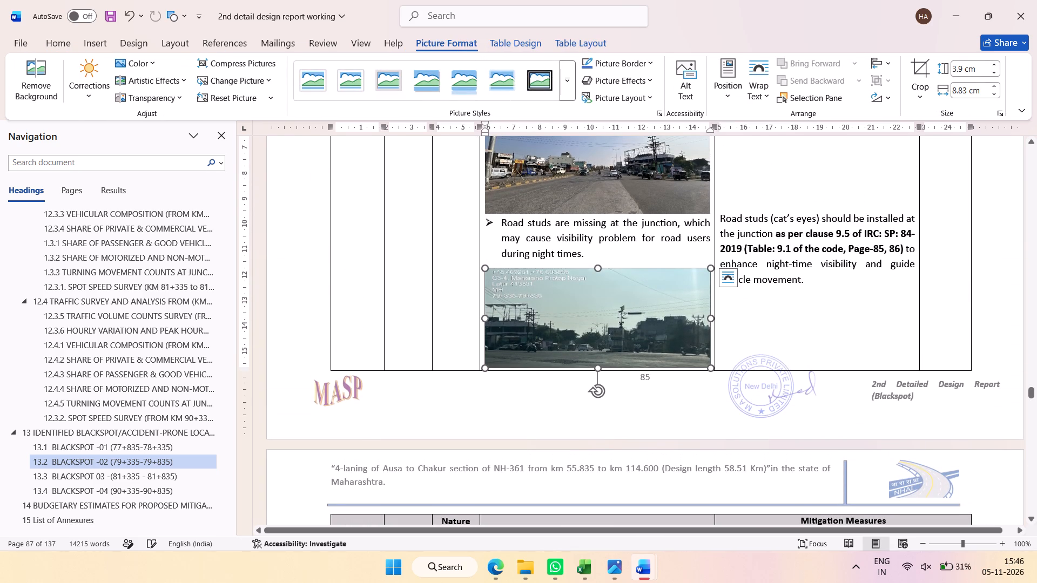
# Remove the space after the road studs observation paragraph in the Blackspot-02 table.
pyautogui.click(594, 256)
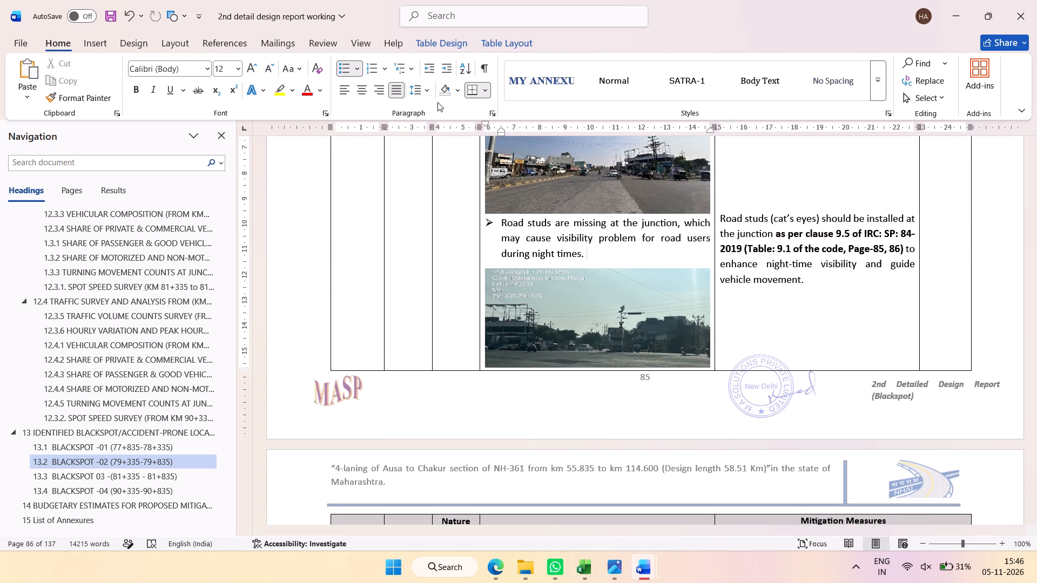
pyautogui.click(423, 94)
pyautogui.click(442, 253)
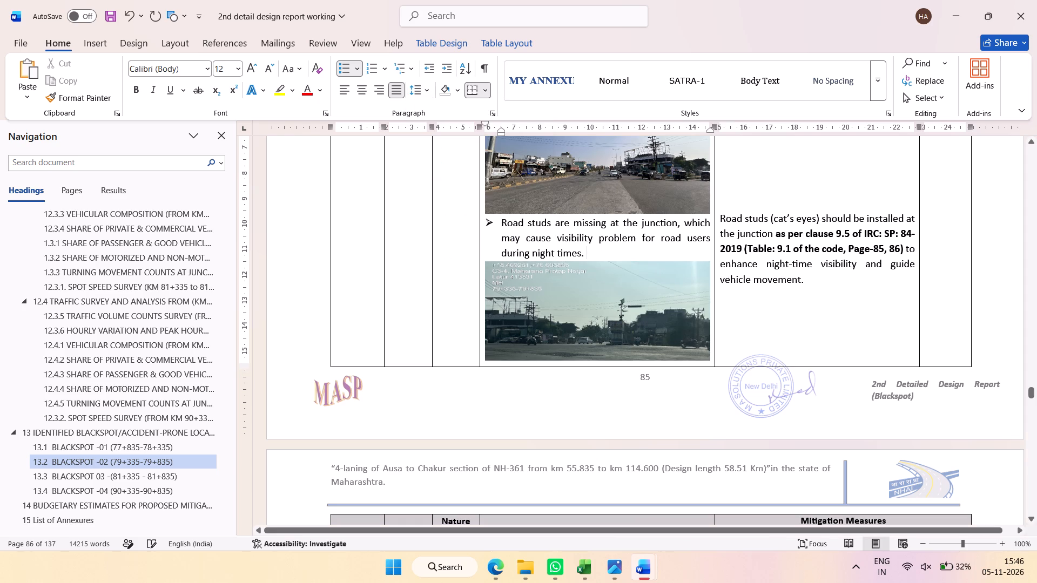
# Crop the bottom of the Blackspot-02 cross junction photo to about 4.95 cm high and delete a blank line above the road studs measure.
pyautogui.click(598, 203)
pyautogui.doubleClick(599, 186)
pyautogui.click(929, 60)
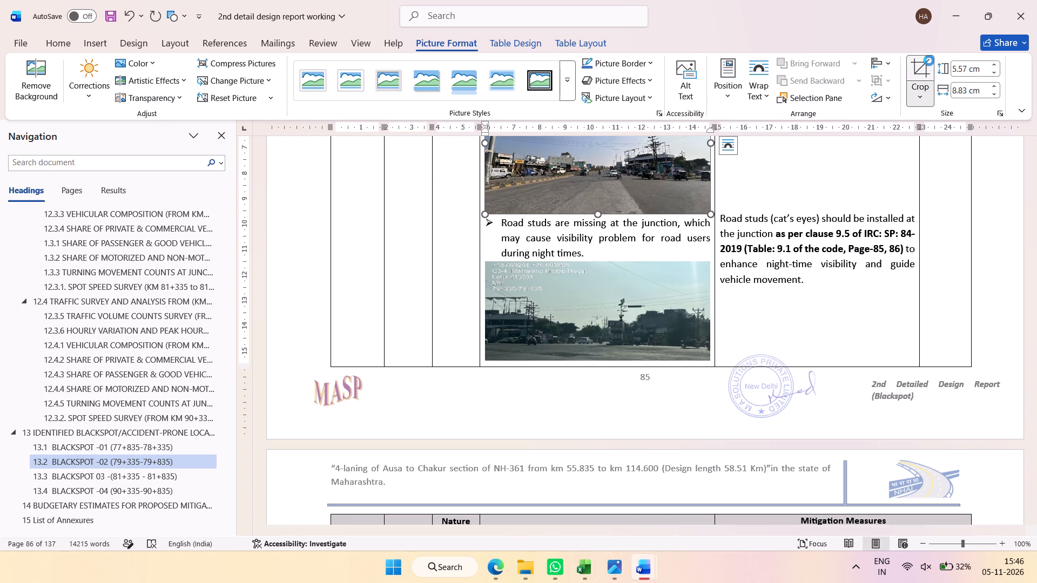
pyautogui.moveTo(604, 211); pyautogui.dragTo(605, 198)
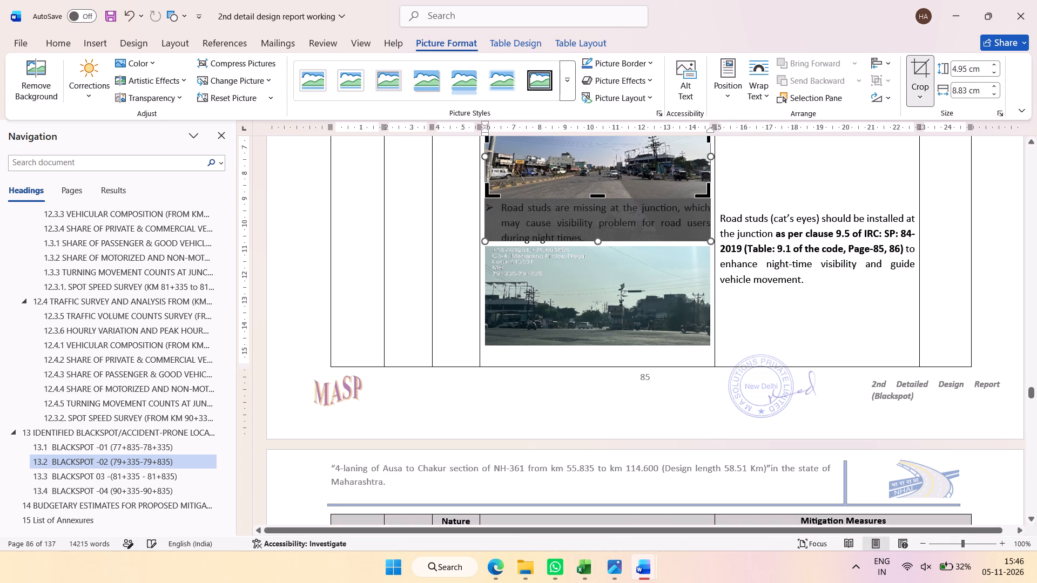
pyautogui.click(743, 191)
pyautogui.click(730, 205)
pyautogui.press('Delete')
# Increase the height of the photo below the road studs observation to fill the remaining table space on page 85.
pyautogui.click(625, 294)
pyautogui.click(596, 343)
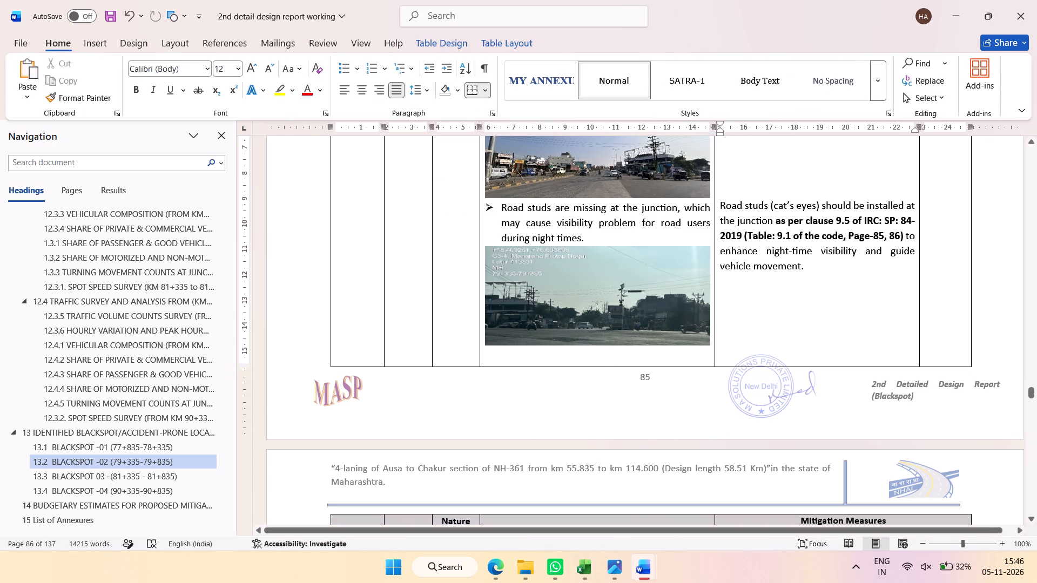
pyautogui.moveTo(596, 345); pyautogui.dragTo(596, 368)
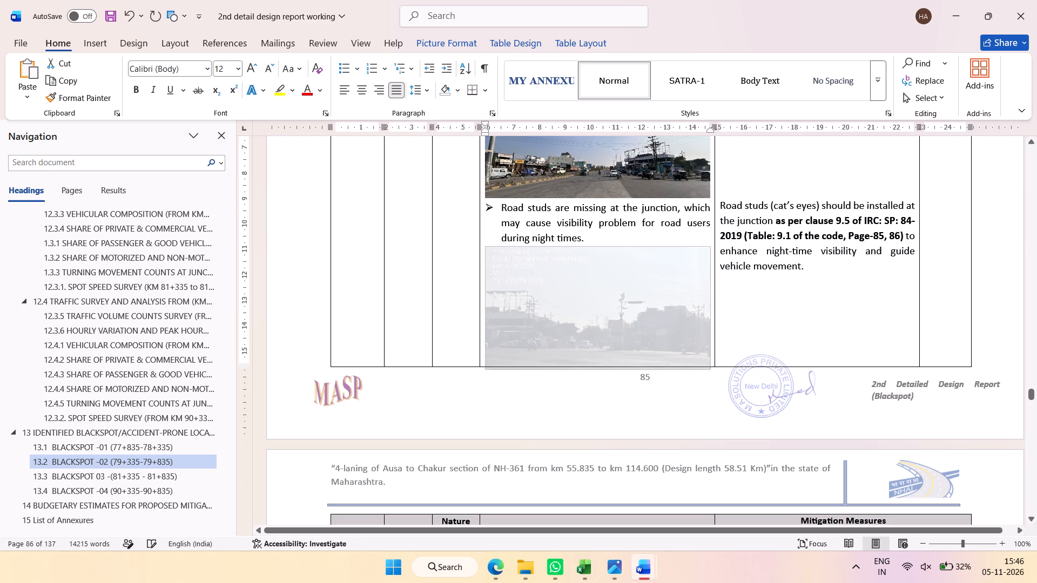
pyautogui.moveTo(596, 368); pyautogui.dragTo(596, 366)
# Delete two blank lines above the unauthorized parking short-term measure in the Blackspot-02 table to align it with its observation.
pyautogui.scroll(-5, 645, 338)
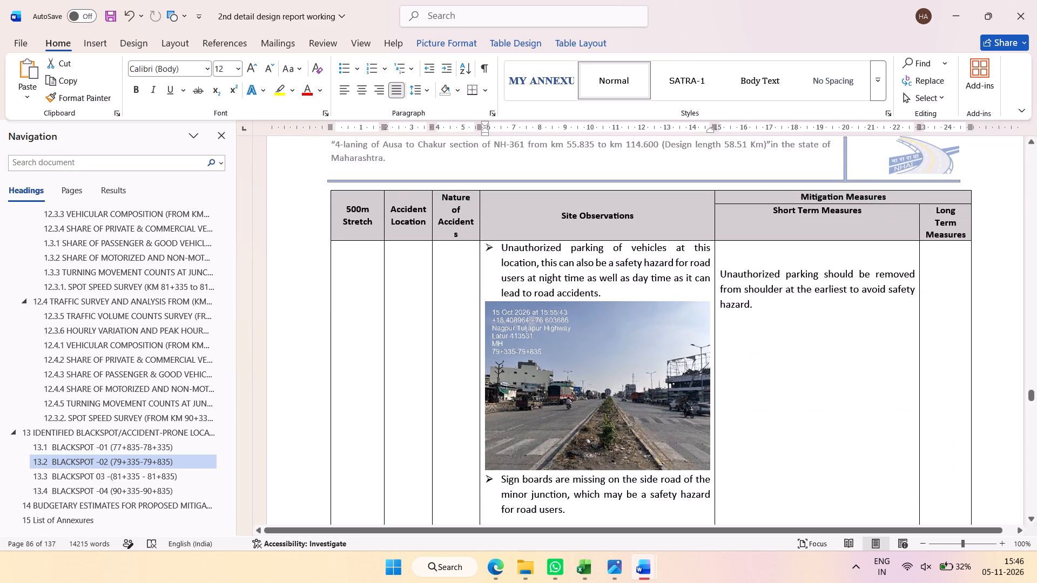
pyautogui.click(752, 256)
pyautogui.click(746, 250)
pyautogui.press('Delete')
pyautogui.press('Delete')
# Delete four blank lines above the speed breaker, Major Road ahead and STOP sign measure in the Blackspot-02 table.
pyautogui.scroll(-3, 734, 298)
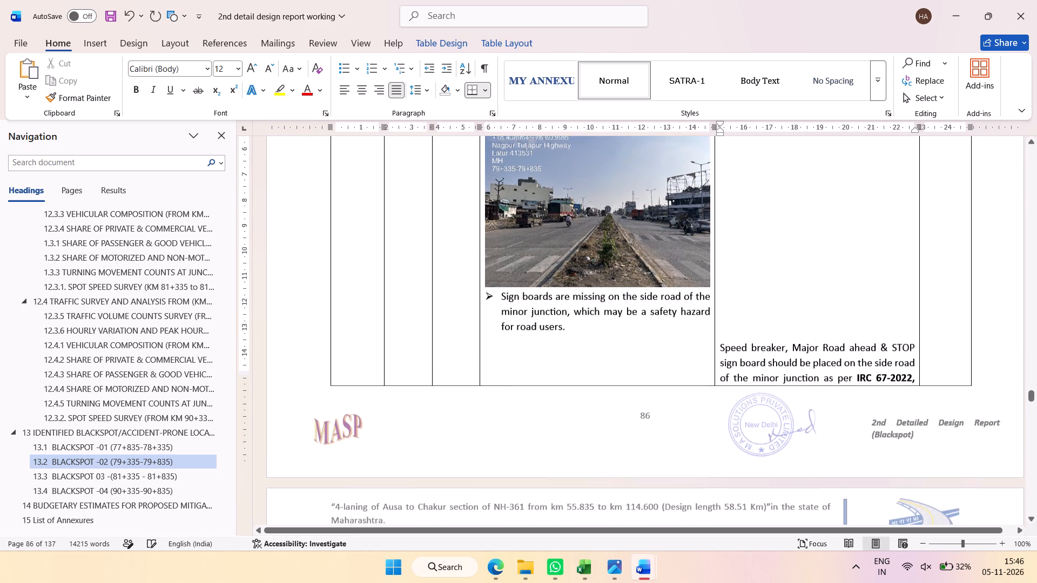
pyautogui.click(735, 303)
pyautogui.click(736, 283)
pyautogui.press('Delete')
pyautogui.press('Delete')
pyautogui.press('Delete')
pyautogui.press('Delete')
# Delete the surplus blank lines above the OHM with keep left measure in the Blackspot-02 table.
pyautogui.scroll(-5, 736, 293)
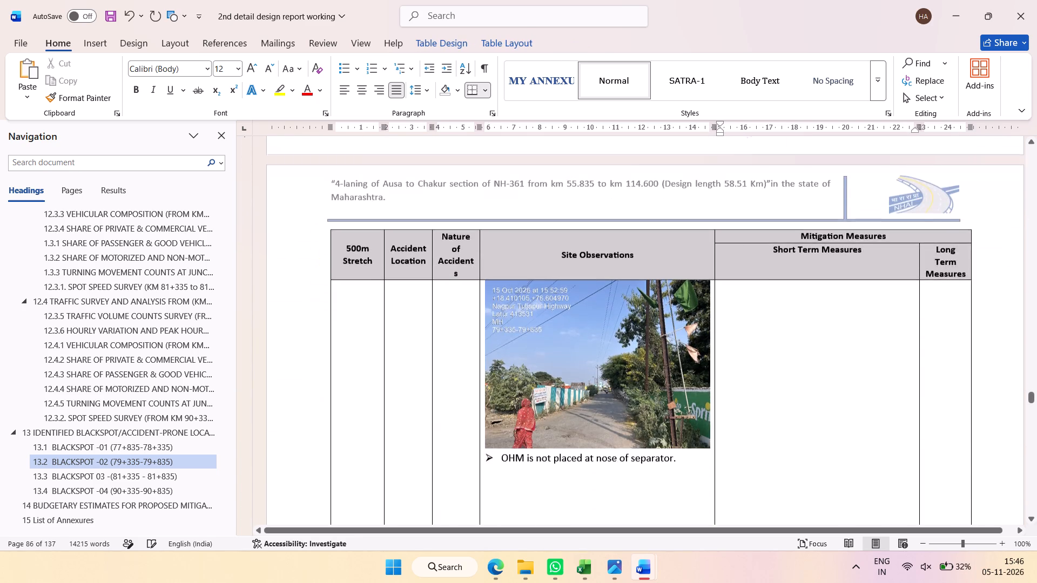
pyautogui.scroll(-2, 704, 308)
pyautogui.click(747, 290)
pyautogui.moveTo(750, 275); pyautogui.dragTo(771, 347)
pyautogui.press('Delete')
pyautogui.moveTo(758, 280); pyautogui.dragTo(772, 329)
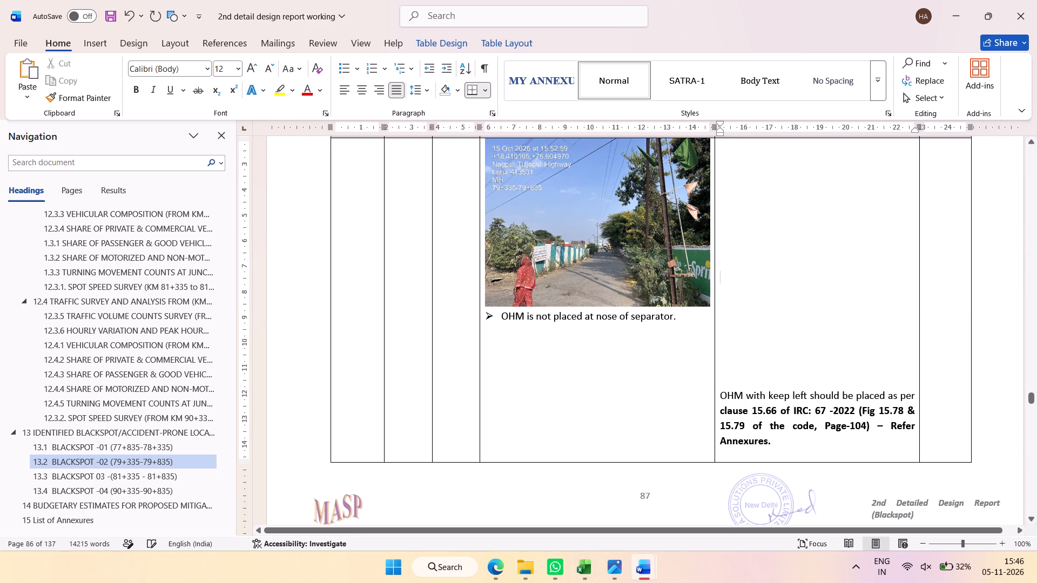
pyautogui.moveTo(772, 329); pyautogui.dragTo(773, 332)
pyautogui.press('Delete')
# Crop the bottom of the side road photo above the OHM observation and delete three blank lines above the OHM measure.
pyautogui.click(669, 276)
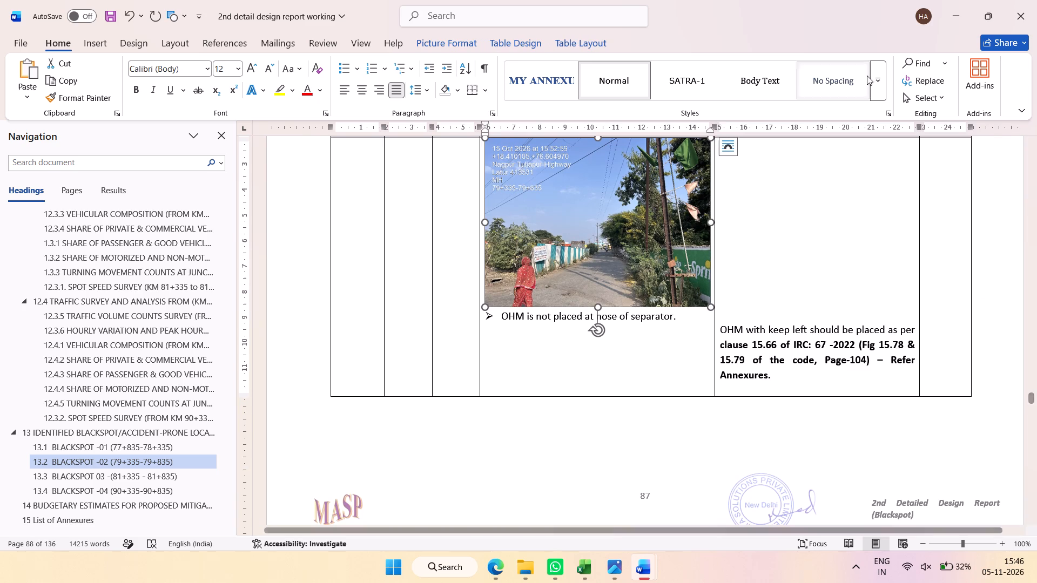
pyautogui.doubleClick(644, 247)
pyautogui.click(915, 73)
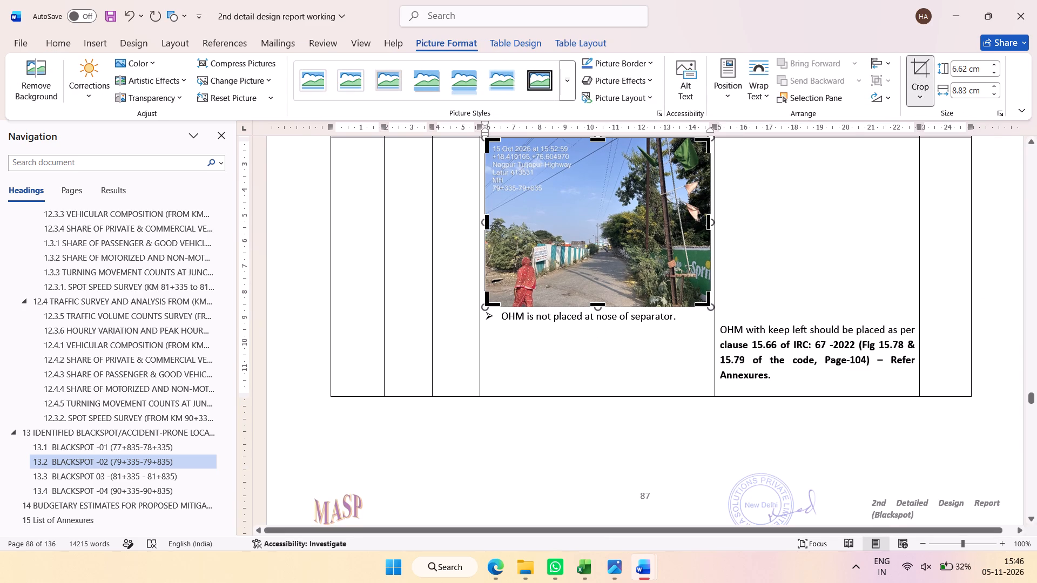
pyautogui.moveTo(596, 306); pyautogui.dragTo(604, 278)
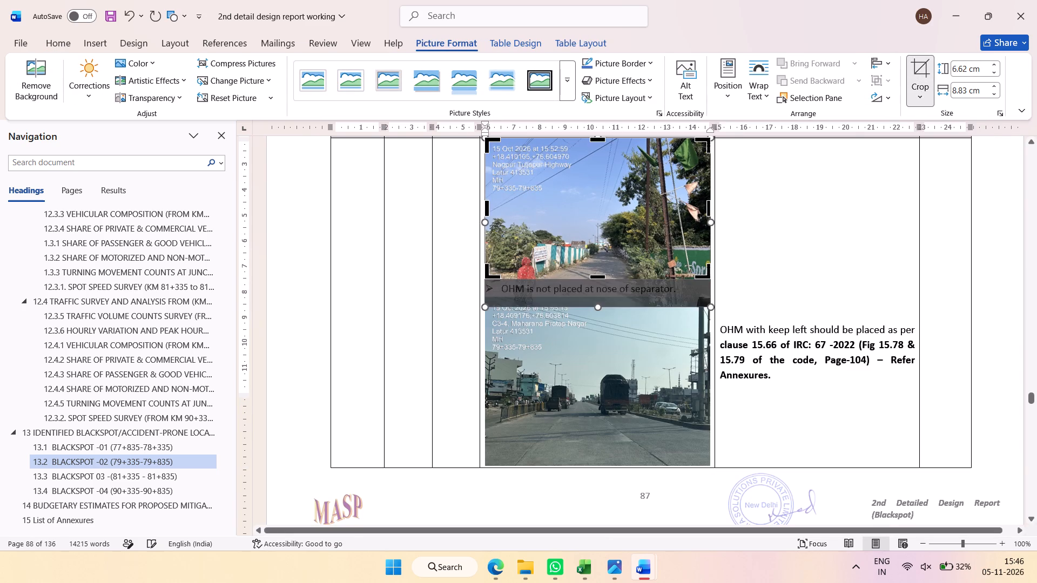
pyautogui.click(743, 276)
pyautogui.press('Delete')
pyautogui.press('Delete')
pyautogui.press('Delete')
# Delete the surplus blank lines above the Topographic Survey and Schematic Design (79+335-79+835) heading.
pyautogui.scroll(-6, 742, 282)
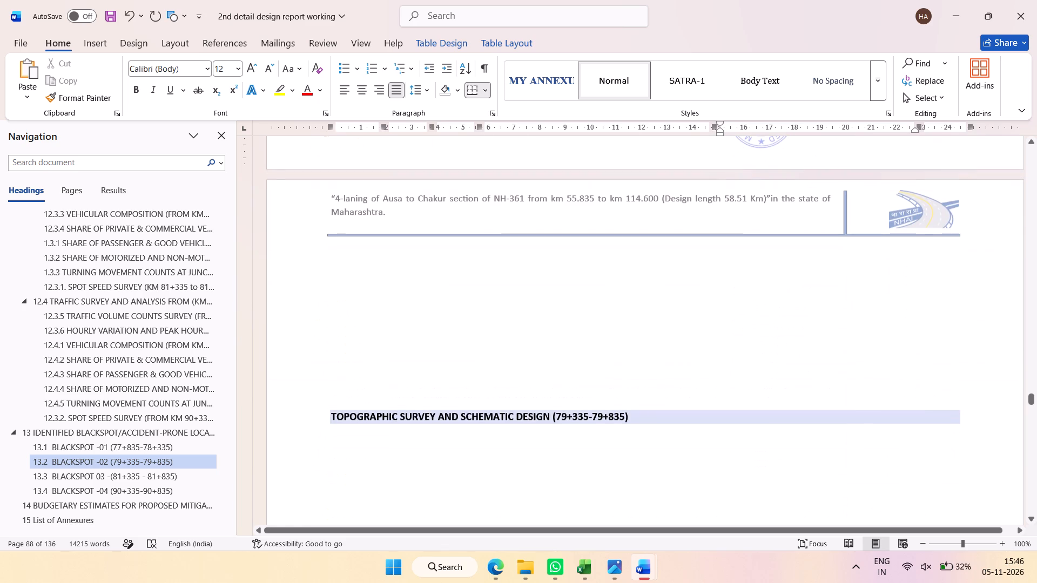
pyautogui.moveTo(563, 248); pyautogui.dragTo(558, 356)
pyautogui.press('Delete')
pyautogui.press('Delete')
pyautogui.press('Delete')
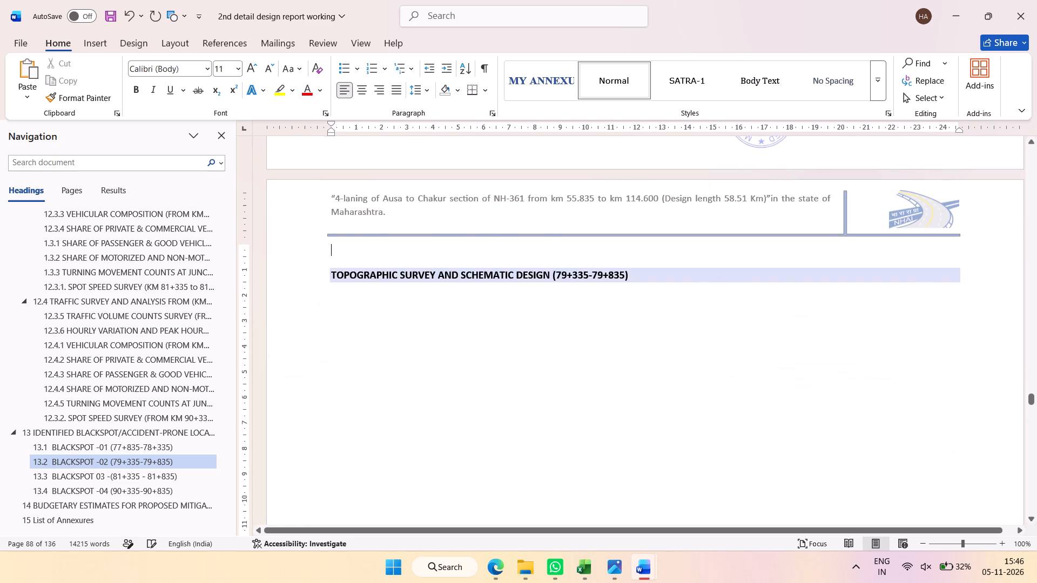
# Insert two blank lines above the cross junction sign board observation in the Blackspot-03 table to align it with its measure.
pyautogui.scroll(-4, 559, 346)
pyautogui.scroll(-13, 666, 289)
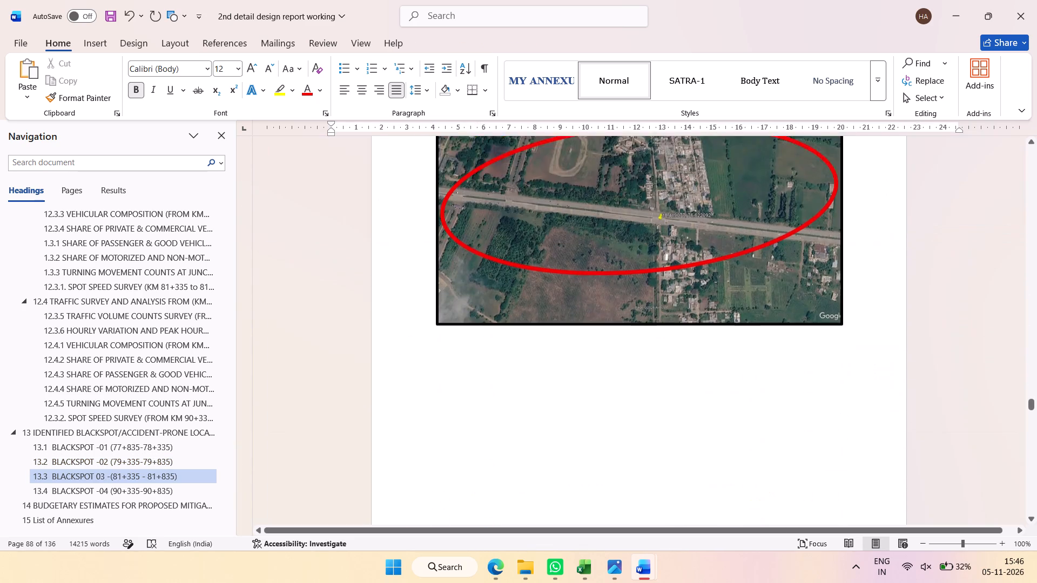
pyautogui.scroll(-12, 668, 331)
pyautogui.scroll(4, 668, 331)
pyautogui.scroll(-7, 678, 329)
pyautogui.scroll(4, 679, 329)
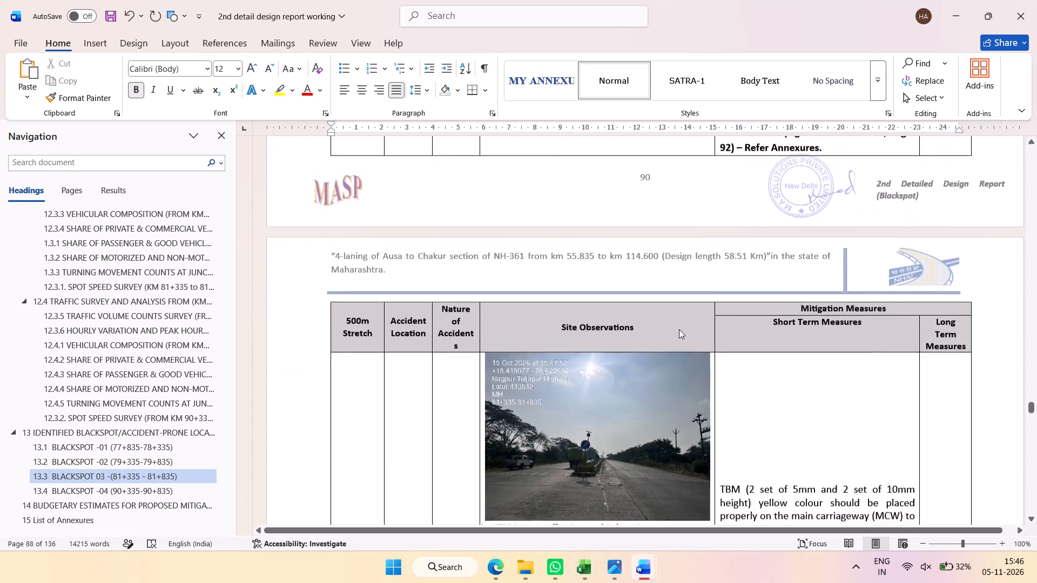
pyautogui.scroll(1, 679, 329)
pyautogui.click(683, 272)
pyautogui.press('Return')
pyautogui.press('Return')
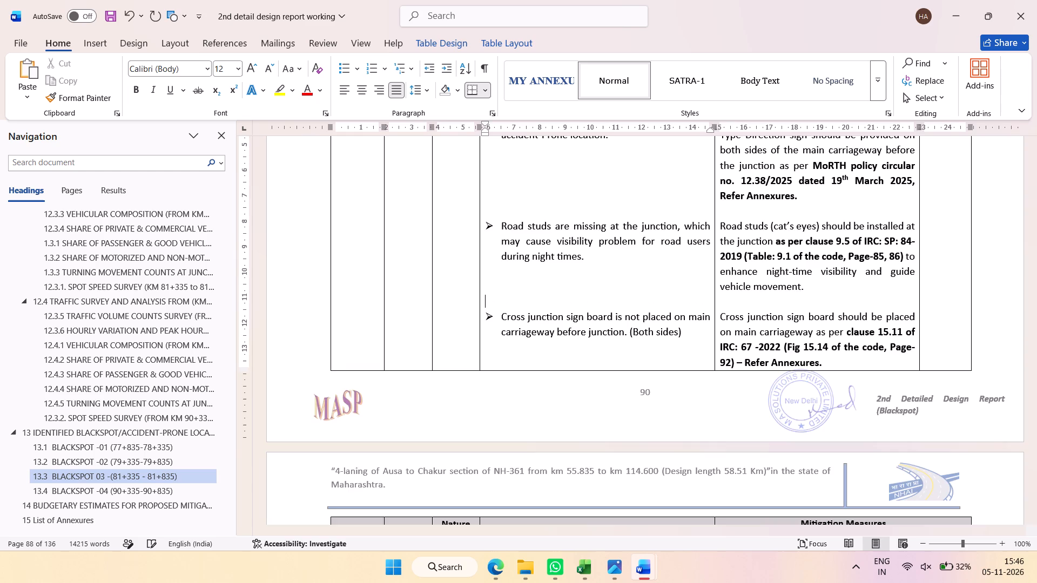
# Insert two blank lines above the TBM measure in the Blackspot-03 table to align it with its observation.
pyautogui.scroll(-6, 689, 287)
pyautogui.click(752, 290)
pyautogui.press('Return')
pyautogui.press('Return')
pyautogui.scroll(-1, 752, 290)
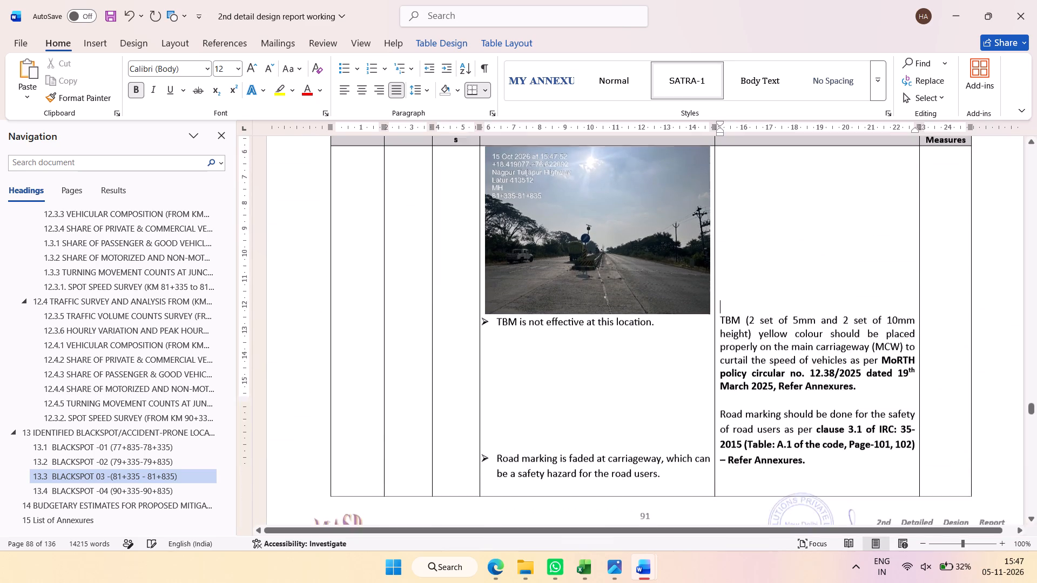
# Delete three blank lines above the faded road marking observation and insert two above the pedestrian crossing marking observation.
pyautogui.scroll(-2, 752, 290)
pyautogui.click(648, 250)
pyautogui.press('Delete')
pyautogui.press('Delete')
pyautogui.press('Delete')
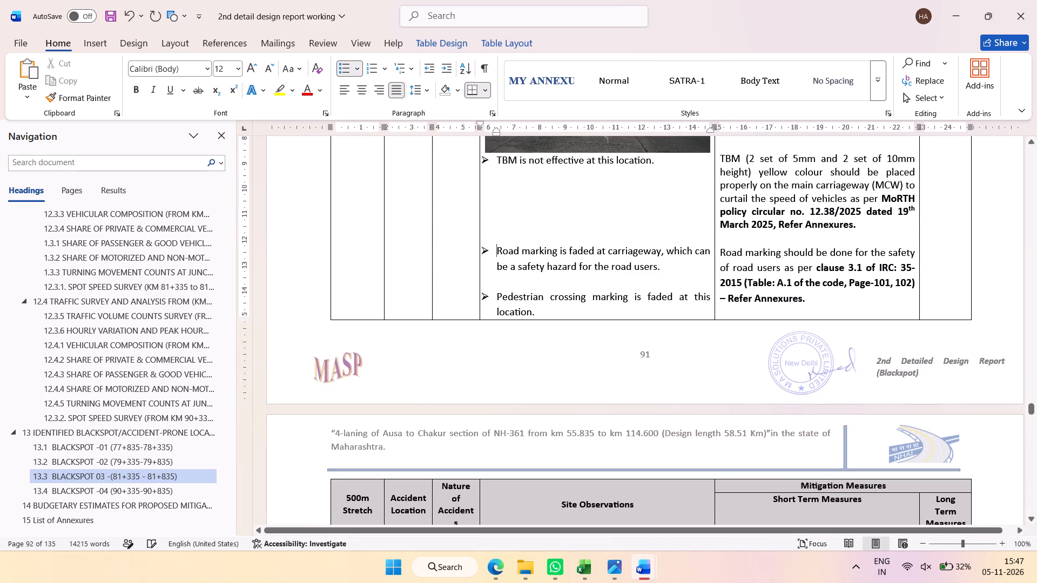
pyautogui.click(657, 286)
pyautogui.press('Return')
pyautogui.press('Return')
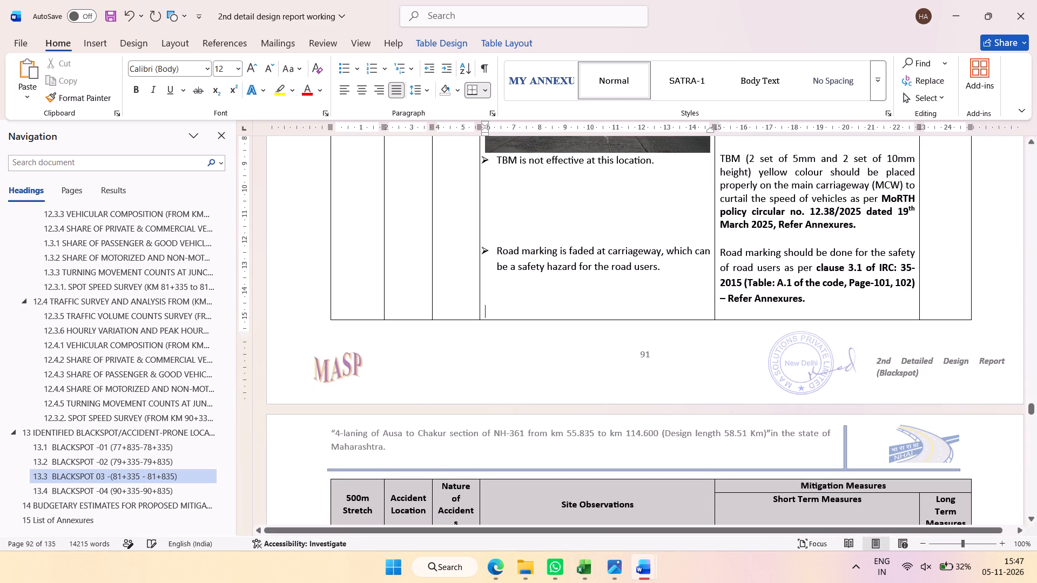
# Insert four blank lines above the Speed breaker, Major Road ahead & STOP sign board measure.
pyautogui.scroll(-5, 659, 290)
pyautogui.scroll(-1, 748, 307)
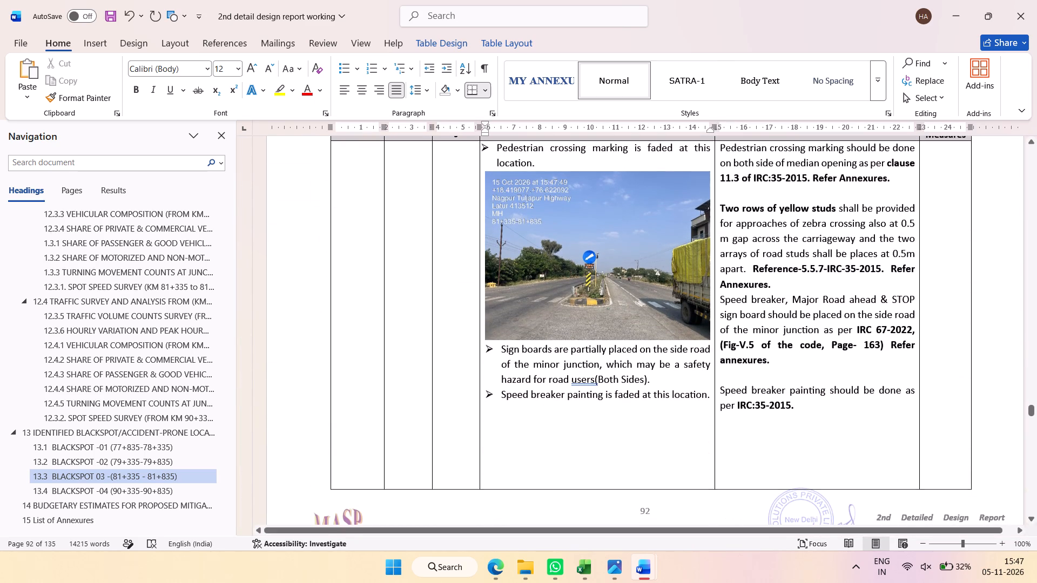
pyautogui.click(783, 287)
pyautogui.press('Return')
pyautogui.press('Return')
pyautogui.press('Return')
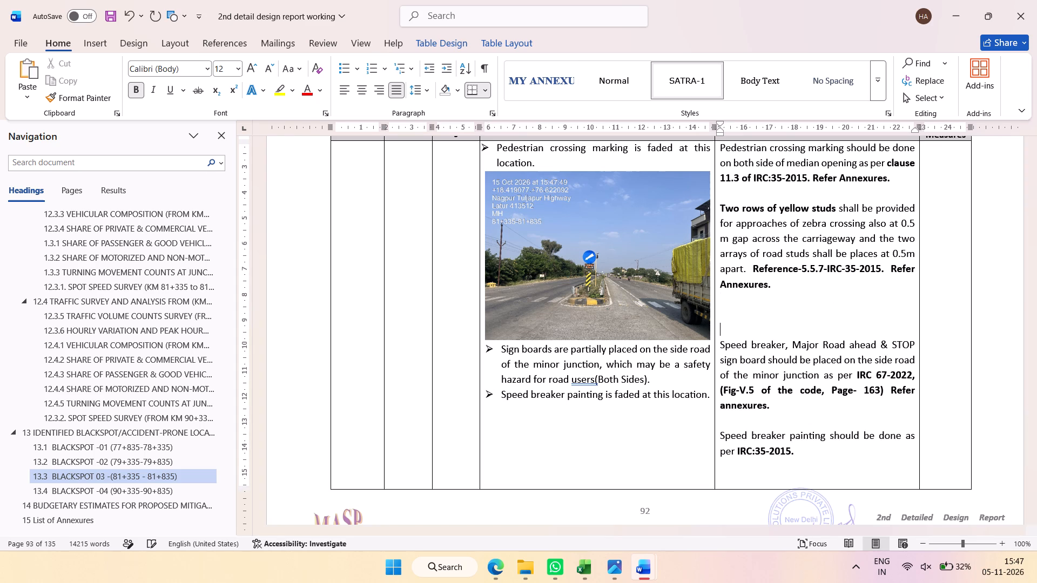
pyautogui.press('Return')
# Insert three blank lines above the speed breaker painting observation to align it with its measure.
pyautogui.click(670, 381)
pyautogui.press('Return')
pyautogui.press('Return')
pyautogui.press('Return')
pyautogui.press('Return')
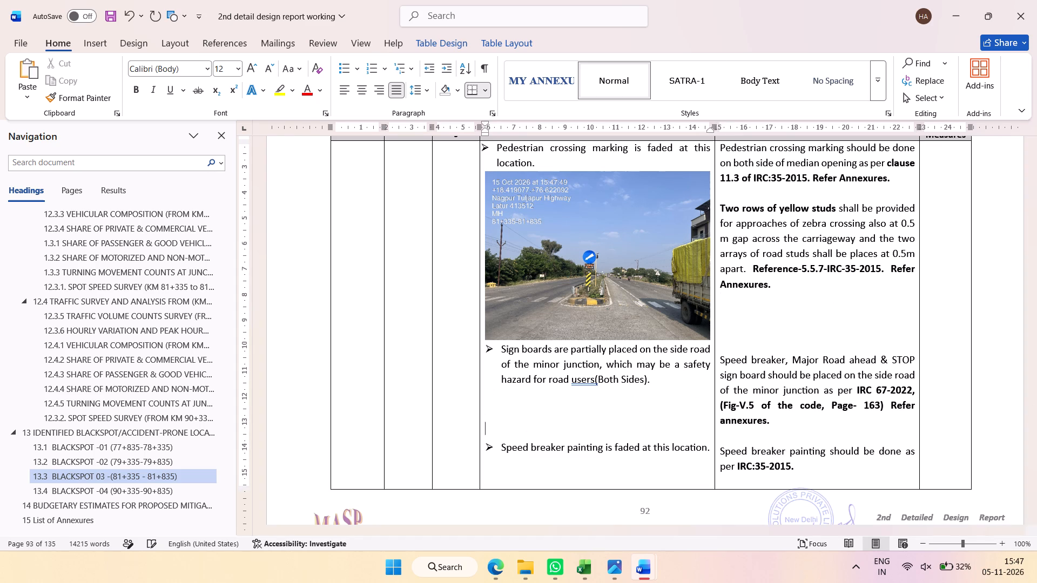
# Slightly increase the height of the median photo above the partially placed sign boards observation.
pyautogui.scroll(-6, 691, 375)
pyautogui.scroll(4, 693, 365)
pyautogui.click(637, 204)
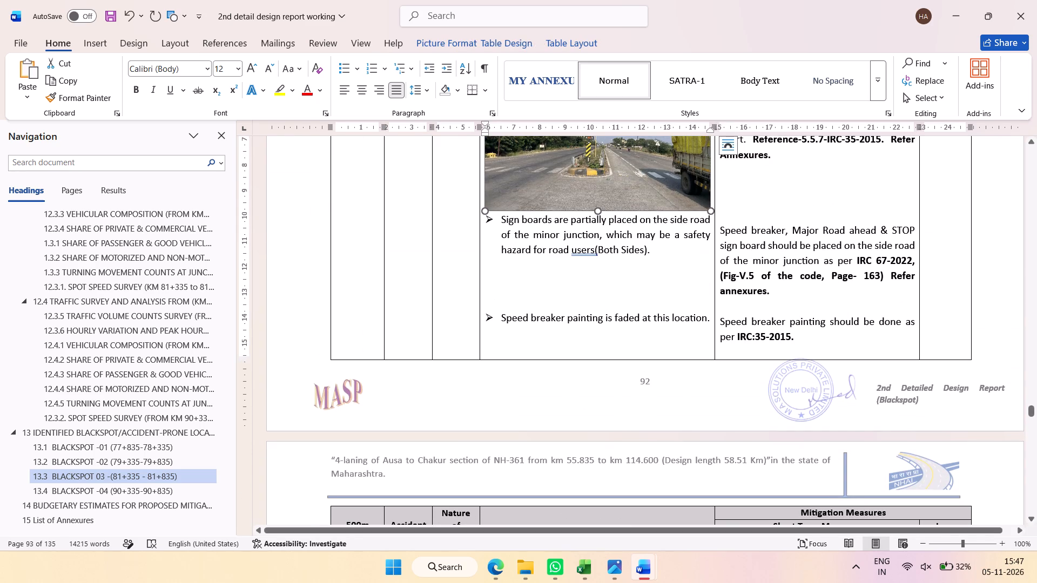
pyautogui.click(599, 203)
pyautogui.click(598, 211)
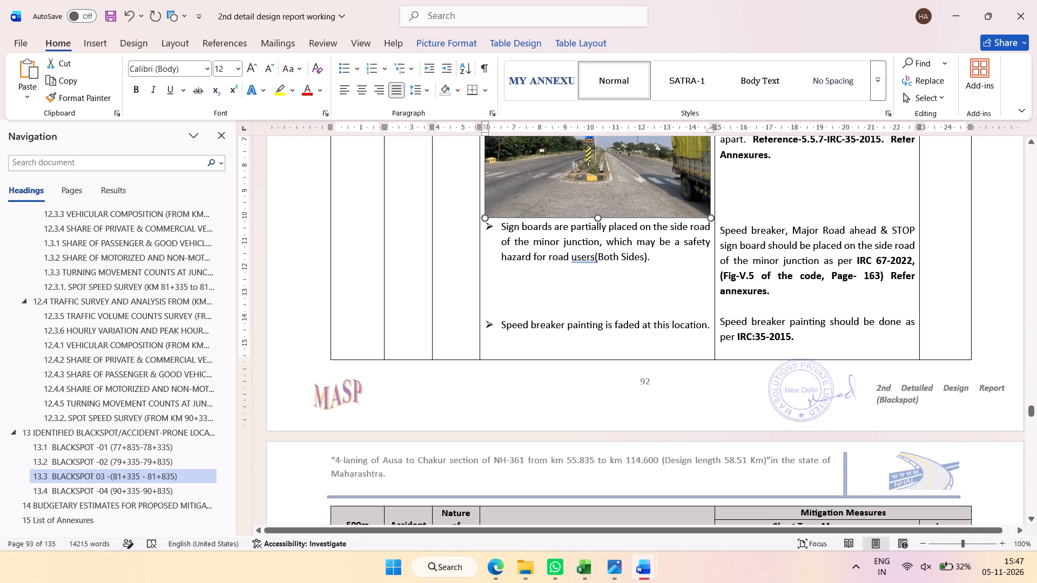
pyautogui.click(765, 317)
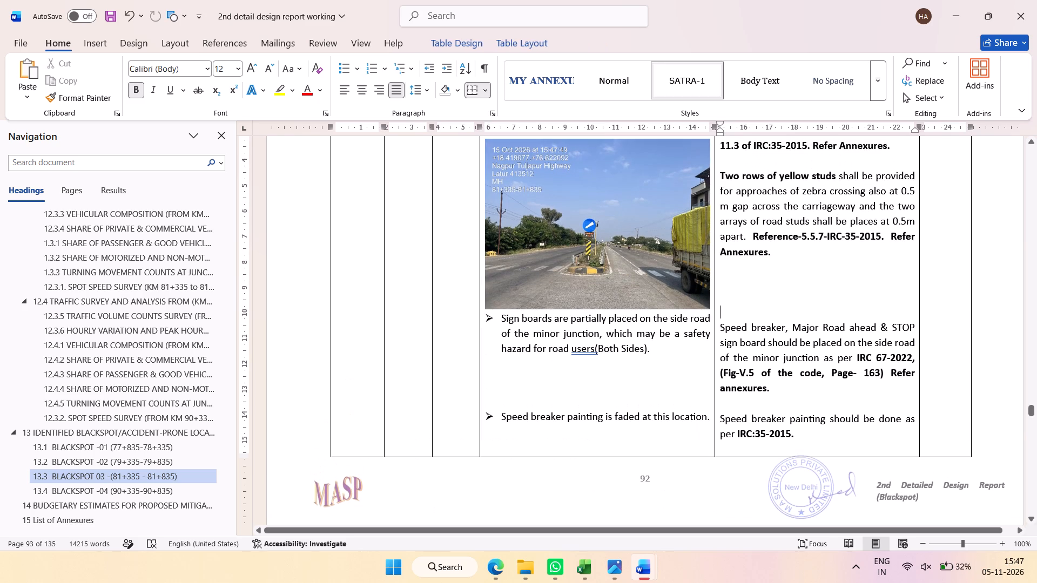
# Delete one blank line above the Speed breaker, Major Road ahead & STOP measure and one above the speed breaker painting observation.
pyautogui.press('Delete')
pyautogui.click(744, 387)
pyautogui.click(687, 403)
pyautogui.press('Delete')
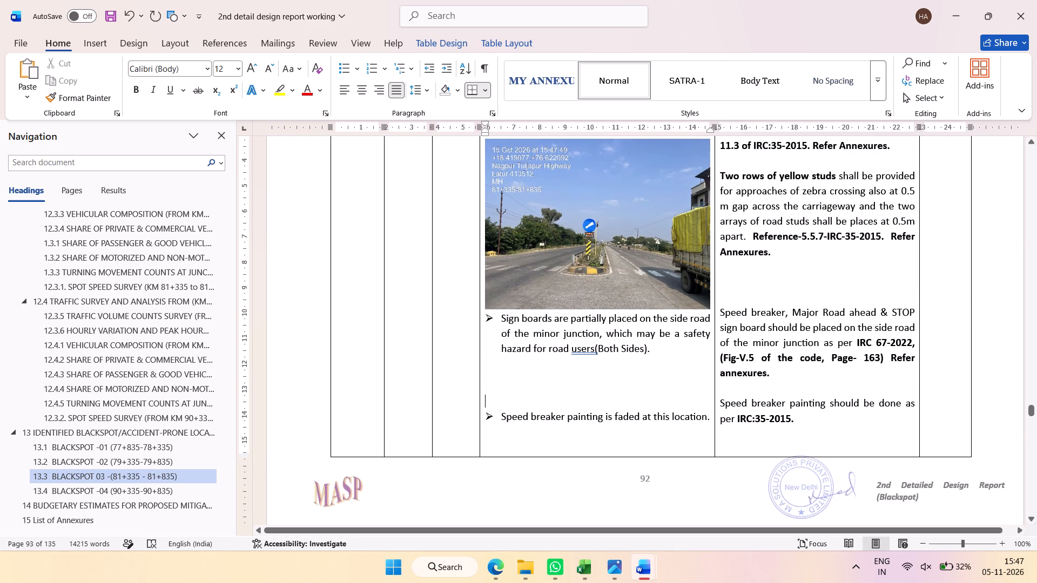
# Insert five blank lines above the STOP signboard measure beside the auto-rickshaw side road photo.
pyautogui.scroll(-6, 633, 394)
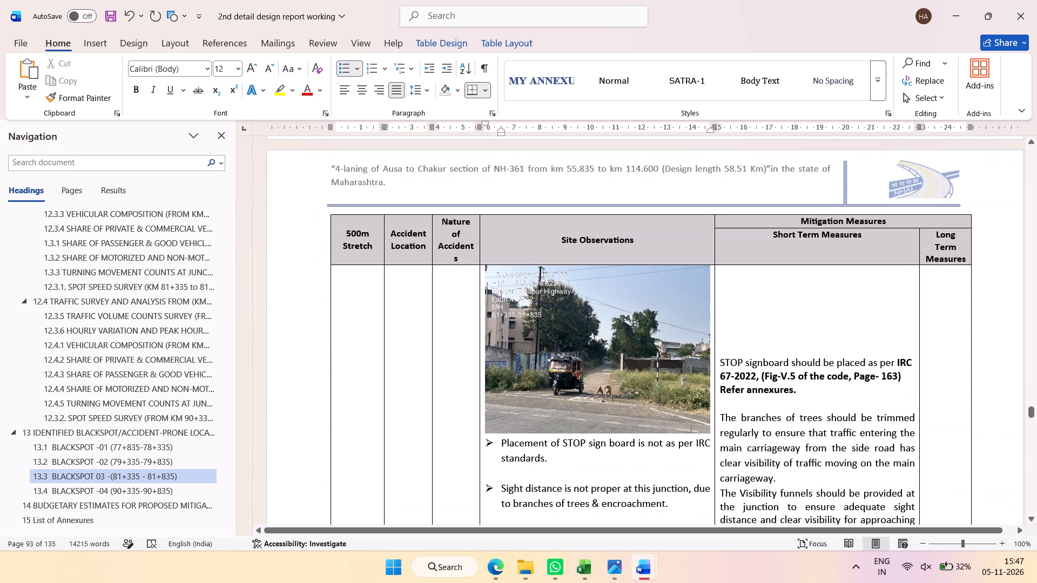
pyautogui.click(778, 330)
pyautogui.press('Return')
pyautogui.press('Return')
pyautogui.press('Return')
pyautogui.press('Return')
pyautogui.press('Return')
pyautogui.scroll(-5, 775, 334)
pyautogui.scroll(2, 773, 330)
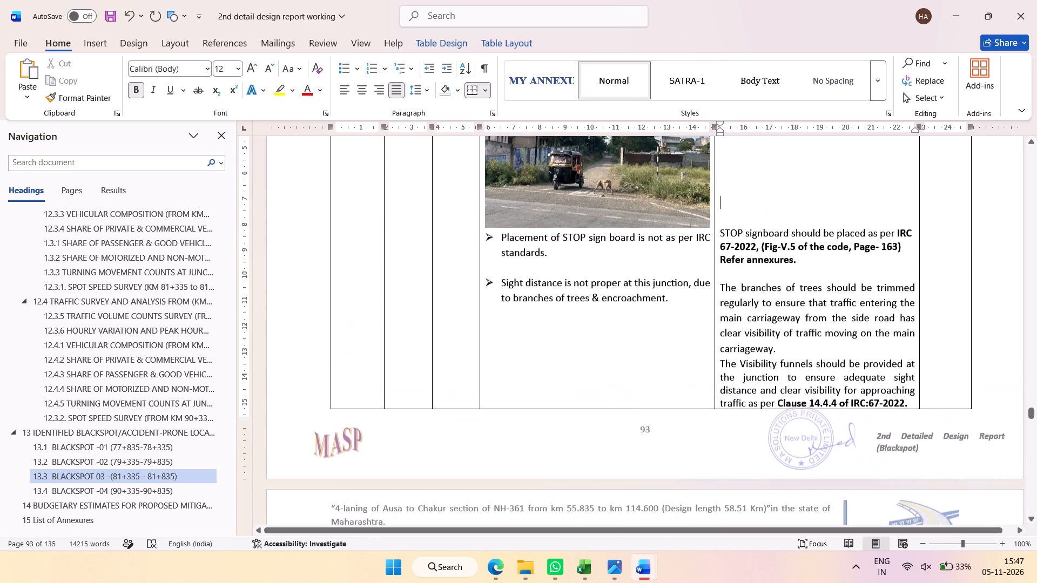
# Slightly shorten the auto-rickshaw side road photo above the STOP sign board observation from its bottom edge.
pyautogui.scroll(-3, 738, 300)
pyautogui.scroll(3, 738, 301)
pyautogui.click(663, 227)
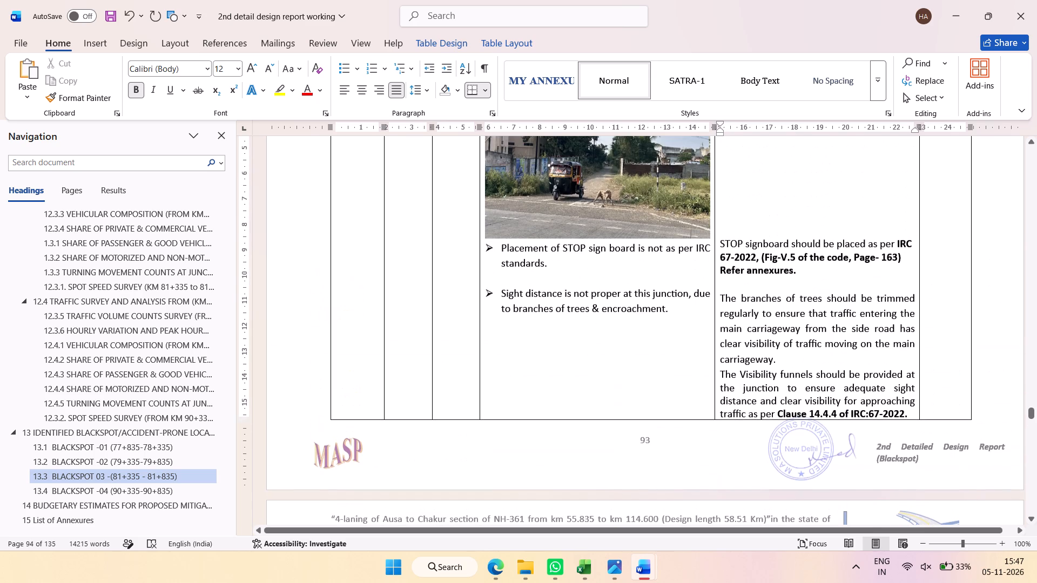
pyautogui.moveTo(600, 238); pyautogui.dragTo(600, 232)
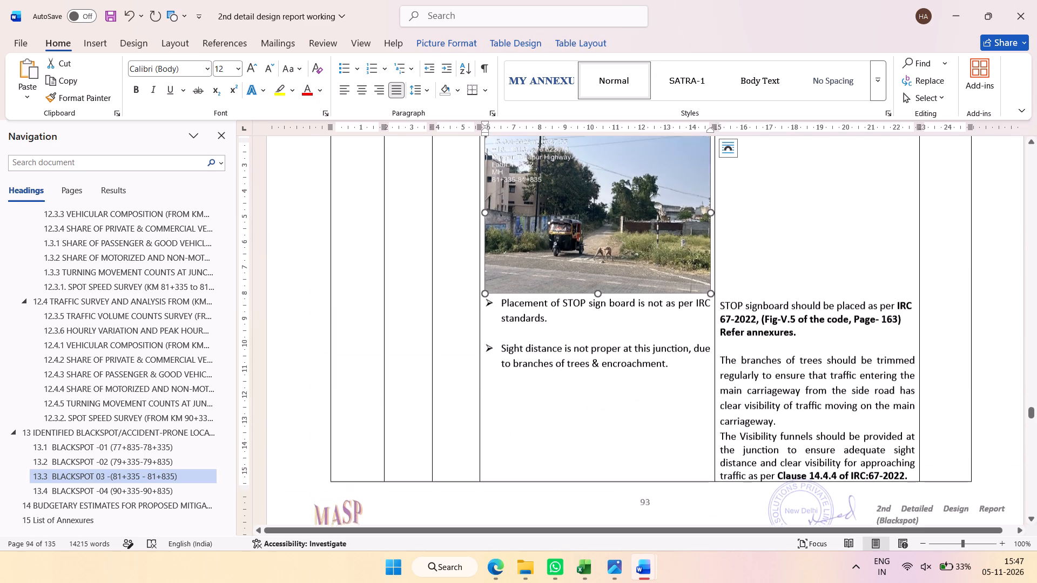
# Insert one blank line between the STOP sign board and sight distance observations.
pyautogui.click(589, 340)
pyautogui.click(574, 326)
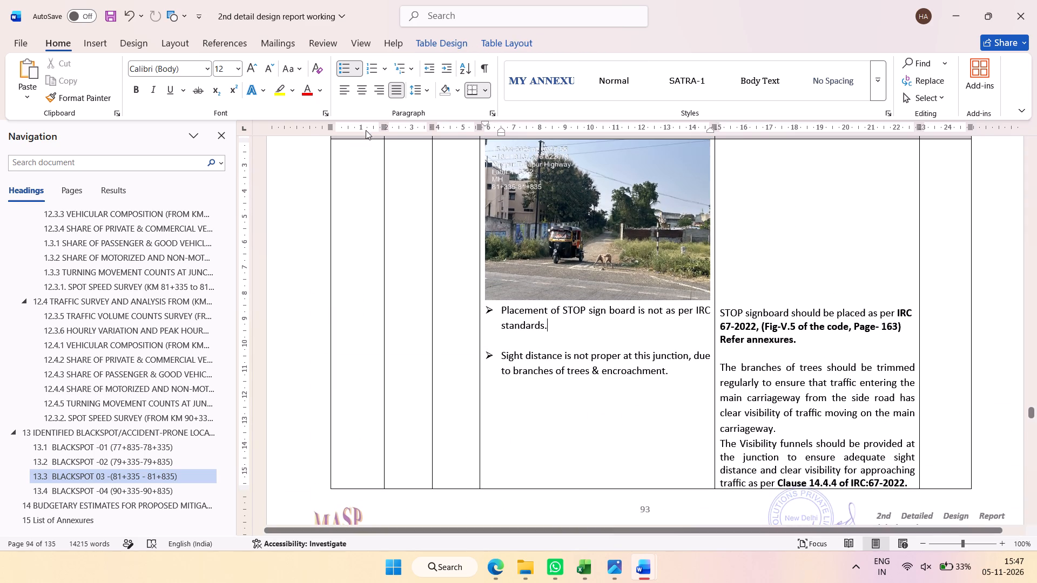
pyautogui.click(422, 94)
pyautogui.click(587, 336)
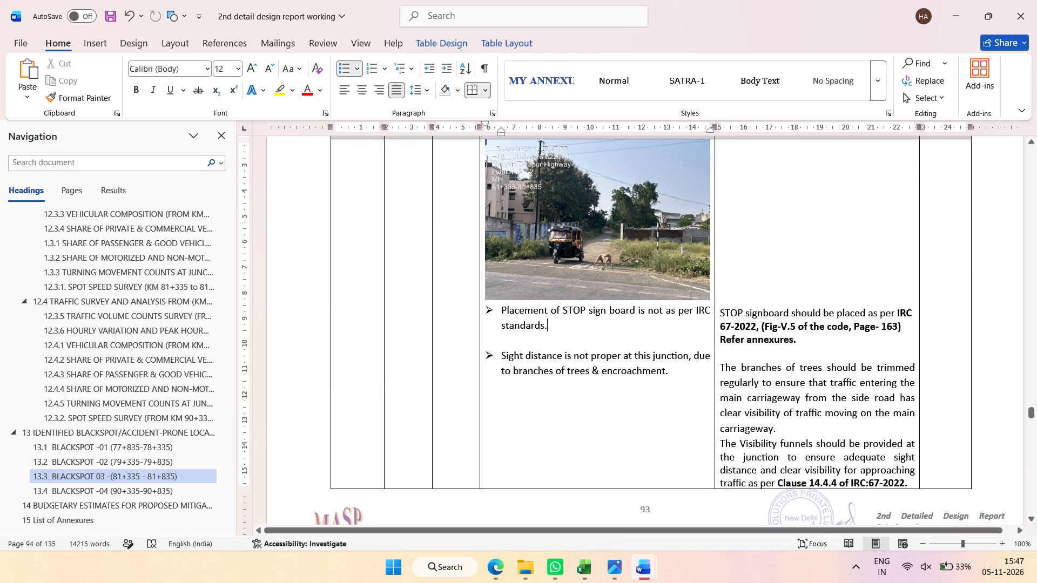
pyautogui.click(581, 340)
pyautogui.press('Return')
# Set the line spacing of the Blackspot-03 site observations and short term measures cells to 1.0.
pyautogui.moveTo(582, 336); pyautogui.dragTo(724, 333)
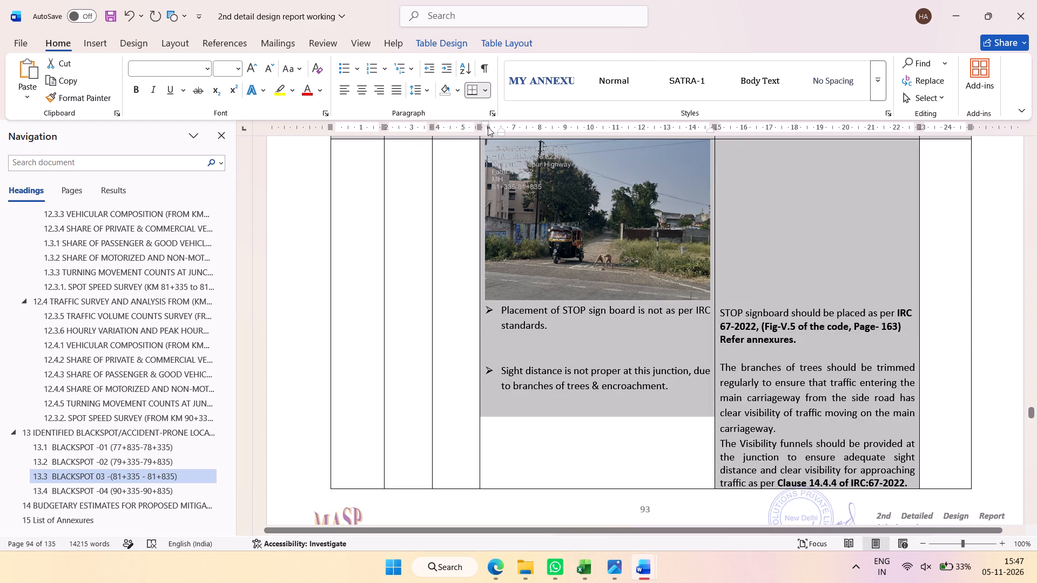
pyautogui.click(412, 87)
pyautogui.click(435, 107)
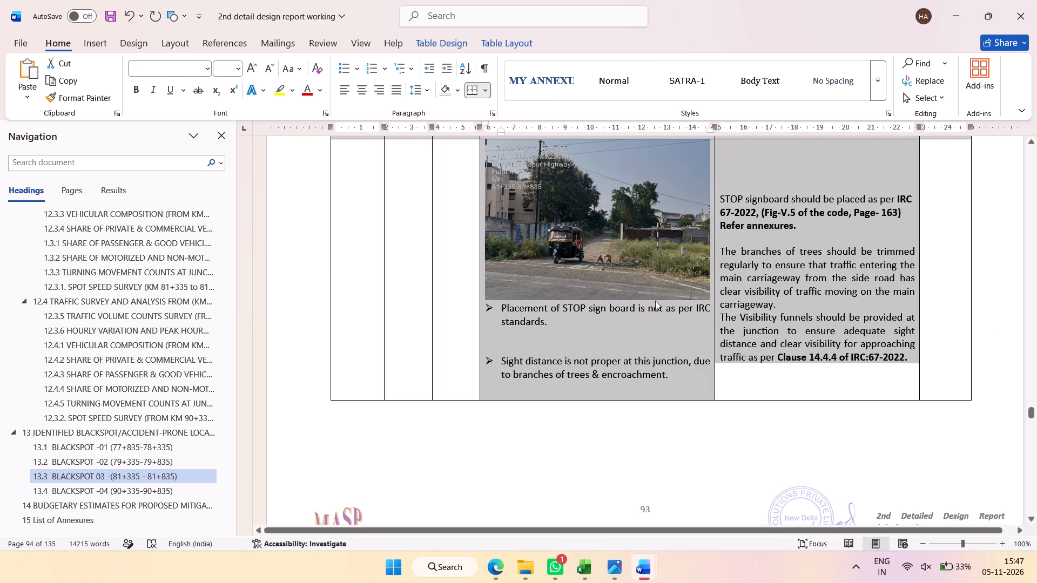
# Insert two more blank lines above the TBM measure to realign it with the TBM observation.
pyautogui.scroll(19, 655, 301)
pyautogui.scroll(9, 659, 303)
pyautogui.scroll(-4, 656, 299)
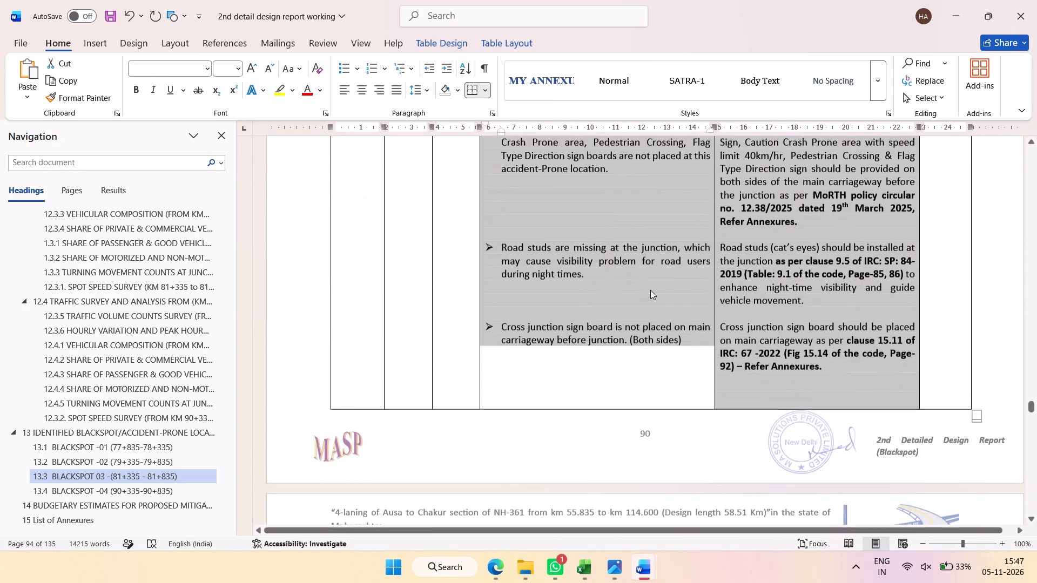
pyautogui.scroll(-7, 769, 313)
pyautogui.click(741, 264)
pyautogui.scroll(5, 706, 306)
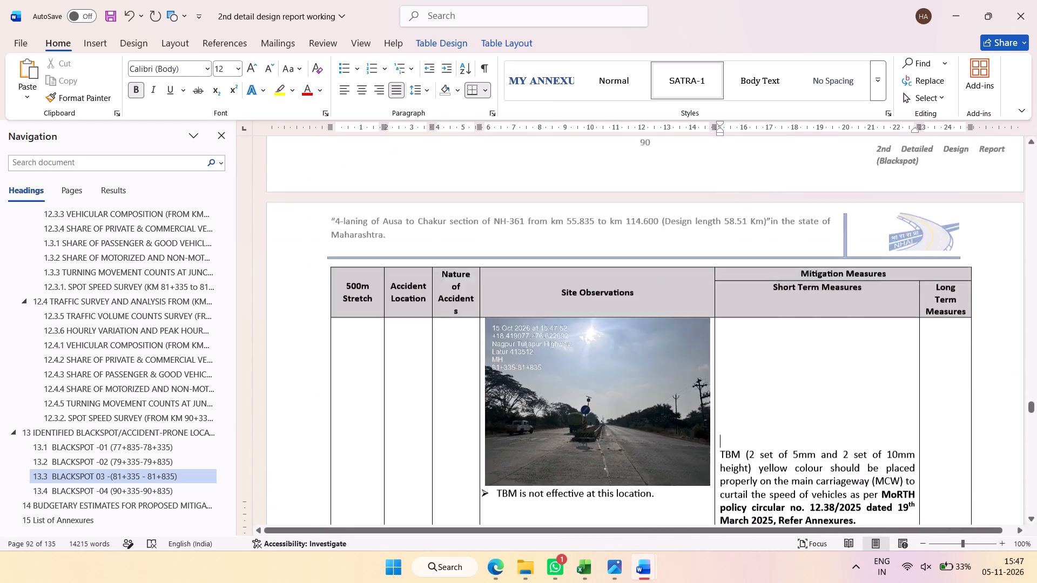
pyautogui.scroll(3, 703, 317)
pyautogui.scroll(-6, 703, 317)
pyautogui.press('Return')
pyautogui.press('Return')
# Insert one blank line above the faded road marking observation and one above the pedestrian crossing marking observation.
pyautogui.scroll(-4, 749, 342)
pyautogui.click(690, 261)
pyautogui.press('Return')
pyautogui.click(702, 340)
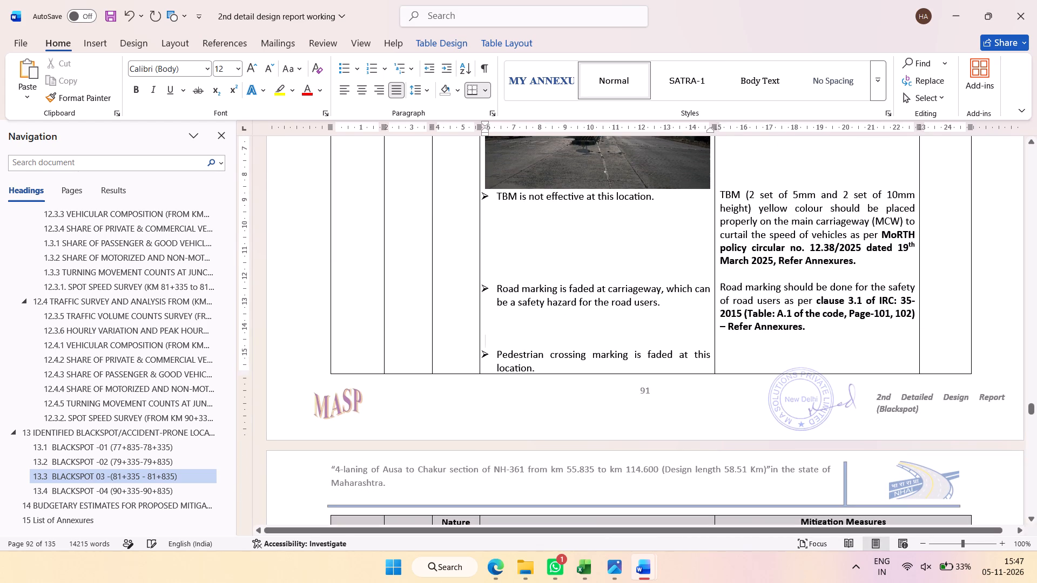
pyautogui.press('Return')
# Insert two more blank lines above the Speed breaker, Major Road ahead & STOP sign board measure.
pyautogui.scroll(-5, 703, 340)
pyautogui.scroll(-2, 745, 324)
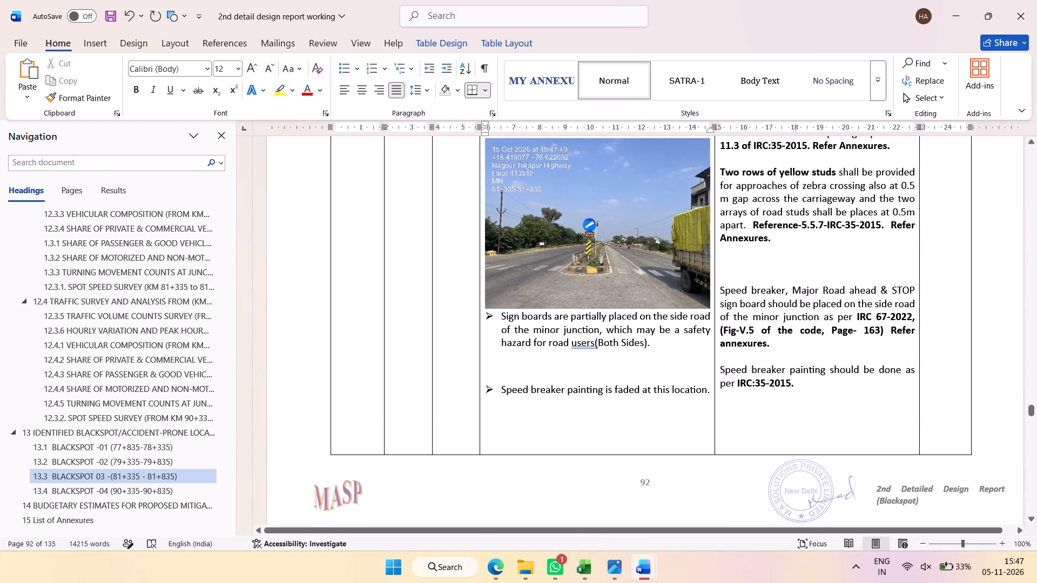
pyautogui.click(744, 270)
pyautogui.press('Return')
pyautogui.press('Return')
# Slightly increase the median photo's height to align the sign boards observation with its measure.
pyautogui.scroll(-2, 748, 335)
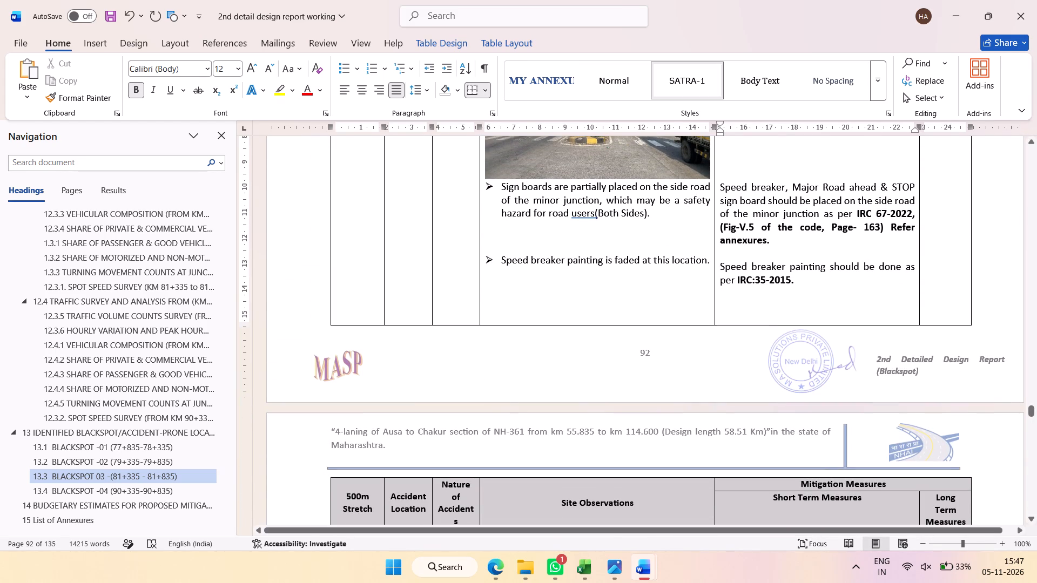
pyautogui.click(693, 242)
pyautogui.click(650, 161)
pyautogui.click(596, 177)
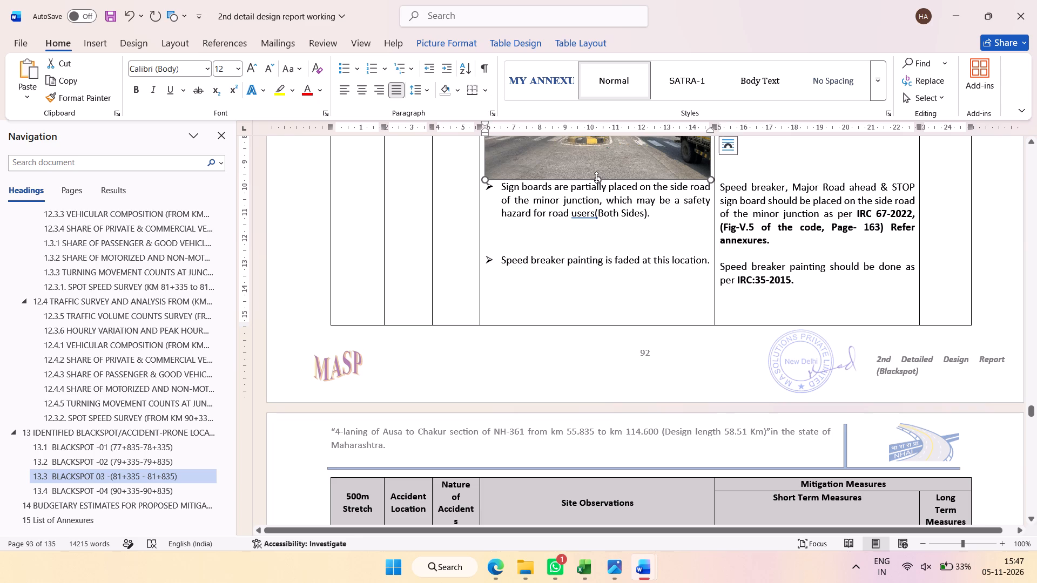
pyautogui.click(675, 376)
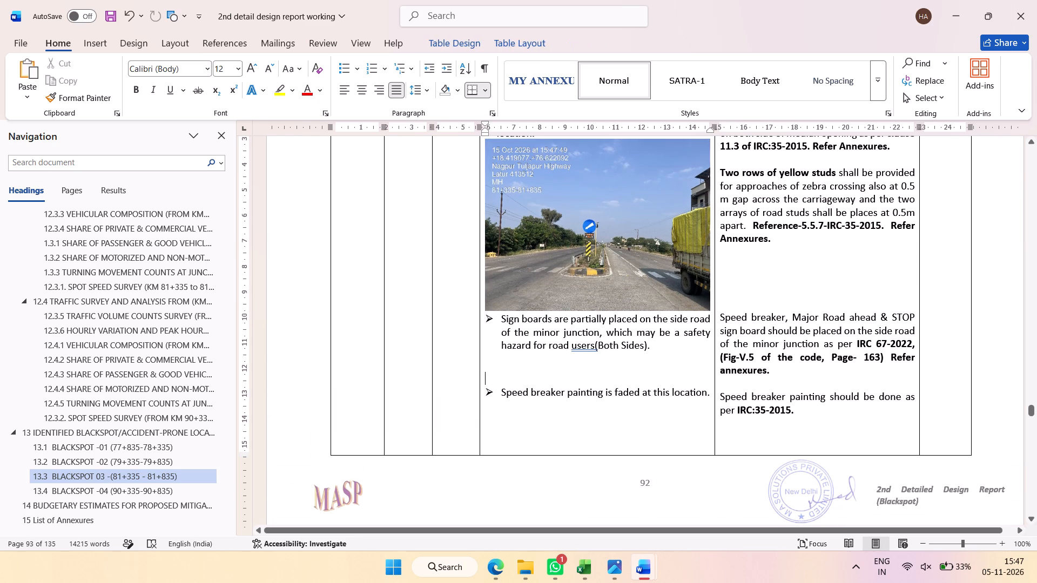
# Remove the space after the partially placed sign boards observation and insert one blank line above the speed breaker painting observation.
pyautogui.click(660, 354)
pyautogui.click(420, 93)
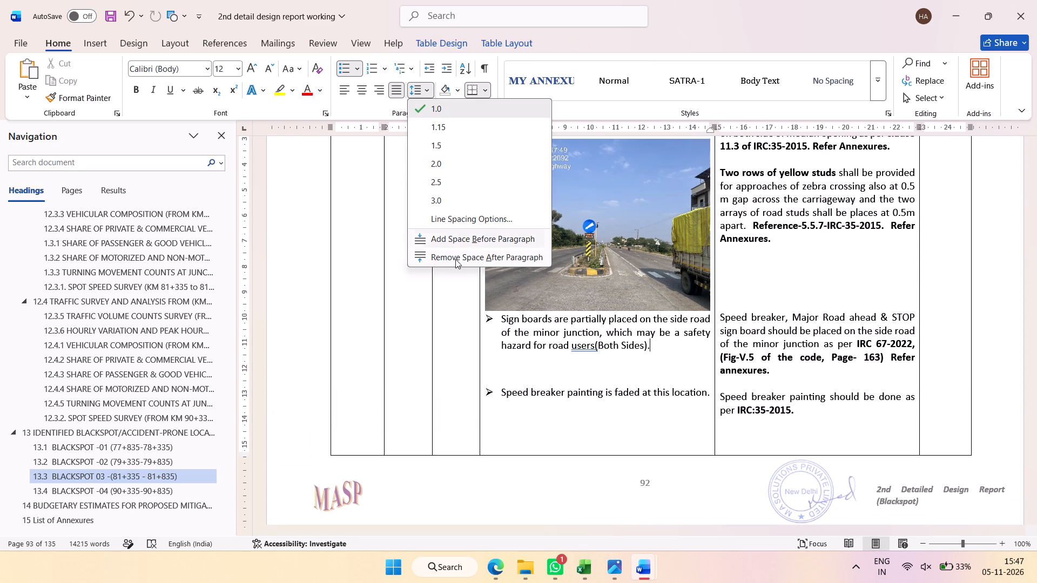
pyautogui.click(455, 259)
pyautogui.click(660, 377)
pyautogui.press('Return')
# Insert two more blank lines above the STOP signboard measure beside the auto-rickshaw side road photo.
pyautogui.scroll(-4, 763, 394)
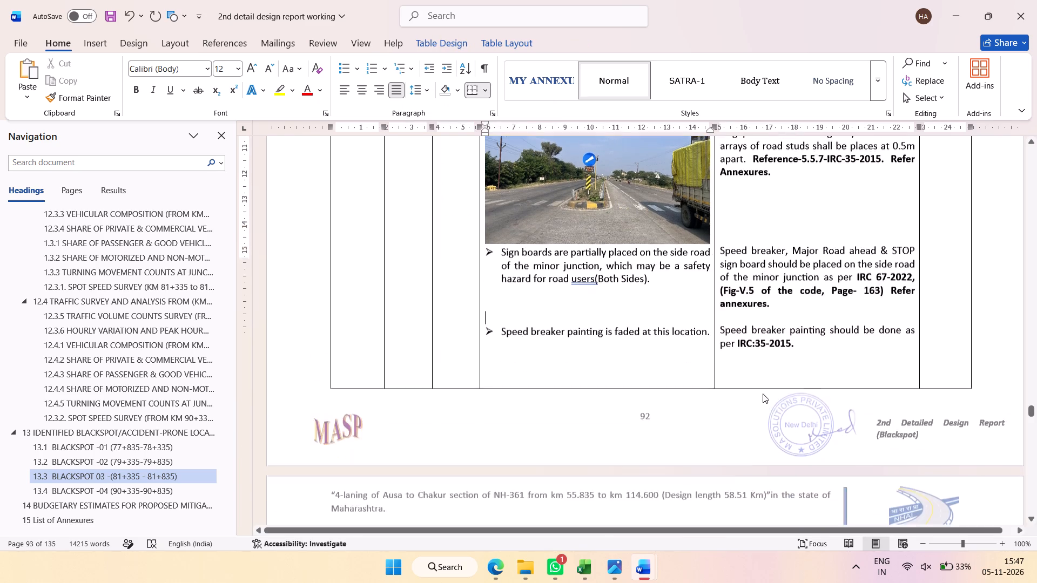
pyautogui.scroll(-3, 762, 390)
pyautogui.click(729, 314)
pyautogui.press('Return')
pyautogui.press('Return')
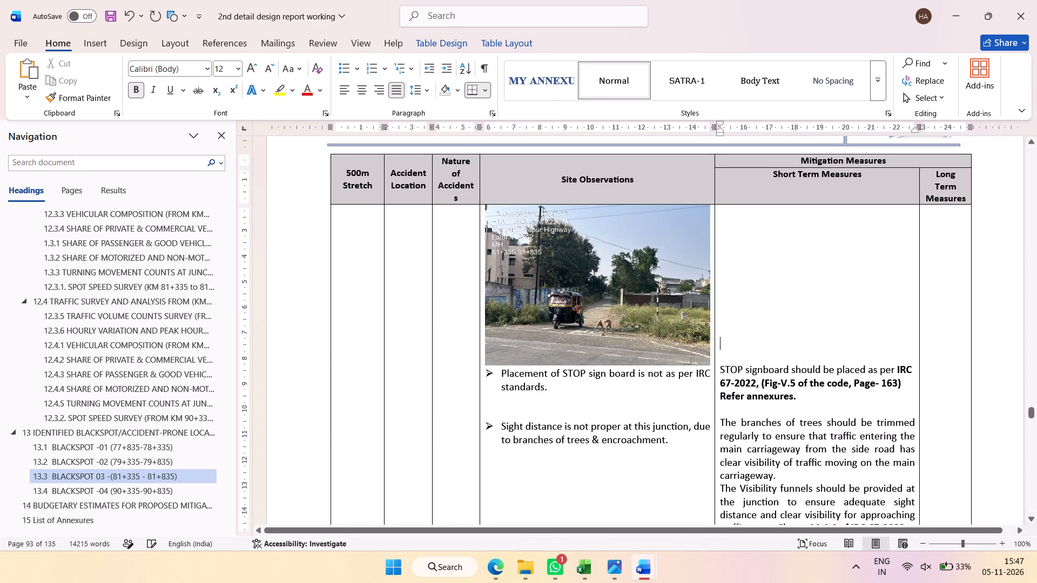
# Fine-tune the auto-rickshaw side road photo's height to line up the STOP sign board observation with its measure.
pyautogui.scroll(-1, 729, 354)
pyautogui.click(595, 273)
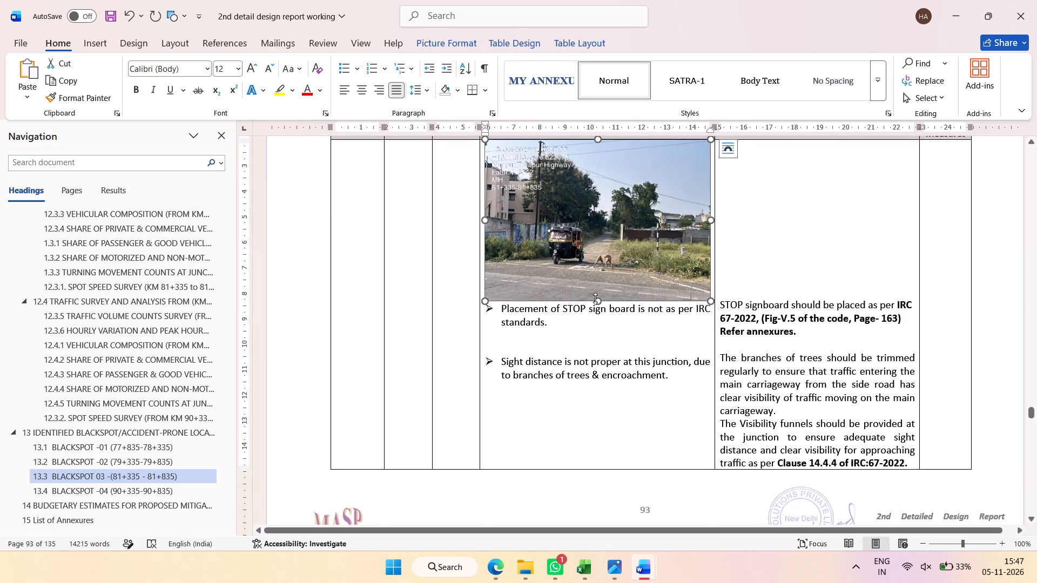
pyautogui.click(595, 300)
# In the Blackspot-04 table, insert one blank line above the Crash Prone area measure and delete two above its observation.
pyautogui.scroll(-10, 725, 340)
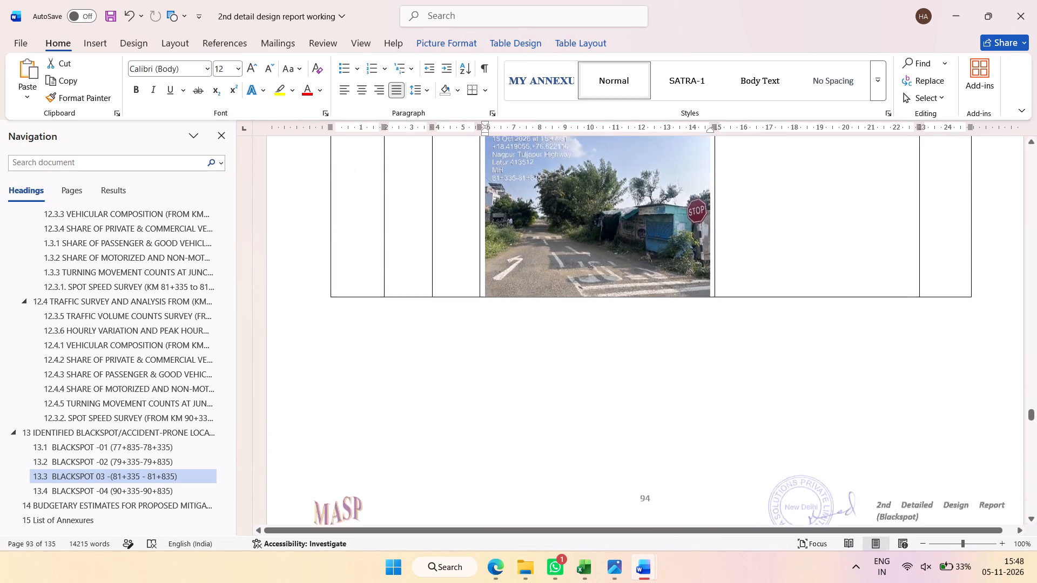
pyautogui.scroll(-1, 728, 336)
pyautogui.scroll(2, 725, 335)
pyautogui.scroll(-18, 724, 337)
pyautogui.scroll(-10, 706, 343)
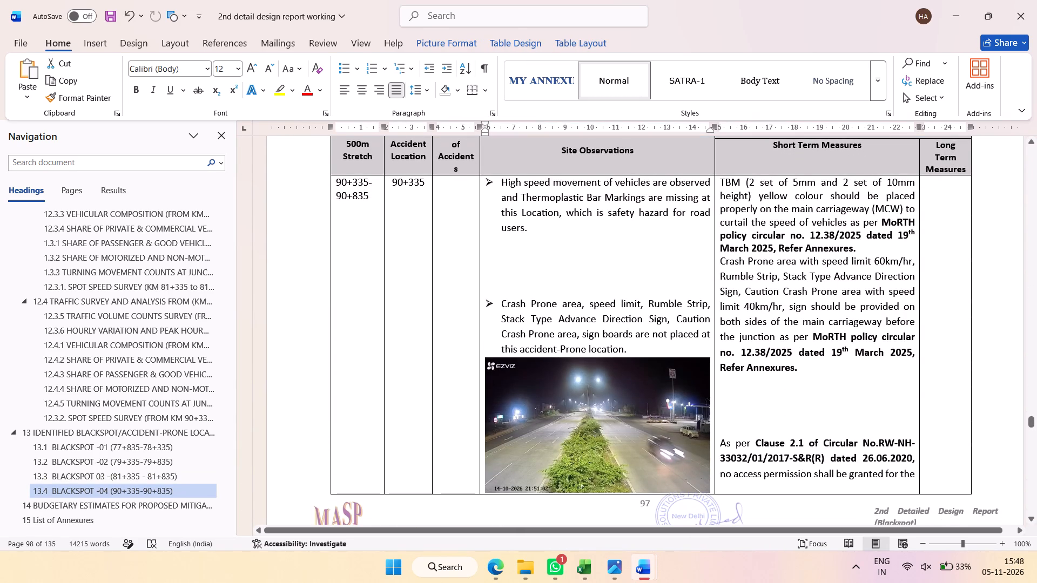
pyautogui.click(863, 246)
pyautogui.press('Return')
pyautogui.click(636, 263)
pyautogui.press('Delete')
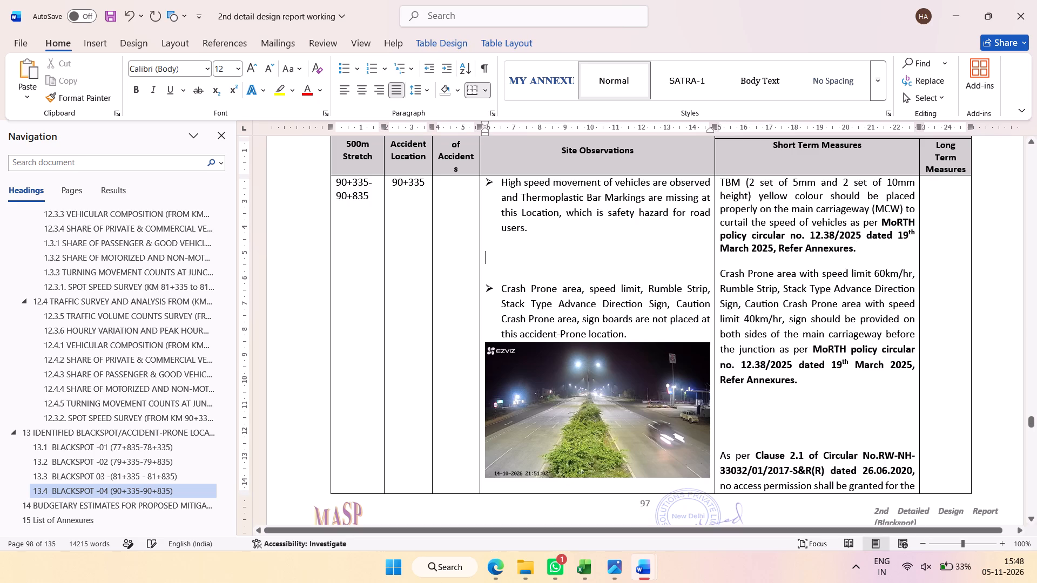
pyautogui.press('Delete')
# Insert one blank line above the Clause 2.1 access permission measure to align it with the retail outlet observation.
pyautogui.scroll(-1, 716, 358)
pyautogui.click(742, 358)
pyautogui.press('Return')
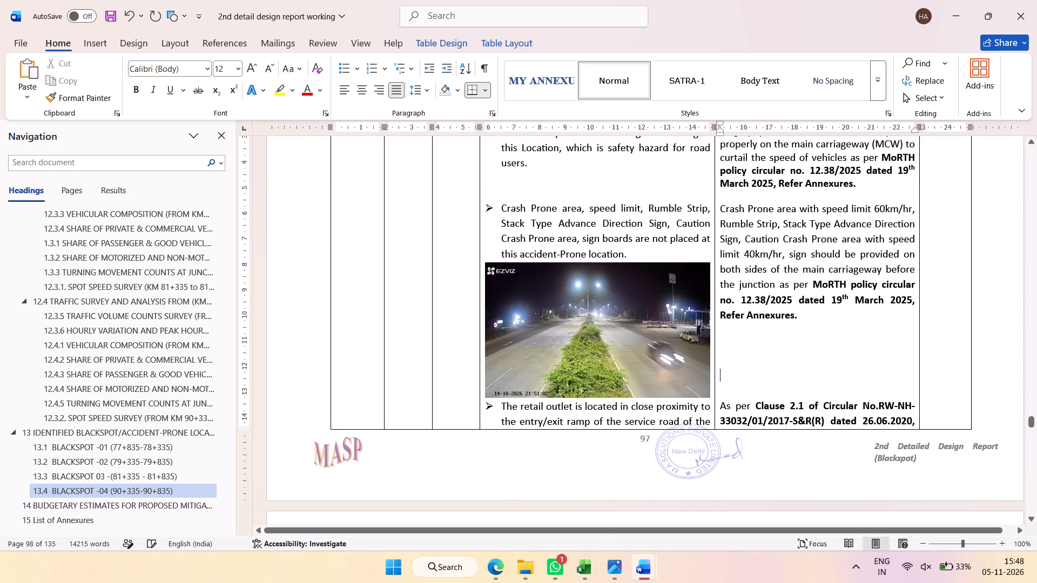
# Shorten the night road photo above the traffic attenuator observation so the following photo fits on the same page.
pyautogui.scroll(-8, 743, 369)
pyautogui.scroll(-1, 735, 325)
pyautogui.click(581, 192)
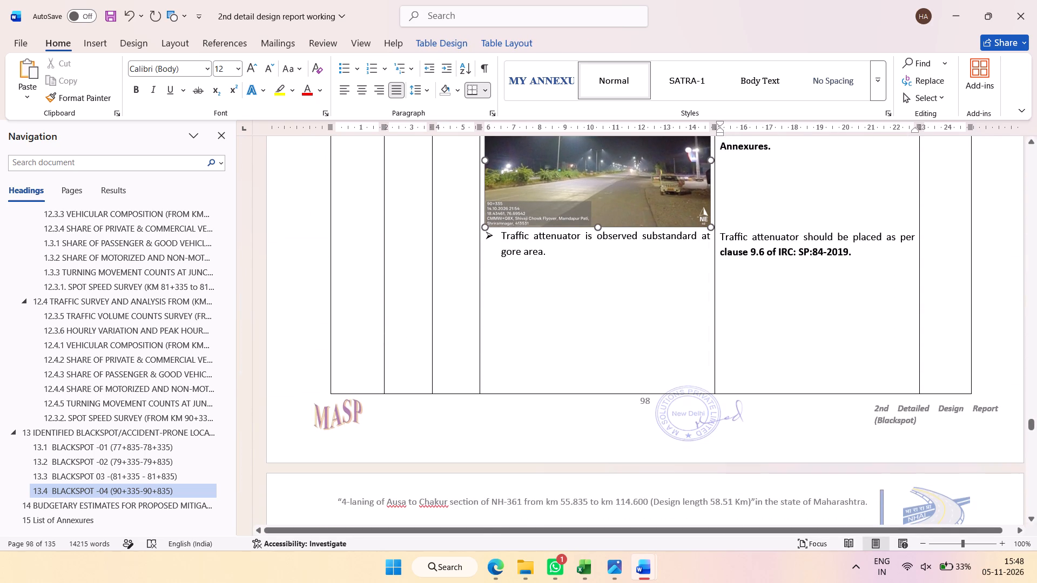
pyautogui.moveTo(597, 225); pyautogui.dragTo(595, 164)
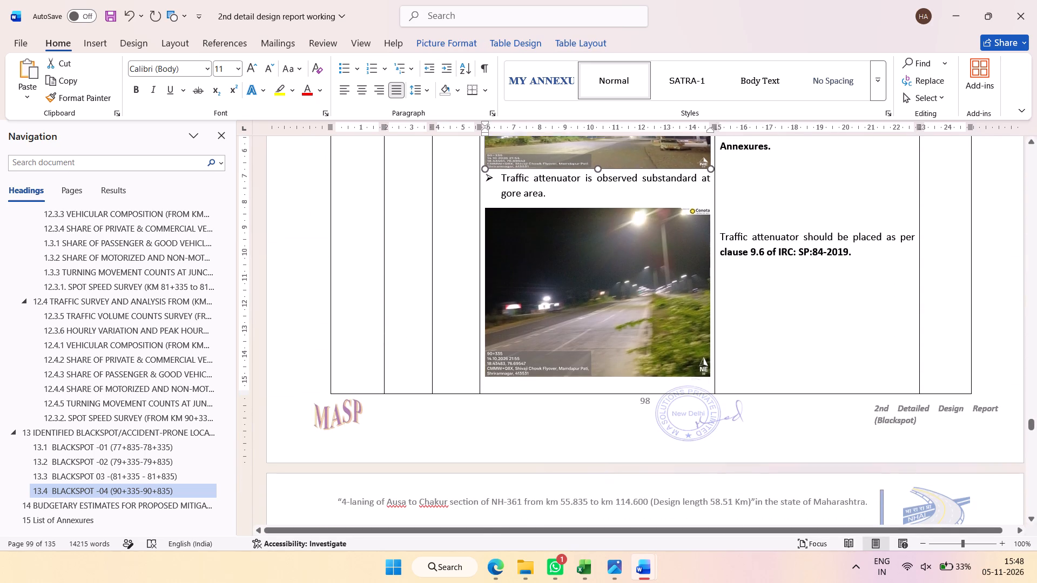
# Slightly increase the height of the night road photo above the traffic attenuator observation.
pyautogui.moveTo(595, 164); pyautogui.dragTo(594, 184)
pyautogui.click(583, 212)
# Remove the space after the traffic attenuator observation paragraph.
pyautogui.click(584, 248)
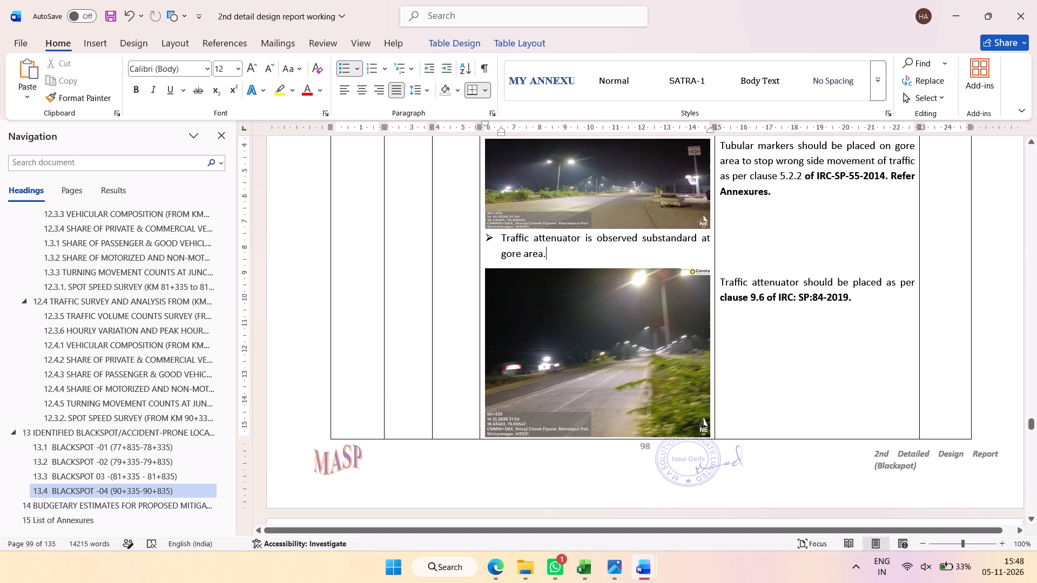
pyautogui.click(421, 96)
pyautogui.click(470, 257)
# Crop the top of the night road photo below the traffic attenuator observation to a height of 4.95 cm.
pyautogui.moveTo(669, 304); pyautogui.dragTo(676, 302)
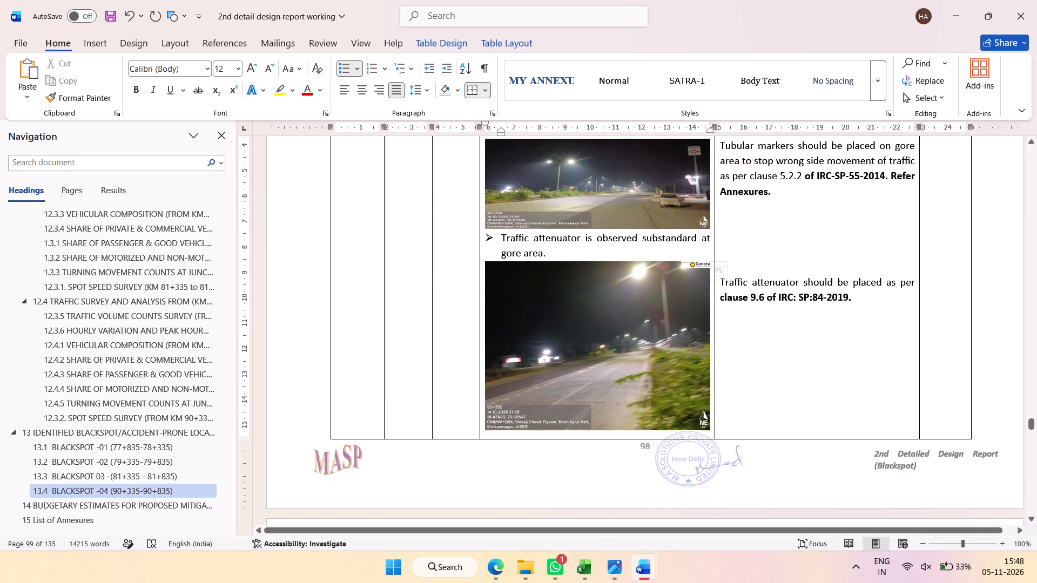
pyautogui.doubleClick(623, 271)
pyautogui.click(924, 68)
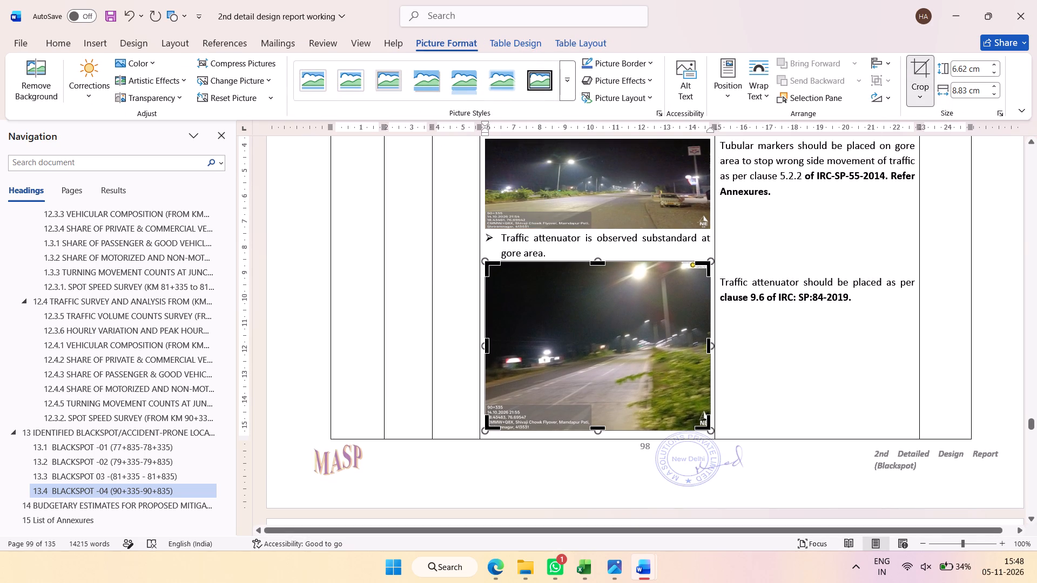
pyautogui.moveTo(601, 263); pyautogui.dragTo(593, 304)
pyautogui.click(756, 318)
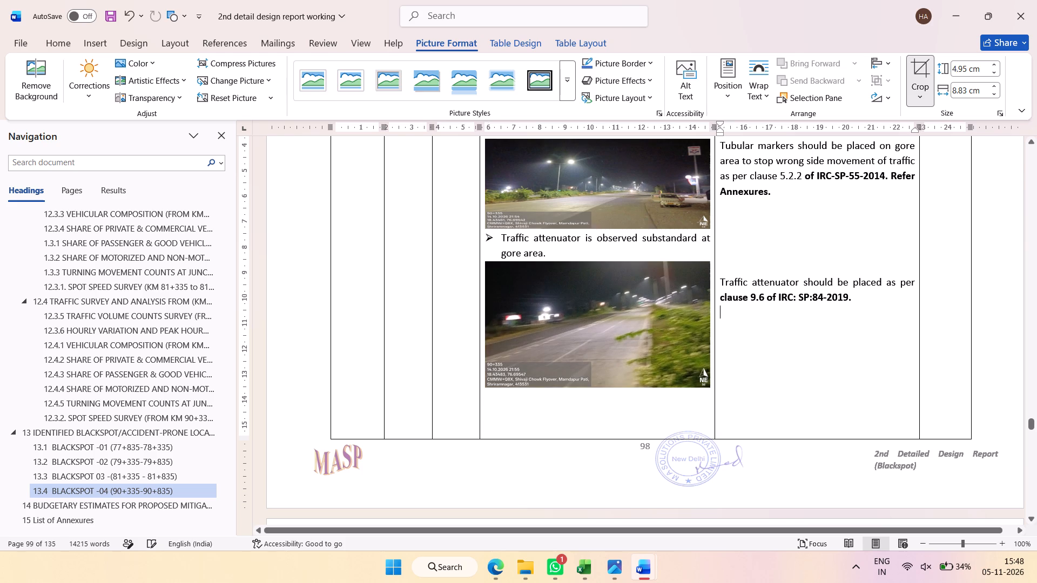
# Enlarge the height of the night road photo above the traffic attenuator observation to bring that observation level with its measure.
pyautogui.click(623, 218)
pyautogui.moveTo(599, 229); pyautogui.dragTo(603, 260)
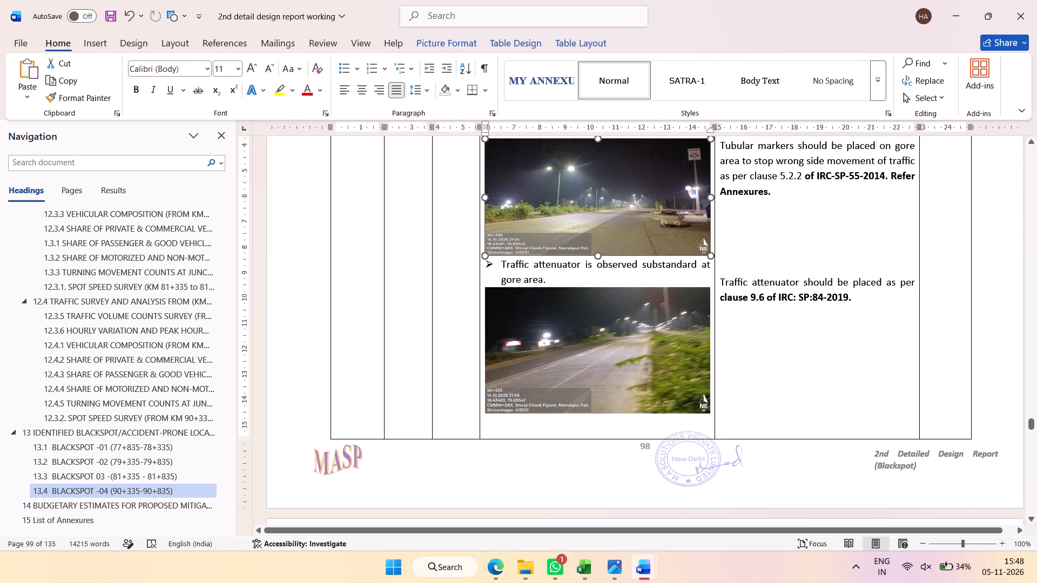
pyautogui.moveTo(603, 260); pyautogui.dragTo(602, 275)
# Delete four blank lines above the road studs measure to align it with the road studs observation.
pyautogui.scroll(-6, 763, 293)
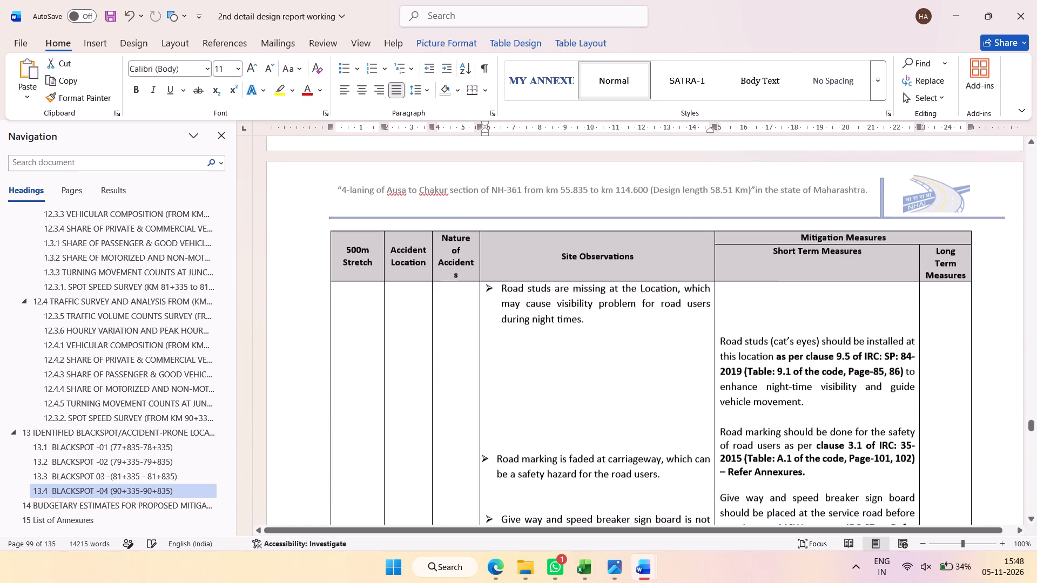
pyautogui.click(733, 256)
pyautogui.press('Delete')
pyautogui.press('Delete')
pyautogui.press('Delete')
pyautogui.press('Delete')
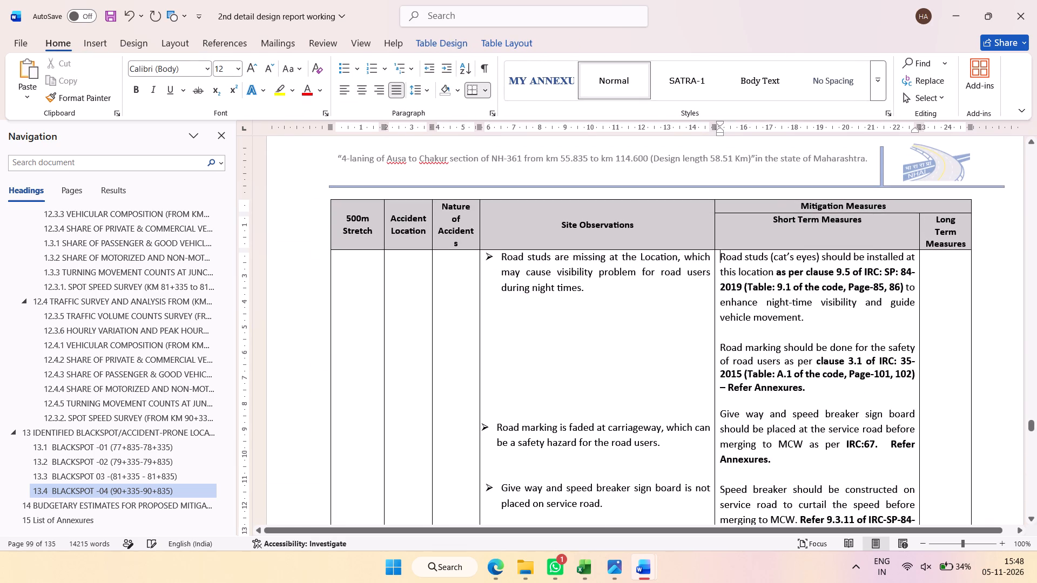
# Delete one blank line above the road marking observation and insert two above the give way and speed breaker sign board observation.
pyautogui.scroll(-2, 734, 308)
pyautogui.click(686, 284)
pyautogui.press('Delete')
pyautogui.click(683, 315)
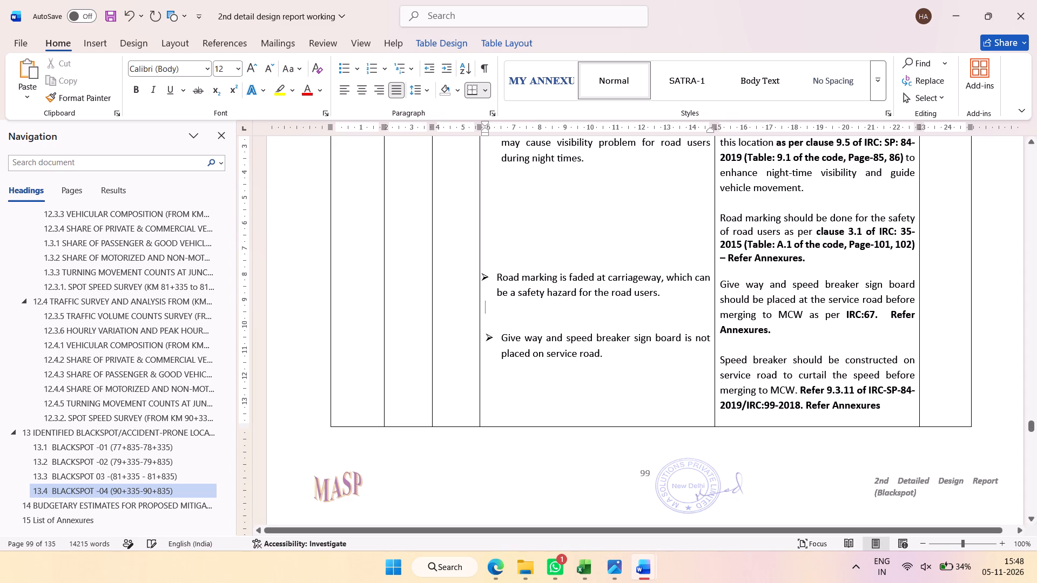
pyautogui.press('Return')
pyautogui.press('Return')
pyautogui.scroll(-5, 690, 323)
pyautogui.scroll(4, 690, 324)
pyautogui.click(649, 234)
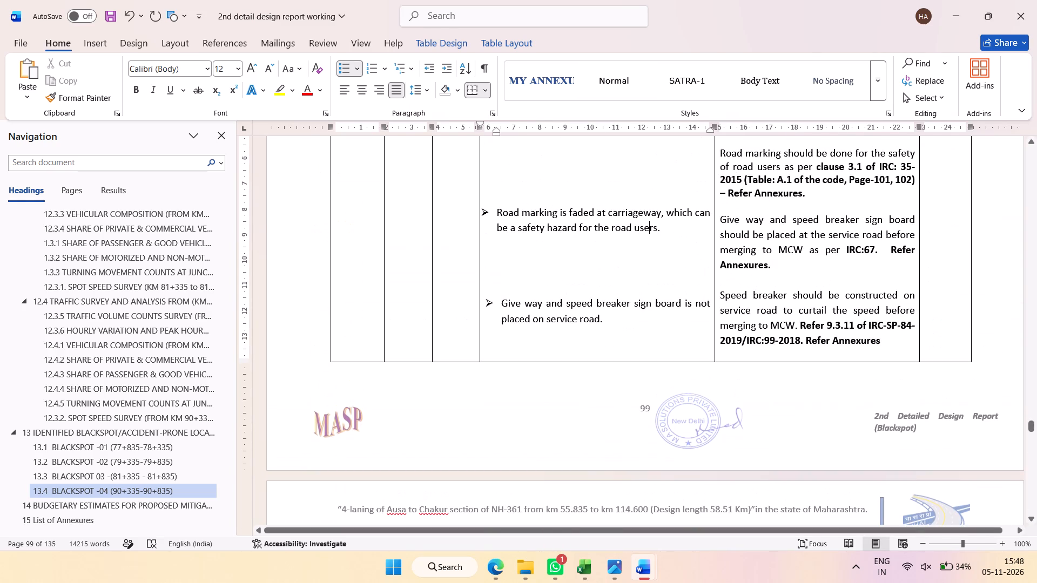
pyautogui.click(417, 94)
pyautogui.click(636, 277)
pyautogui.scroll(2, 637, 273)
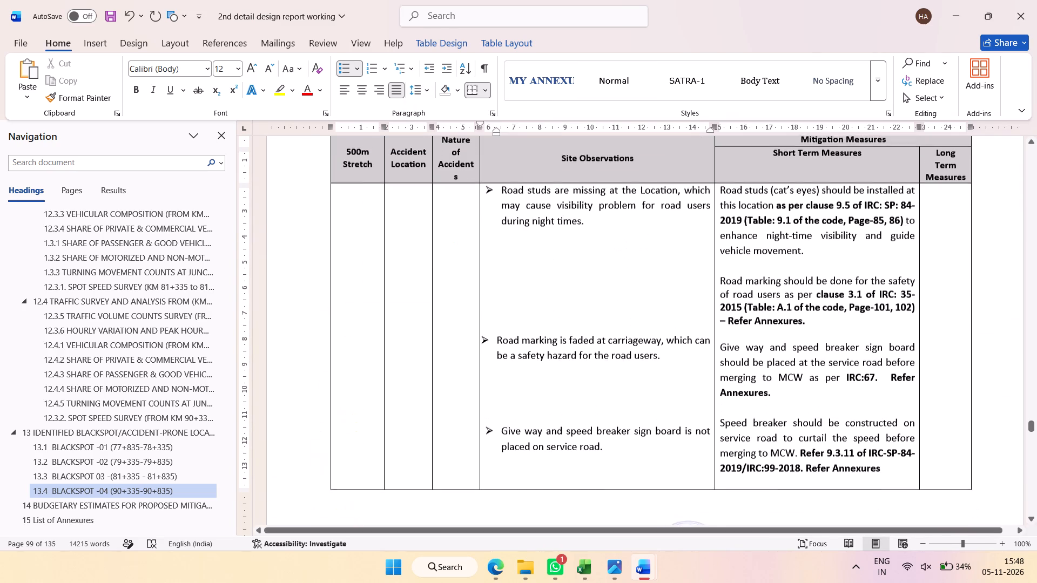
# Remove the space after the road studs observation paragraph.
pyautogui.click(622, 226)
pyautogui.click(416, 90)
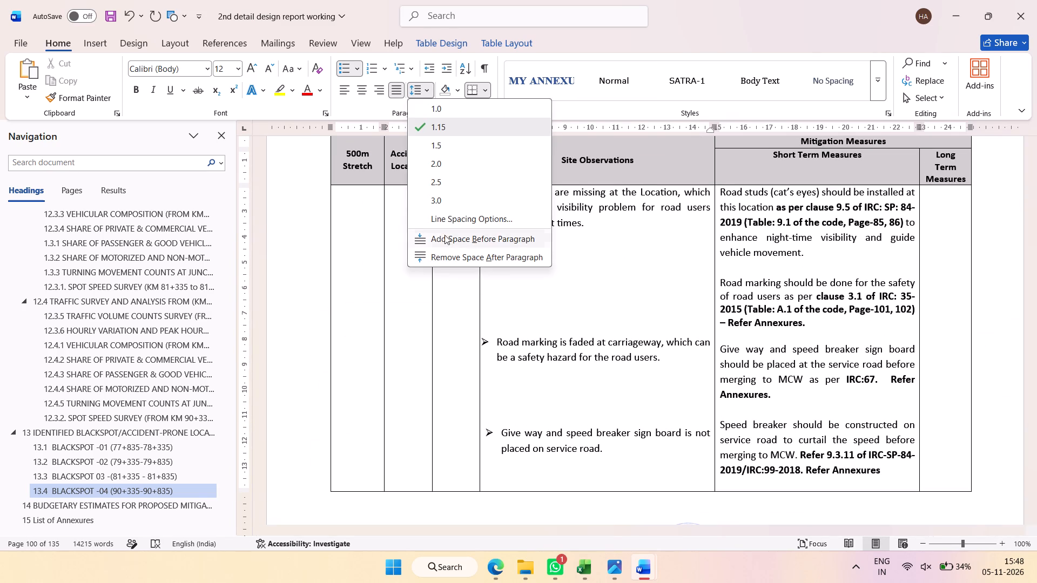
pyautogui.click(446, 250)
# Insert one blank line above the road marking observation.
pyautogui.click(568, 303)
pyautogui.press('Return')
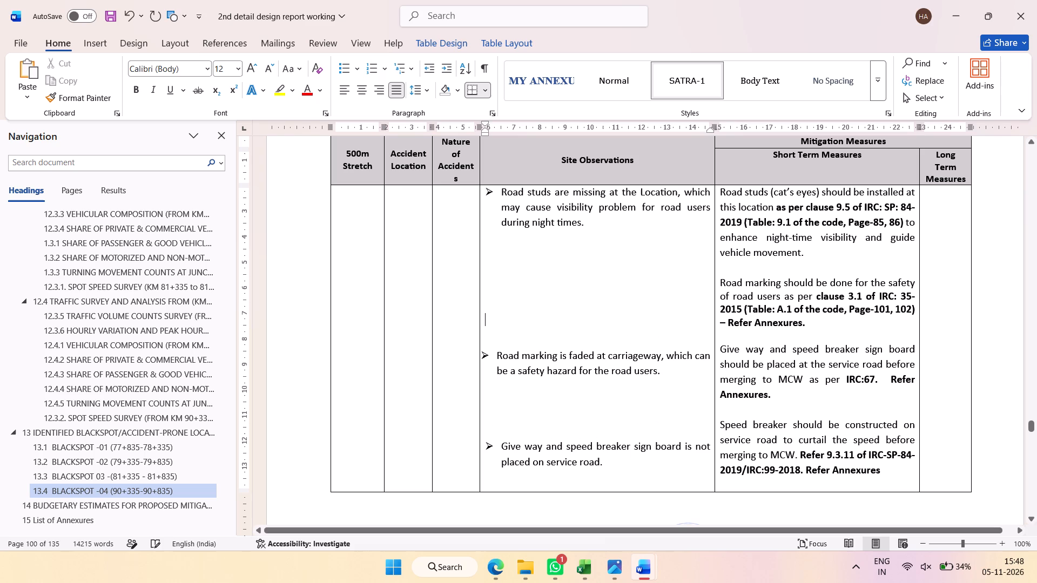
pyautogui.click(616, 344)
pyautogui.click(732, 341)
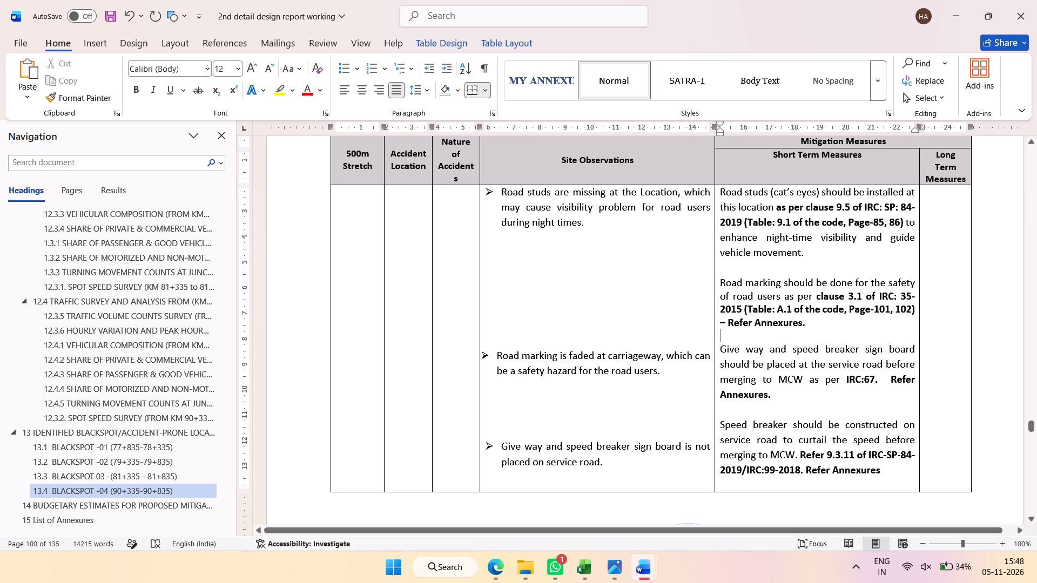
# Set the line spacing of the Blackspot-04 site observations and short term measures cells to 1.0.
pyautogui.moveTo(667, 264); pyautogui.dragTo(723, 252)
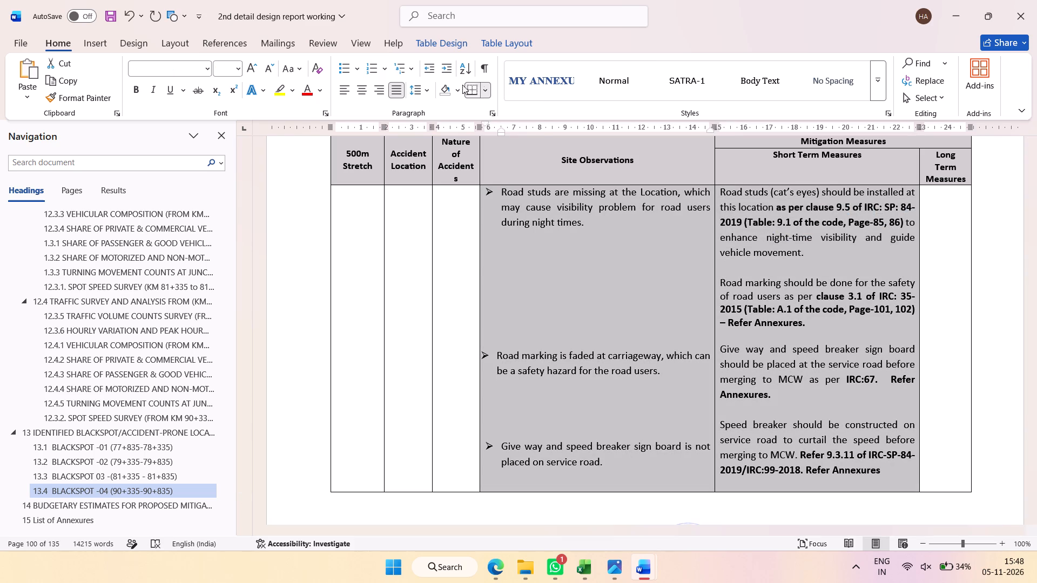
pyautogui.click(419, 90)
pyautogui.click(433, 112)
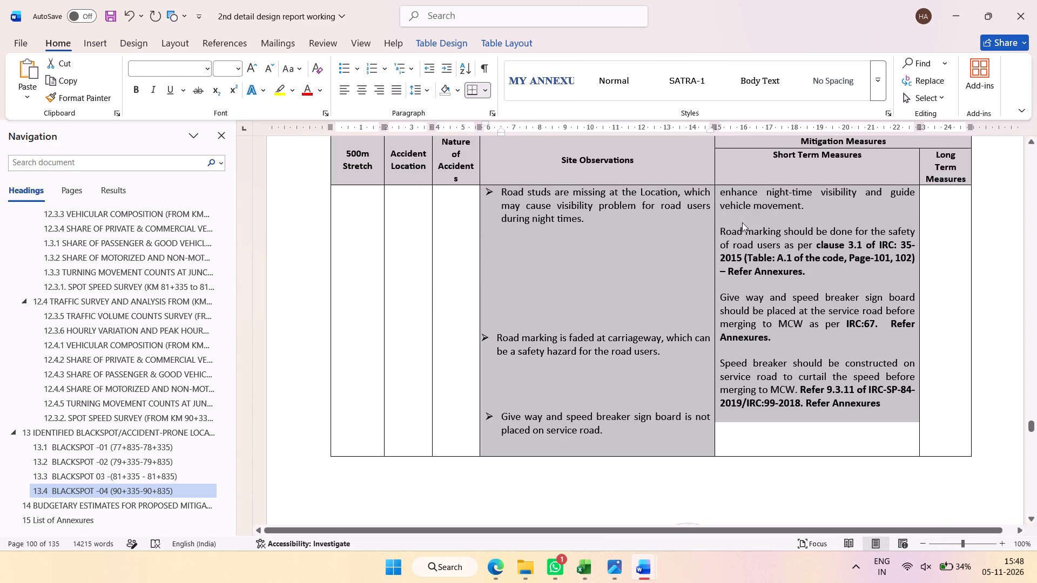
# Insert one blank line above the Crash Prone area observation and one above the Clause 2.1 access permission measure.
pyautogui.scroll(16, 738, 246)
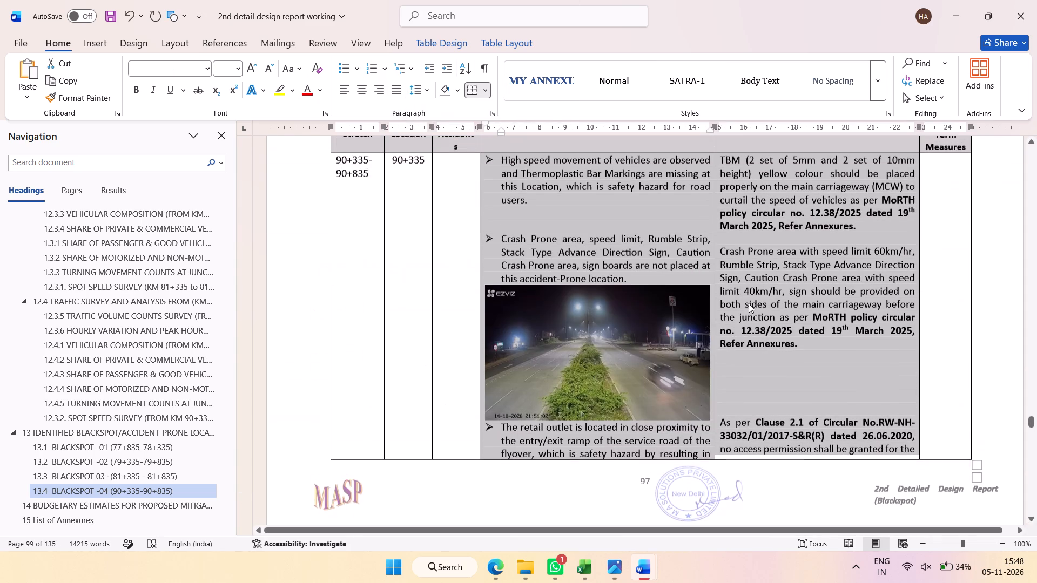
pyautogui.click(698, 225)
pyautogui.press('Return')
pyautogui.scroll(-1, 732, 290)
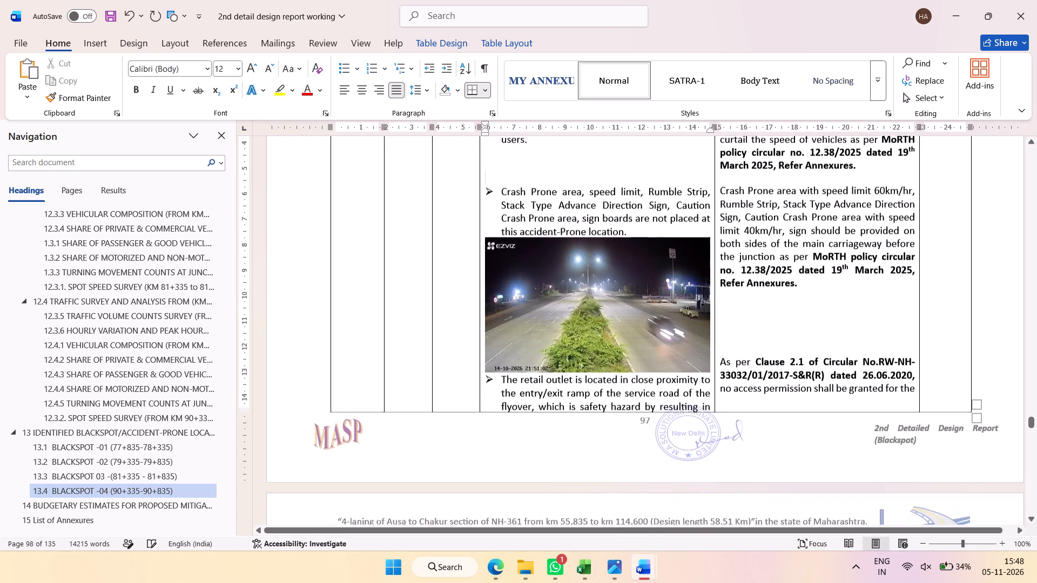
pyautogui.click(754, 335)
pyautogui.press('Return')
# Insert one blank line above the traffic attenuator measure and one in the blank space below it.
pyautogui.scroll(-6, 748, 308)
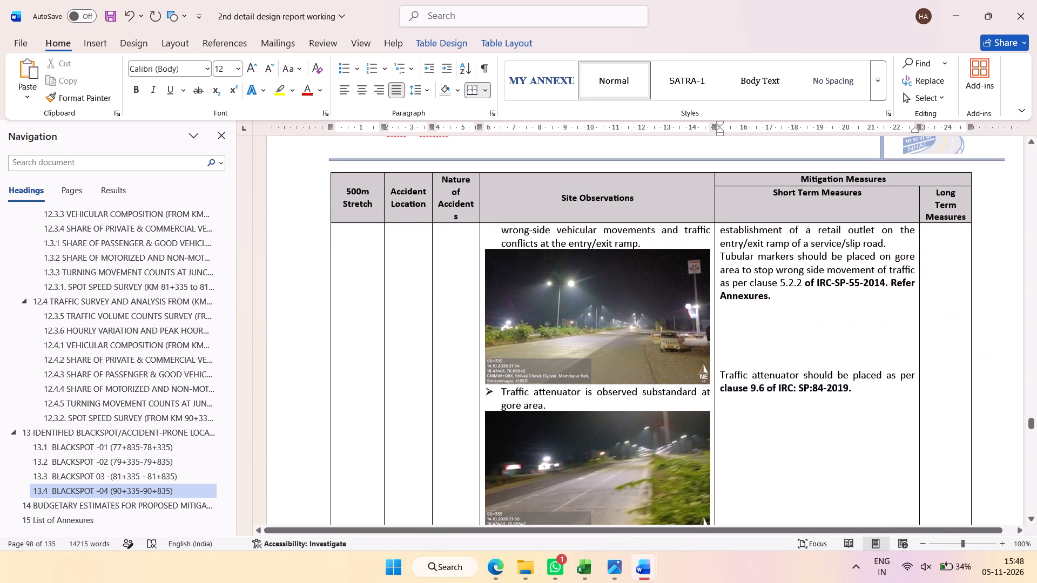
pyautogui.click(753, 341)
pyautogui.press('Return')
pyautogui.scroll(-5, 776, 285)
pyautogui.click(740, 196)
pyautogui.press('Return')
pyautogui.scroll(-4, 735, 245)
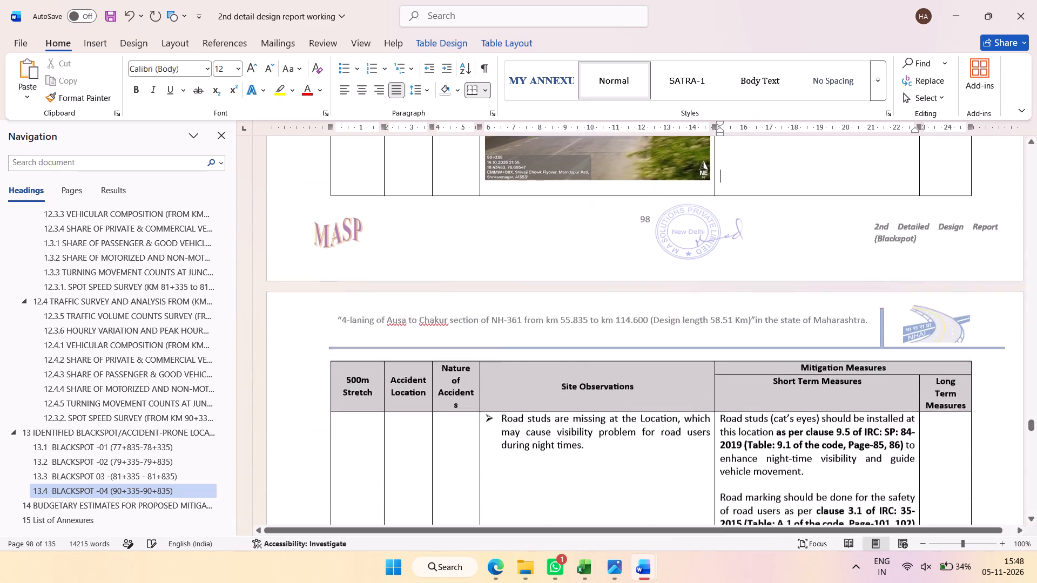
# Delete four blank lines above the road marking observation to bring it closer to its measure.
pyautogui.scroll(-1, 736, 250)
pyautogui.click(647, 223)
pyautogui.press('Delete')
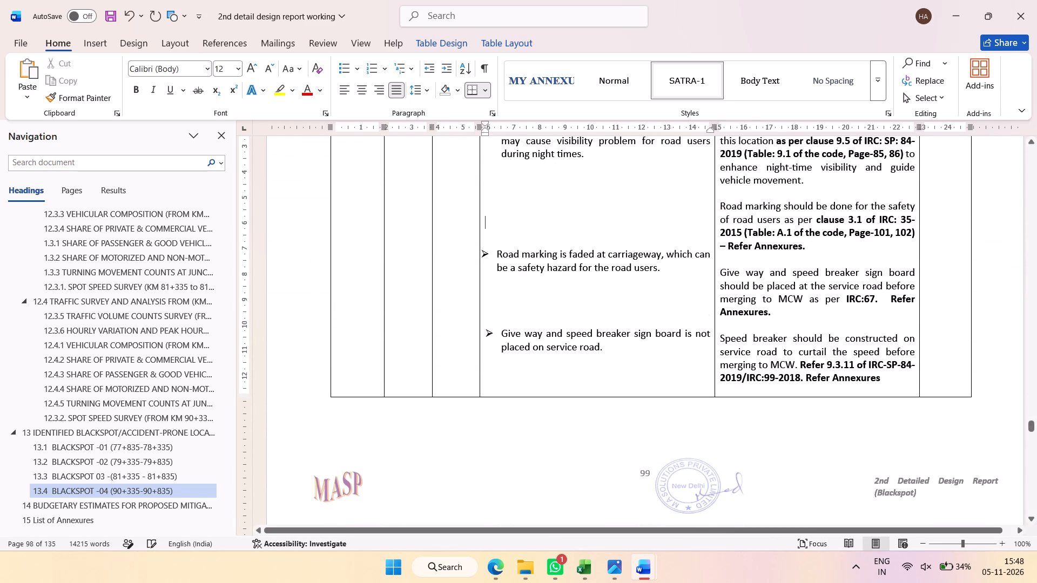
pyautogui.click(646, 214)
pyautogui.press('Delete')
pyautogui.click(645, 208)
pyautogui.press('Delete')
pyautogui.press('Delete')
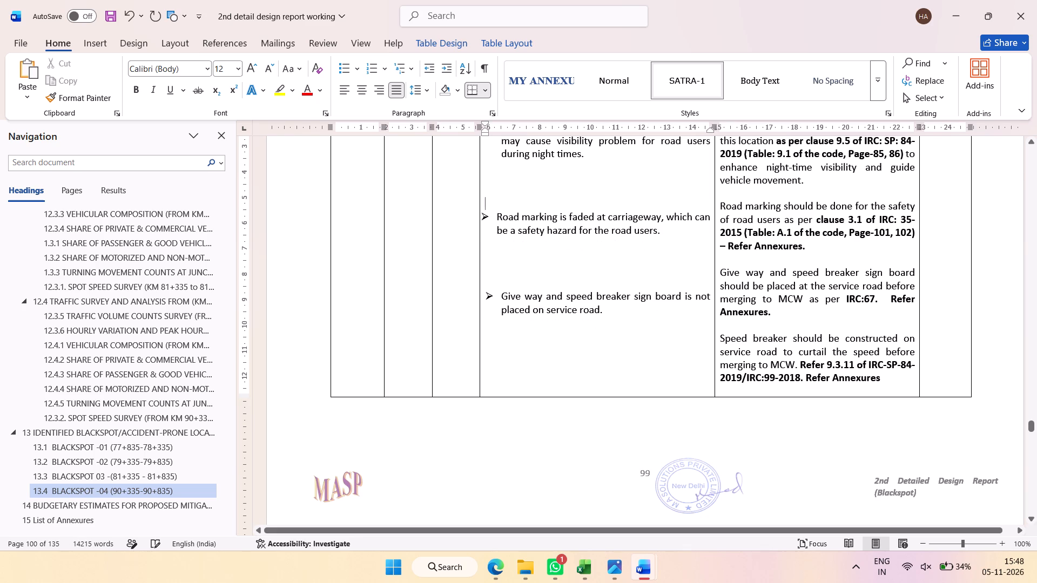
pyautogui.click(642, 161)
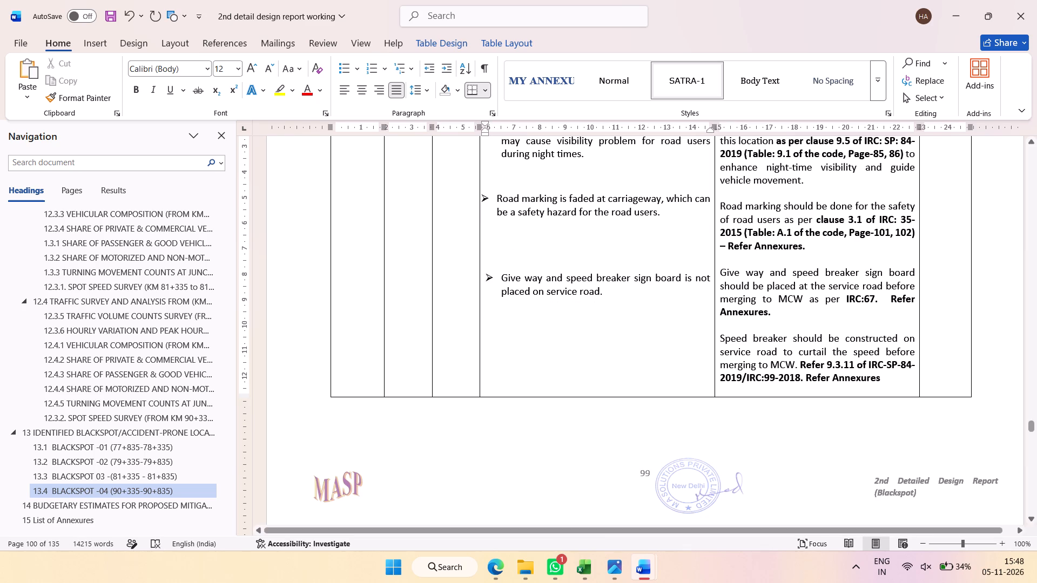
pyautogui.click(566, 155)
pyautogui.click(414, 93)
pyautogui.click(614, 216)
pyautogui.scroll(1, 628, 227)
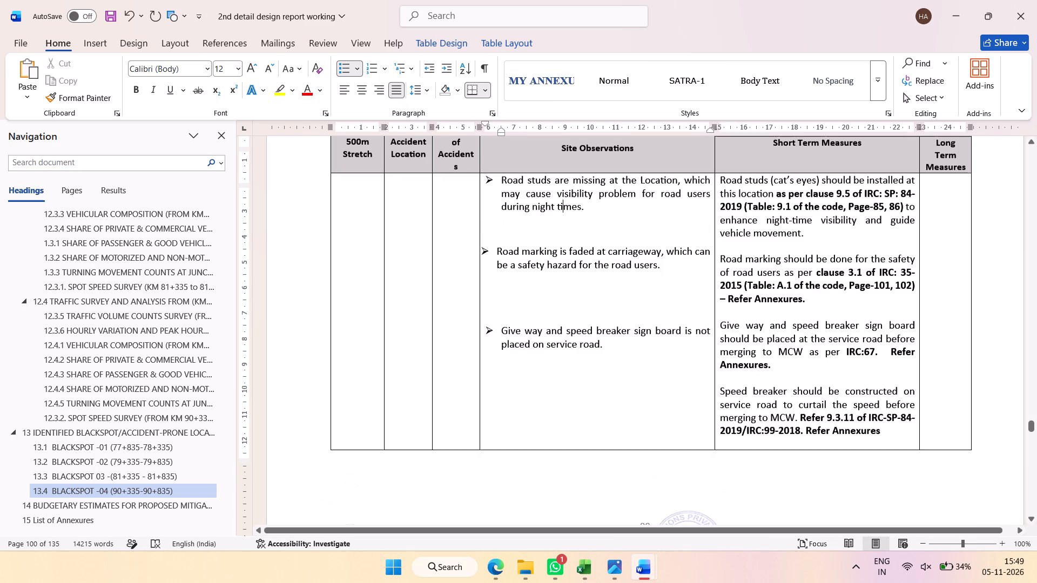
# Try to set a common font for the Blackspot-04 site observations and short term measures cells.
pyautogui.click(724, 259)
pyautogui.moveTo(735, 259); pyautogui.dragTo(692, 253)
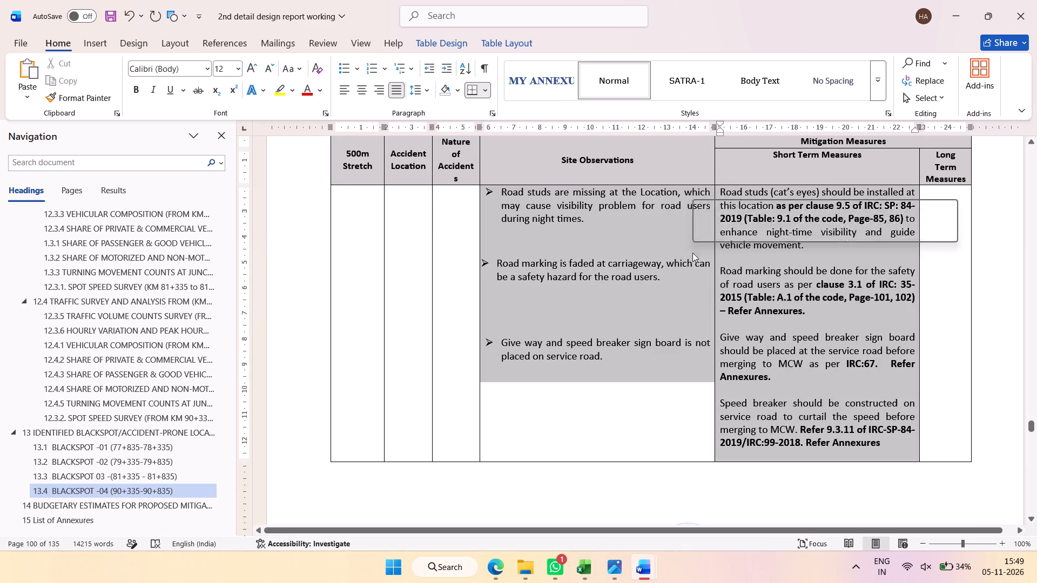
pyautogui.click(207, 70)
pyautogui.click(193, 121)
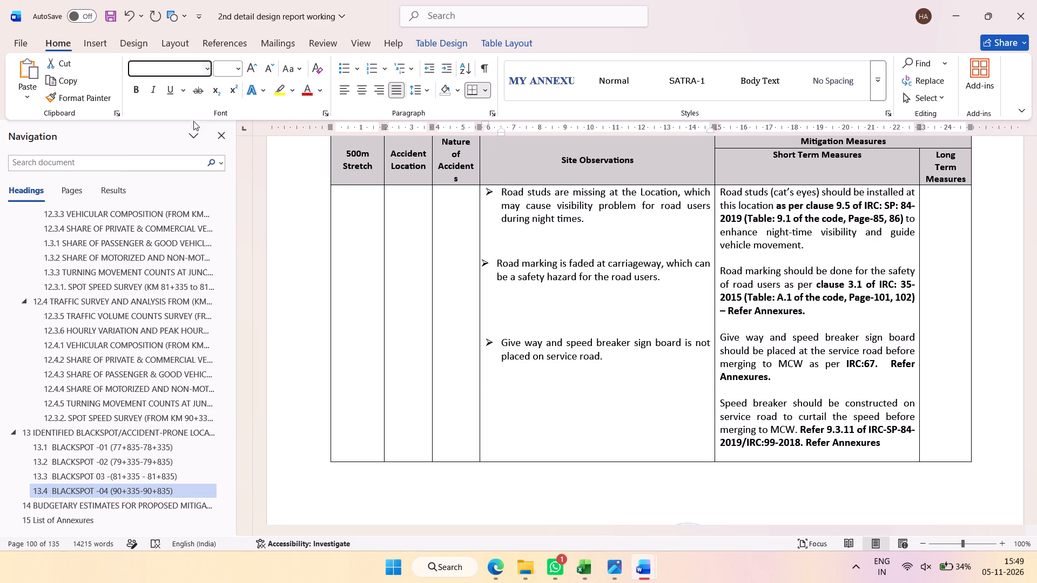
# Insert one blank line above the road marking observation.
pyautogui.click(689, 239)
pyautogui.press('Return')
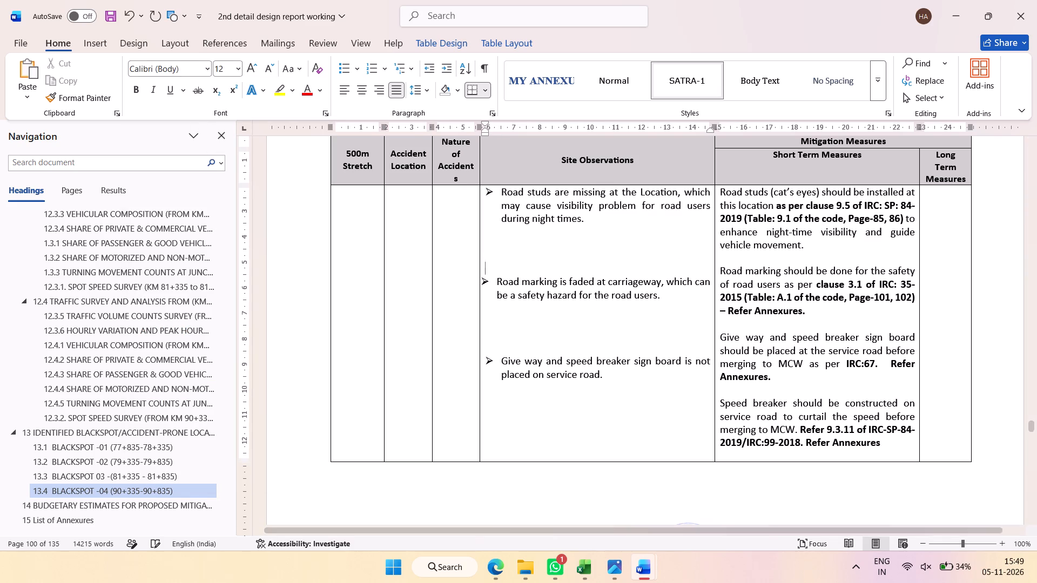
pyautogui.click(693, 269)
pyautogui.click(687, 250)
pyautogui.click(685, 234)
# Set the font size of the Blackspot-04 site observations and short term measures cells to 12.
pyautogui.moveTo(661, 246); pyautogui.dragTo(743, 246)
pyautogui.click(237, 69)
pyautogui.click(226, 152)
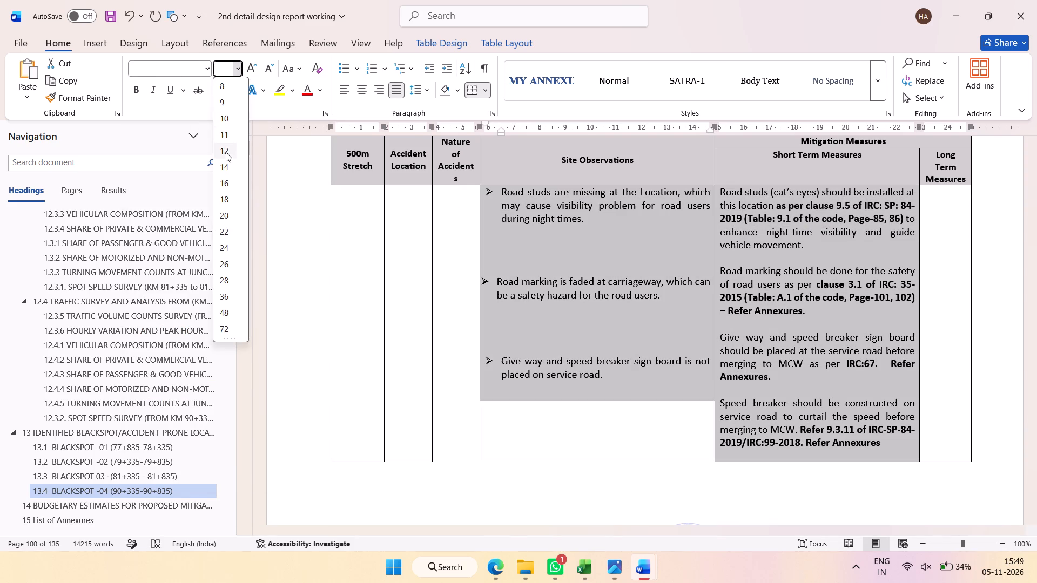
pyautogui.click(727, 252)
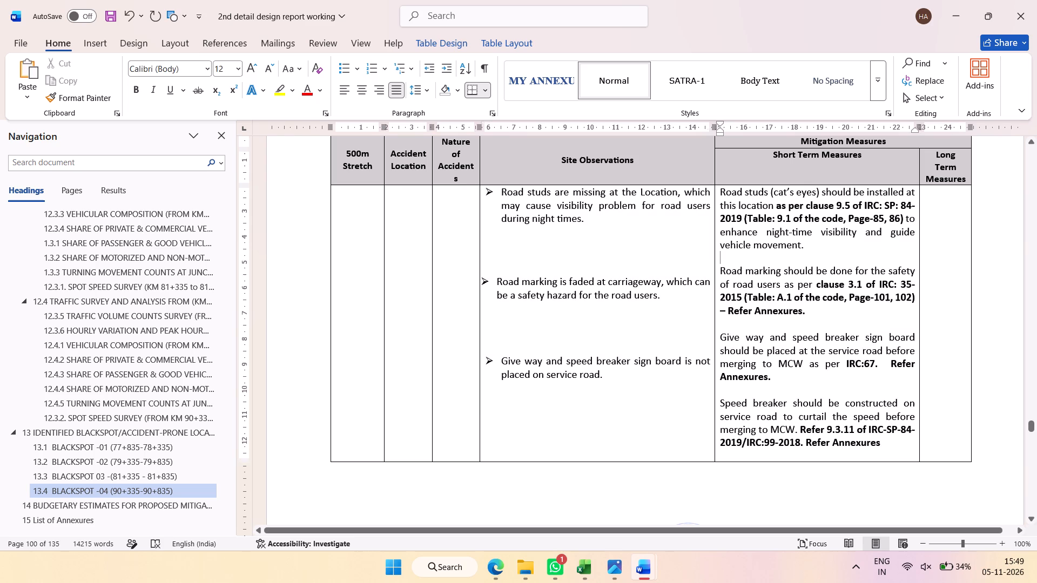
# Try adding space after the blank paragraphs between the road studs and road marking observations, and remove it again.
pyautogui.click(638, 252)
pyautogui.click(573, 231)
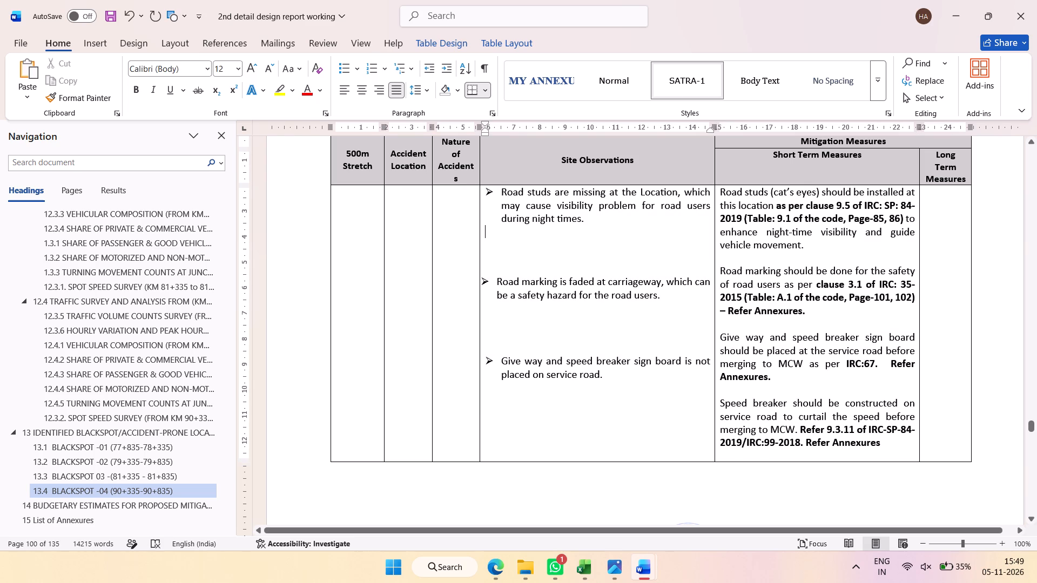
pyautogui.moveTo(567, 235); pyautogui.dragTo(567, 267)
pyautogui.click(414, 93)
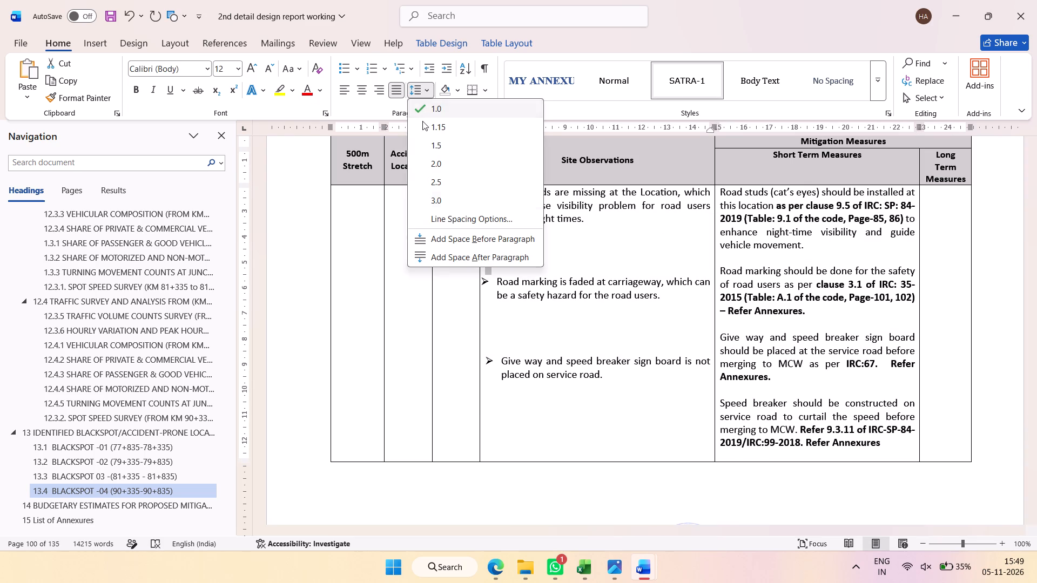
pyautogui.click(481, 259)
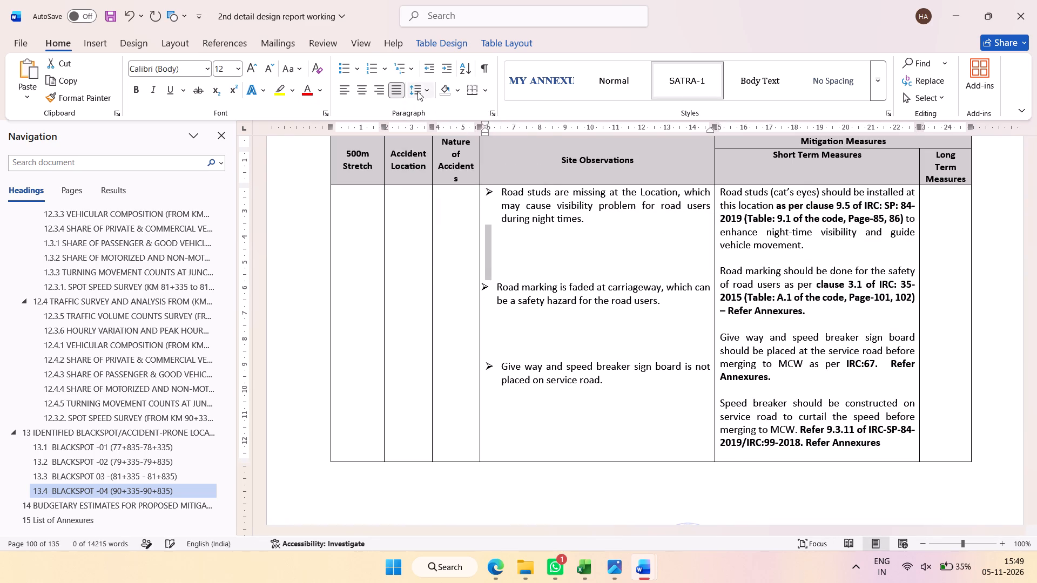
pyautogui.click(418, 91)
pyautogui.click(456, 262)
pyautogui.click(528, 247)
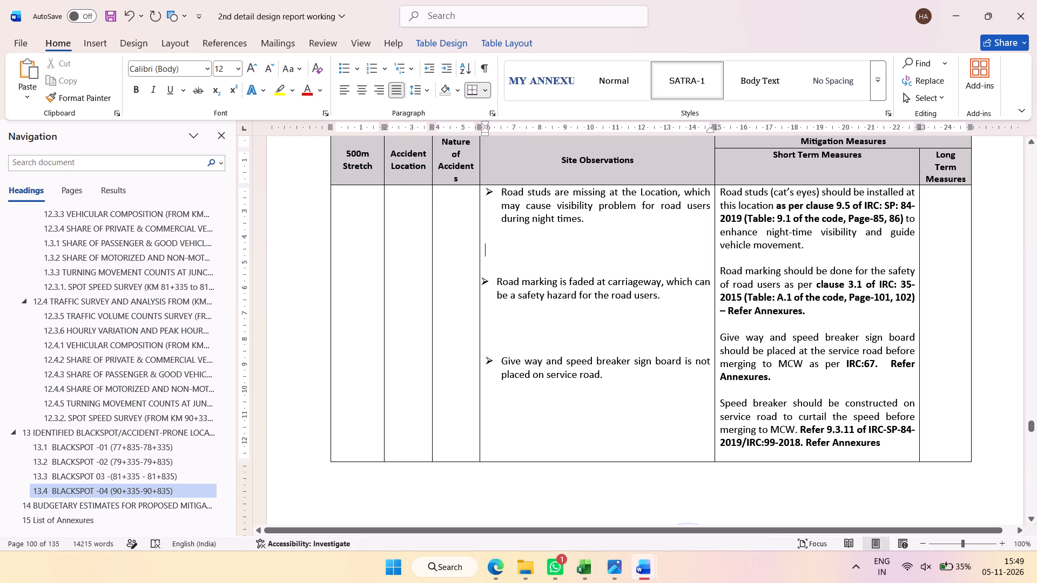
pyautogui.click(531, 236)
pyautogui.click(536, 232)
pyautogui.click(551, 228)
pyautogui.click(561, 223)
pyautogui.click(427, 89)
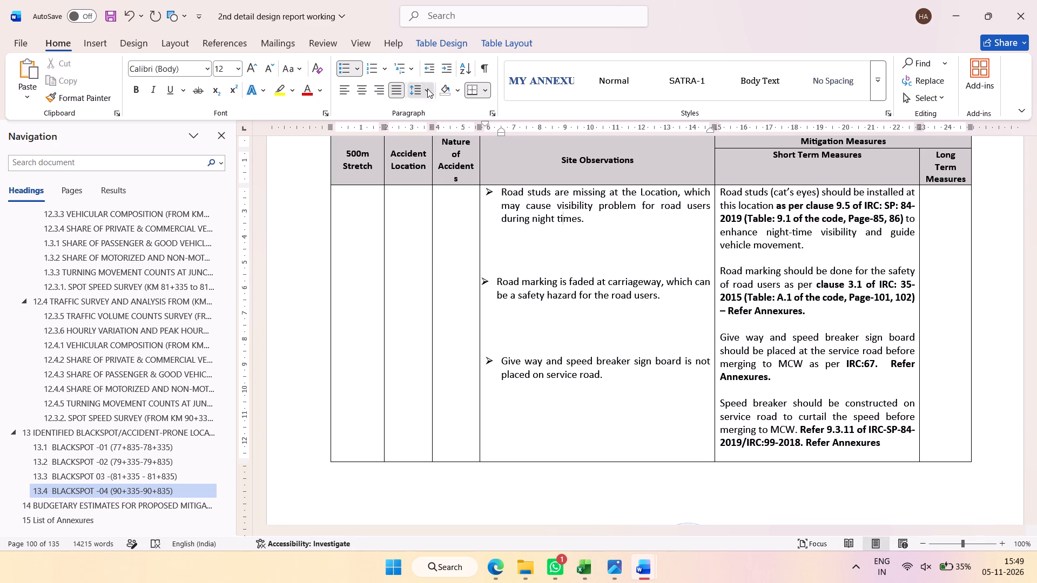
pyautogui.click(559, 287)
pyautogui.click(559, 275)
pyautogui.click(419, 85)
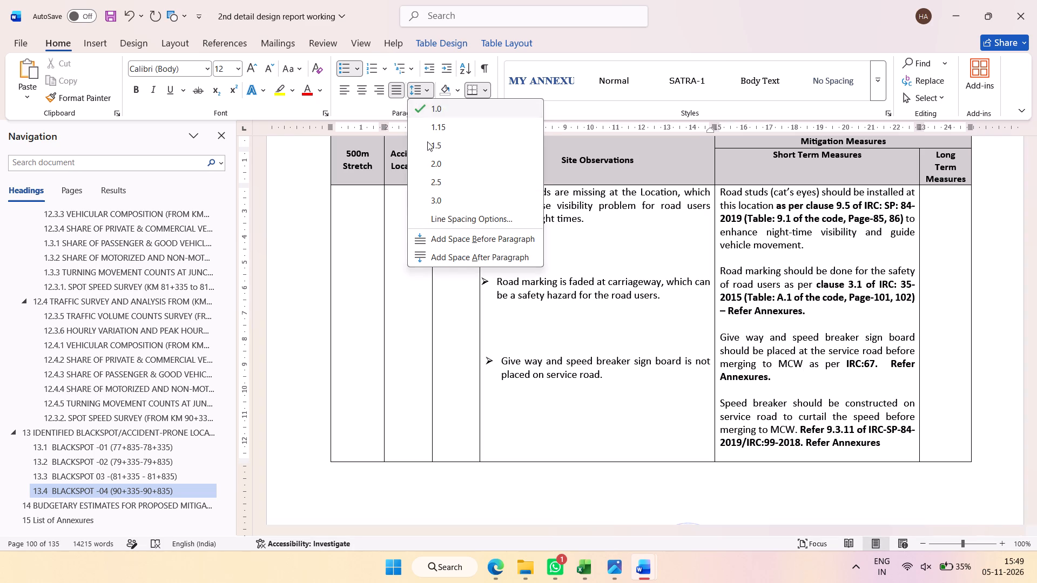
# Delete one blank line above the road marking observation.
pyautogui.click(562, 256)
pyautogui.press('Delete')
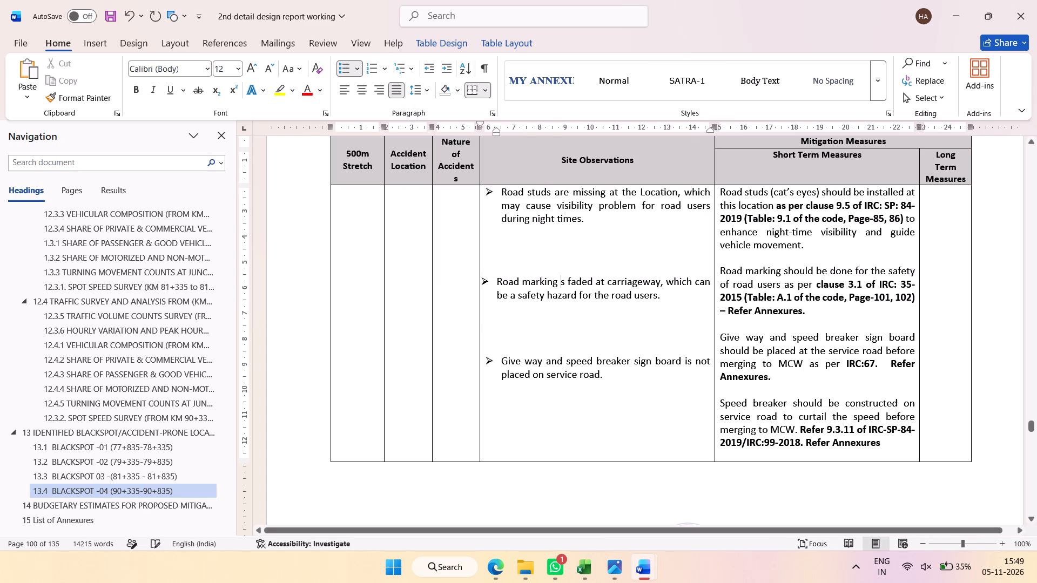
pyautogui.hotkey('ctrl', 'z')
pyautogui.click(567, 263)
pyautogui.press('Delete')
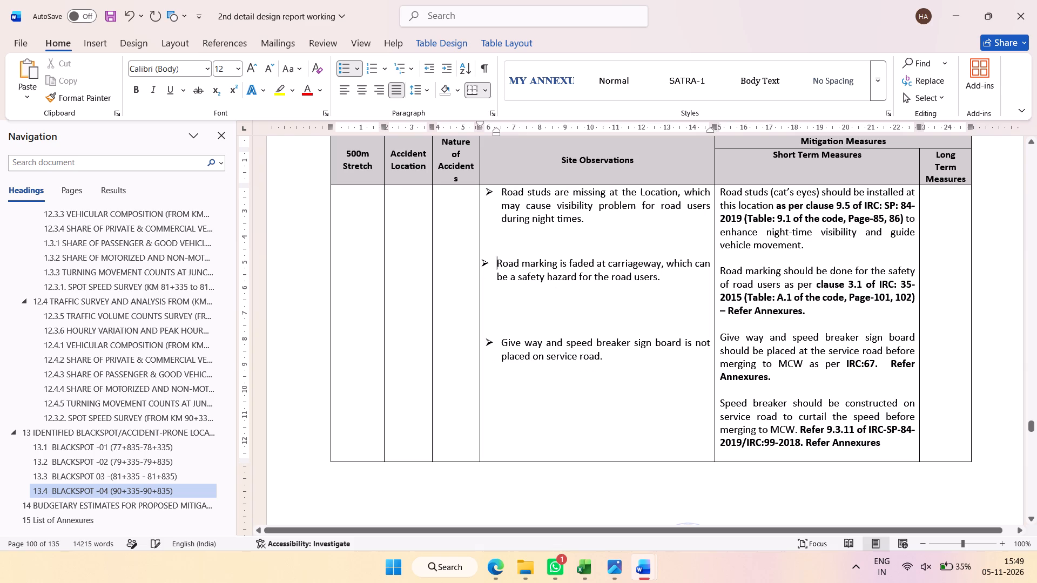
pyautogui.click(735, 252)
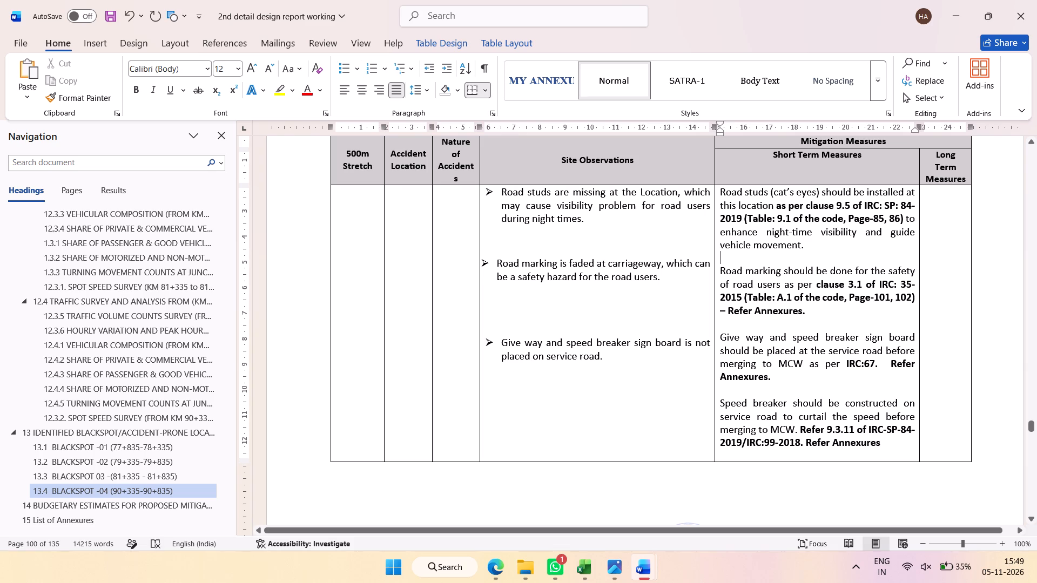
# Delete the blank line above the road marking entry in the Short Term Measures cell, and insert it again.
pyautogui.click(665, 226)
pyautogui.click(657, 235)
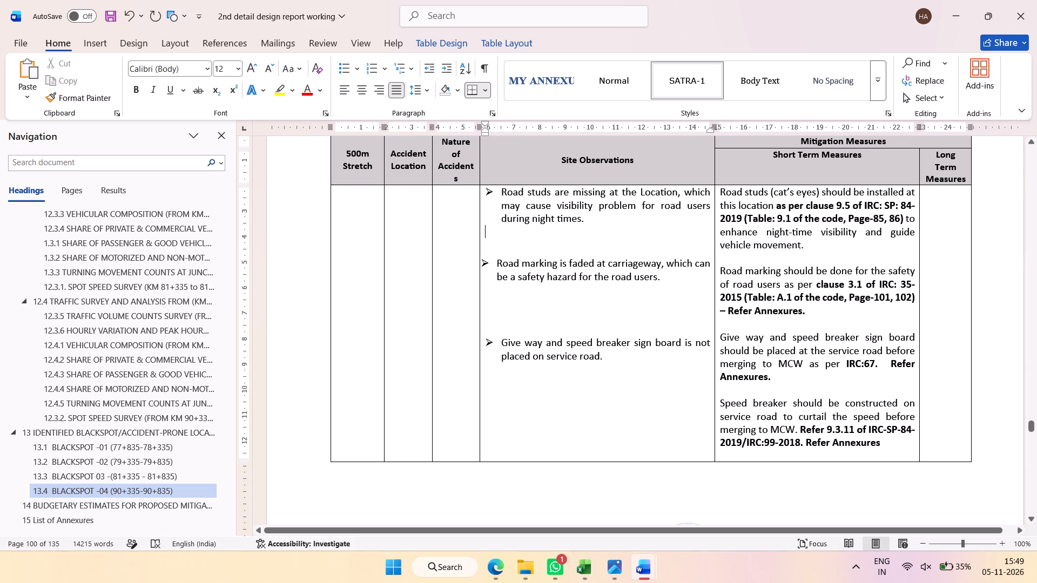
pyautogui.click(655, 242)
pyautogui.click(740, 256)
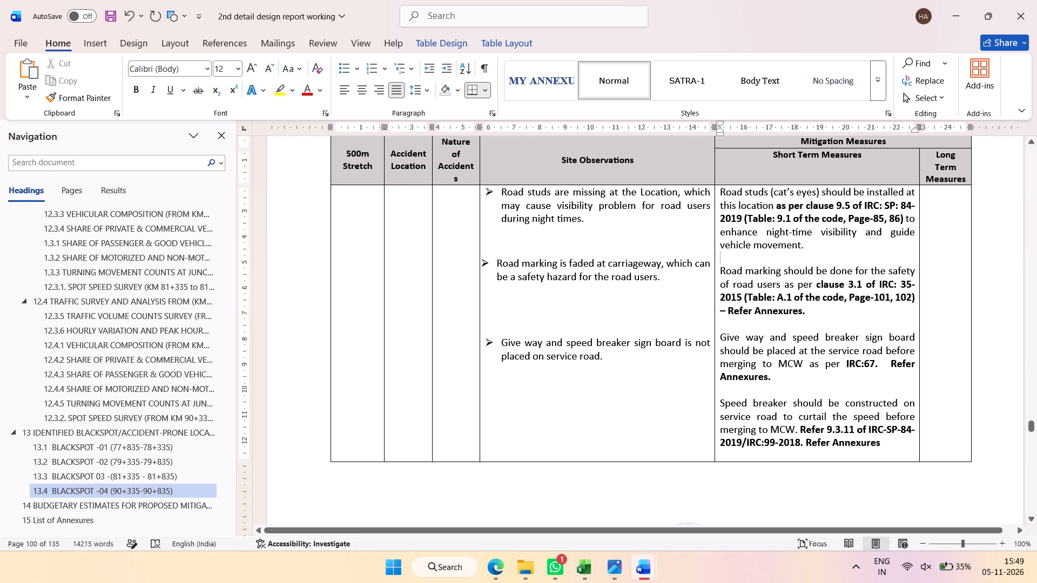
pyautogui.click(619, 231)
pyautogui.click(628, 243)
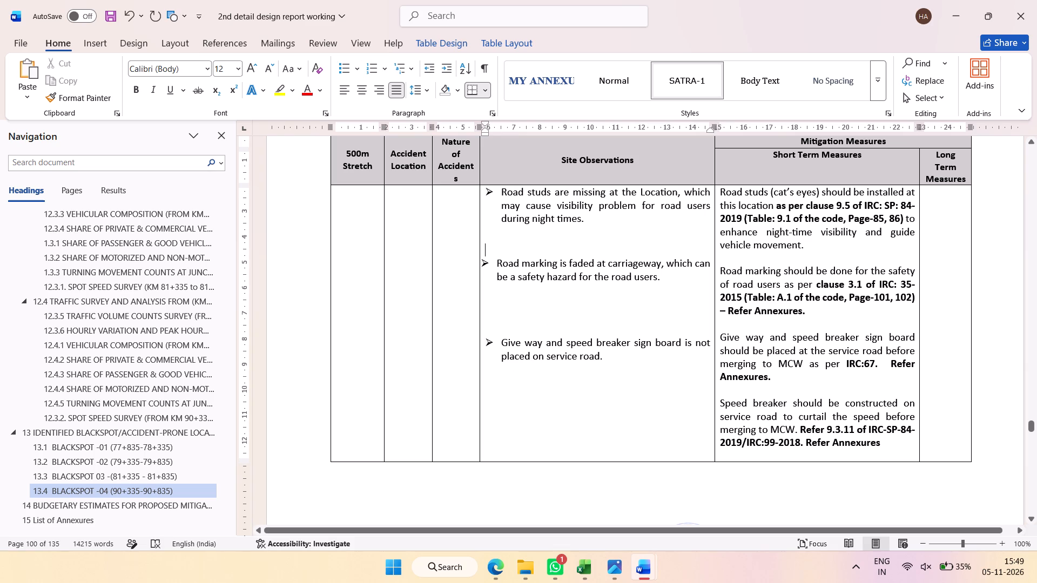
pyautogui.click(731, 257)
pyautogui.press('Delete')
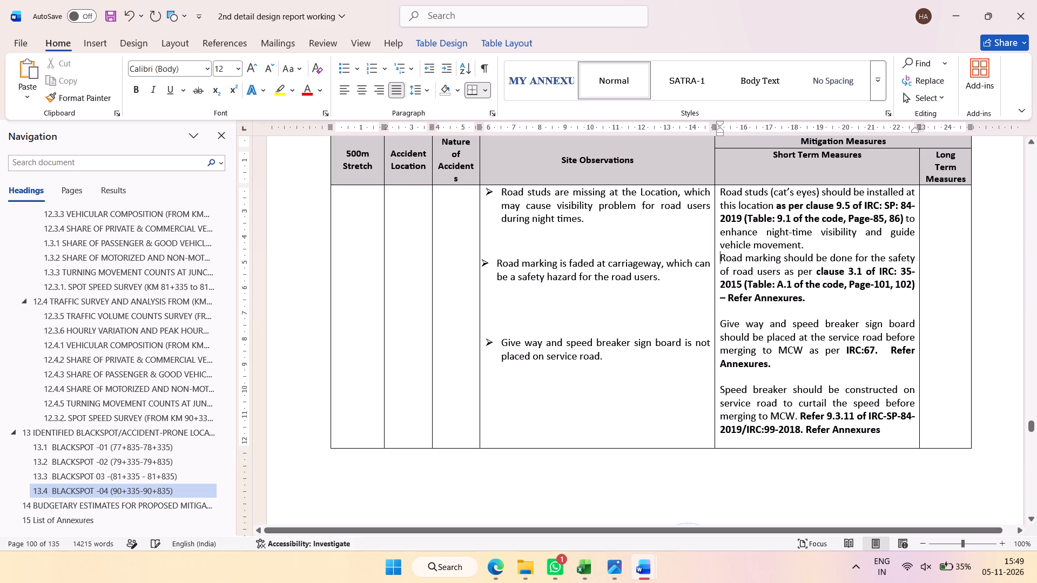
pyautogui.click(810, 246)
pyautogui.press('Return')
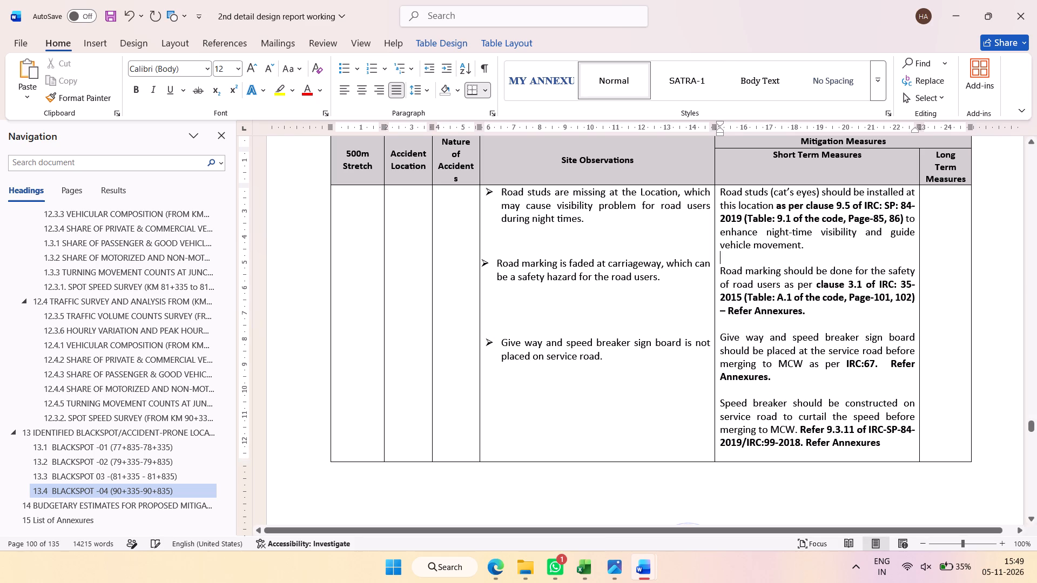
# Insert a section break before the heading "TOPOGRAPHIC SURVEY AND SCHEMATIC DESIGN (90+335-90+835)".
pyautogui.click(687, 255)
pyautogui.scroll(-6, 725, 309)
pyautogui.scroll(4, 710, 320)
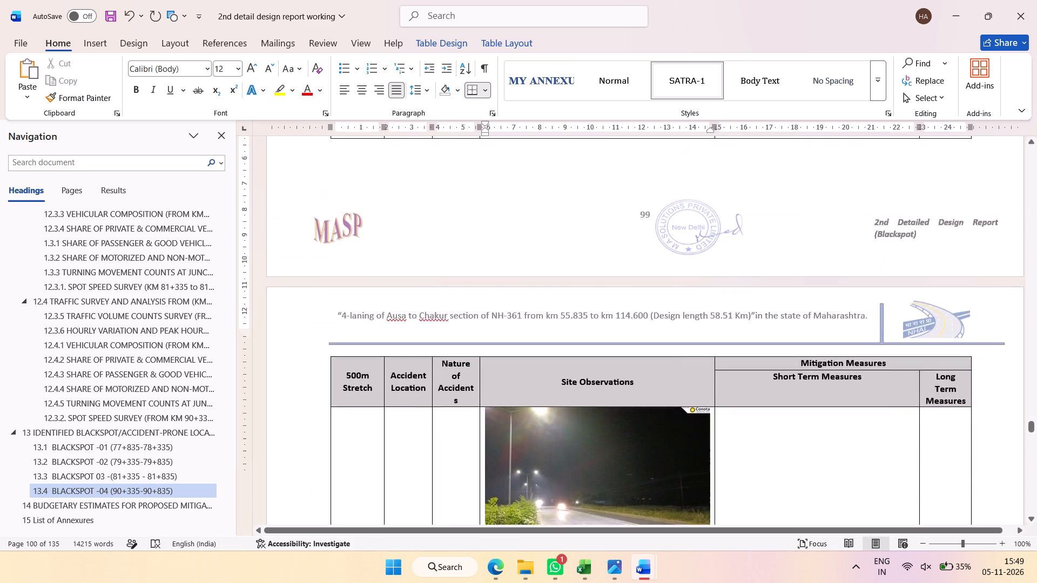
pyautogui.scroll(-12, 708, 322)
pyautogui.scroll(5, 698, 316)
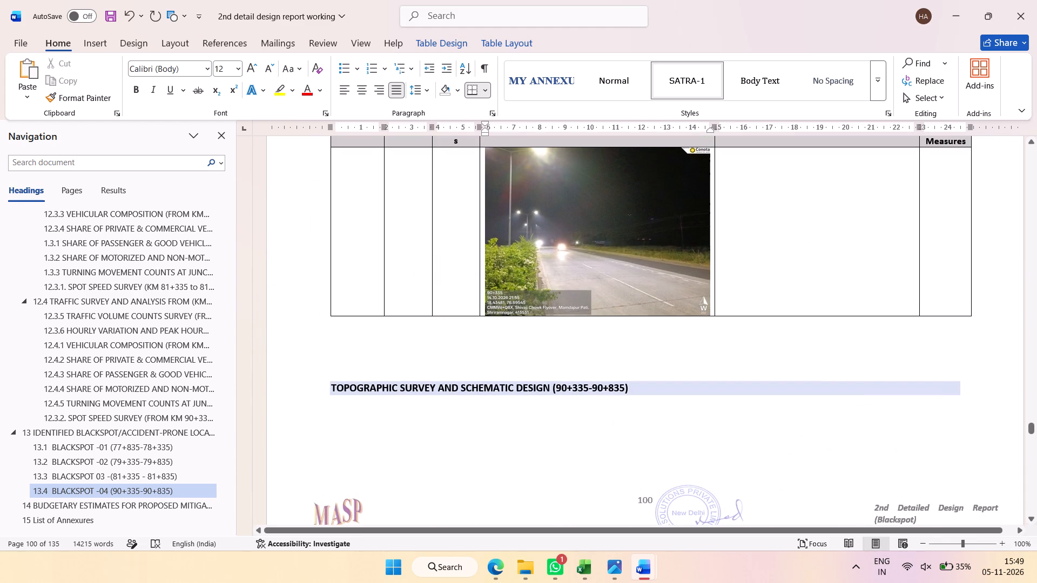
pyautogui.click(332, 392)
pyautogui.click(171, 37)
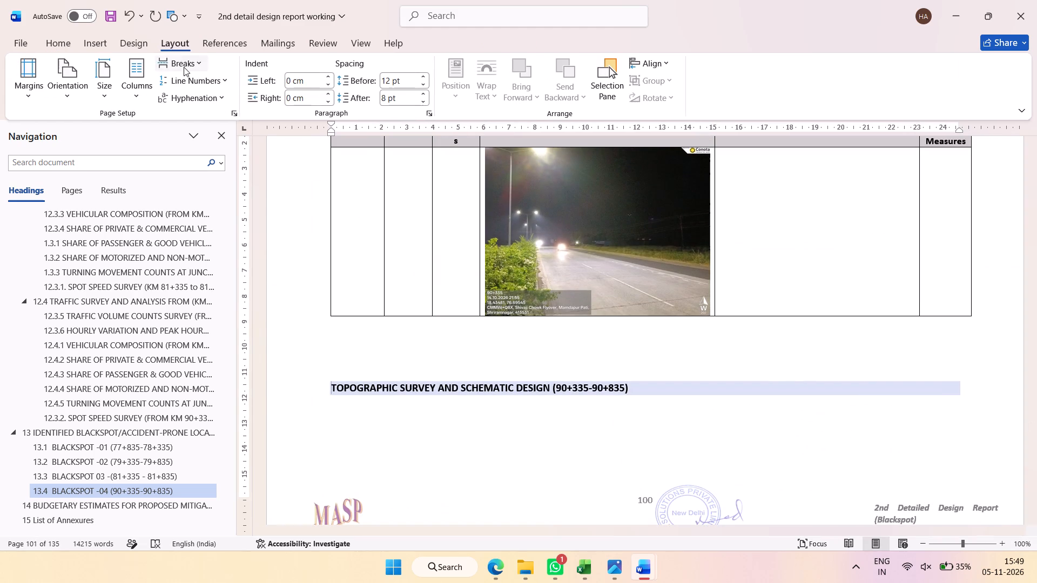
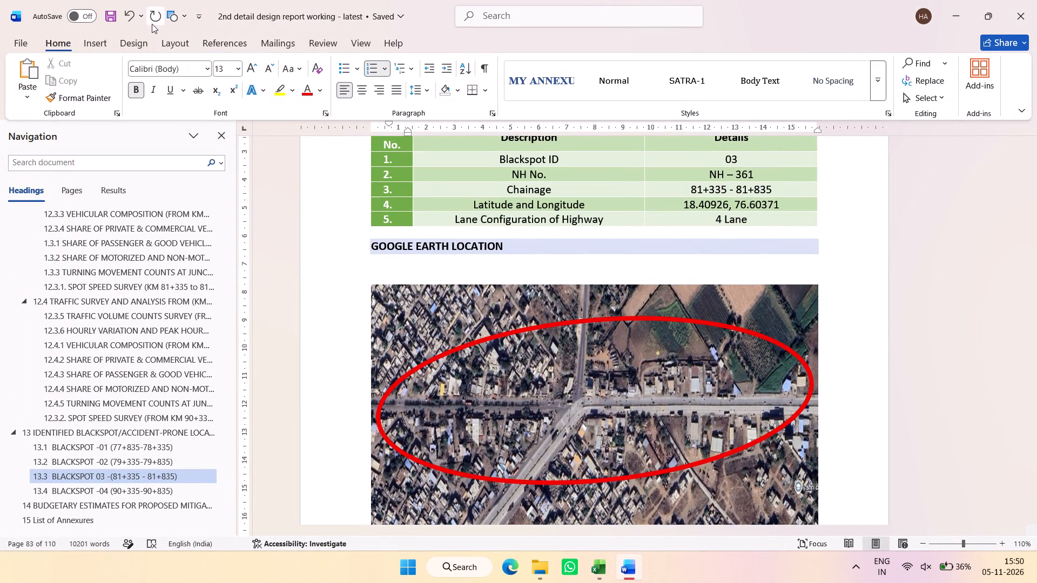
pyautogui.click(1036, 0)
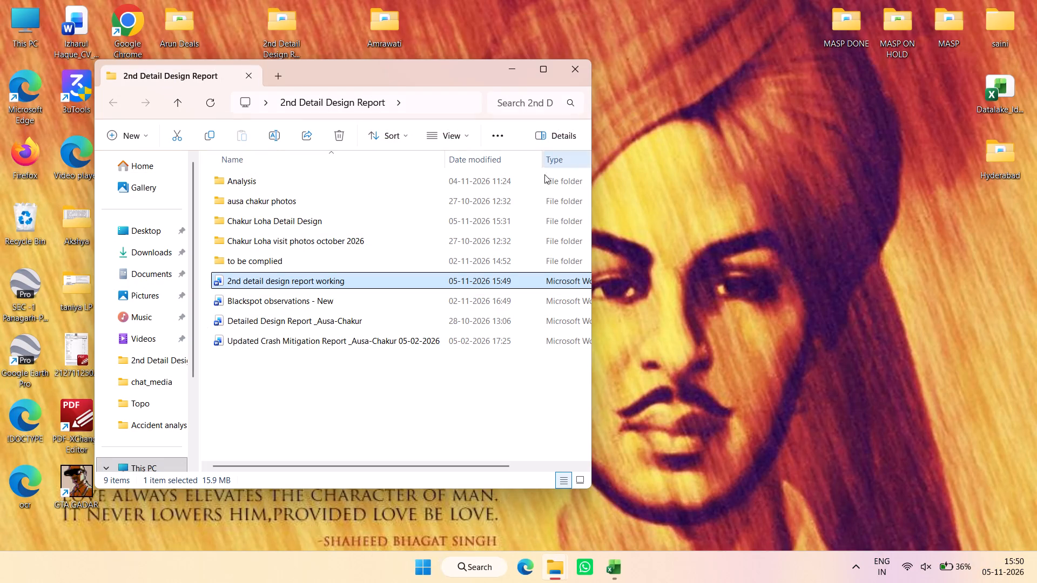
# Open the "2nd detail design report working" document from the 2nd Detail Design Report folder and maximise its window.
pyautogui.click(321, 284)
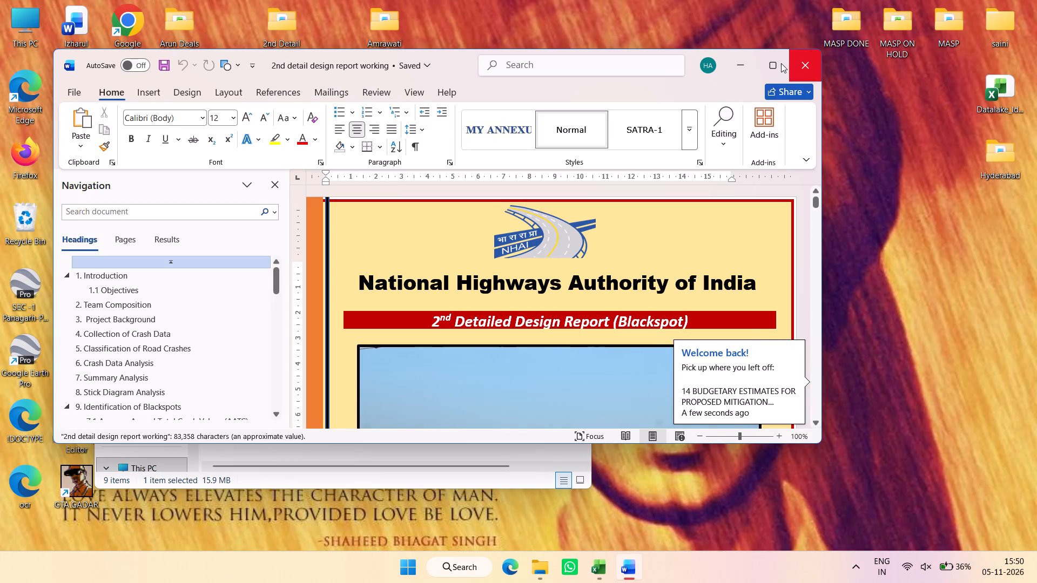
pyautogui.click(779, 64)
# Review the Blackspot-01 and Blackspot-02 sections, examining the location details, site observations, mitigation measures and topographic survey plan.
pyautogui.click(97, 476)
pyautogui.scroll(-7, 122, 438)
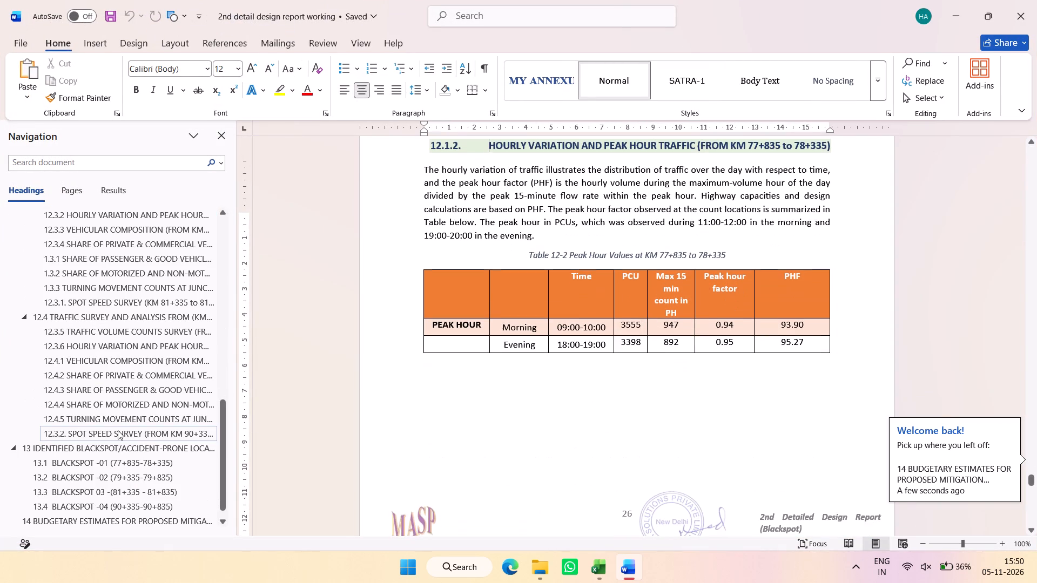
pyautogui.click(122, 460)
pyautogui.click(129, 462)
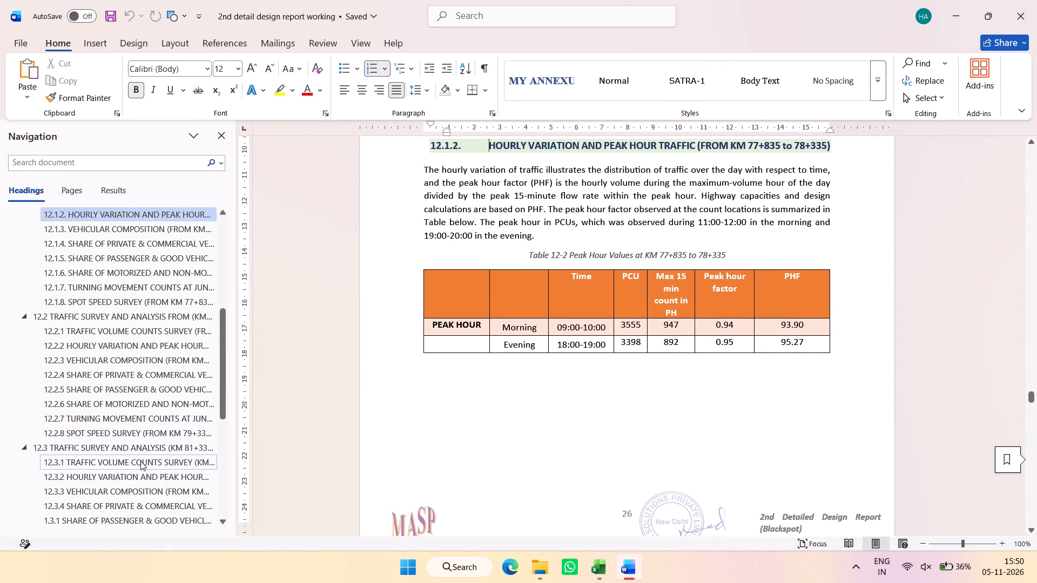
pyautogui.scroll(-5, 140, 453)
pyautogui.click(135, 443)
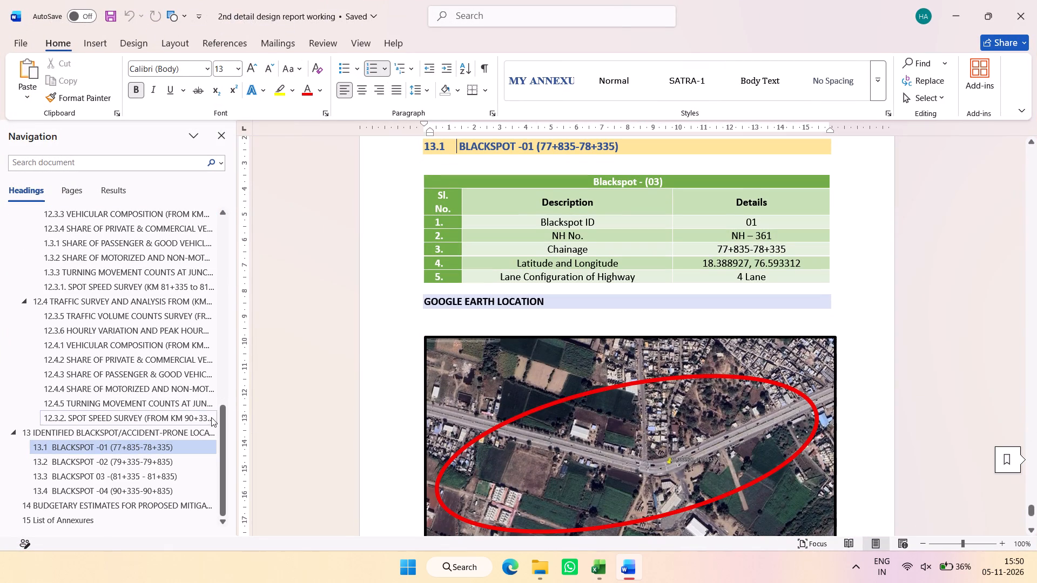
pyautogui.moveTo(697, 265); pyautogui.dragTo(753, 261)
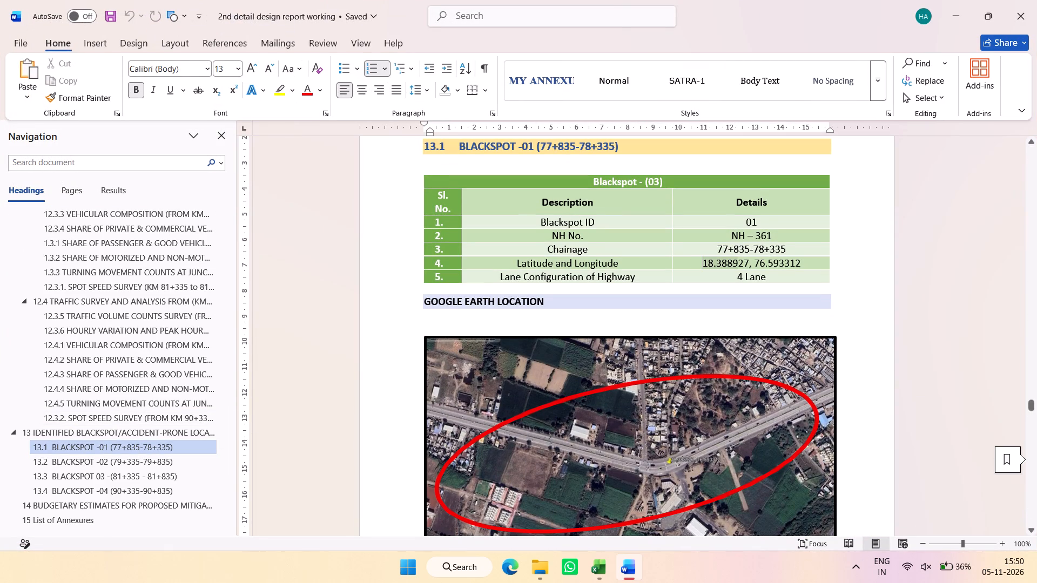
pyautogui.moveTo(753, 261); pyautogui.dragTo(778, 260)
pyautogui.scroll(-19, 723, 316)
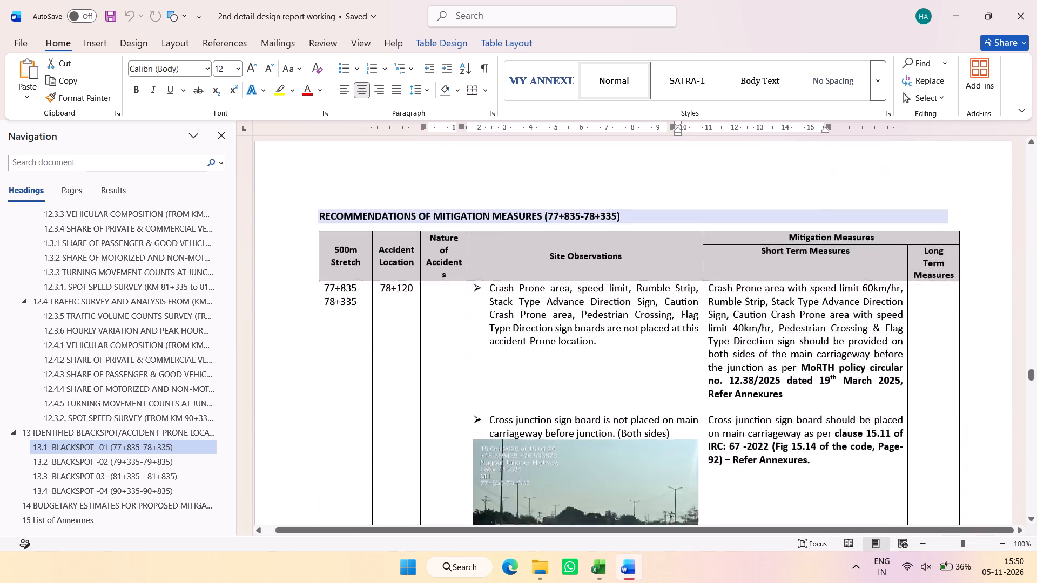
pyautogui.scroll(-6, 716, 323)
pyautogui.scroll(-20, 716, 323)
pyautogui.scroll(-8, 716, 323)
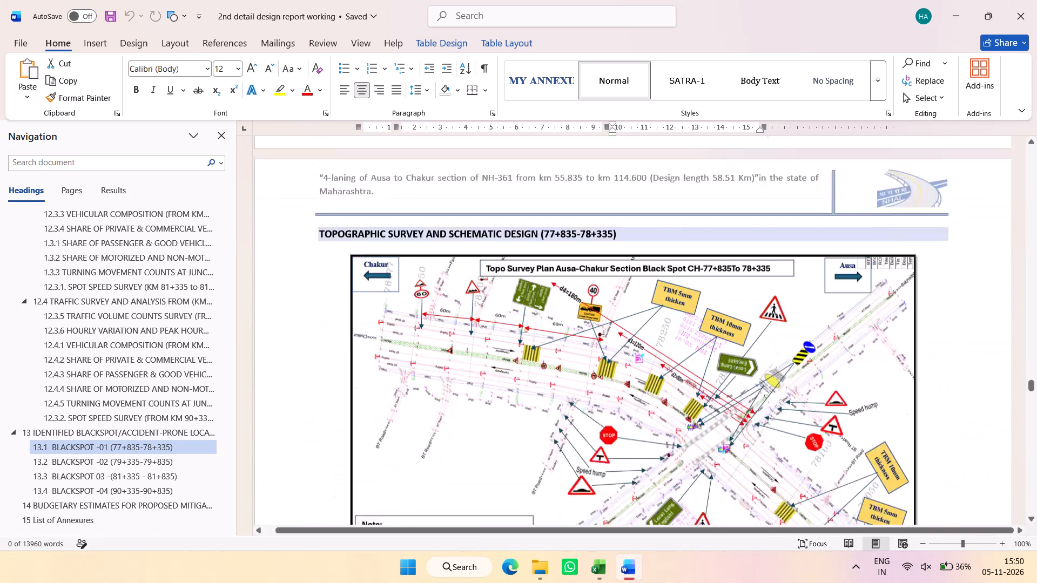
pyautogui.scroll(-10, 709, 314)
pyautogui.scroll(1, 711, 314)
pyautogui.scroll(-19, 712, 311)
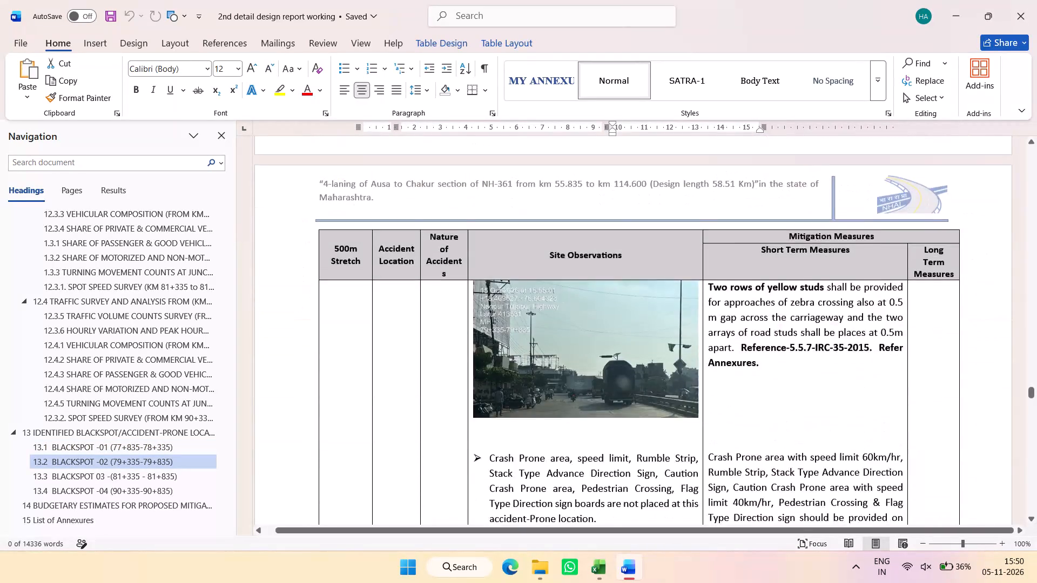
pyautogui.scroll(16, 714, 310)
pyautogui.scroll(-20, 715, 310)
pyautogui.scroll(-10, 715, 310)
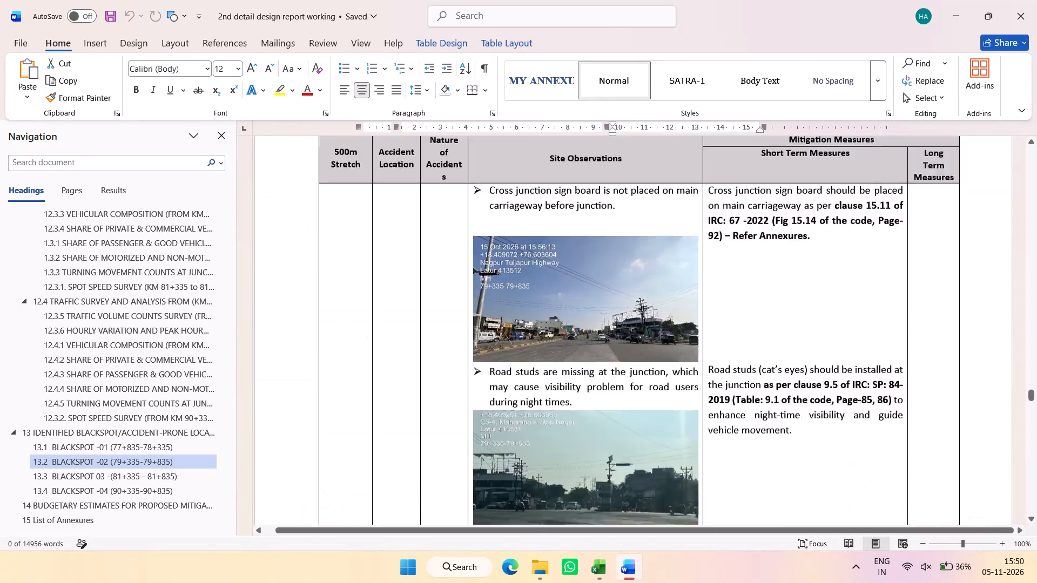
# Review the remaining Blackspot-02 section through Blackspot-04, examining the location maps, site observations, mitigation measures and the signboard layout plan.
pyautogui.scroll(-6, 716, 307)
pyautogui.scroll(1, 717, 304)
pyautogui.scroll(-8, 719, 300)
pyautogui.scroll(1, 718, 305)
pyautogui.scroll(-16, 722, 296)
pyautogui.rightClick(721, 303)
pyautogui.scroll(-9, 721, 303)
pyautogui.scroll(5, 721, 301)
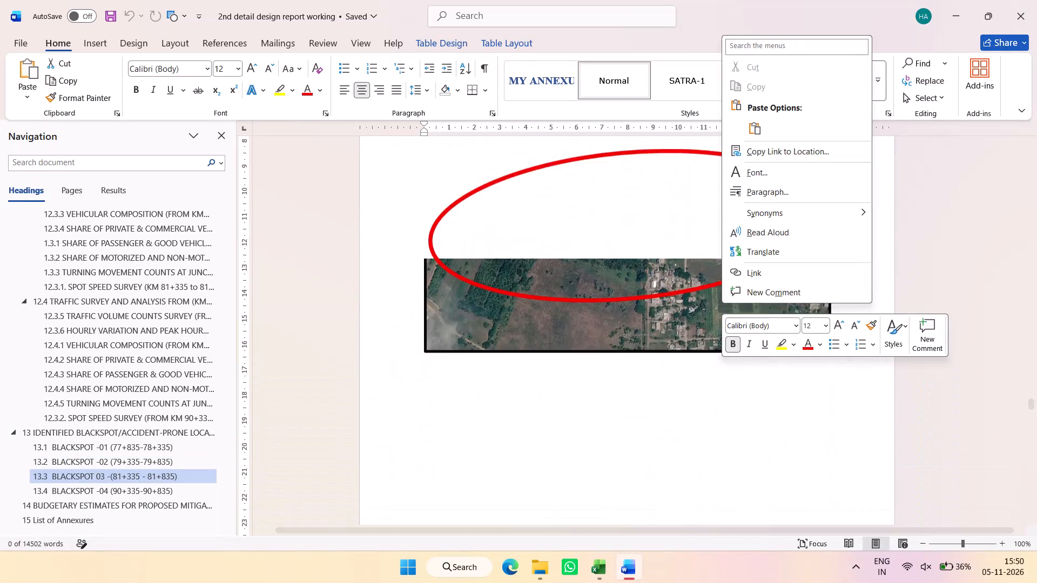
pyautogui.click(659, 326)
pyautogui.scroll(-8, 658, 329)
pyautogui.scroll(-20, 658, 336)
pyautogui.scroll(-10, 658, 336)
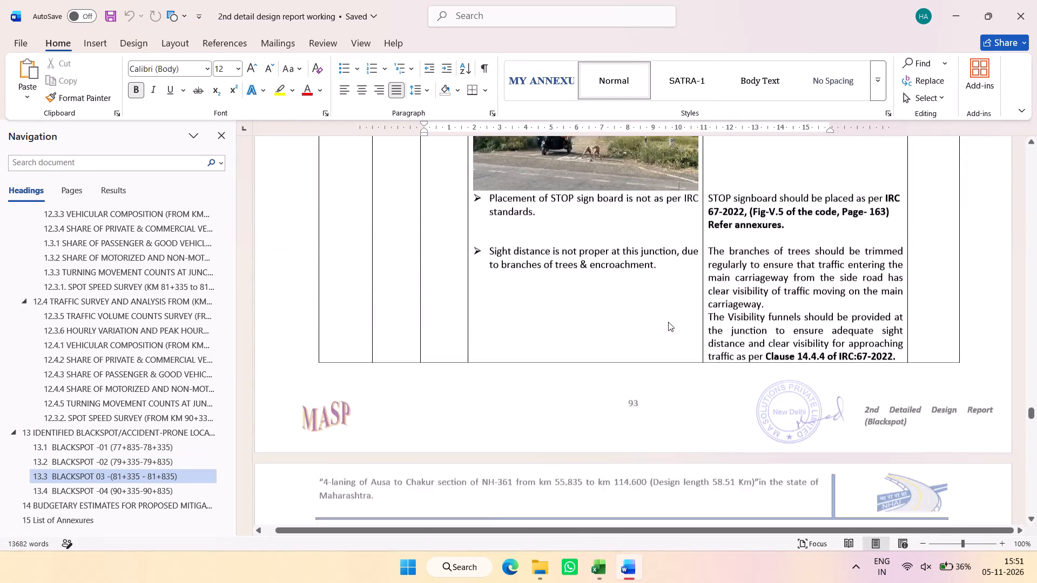
pyautogui.scroll(-13, 669, 321)
pyautogui.scroll(-18, 669, 320)
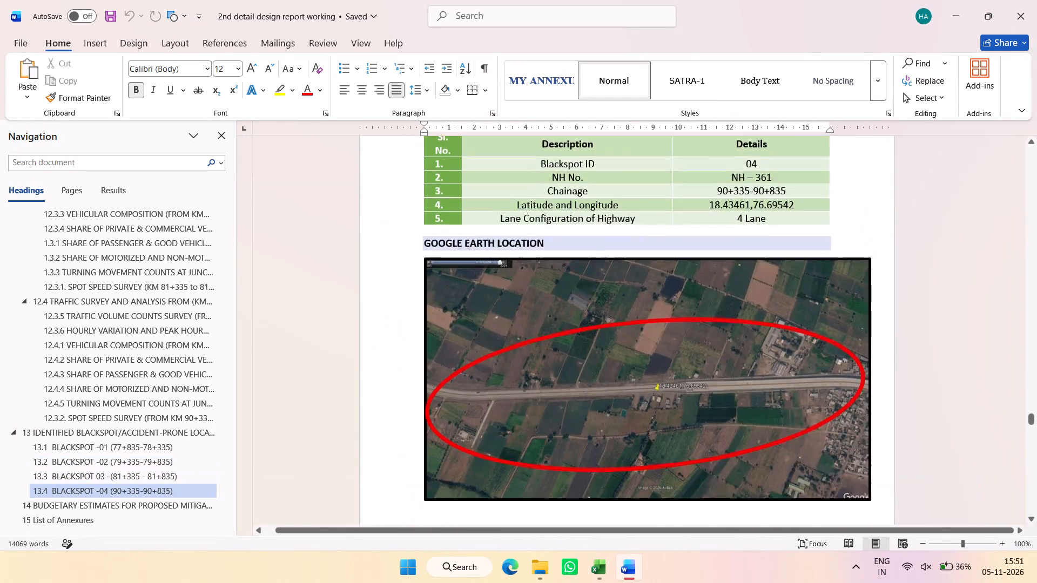
pyautogui.scroll(-1, 671, 318)
pyautogui.scroll(5, 671, 318)
pyautogui.scroll(-20, 671, 318)
pyautogui.scroll(-17, 671, 318)
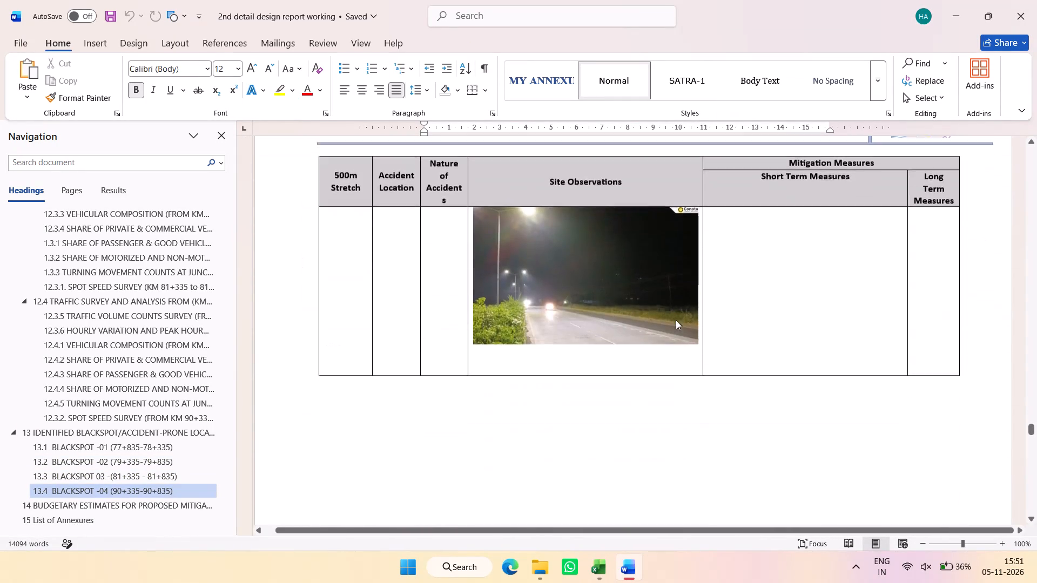
pyautogui.scroll(-5, 676, 320)
# Save and close the "2nd detail design report working" document.
pyautogui.click(120, 19)
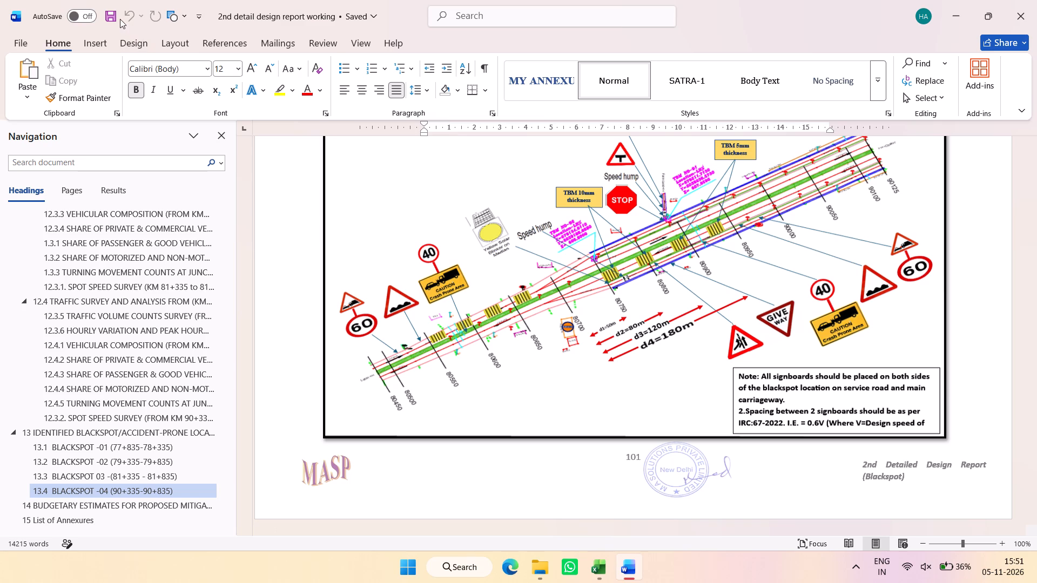
pyautogui.click(111, 21)
pyautogui.click(1036, 0)
# Open the "Chakur Loha Detail Design" folder in the 2nd Detail Design Report folder.
pyautogui.click(313, 222)
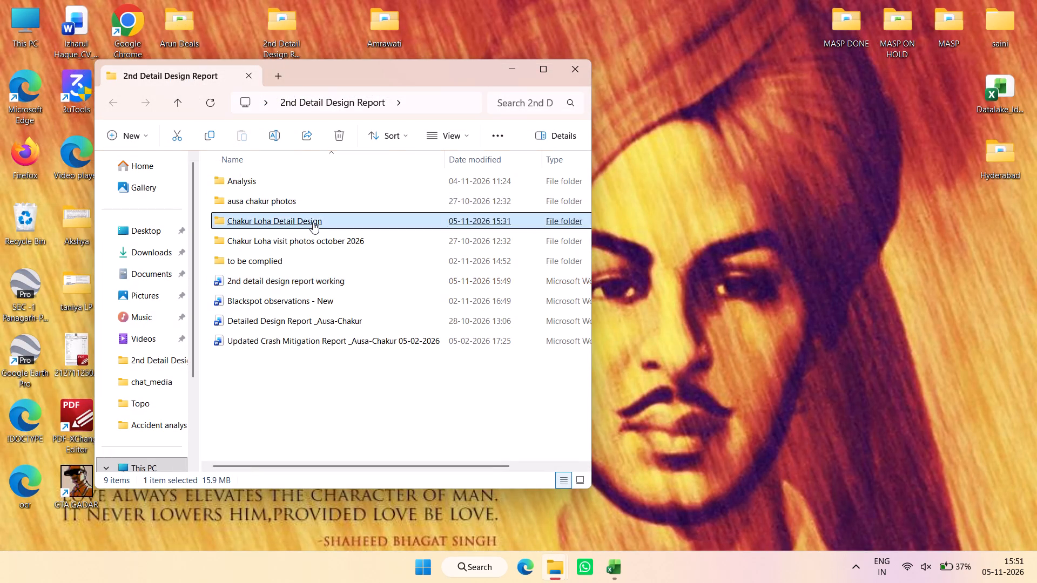
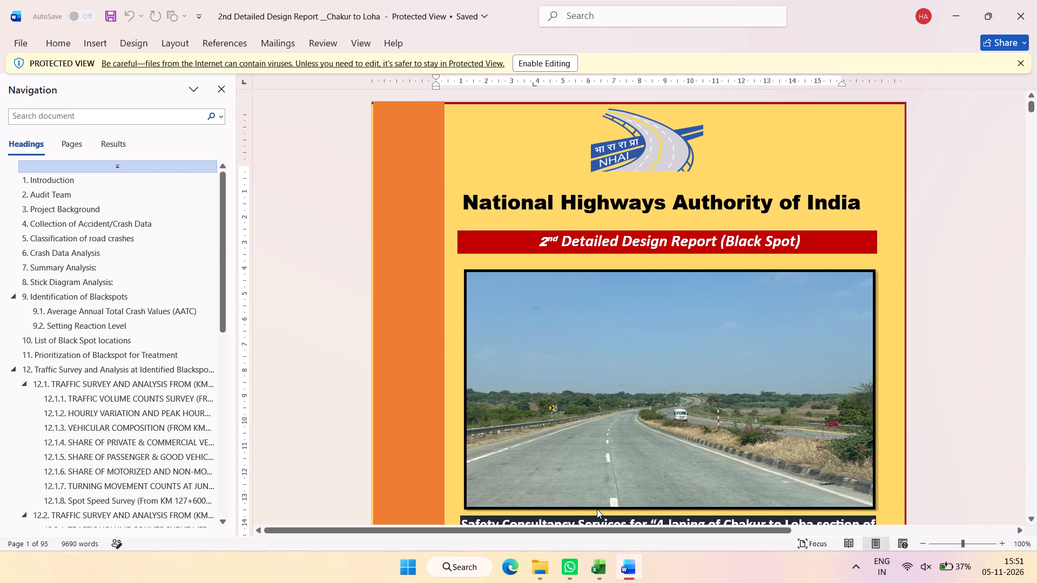
# Enable editing of the protected "2nd Detailed Design Report __Chakur to Loha" document.
pyautogui.click(555, 69)
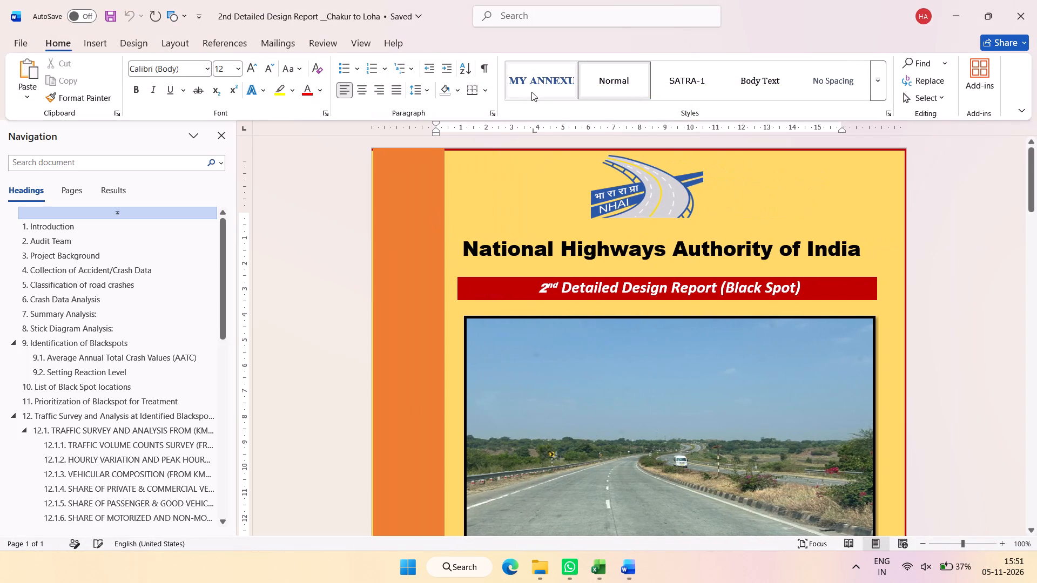
# Go to section 6, Crash Data Analysis, in the 2nd Detailed Design Report for Chakur to Loha.
pyautogui.scroll(-3, 79, 482)
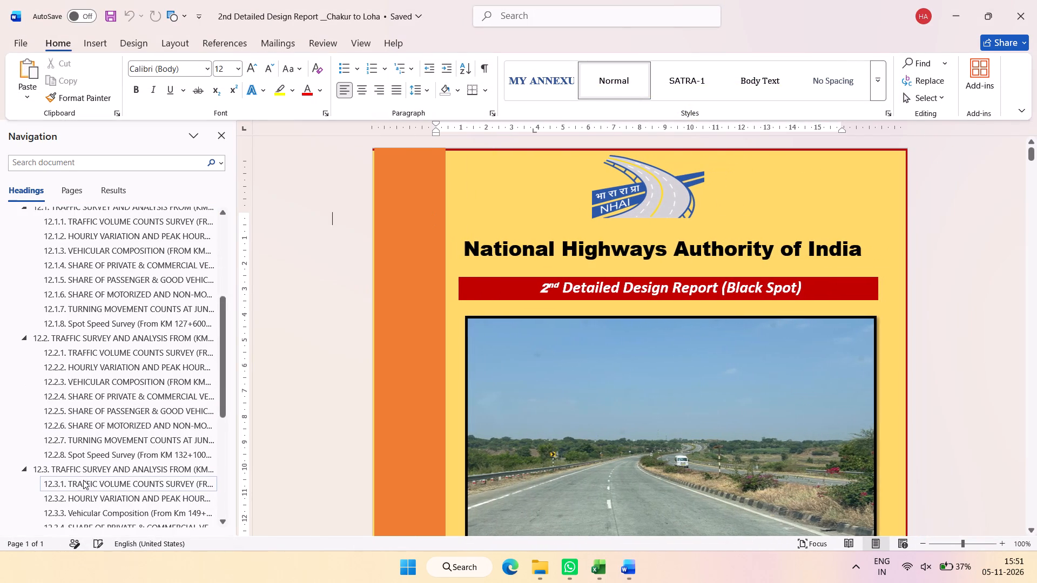
pyautogui.scroll(-6, 113, 442)
pyautogui.scroll(13, 132, 433)
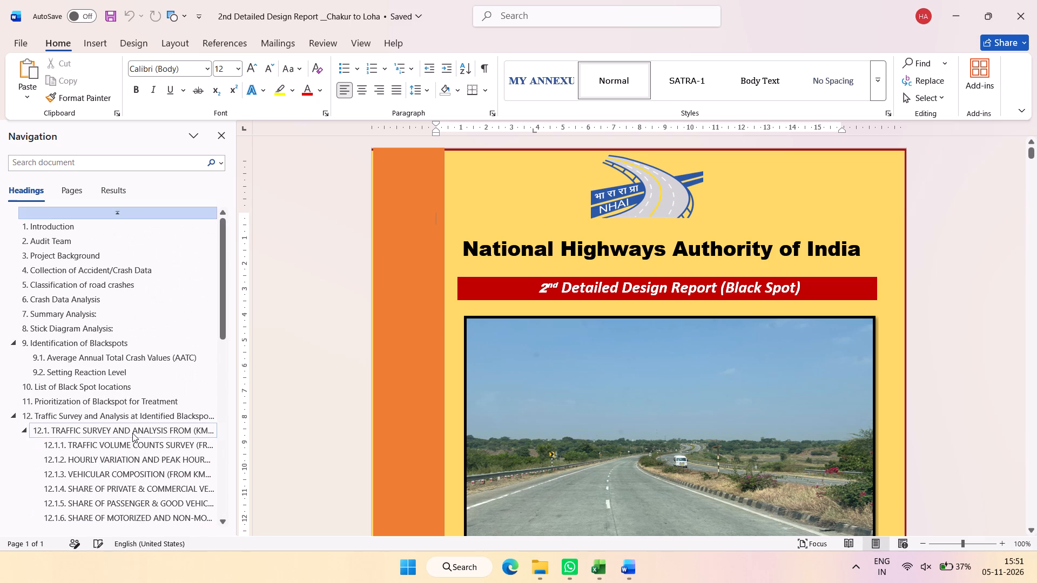
pyautogui.click(108, 316)
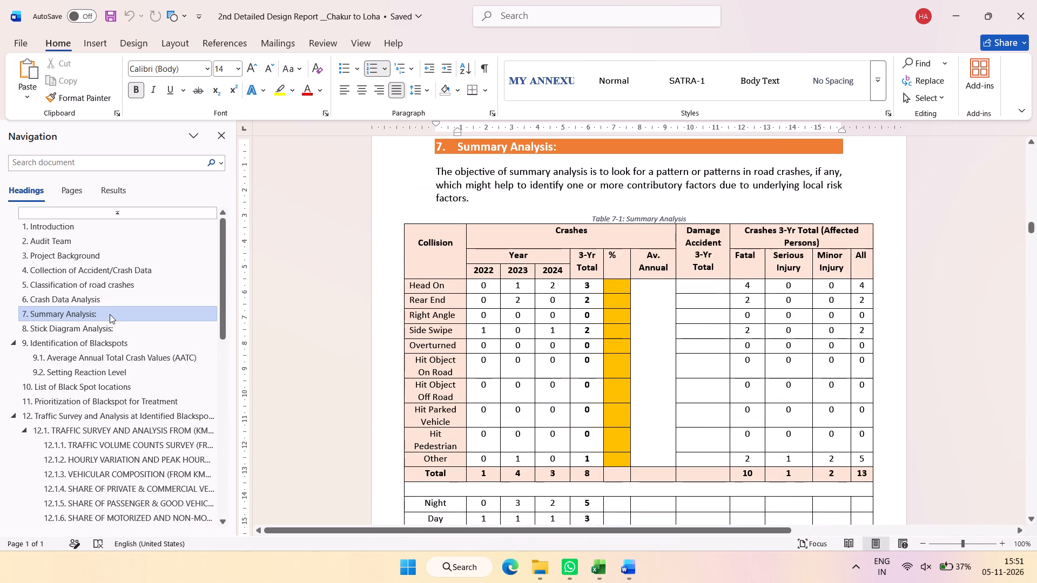
pyautogui.click(87, 299)
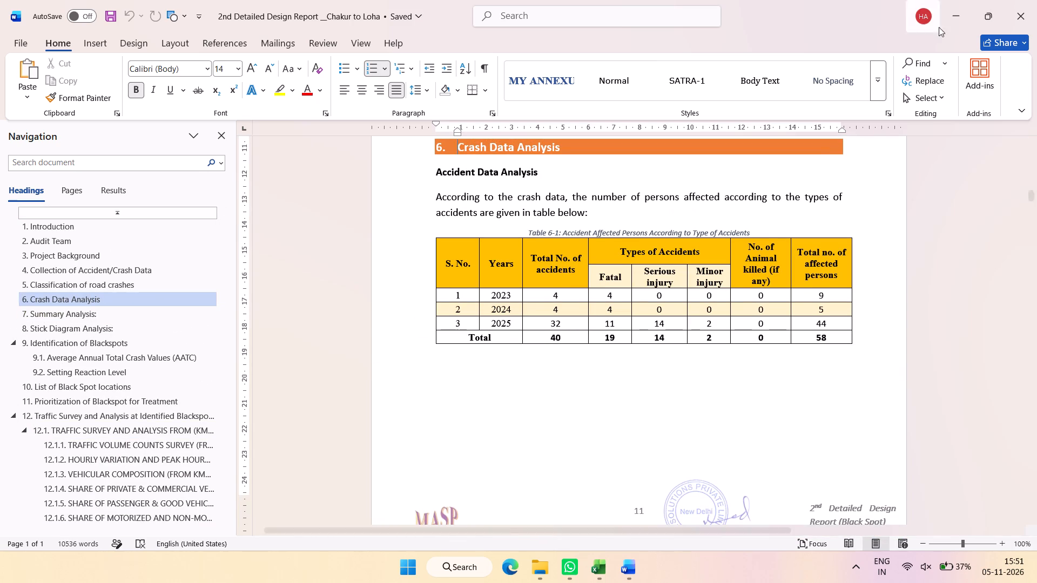
# Replace the Table 6-1 heading "Types of Accidents" with "No. of Accidents affected Persons" copied from the "new graphs chakur loha" workbook.
pyautogui.click(955, 12)
pyautogui.click(616, 572)
pyautogui.click(604, 571)
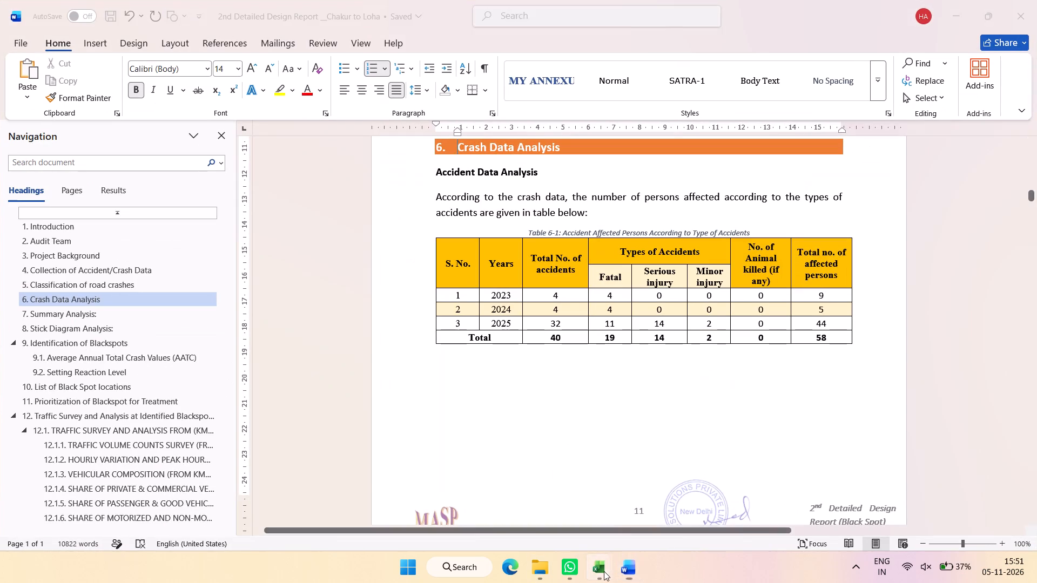
pyautogui.click(661, 490)
pyautogui.scroll(-20, 488, 360)
pyautogui.scroll(-1, 488, 360)
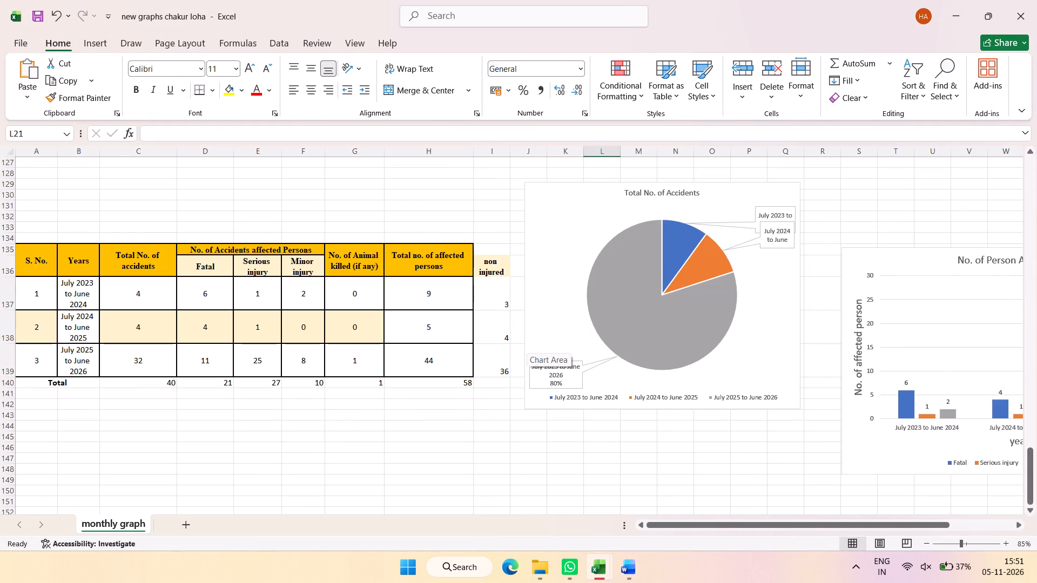
pyautogui.click(210, 252)
pyautogui.hotkey('ctrl', 'c')
pyautogui.hotkey('alt', 'Tab')
pyautogui.tripleClick(671, 255)
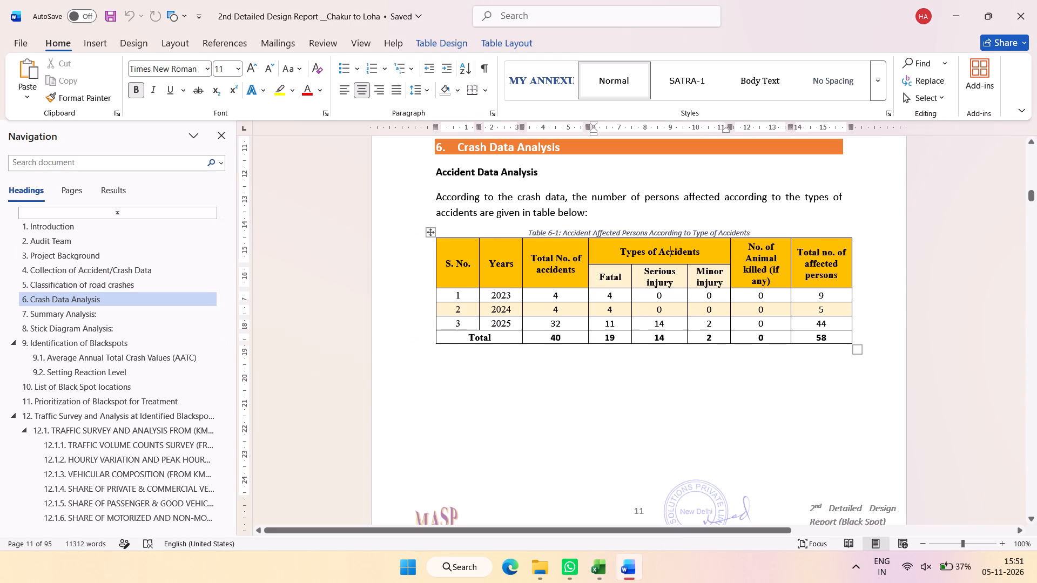
pyautogui.doubleClick(671, 255)
pyautogui.hotkey('ctrl', 'v')
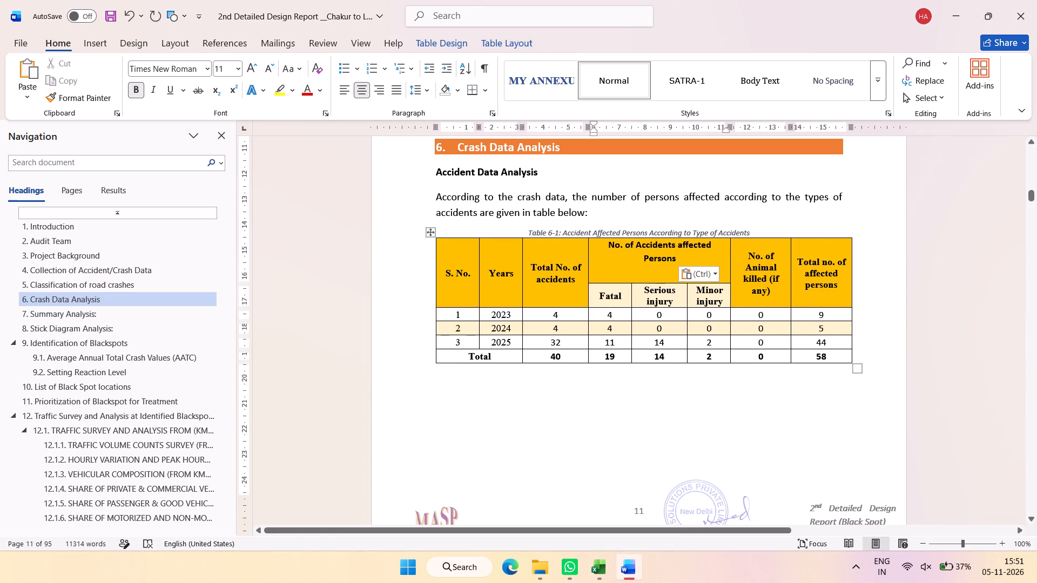
pyautogui.press('BackSpace')
pyautogui.press('BackSpace')
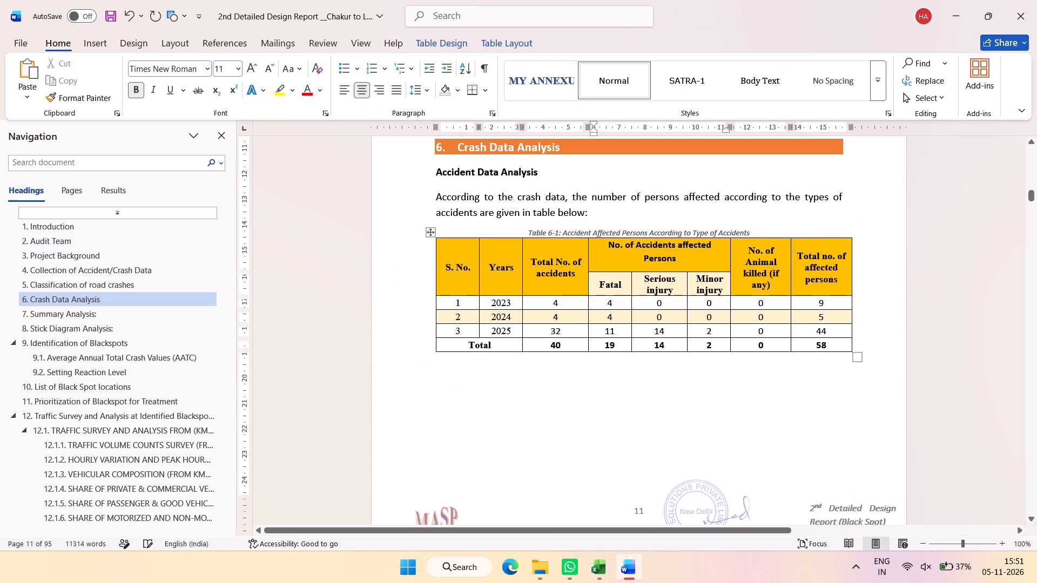
# Replace Table 6-1's 2023–2025 figures, from total accidents through total affected persons, with the three yearly rows from the workbook, pasted as text only.
pyautogui.hotkey('alt', 'Tab')
pyautogui.hotkey('alt', 'Tab')
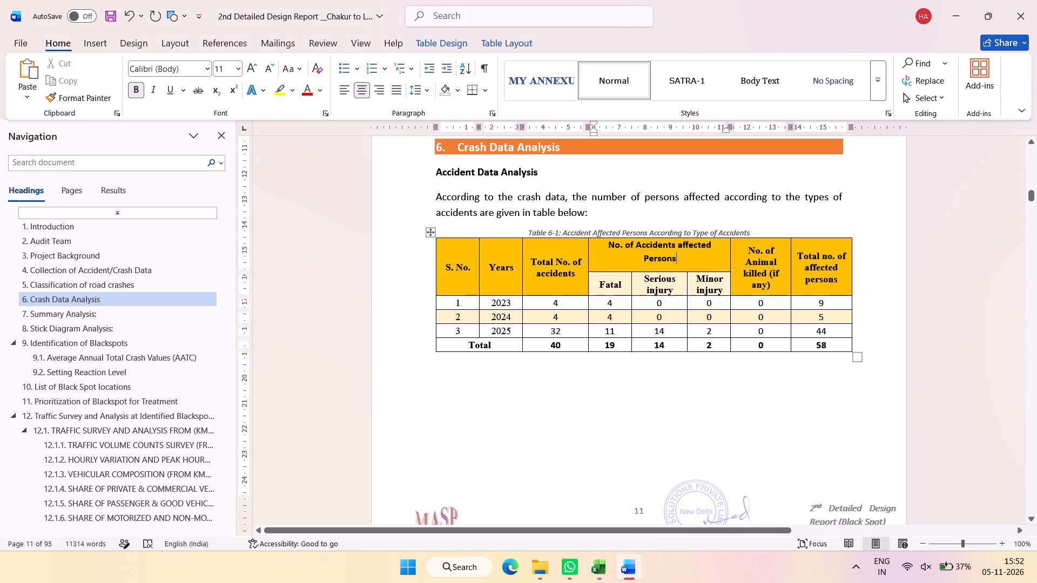
pyautogui.hotkey('alt', 'Tab')
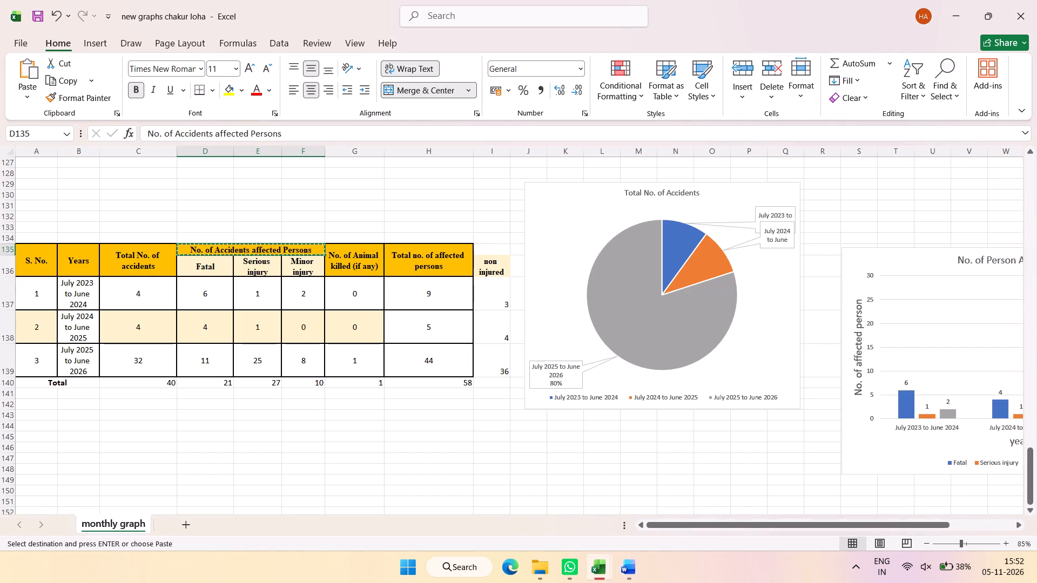
pyautogui.moveTo(134, 290); pyautogui.dragTo(394, 351)
pyautogui.hotkey('ctrl', 'c')
pyautogui.hotkey('alt', 'Tab')
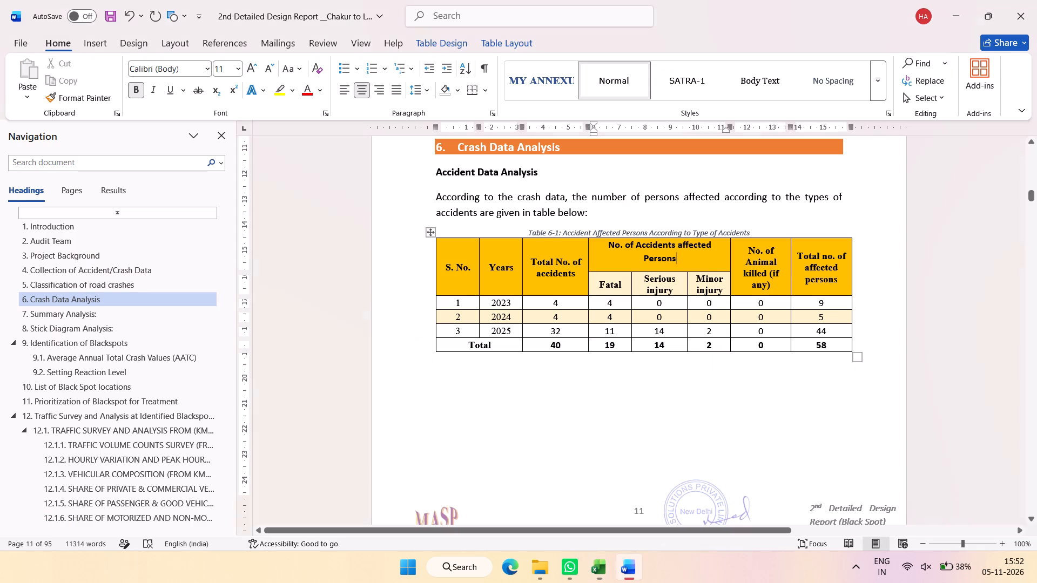
pyautogui.click(562, 303)
pyautogui.moveTo(562, 303); pyautogui.dragTo(787, 324)
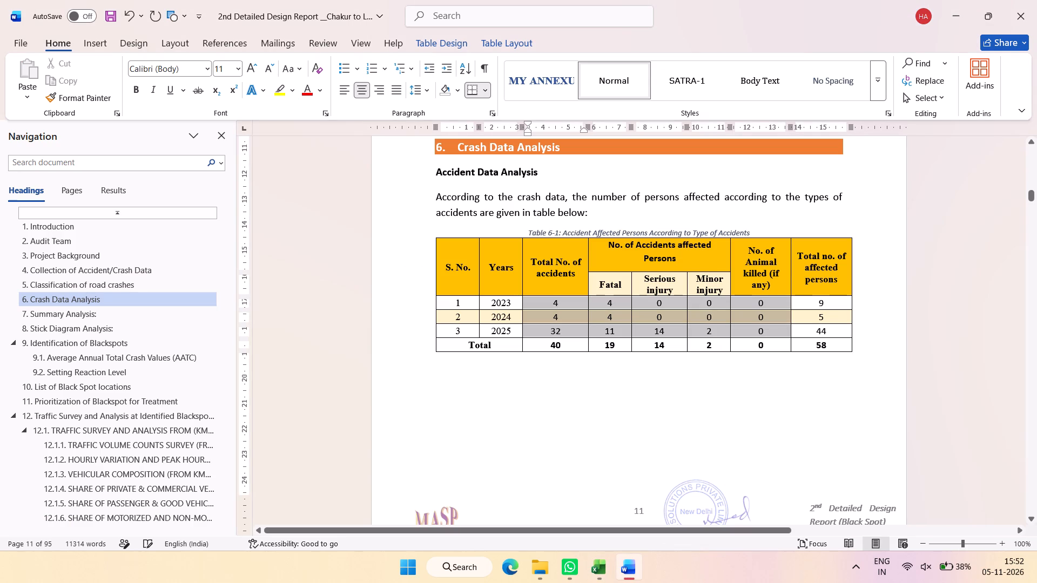
pyautogui.moveTo(787, 324); pyautogui.dragTo(794, 326)
pyautogui.hotkey('ctrl', 'v')
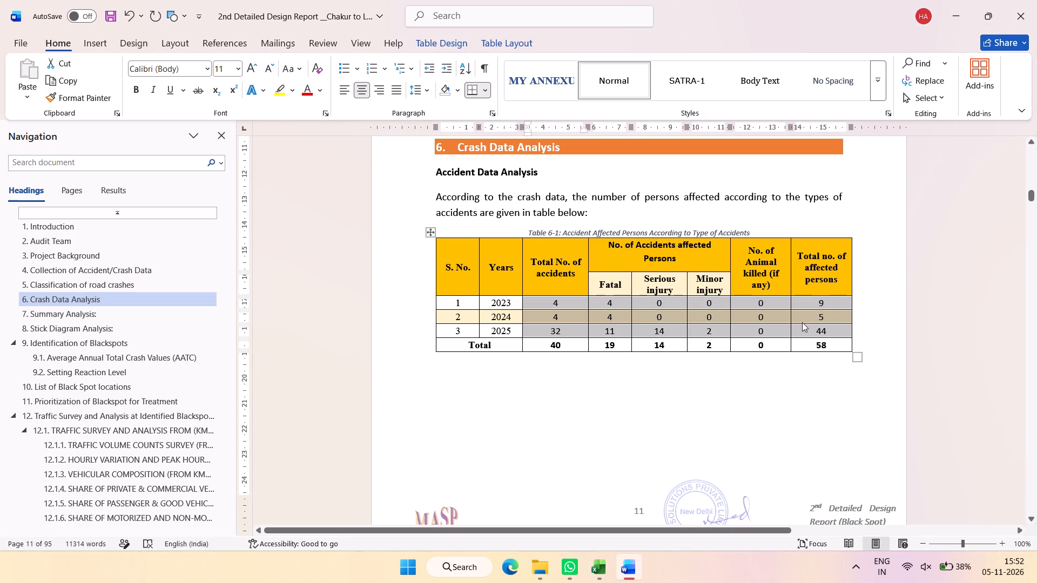
pyautogui.hotkey('ctrl', 'v')
pyautogui.rightClick(803, 316)
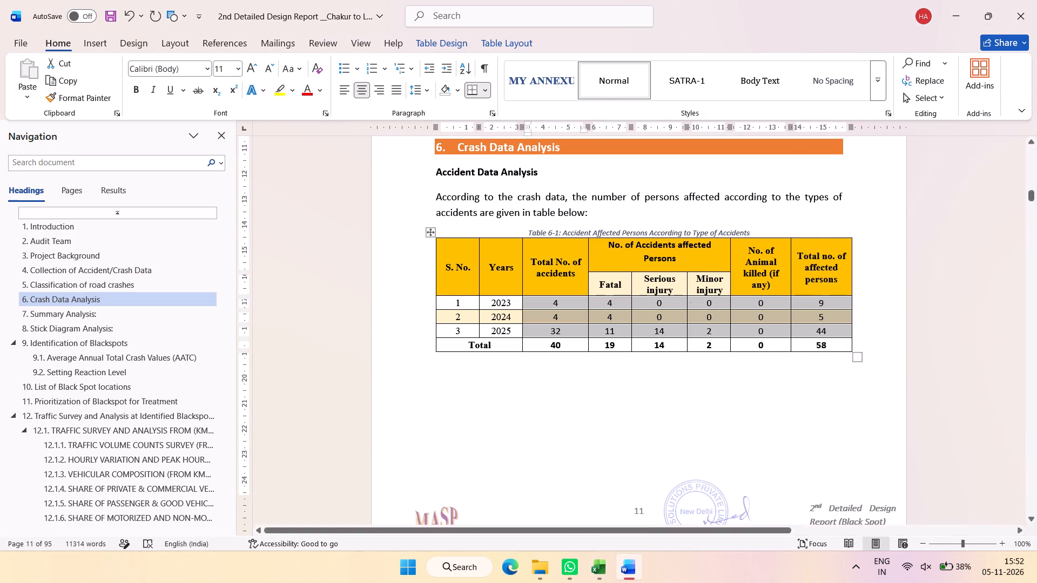
pyautogui.hotkey('alt', 'Tab')
pyautogui.hotkey('ctrl', 'c')
pyautogui.hotkey('ctrl', 'c')
pyautogui.hotkey('alt', 'Tab')
pyautogui.rightClick(684, 299)
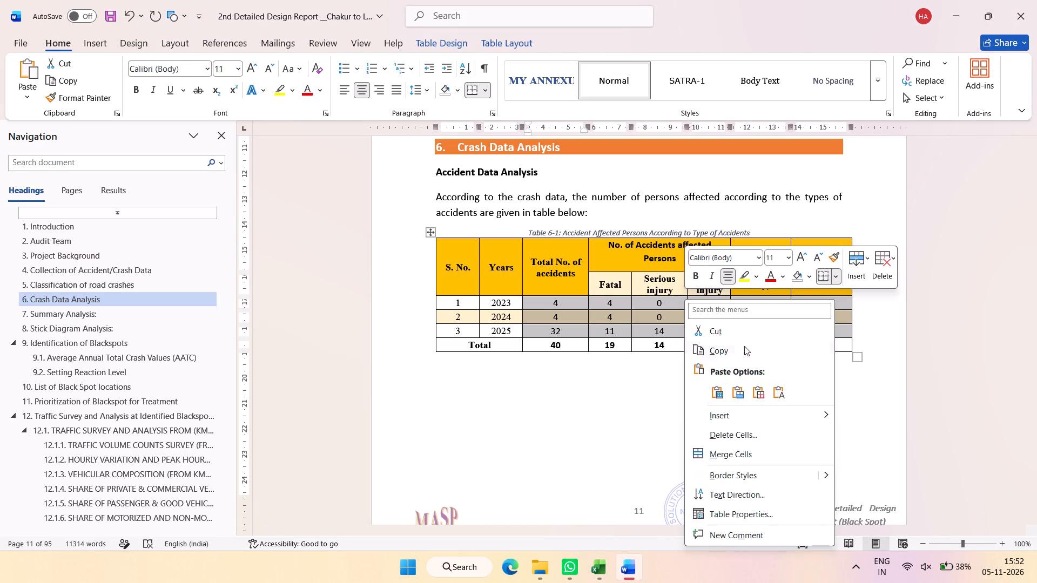
pyautogui.click(783, 392)
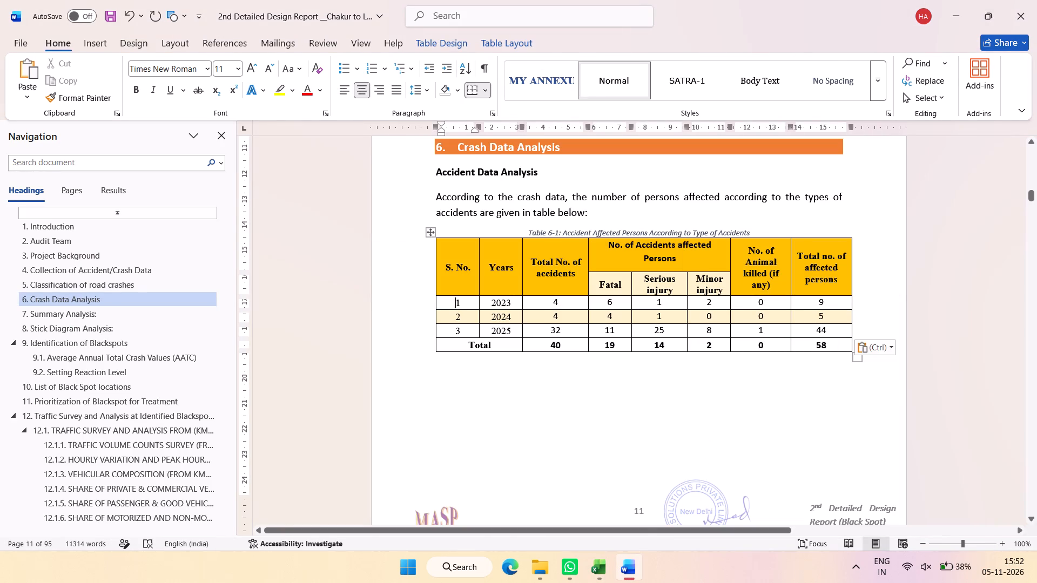
# Replace the figures in Table 6-1's Total row with the workbook totals 40, 21, 27, 10, 1 and 58, as text only.
pyautogui.hotkey('alt', 'Tab')
pyautogui.moveTo(142, 382); pyautogui.dragTo(452, 382)
pyautogui.hotkey('ctrl', 'c')
pyautogui.hotkey('ctrl', 'c')
pyautogui.hotkey('alt', 'Tab')
pyautogui.moveTo(834, 345); pyautogui.dragTo(587, 356)
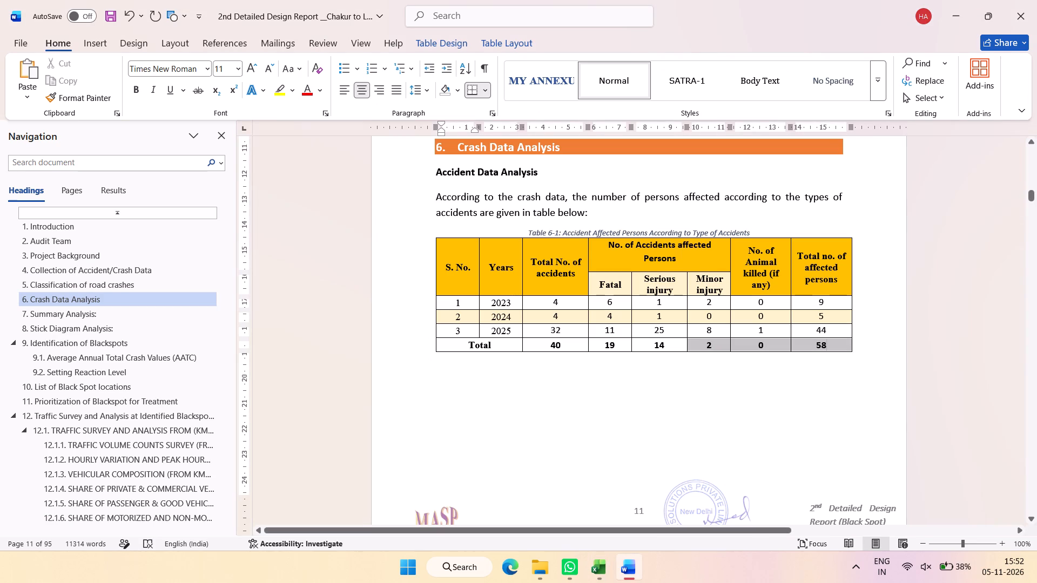
pyautogui.moveTo(587, 356); pyautogui.dragTo(570, 349)
pyautogui.rightClick(570, 349)
pyautogui.click(666, 197)
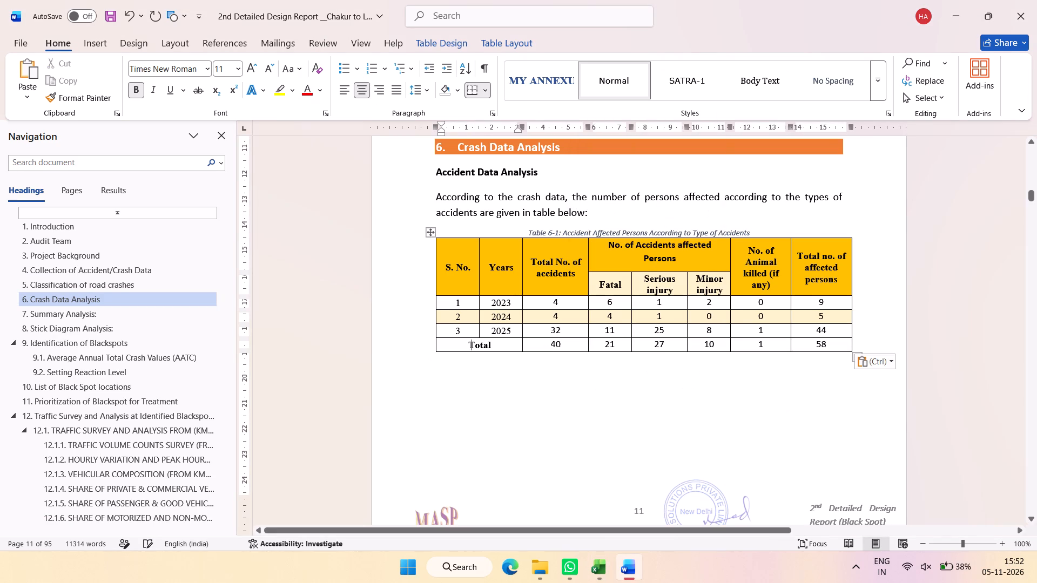
# Check Table 6-1 against the workbook table and make the figures in its Total row bold.
pyautogui.hotkey('alt', 'Tab')
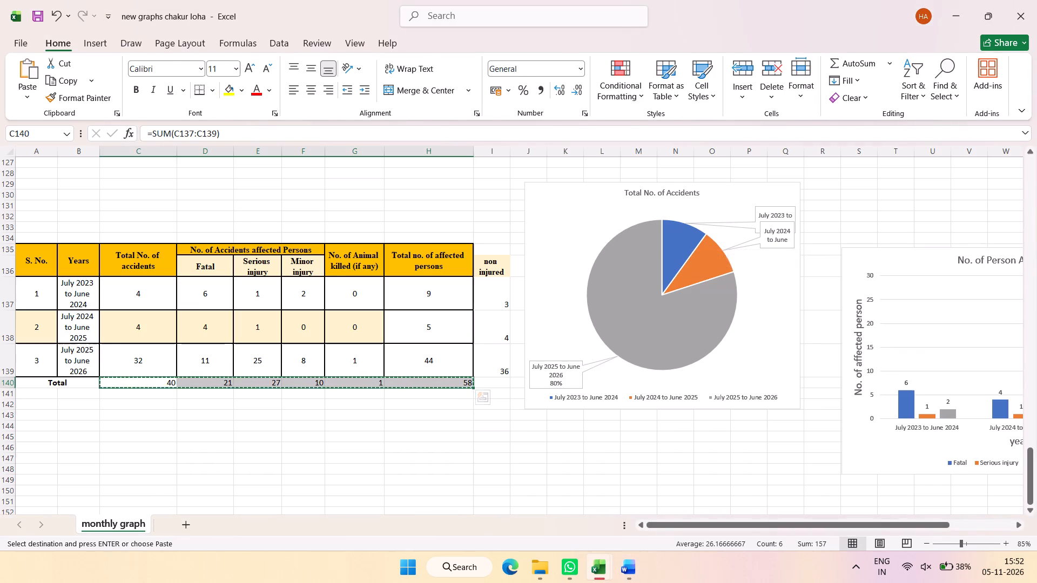
pyautogui.hotkey('alt', 'Tab')
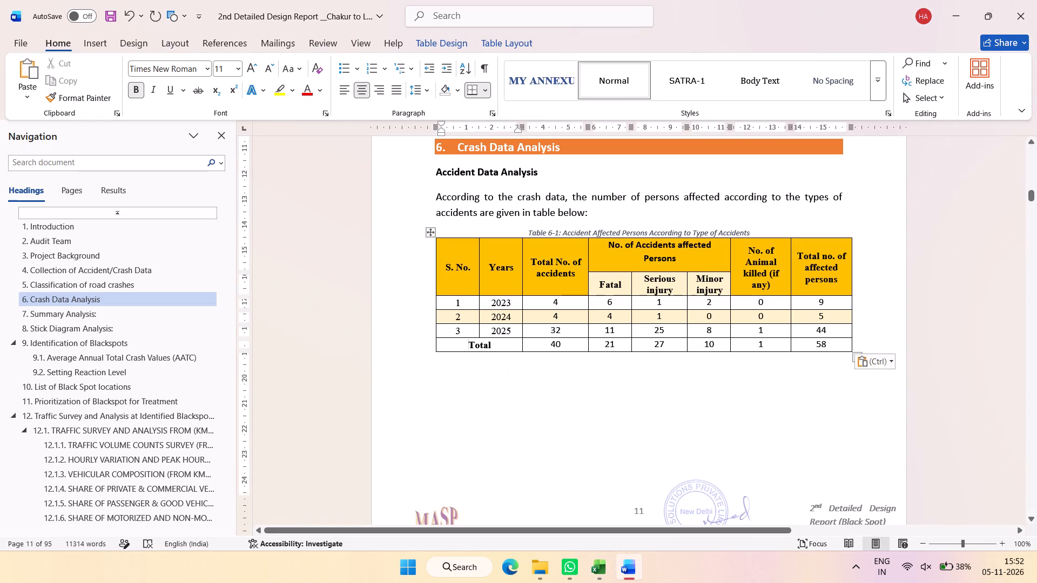
pyautogui.hotkey('alt', 'Tab')
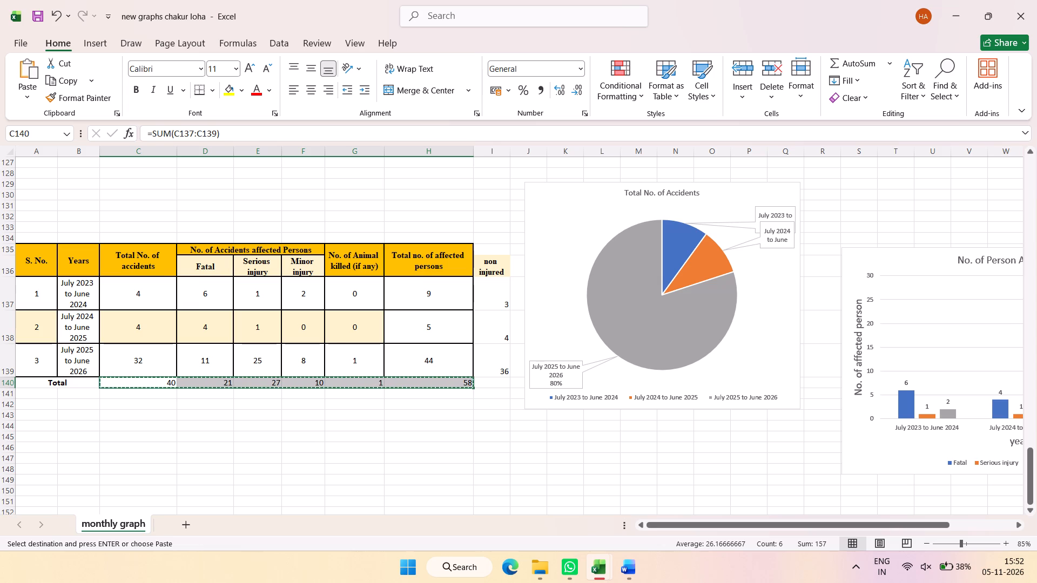
pyautogui.hotkey('alt', 'Tab')
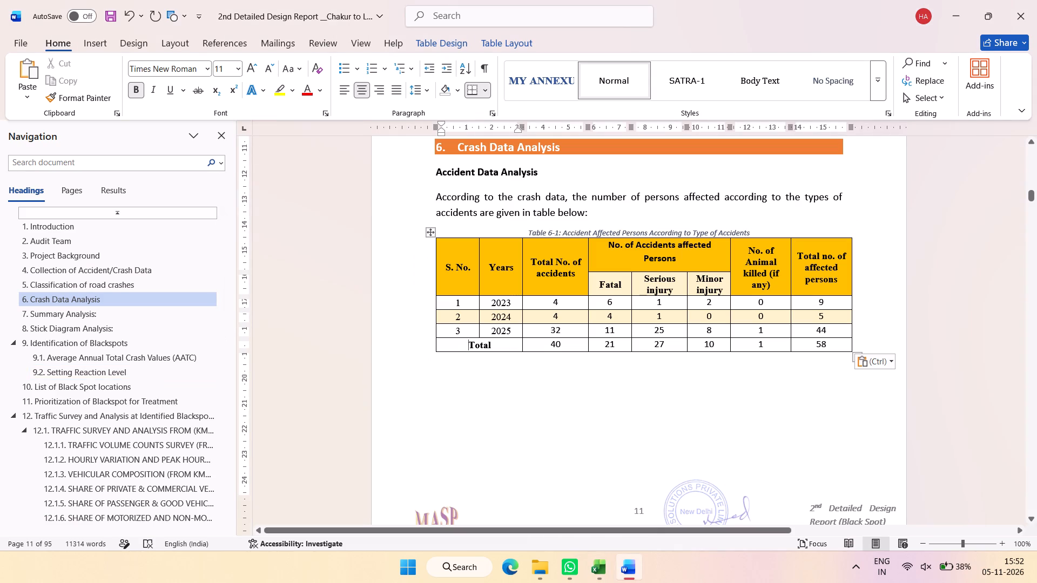
pyautogui.moveTo(567, 345); pyautogui.dragTo(809, 340)
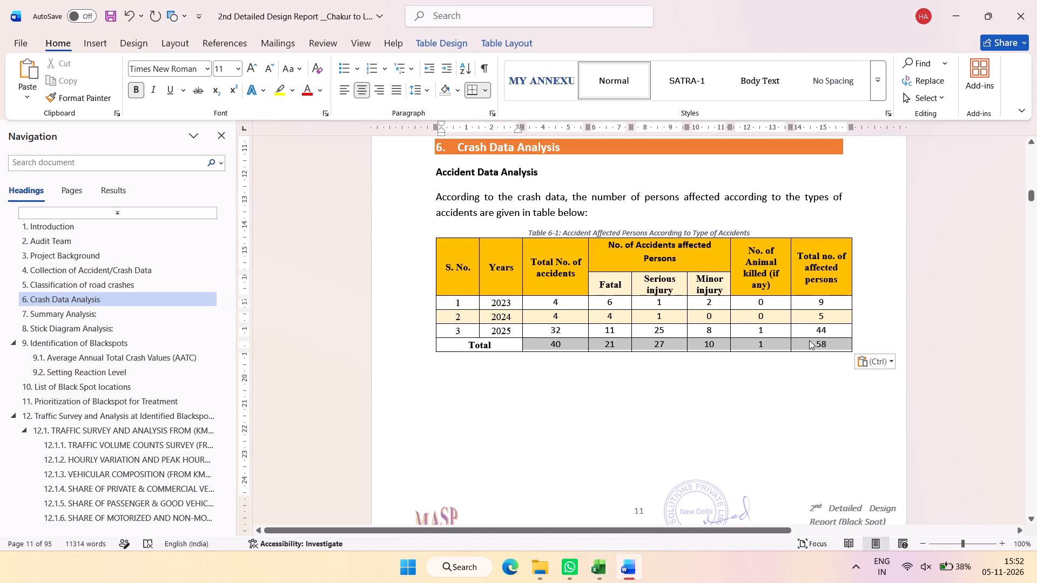
pyautogui.hotkey('ctrl', 'b')
pyautogui.click(810, 341)
pyautogui.moveTo(832, 345); pyautogui.dragTo(654, 328)
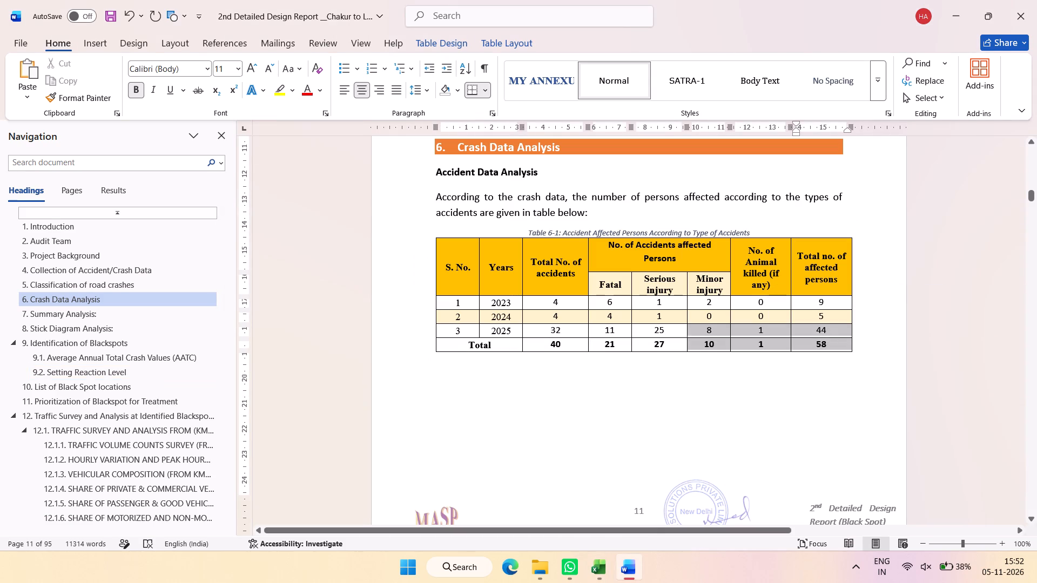
pyautogui.moveTo(654, 328); pyautogui.dragTo(514, 306)
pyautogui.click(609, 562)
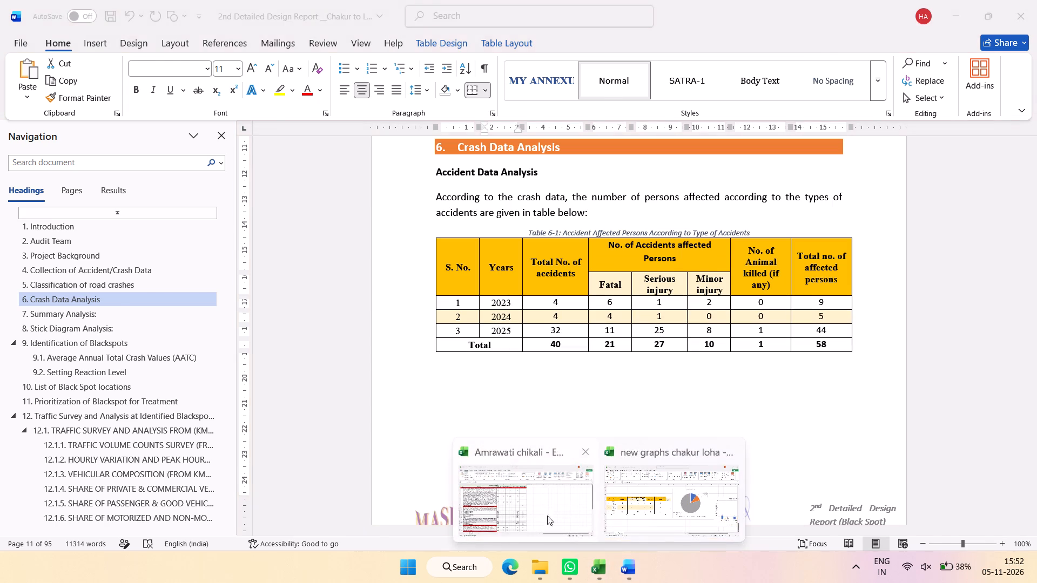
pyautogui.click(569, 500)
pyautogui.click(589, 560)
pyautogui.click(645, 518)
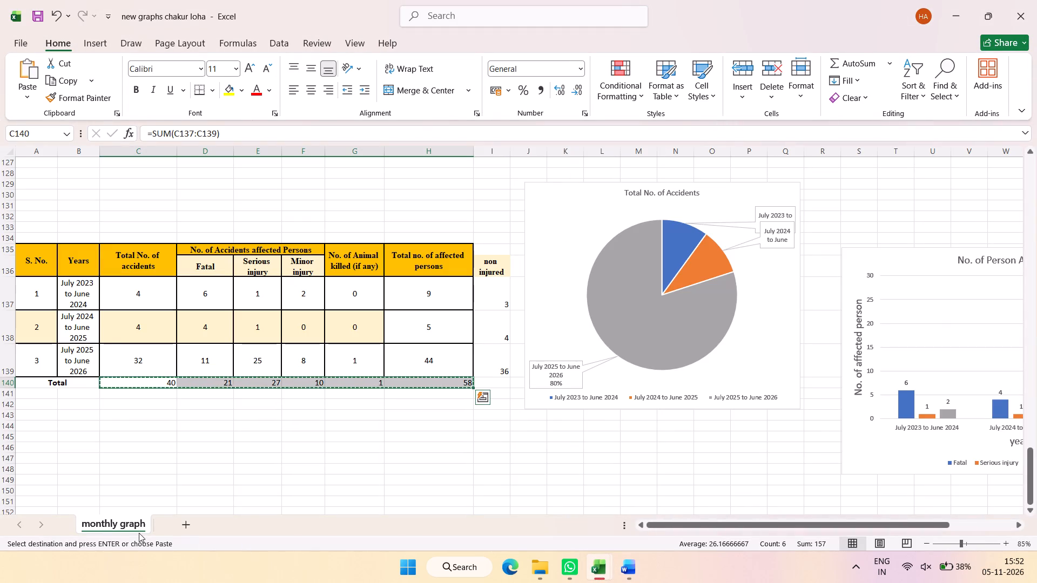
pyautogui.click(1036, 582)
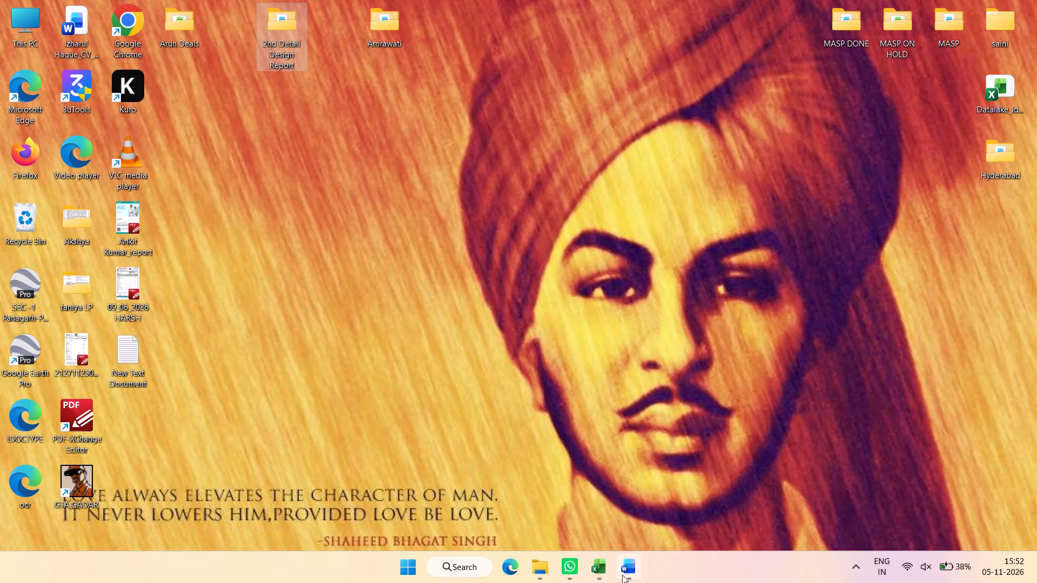
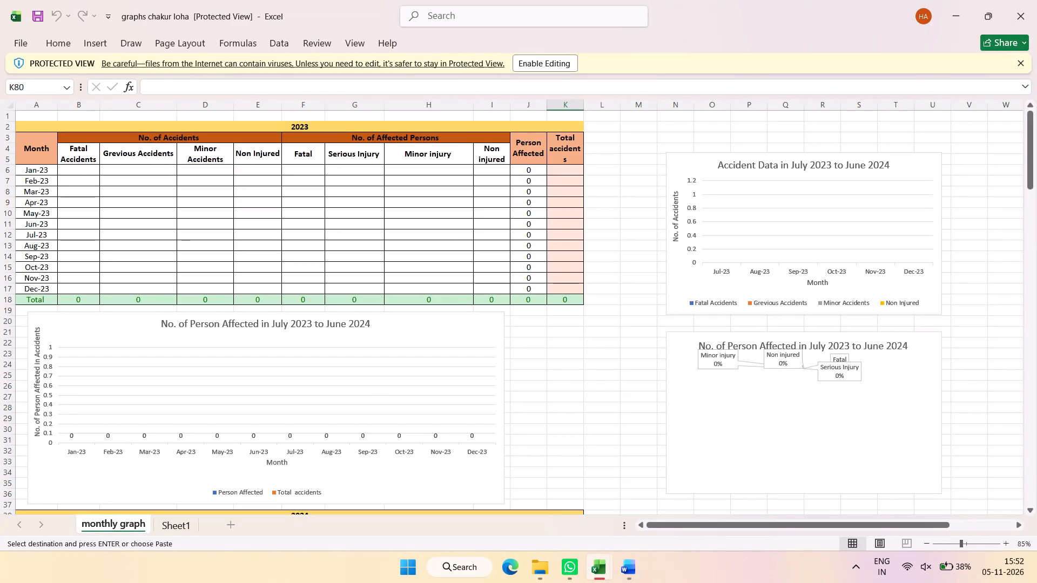
# Check the animals hit/killed column on Sheet1 of the "graphs chakur loha" workbook and the matching 2025 figure in the new workbook's summary table.
pyautogui.click(177, 531)
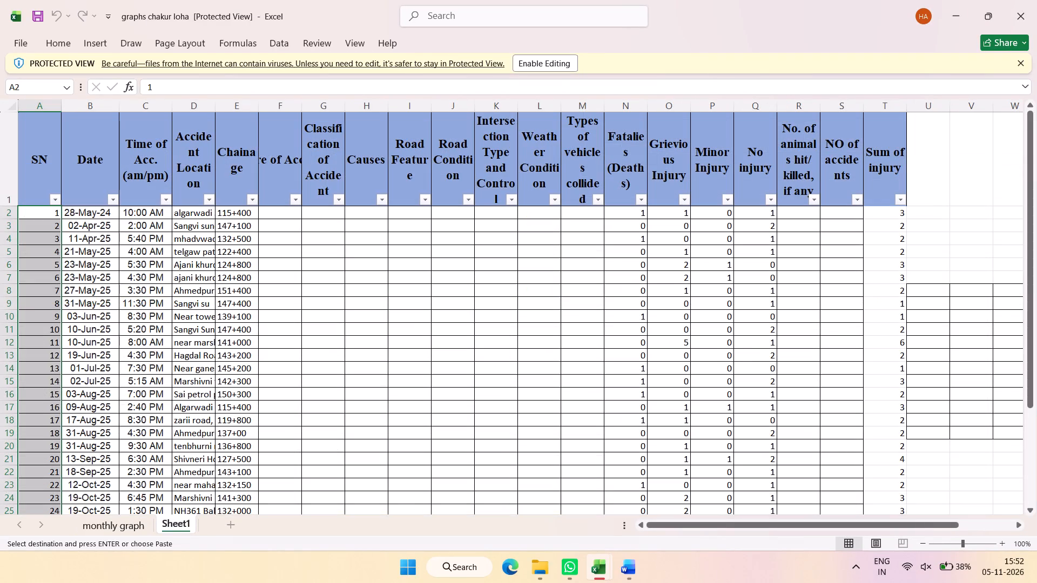
pyautogui.click(797, 110)
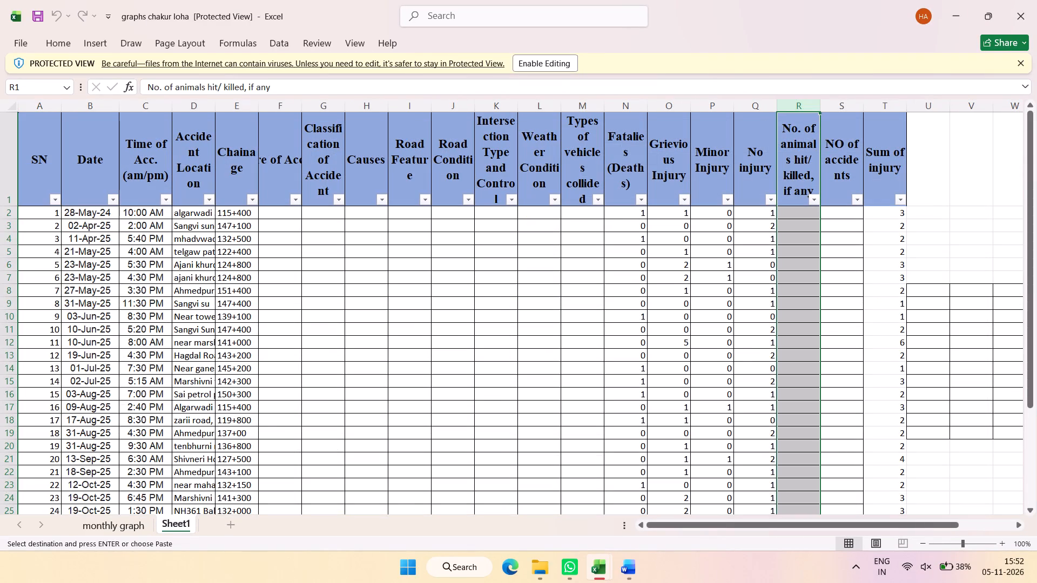
pyautogui.scroll(-4, 816, 404)
pyautogui.scroll(4, 808, 370)
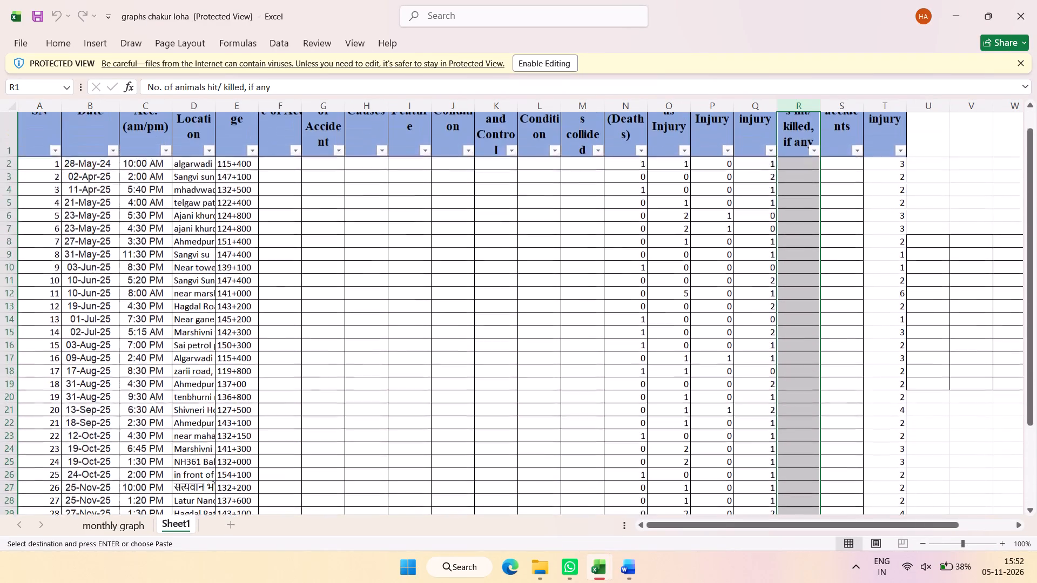
pyautogui.scroll(2, 807, 368)
pyautogui.scroll(-3, 812, 341)
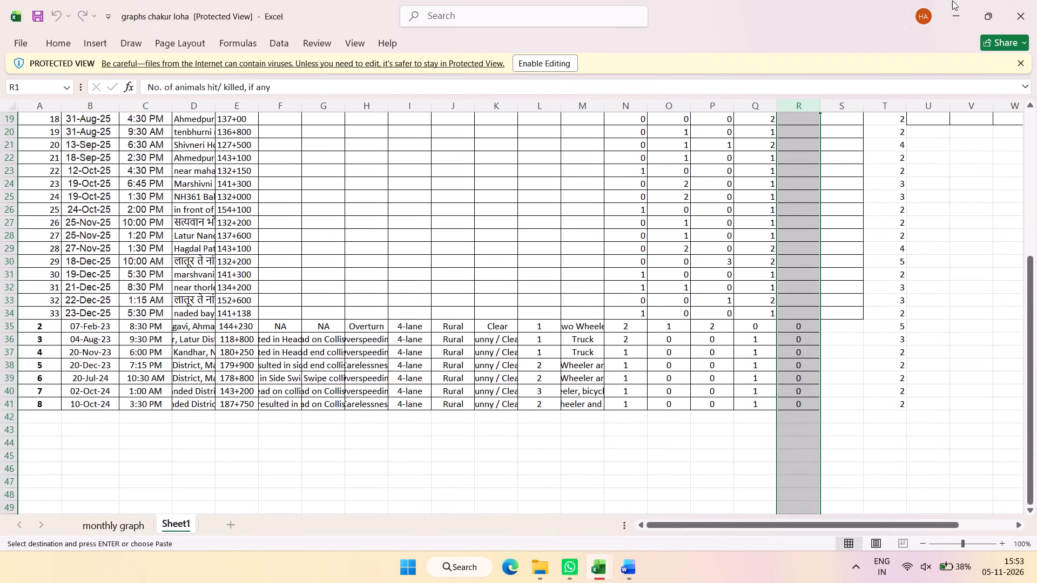
pyautogui.click(953, 1)
pyautogui.click(354, 357)
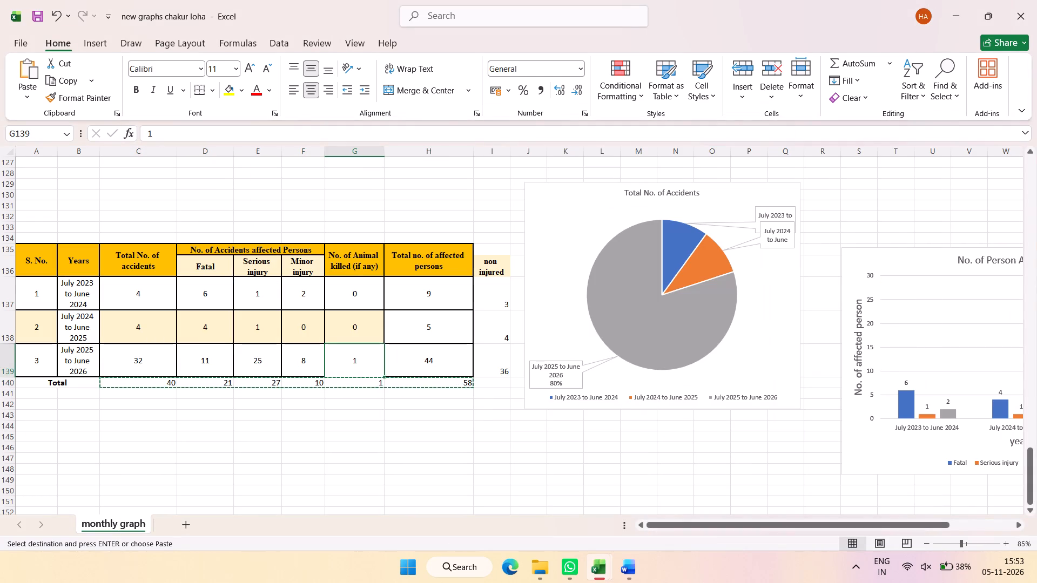
pyautogui.click(359, 364)
# In the report's Table 6-1, set the number of animals killed to 0 in both the 2025 row and the Total row.
pyautogui.click(637, 574)
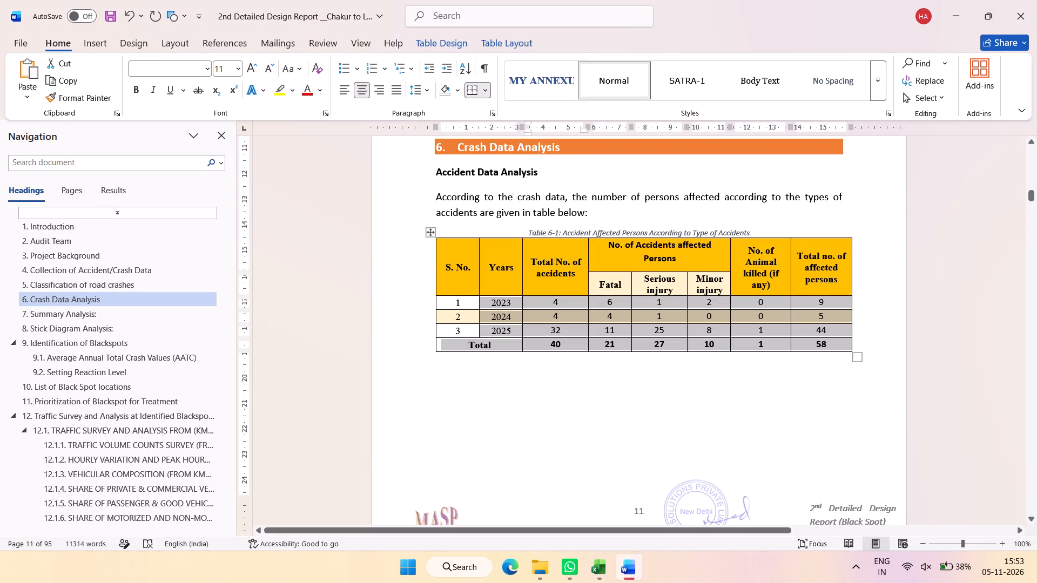
pyautogui.click(785, 331)
pyautogui.click(775, 332)
pyautogui.press('BackSpace')
pyautogui.press('0')
pyautogui.click(767, 342)
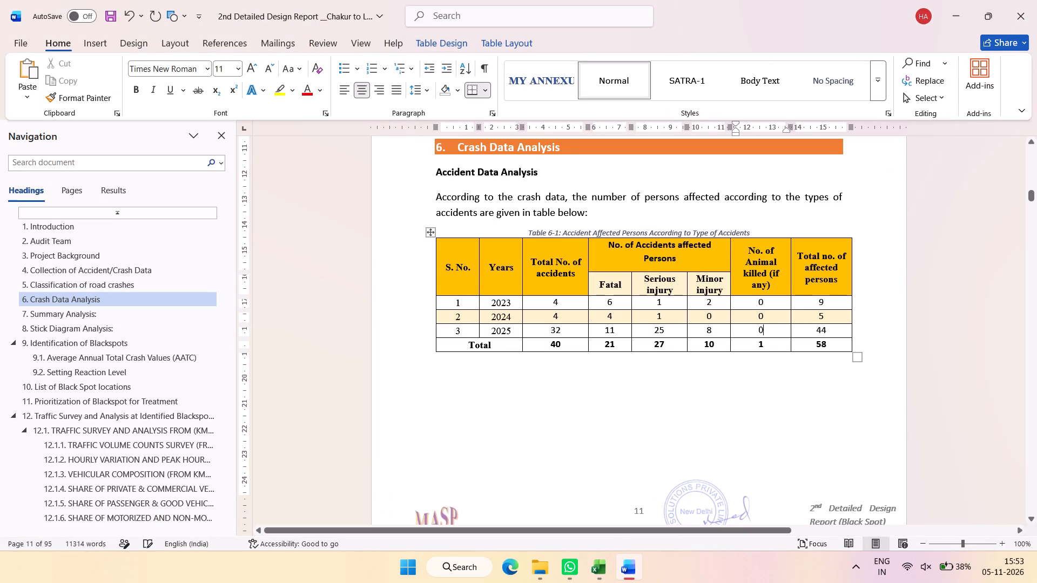
pyautogui.press('BackSpace')
pyautogui.press('0')
pyautogui.click(796, 342)
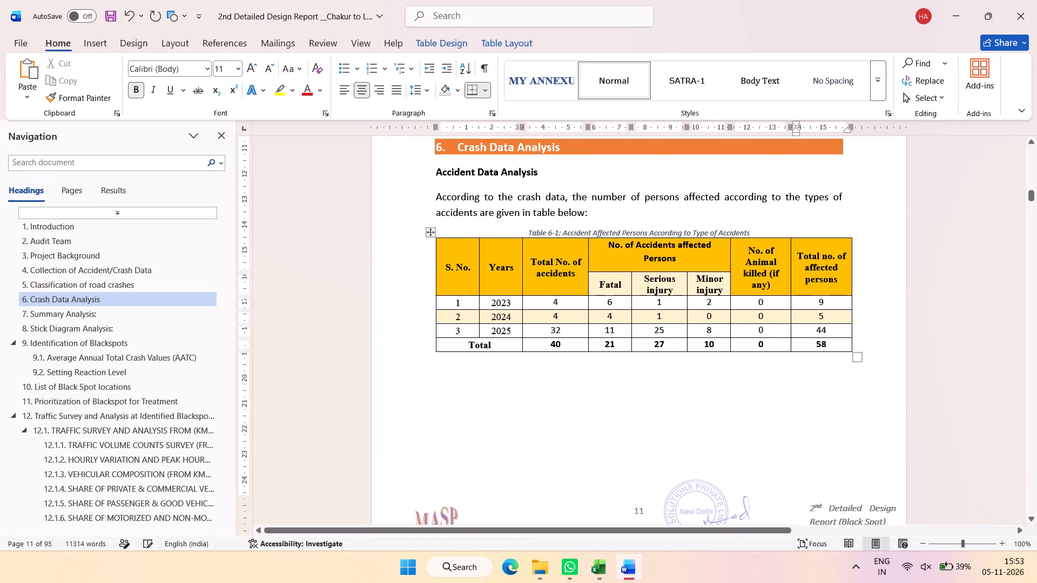
# Replace the column chart above the Figure 6-1 caption with the affected-persons column chart copied from the "new graphs chakur loha" workbook.
pyautogui.scroll(-5, 596, 307)
pyautogui.scroll(7, 564, 308)
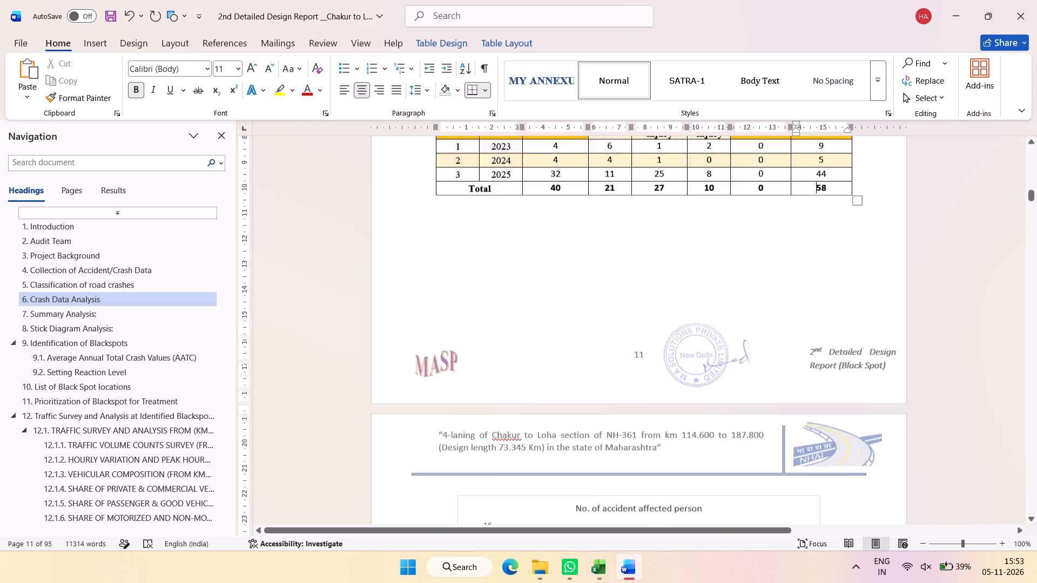
pyautogui.scroll(-12, 564, 308)
pyautogui.scroll(1, 581, 320)
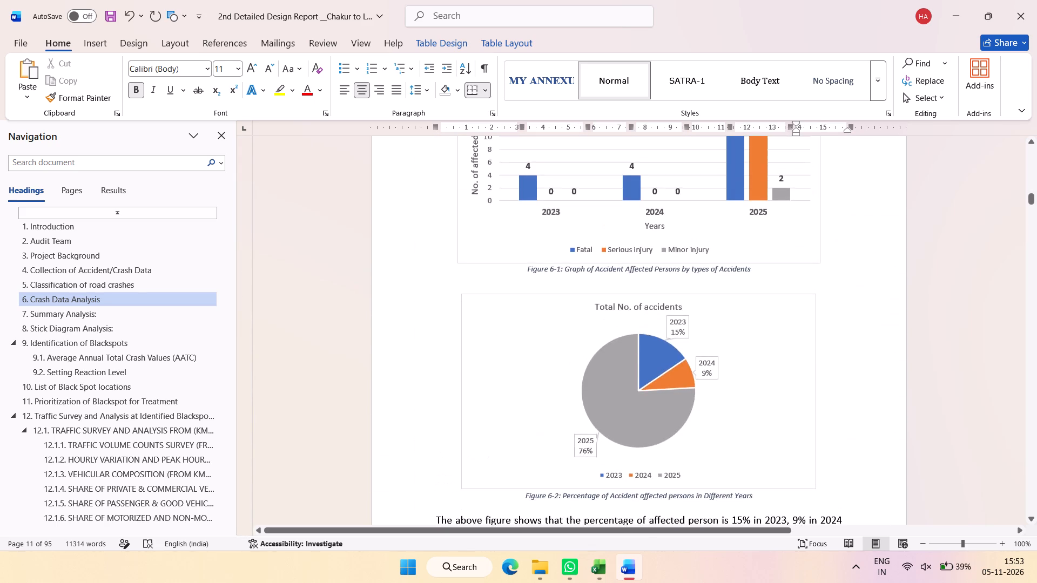
pyautogui.hotkey('alt', 'Tab')
pyautogui.click(867, 438)
pyautogui.hotkey('ctrl', 'c')
pyautogui.hotkey('alt', 'Tab')
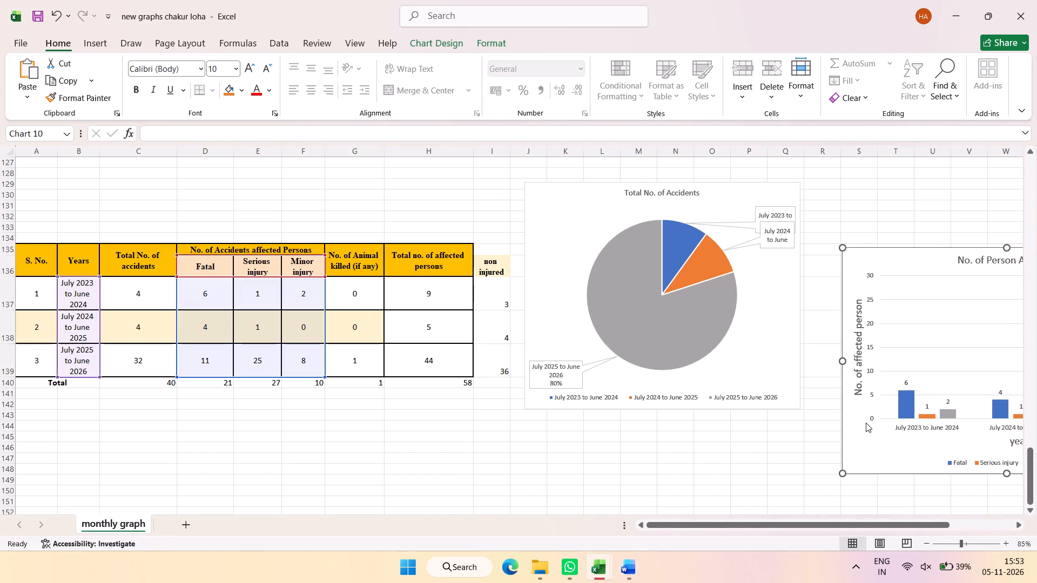
pyautogui.click(790, 245)
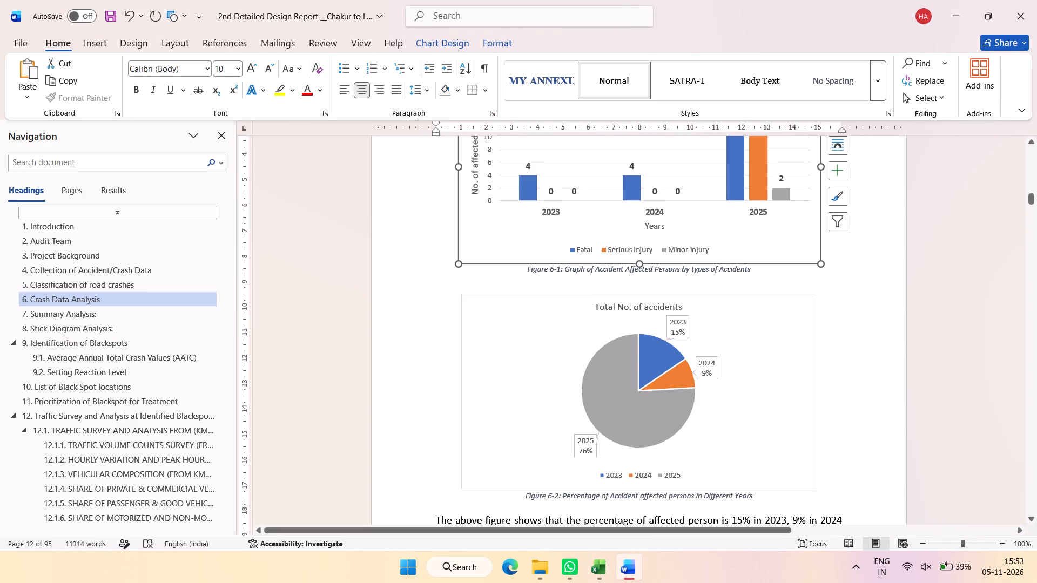
pyautogui.press('Delete')
pyautogui.hotkey('ctrl', 'v')
# Replace the pie chart above the Figure 6-2 caption with the "Total No. of Accidents" pie chart from the workbook.
pyautogui.hotkey('alt', 'Tab')
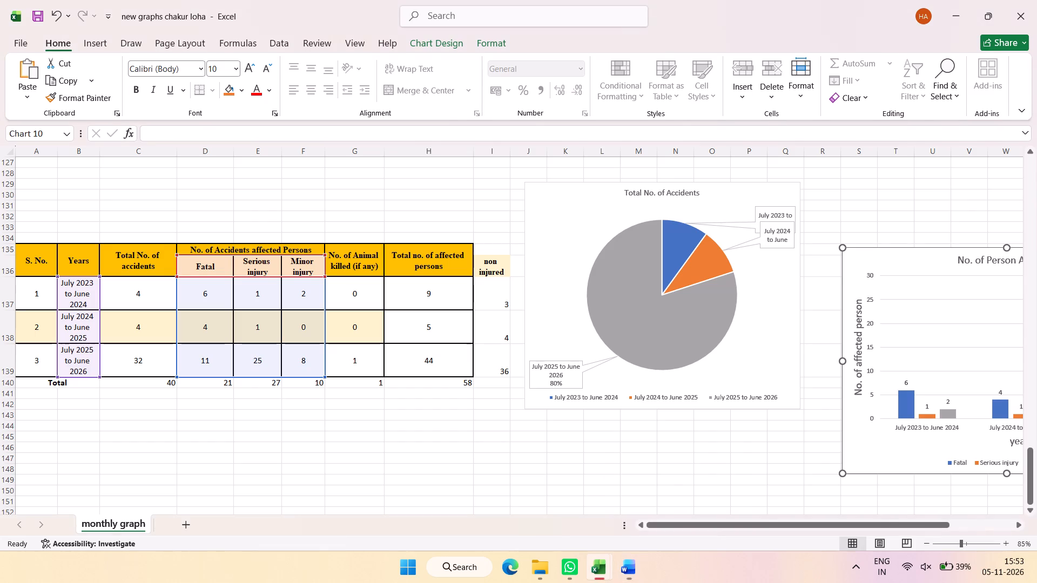
pyautogui.scroll(-1, 812, 305)
pyautogui.moveTo(812, 524); pyautogui.dragTo(826, 520)
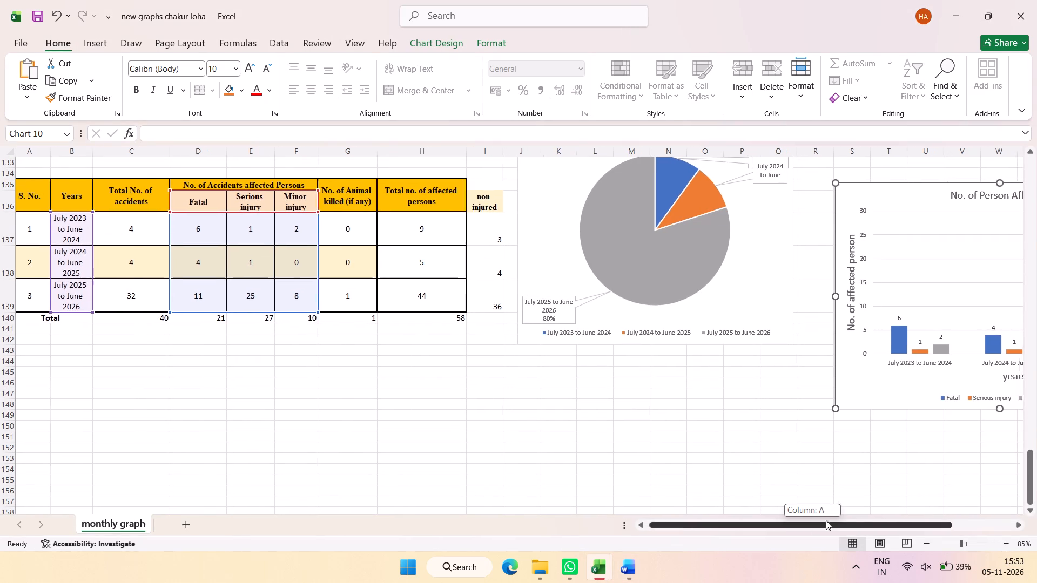
pyautogui.moveTo(826, 520); pyautogui.dragTo(784, 524)
pyautogui.click(758, 281)
pyautogui.hotkey('ctrl', 'c')
pyautogui.hotkey('ctrl', 'c')
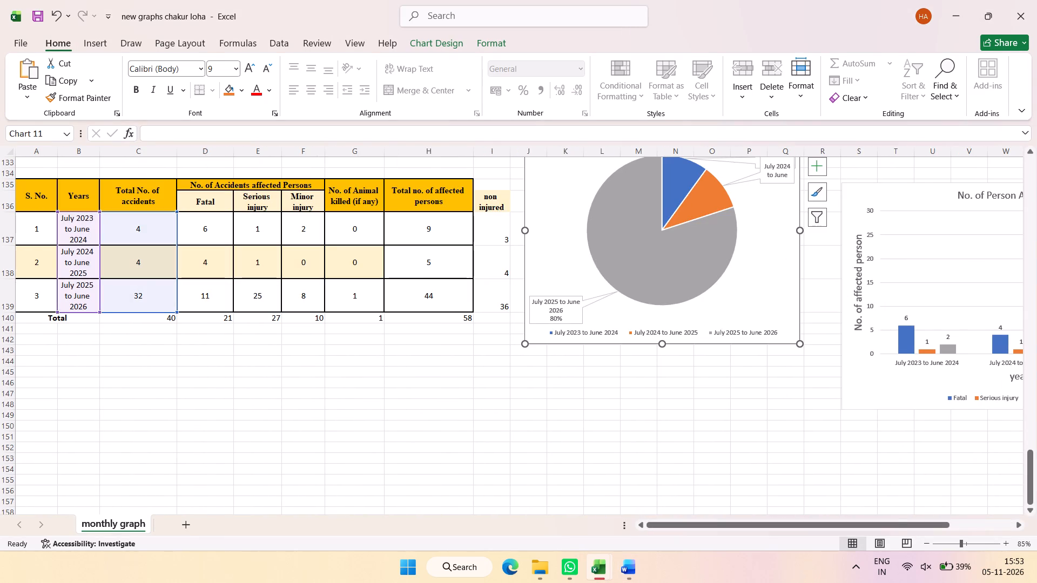
pyautogui.hotkey('alt', 'Tab')
pyautogui.scroll(-2, 766, 455)
pyautogui.click(787, 359)
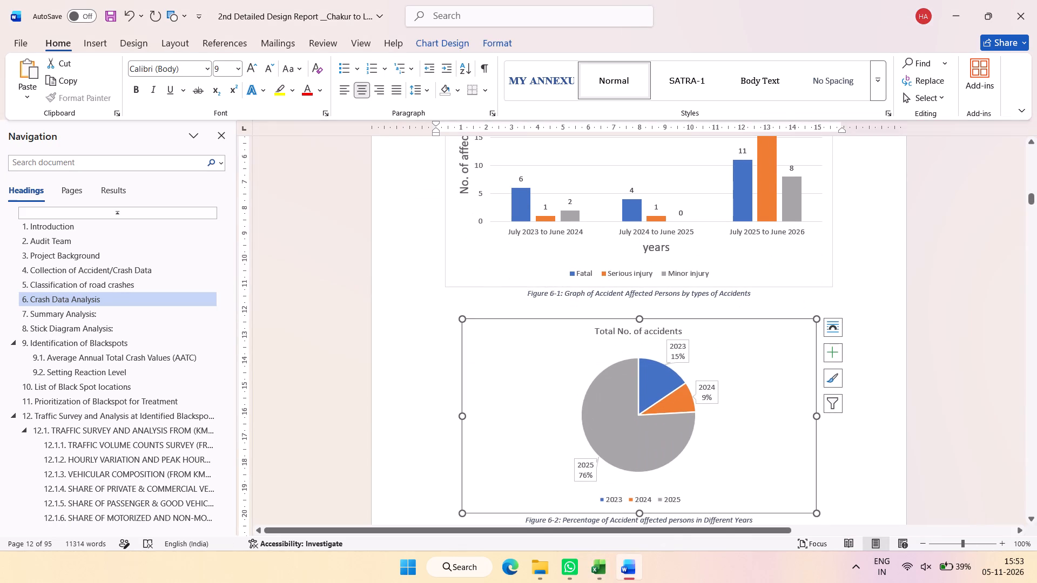
pyautogui.press('Delete')
pyautogui.hotkey('ctrl', 'v')
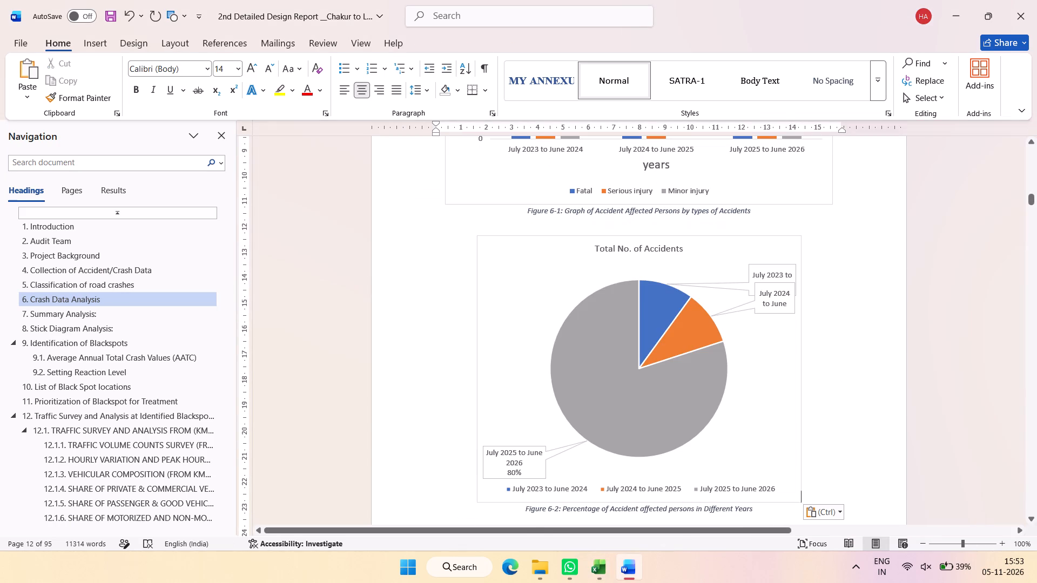
# Separate the new pie chart's overlapping labels, moving July 2024 to June 2025 lower and July 2023 to June 2024 up beside the chart title.
pyautogui.click(781, 312)
pyautogui.moveTo(781, 313); pyautogui.dragTo(785, 358)
pyautogui.click(785, 264)
pyautogui.moveTo(782, 265); pyautogui.dragTo(762, 258)
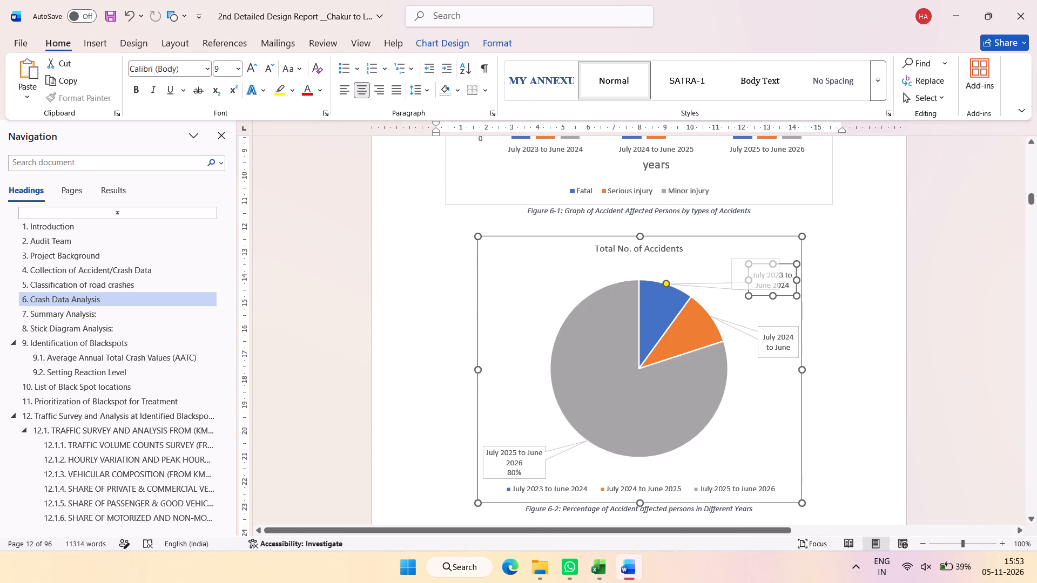
pyautogui.moveTo(762, 258); pyautogui.dragTo(756, 246)
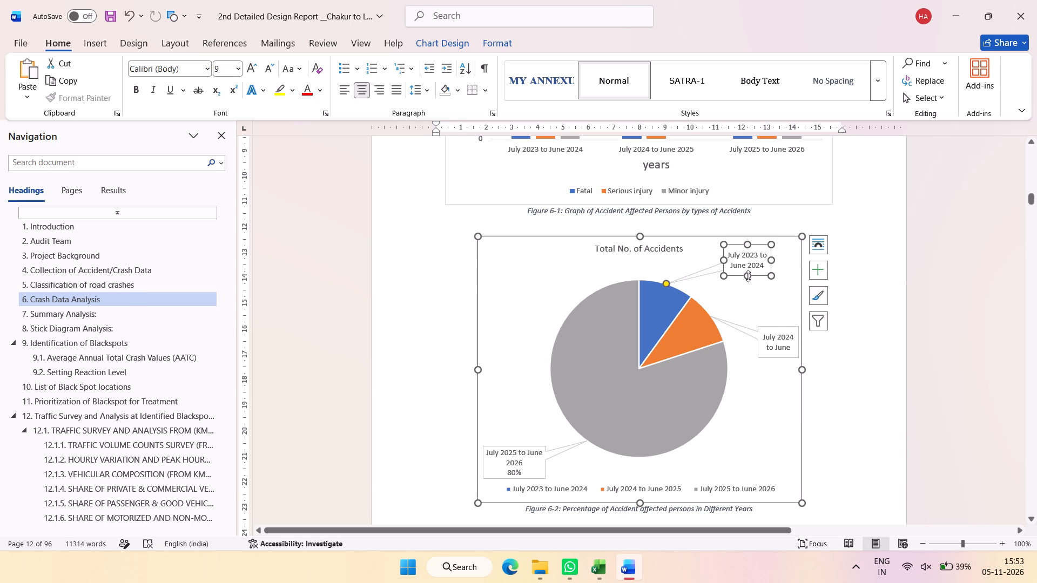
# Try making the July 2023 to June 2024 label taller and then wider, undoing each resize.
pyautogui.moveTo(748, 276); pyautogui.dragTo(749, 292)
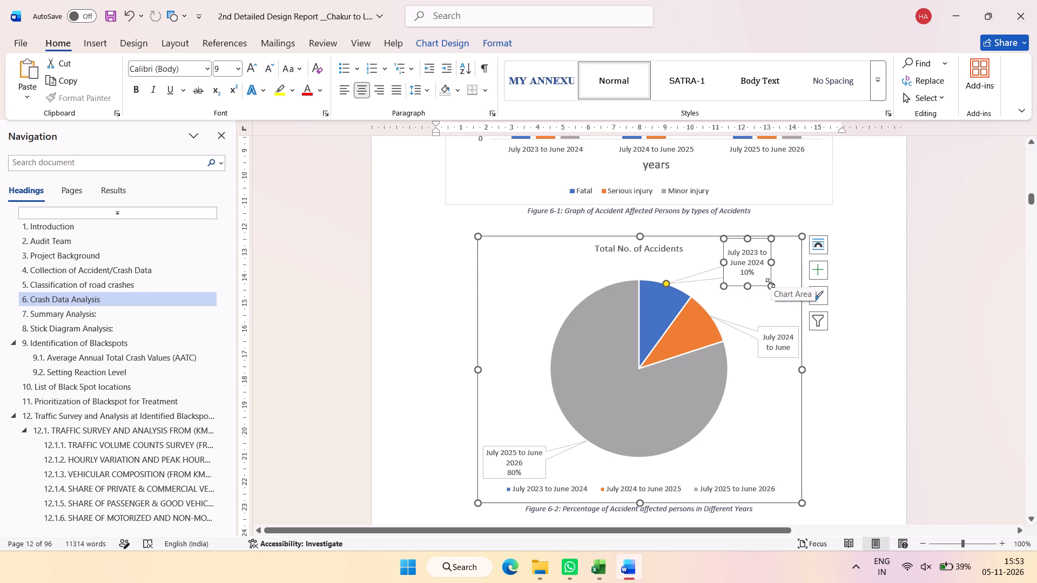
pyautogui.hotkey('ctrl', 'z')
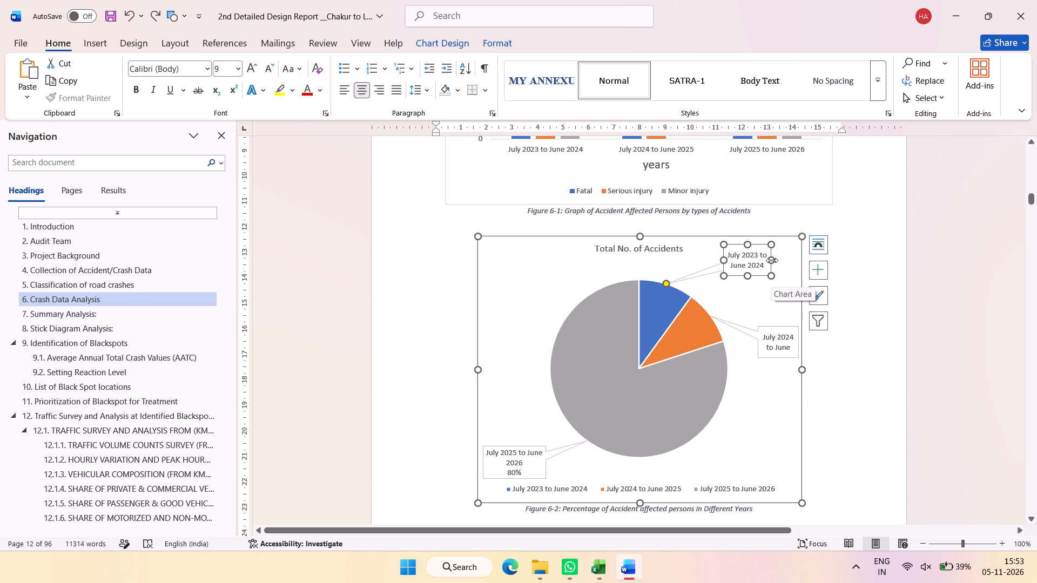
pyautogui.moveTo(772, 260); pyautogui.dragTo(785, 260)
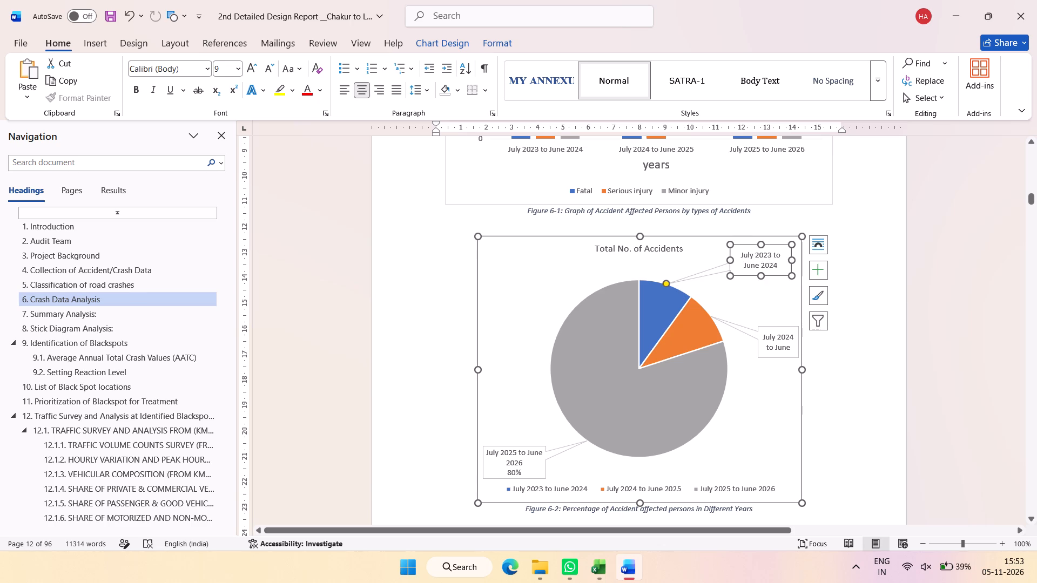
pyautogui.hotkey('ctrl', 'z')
# Make the July 2023 to June 2024 pie label taller, and enlarge and raise the July 2024 to June 2025 label to fit their text.
pyautogui.moveTo(749, 277); pyautogui.dragTo(749, 283)
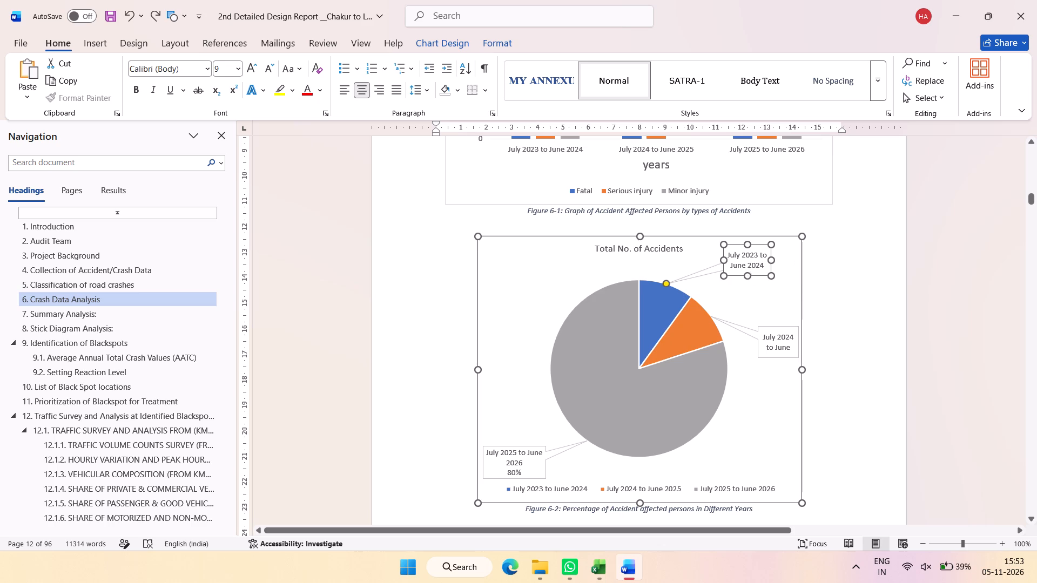
pyautogui.moveTo(749, 283); pyautogui.dragTo(749, 286)
pyautogui.click(772, 337)
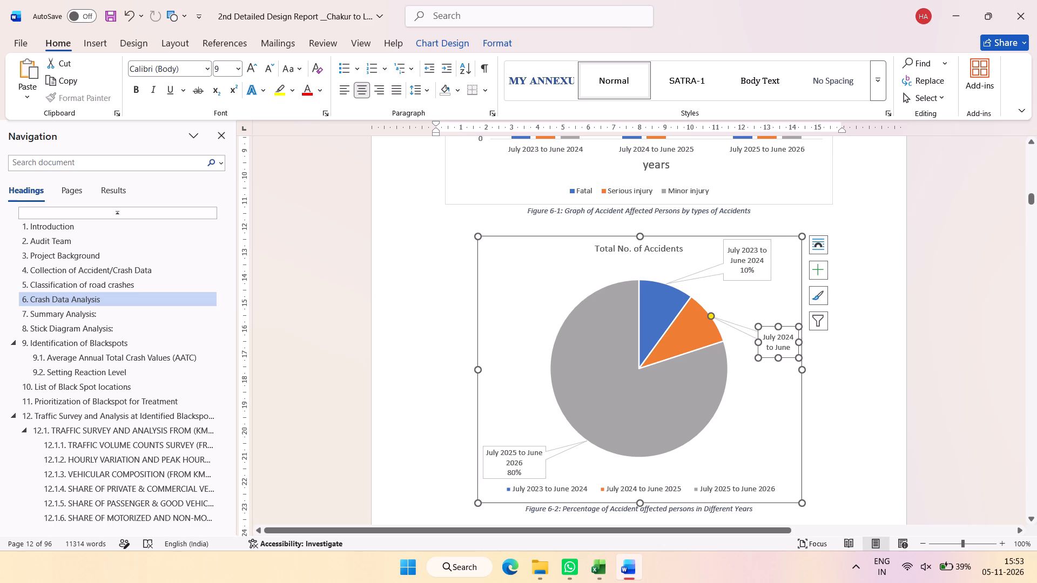
pyautogui.moveTo(779, 357); pyautogui.dragTo(779, 367)
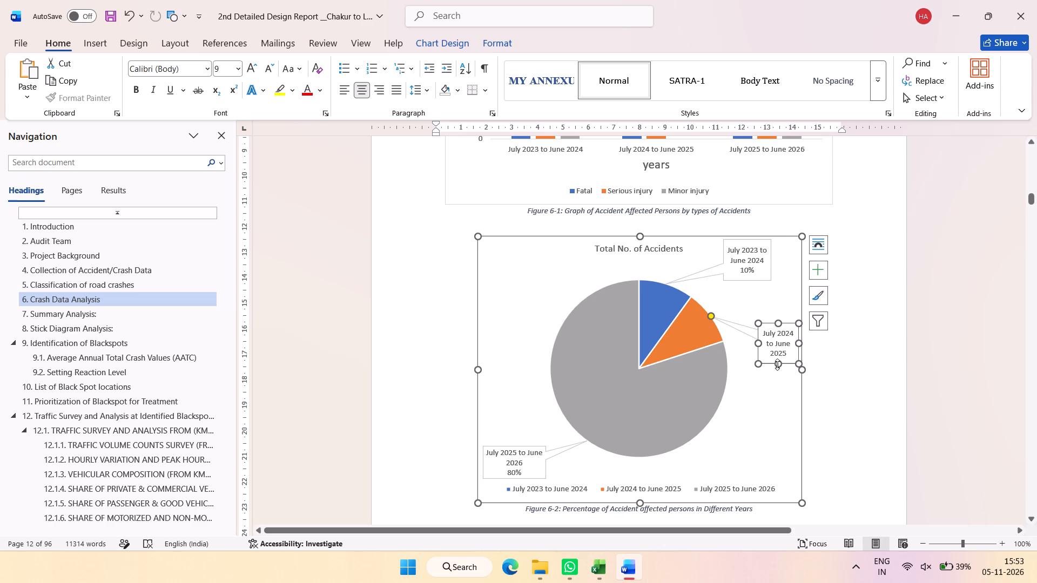
pyautogui.moveTo(788, 323); pyautogui.dragTo(785, 317)
pyautogui.moveTo(785, 317); pyautogui.dragTo(774, 304)
pyautogui.moveTo(785, 328); pyautogui.dragTo(793, 327)
pyautogui.click(779, 368)
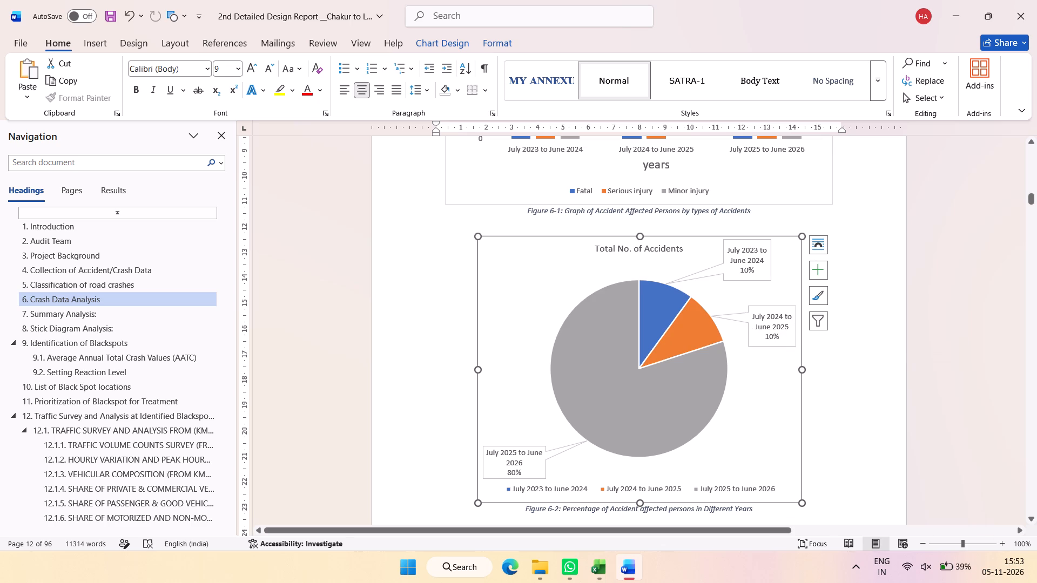
# In the "new graphs chakur loha" workbook's summary table, change the three Years entries to 2023, 2024 and 2025.
pyautogui.scroll(-4, 778, 365)
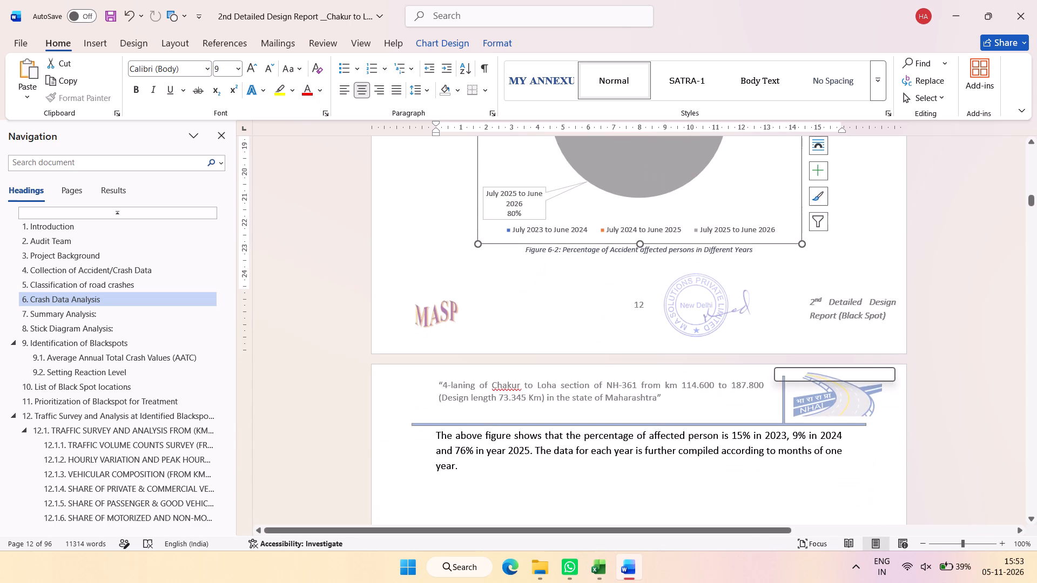
pyautogui.scroll(2, 763, 413)
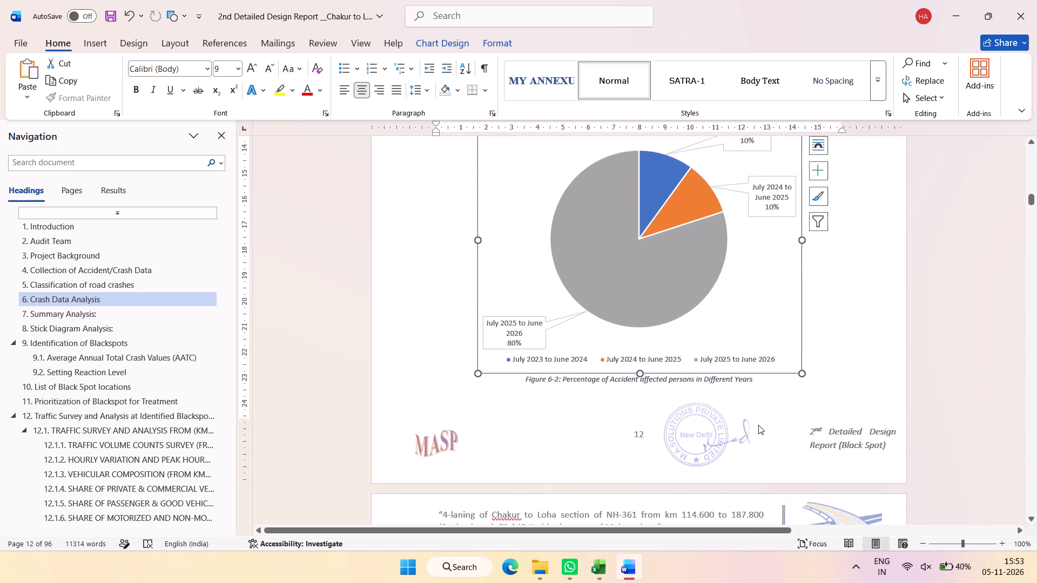
pyautogui.scroll(1, 758, 425)
pyautogui.hotkey('alt', 'Tab')
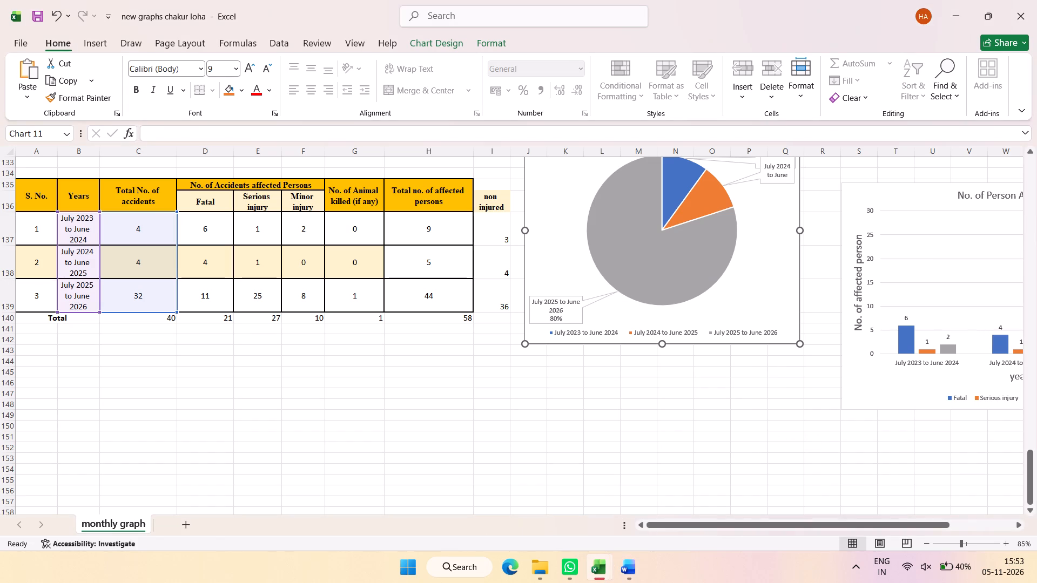
pyautogui.click(81, 239)
pyautogui.write('20232')
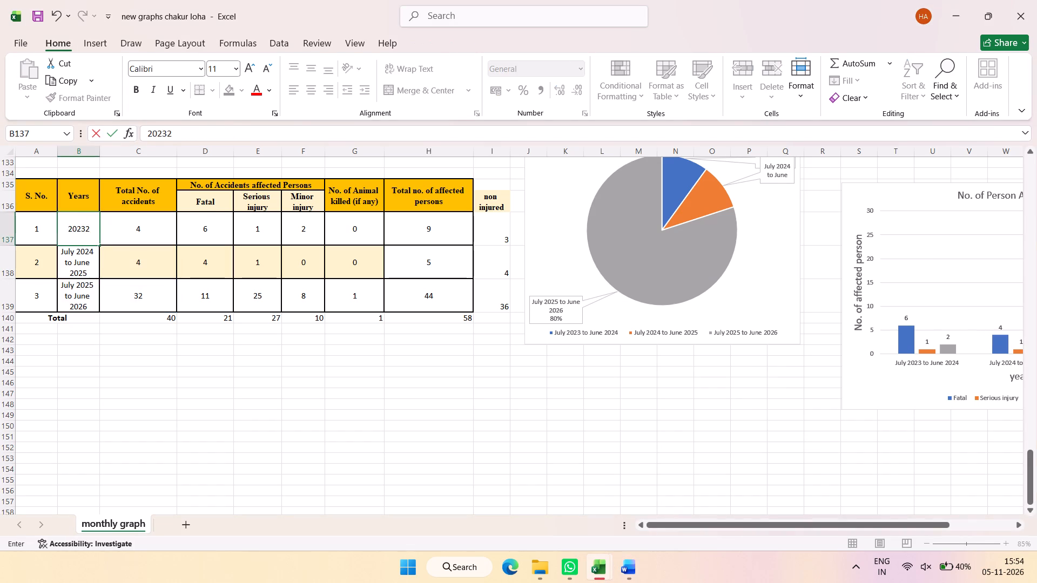
pyautogui.press('Return')
pyautogui.click(78, 218)
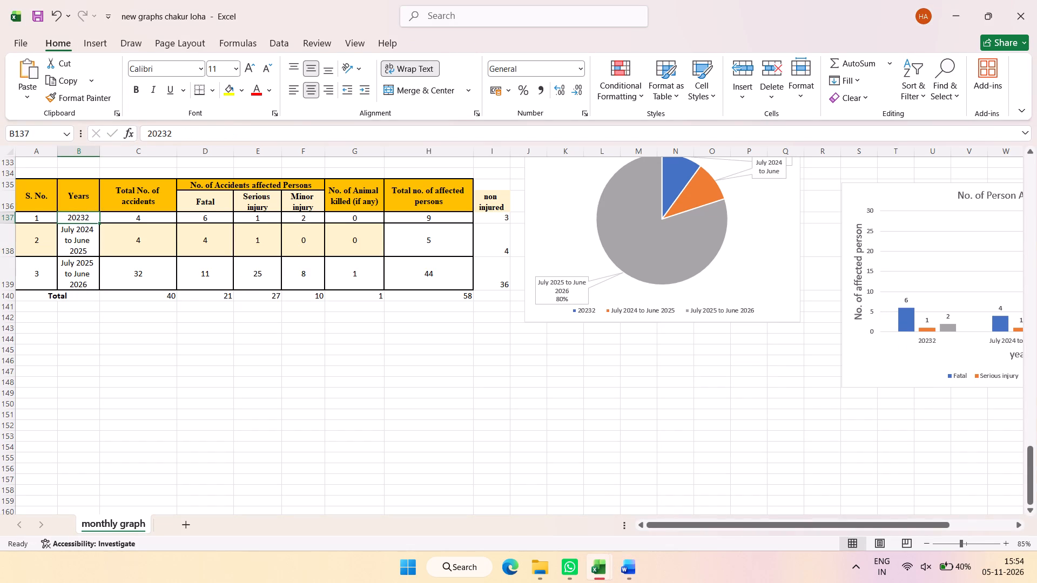
pyautogui.write('223')
pyautogui.press('BackSpace')
pyautogui.press('BackSpace')
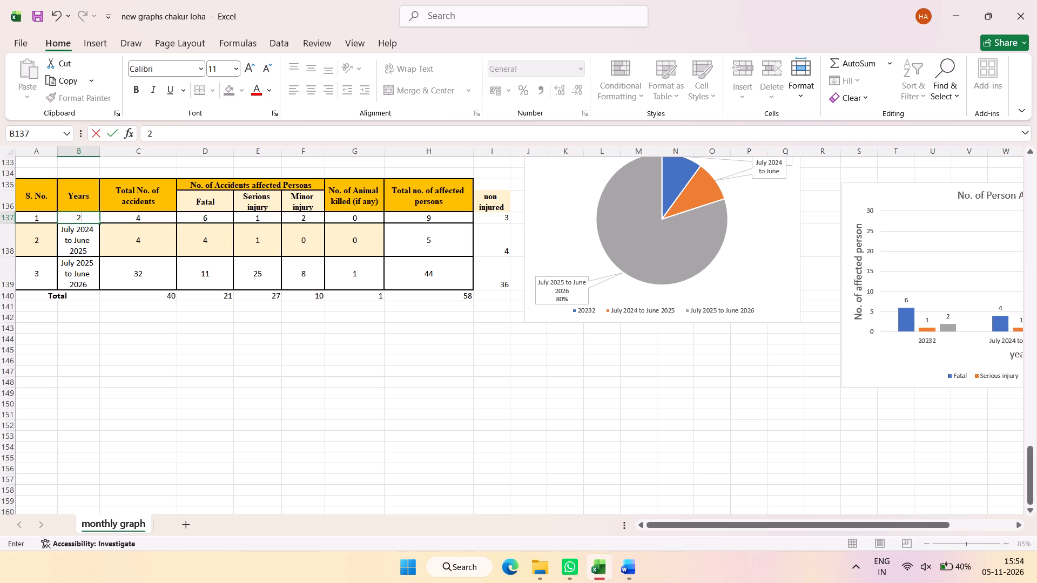
pyautogui.write('023')
pyautogui.press('Return')
pyautogui.write('2024')
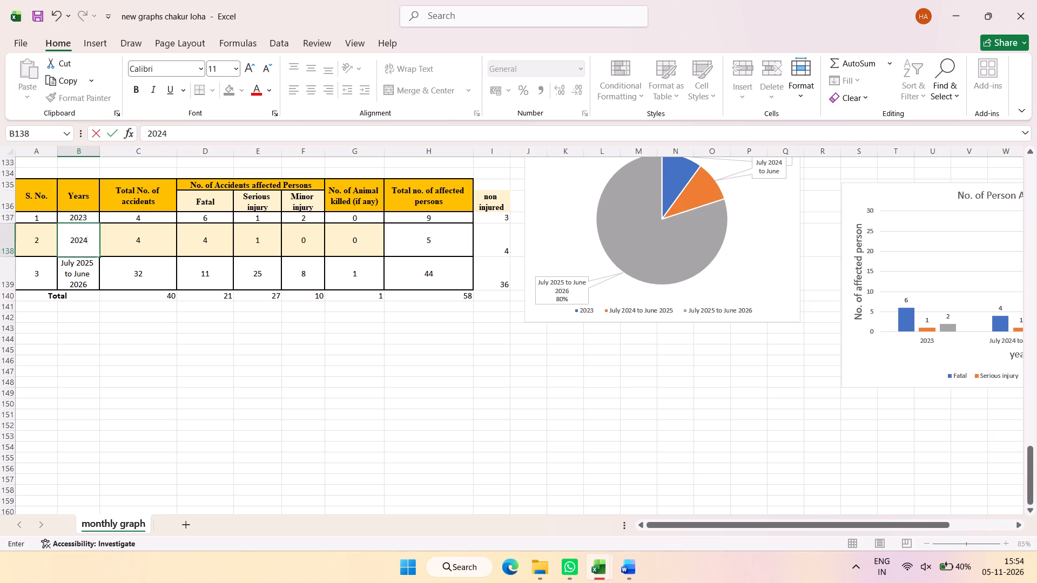
pyautogui.press('Return')
pyautogui.write('2025')
pyautogui.press('Return')
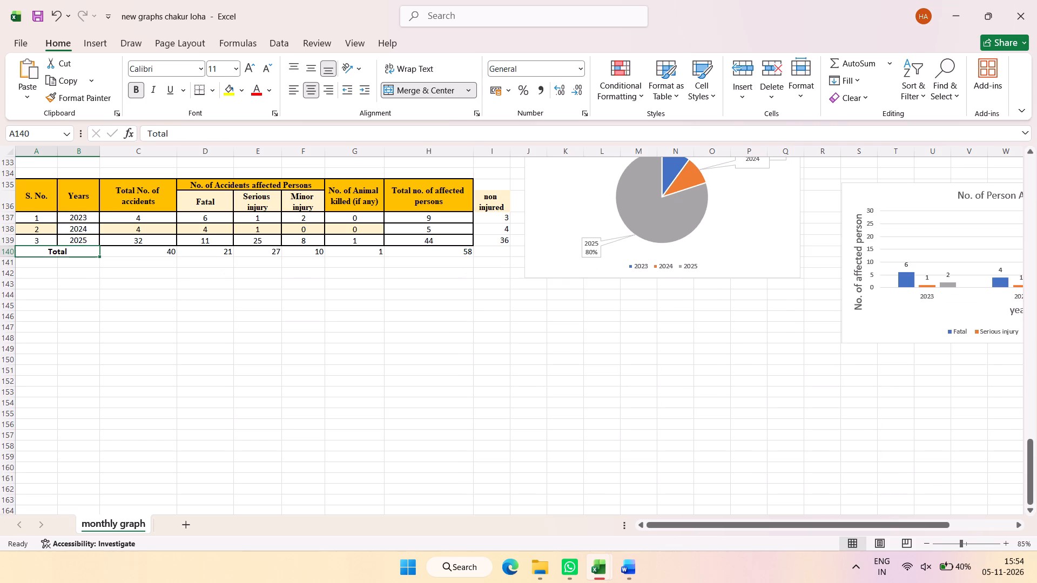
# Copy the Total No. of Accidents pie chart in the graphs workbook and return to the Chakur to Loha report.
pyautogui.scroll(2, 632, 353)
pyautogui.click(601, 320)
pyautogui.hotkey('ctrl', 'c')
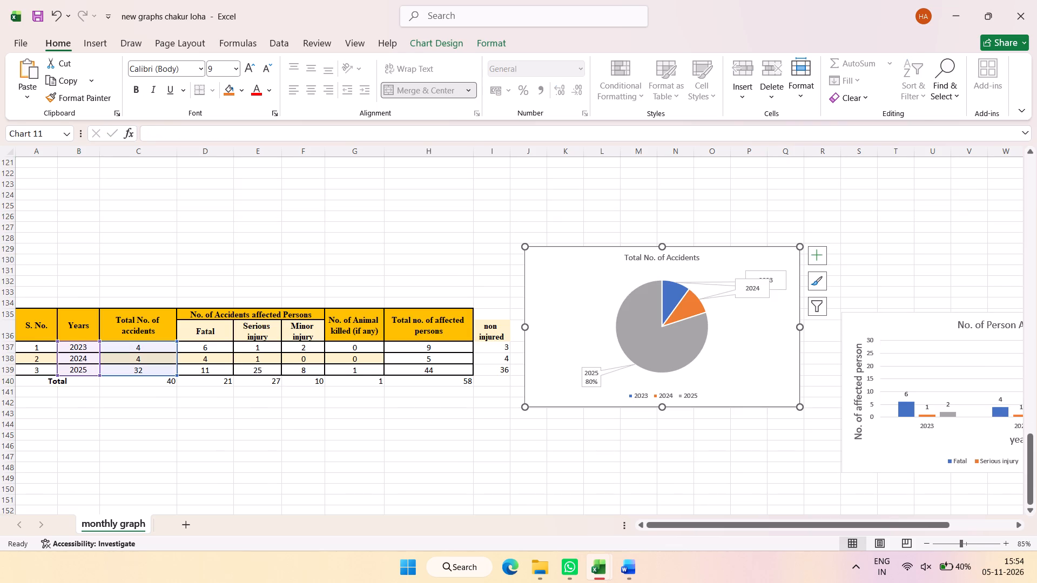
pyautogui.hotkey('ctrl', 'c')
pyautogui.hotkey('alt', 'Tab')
# In the paragraph below Figure 6-2, set the affected-person percentages for 2023 and 2024 to 10% each.
pyautogui.click(784, 333)
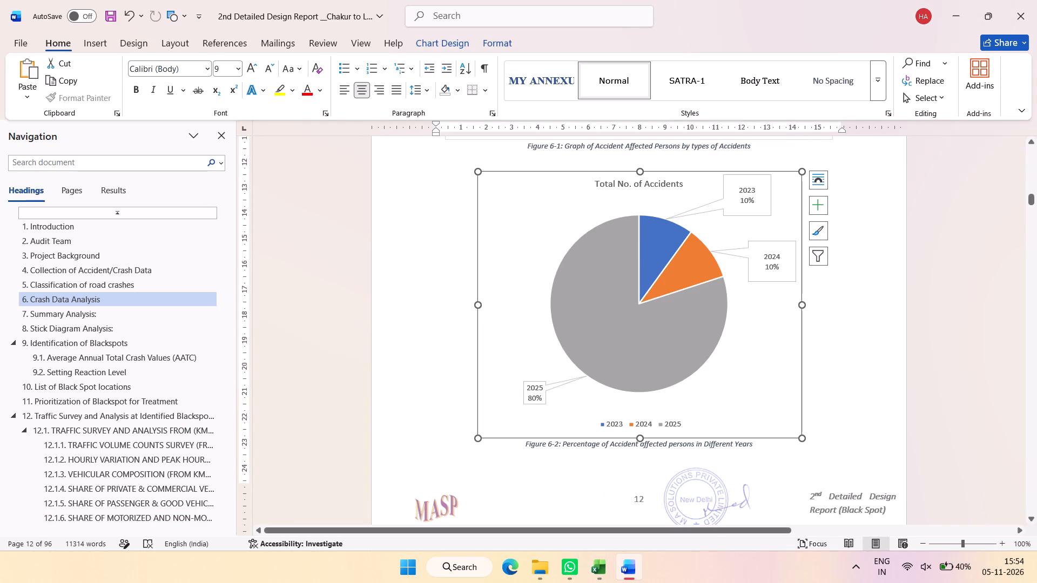
pyautogui.scroll(5, 733, 296)
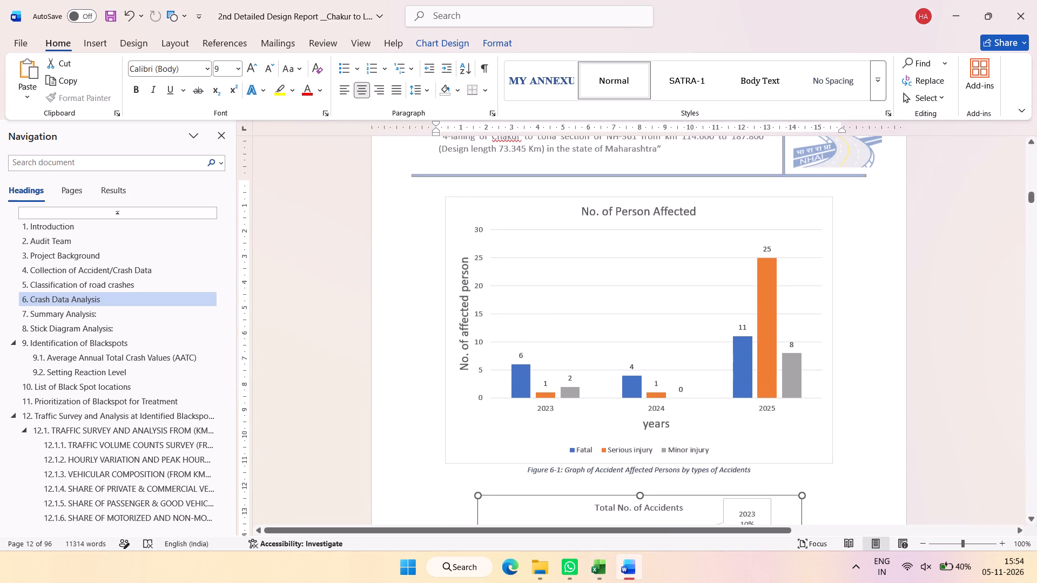
pyautogui.scroll(-3, 685, 307)
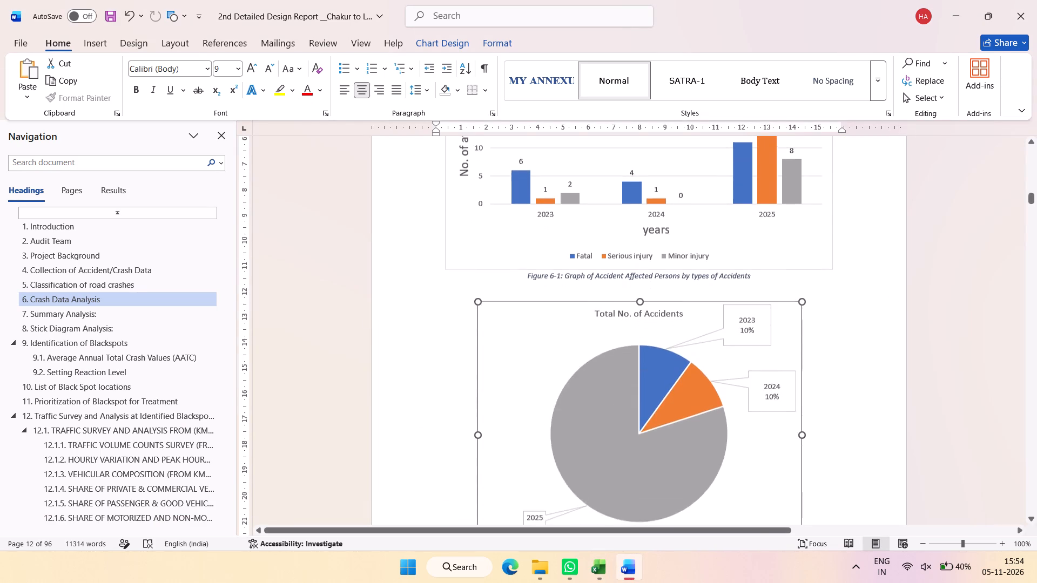
pyautogui.scroll(-2, 705, 324)
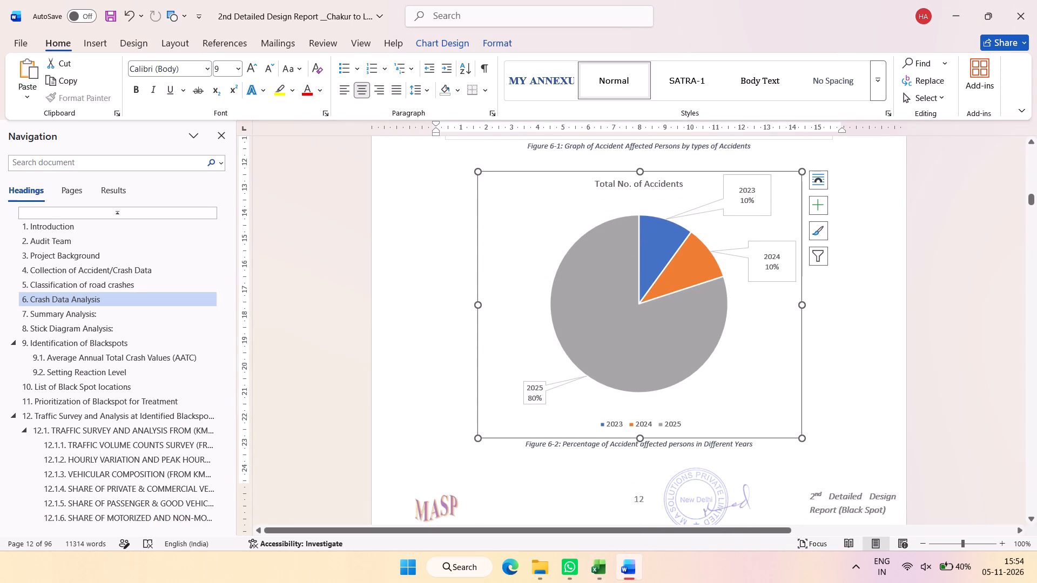
pyautogui.scroll(-3, 728, 301)
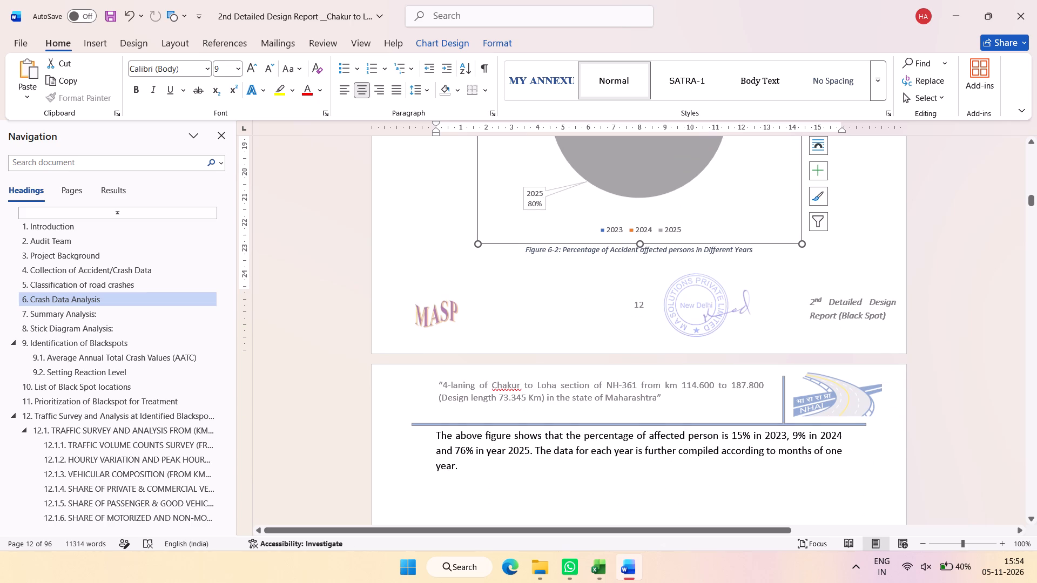
pyautogui.scroll(3, 734, 451)
pyautogui.scroll(-2, 739, 464)
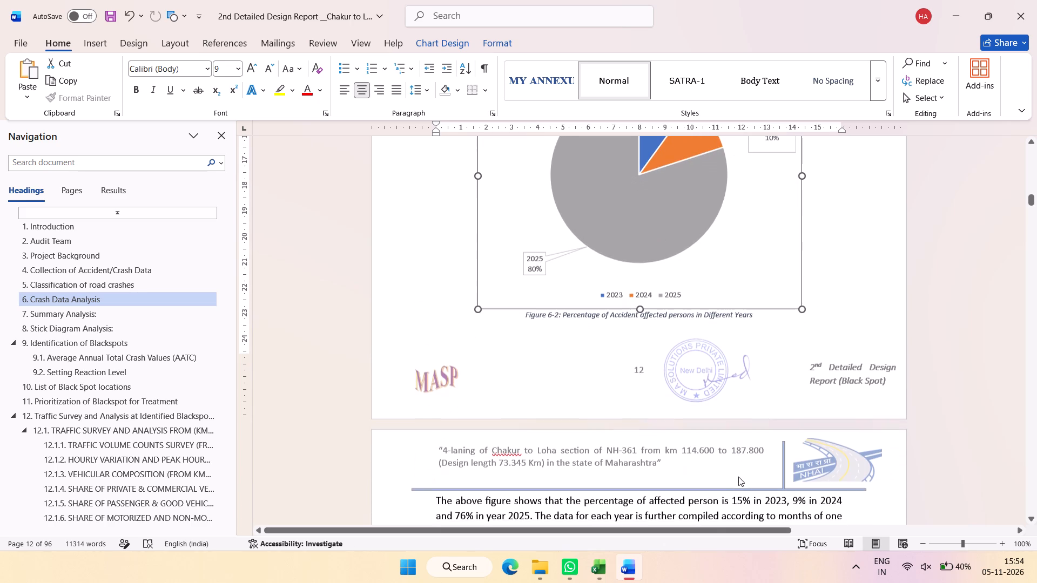
pyautogui.click(744, 503)
pyautogui.press('BackSpace')
pyautogui.press('0')
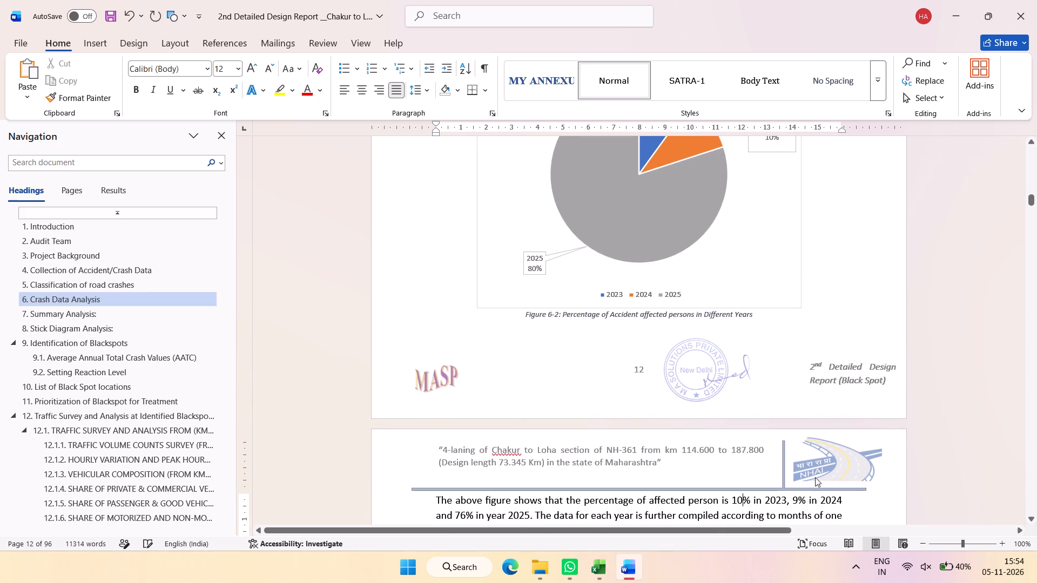
pyautogui.scroll(1, 816, 473)
pyautogui.scroll(-1, 817, 473)
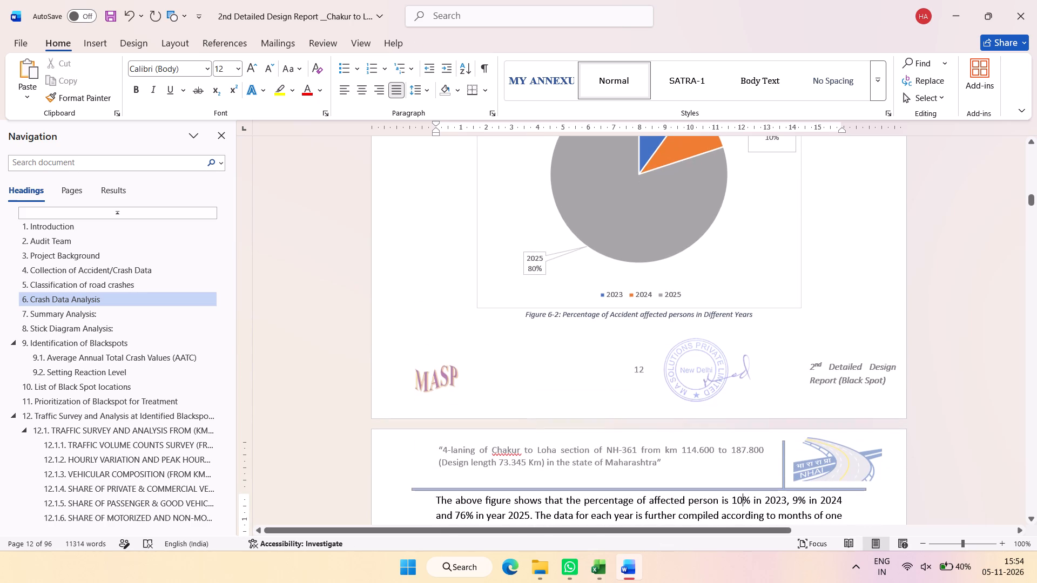
pyautogui.click(798, 506)
pyautogui.press('BackSpace')
pyautogui.press('1')
pyautogui.press('0')
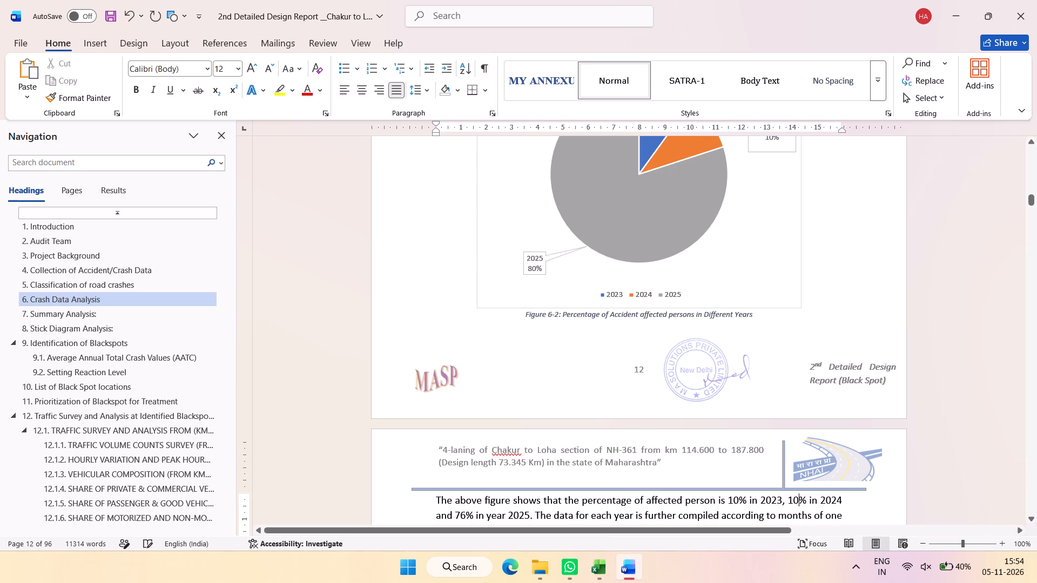
# In the same sentence, set the affected-person percentage for 2025 to 80%.
pyautogui.click(465, 516)
pyautogui.press('1')
pyautogui.press('BackSpace')
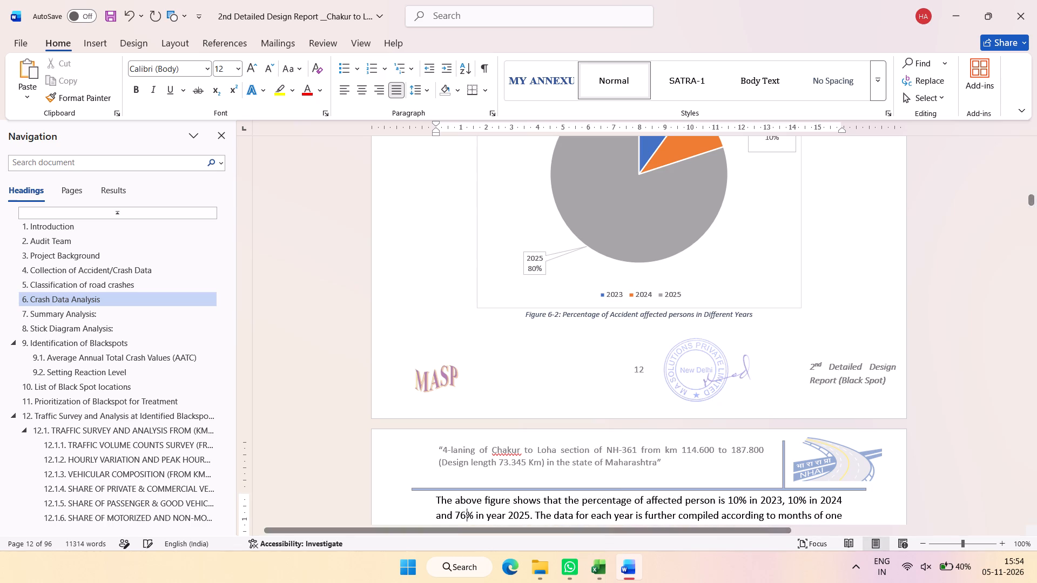
pyautogui.press('BackSpace')
pyautogui.press('BackSpace')
pyautogui.press('8')
pyautogui.press('0')
pyautogui.click(590, 517)
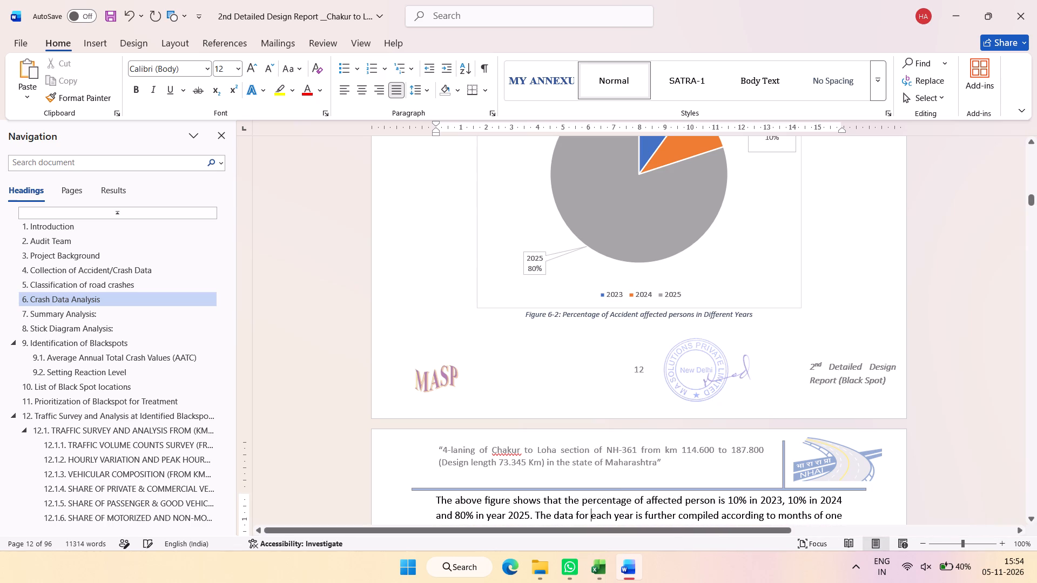
pyautogui.click(851, 514)
# Delete the blank lines between the yearly percentage paragraph and the Table 6-2 caption.
pyautogui.scroll(-1, 793, 478)
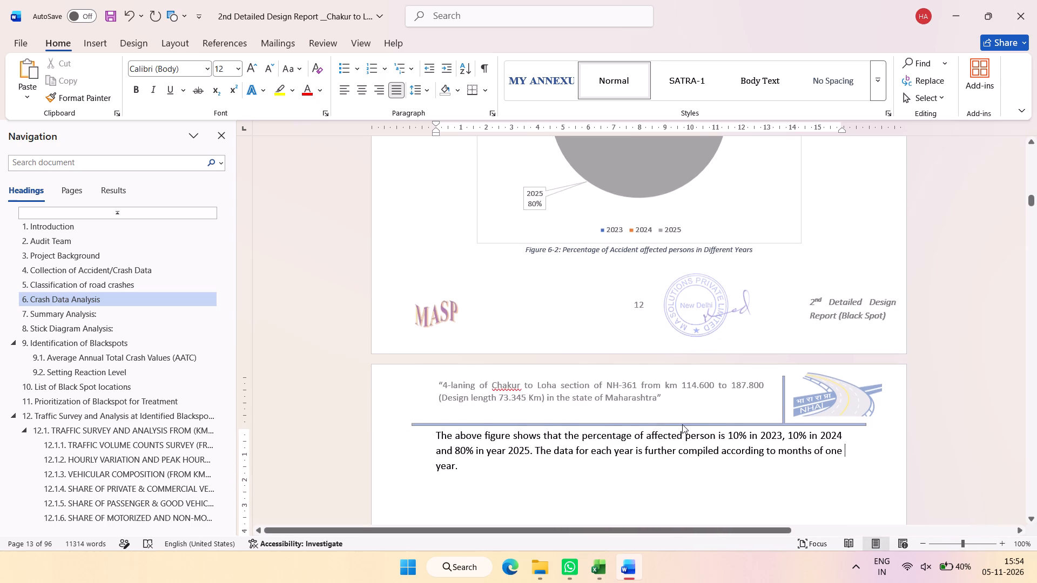
pyautogui.scroll(4, 682, 424)
pyautogui.scroll(-11, 682, 424)
pyautogui.scroll(4, 683, 418)
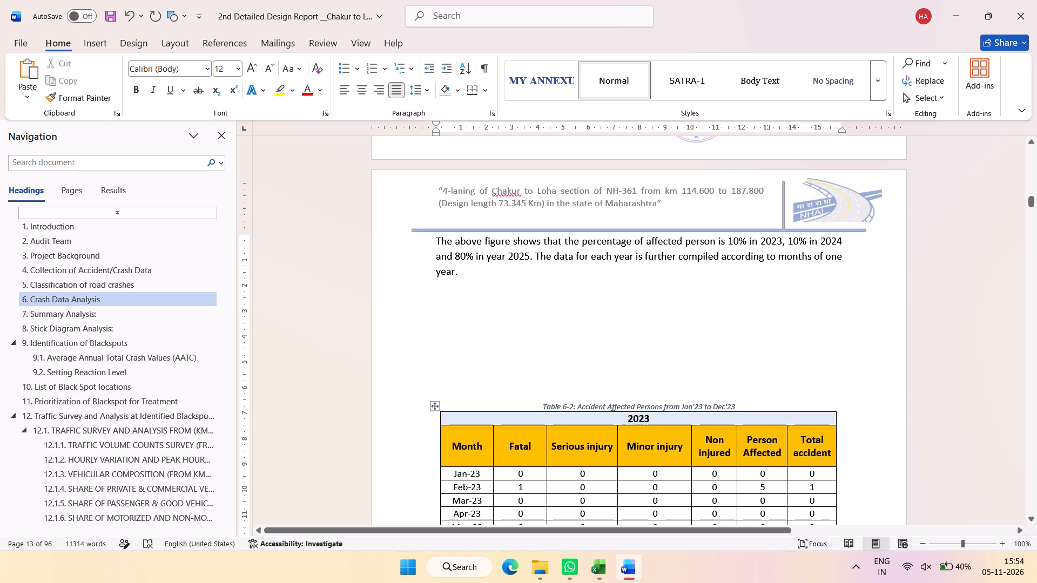
pyautogui.click(622, 341)
pyautogui.click(622, 322)
pyautogui.moveTo(632, 301); pyautogui.dragTo(636, 343)
pyautogui.press('Delete')
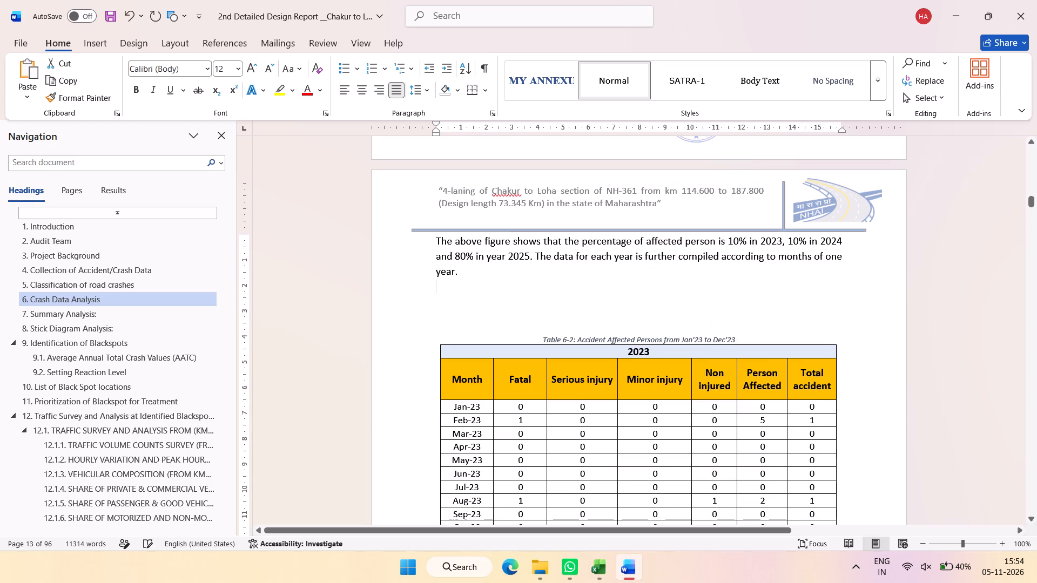
pyautogui.press('Delete')
pyautogui.press('Delete')
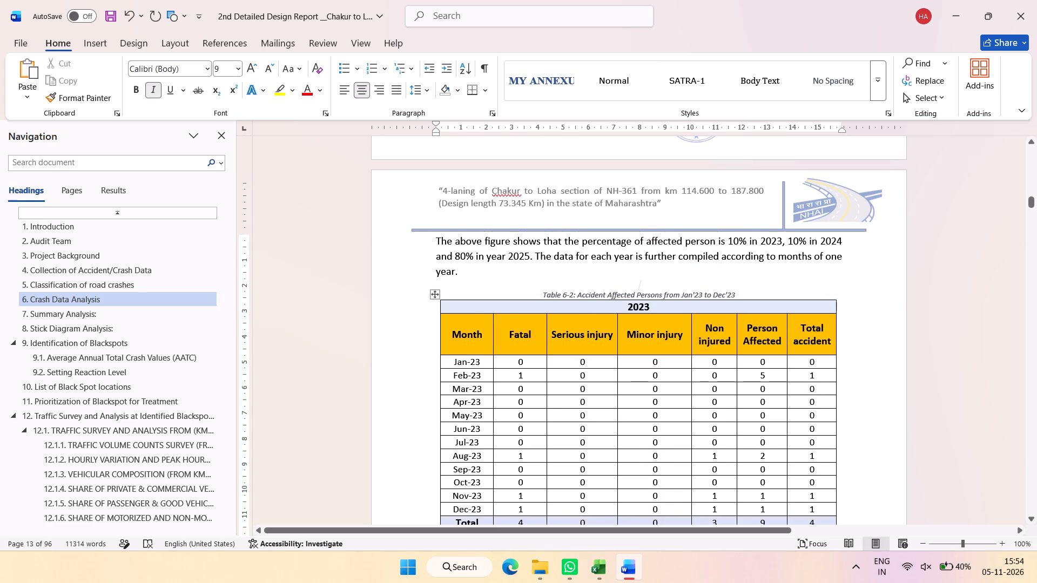
# Examine the yearly summary charts and the 2023 monthly table and charts in the Crash Data Analysis section.
pyautogui.scroll(-17, 650, 292)
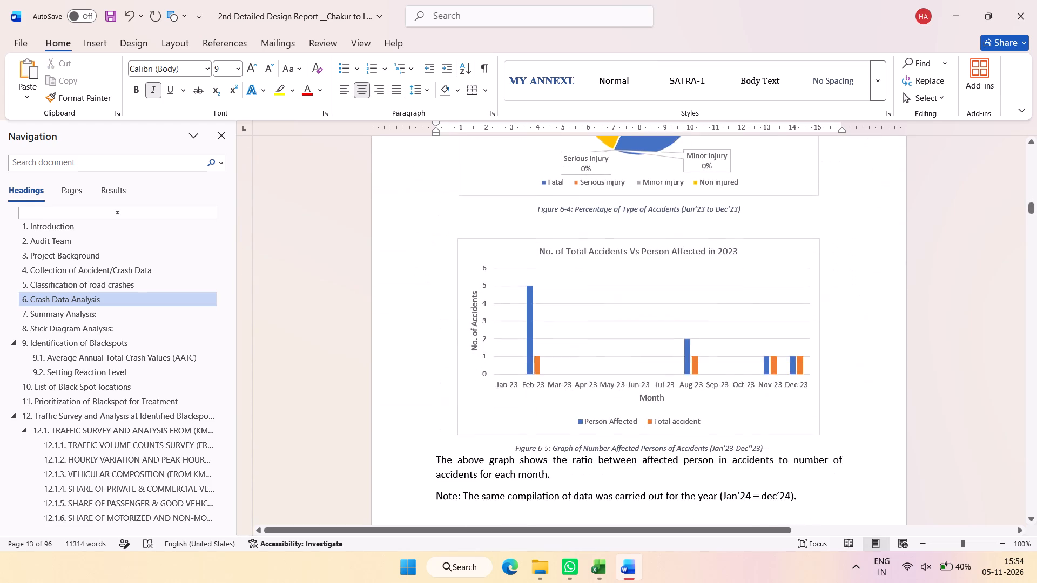
pyautogui.scroll(-3, 651, 292)
pyautogui.scroll(20, 651, 292)
pyautogui.scroll(11, 651, 292)
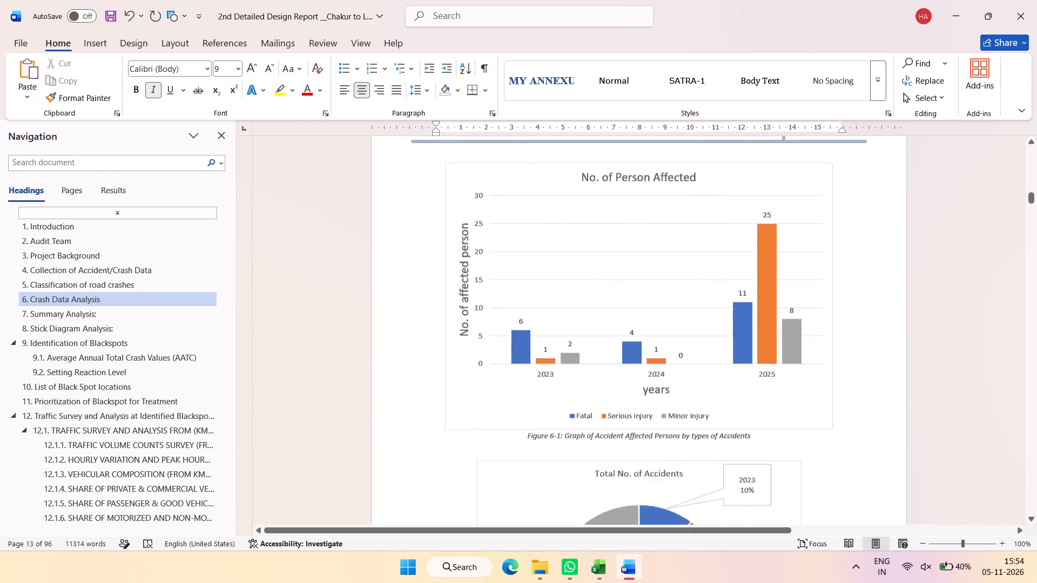
pyautogui.scroll(7, 651, 292)
pyautogui.scroll(-12, 649, 364)
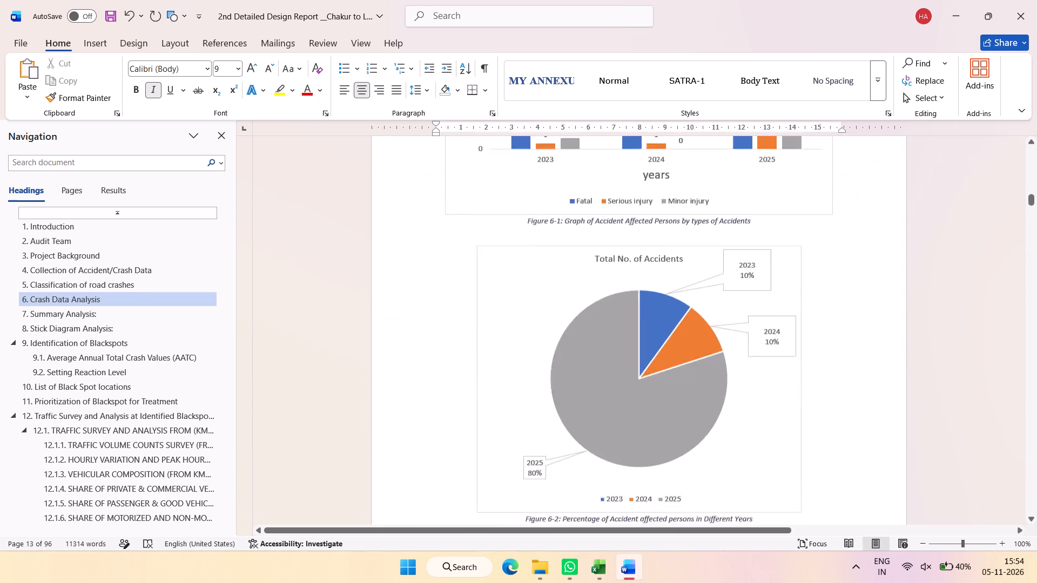
pyautogui.scroll(-7, 651, 328)
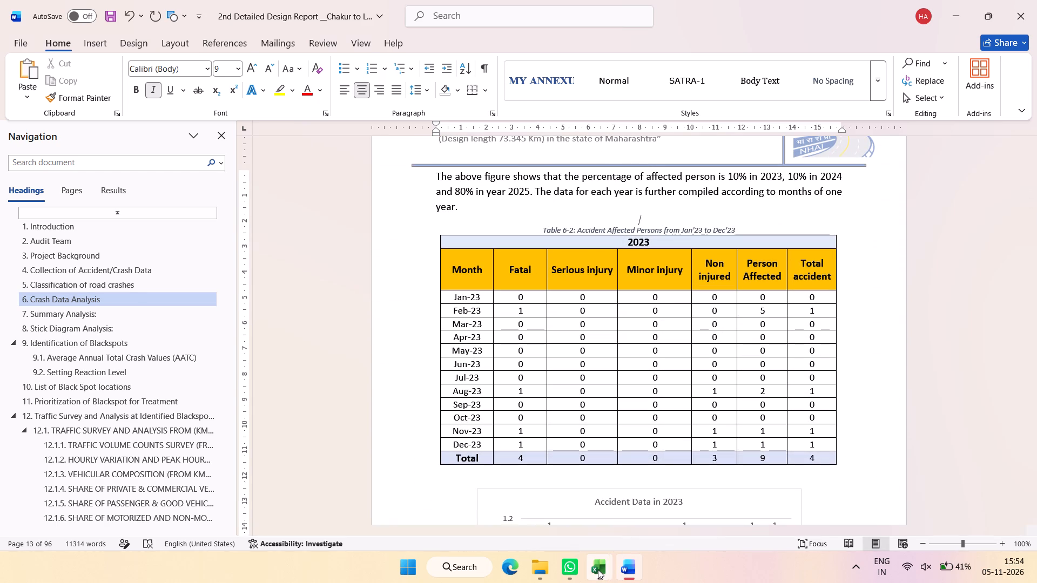
# Open the document "2nd detail design report working" from the "2nd Detail Design Report" folder on the desktop.
pyautogui.click(598, 570)
pyautogui.click(1036, 581)
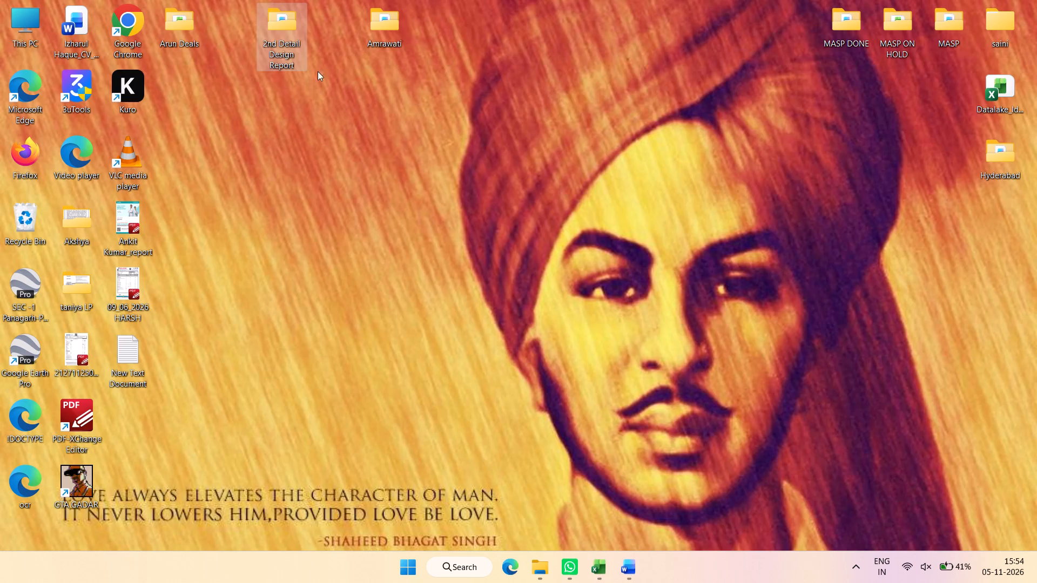
pyautogui.click(284, 56)
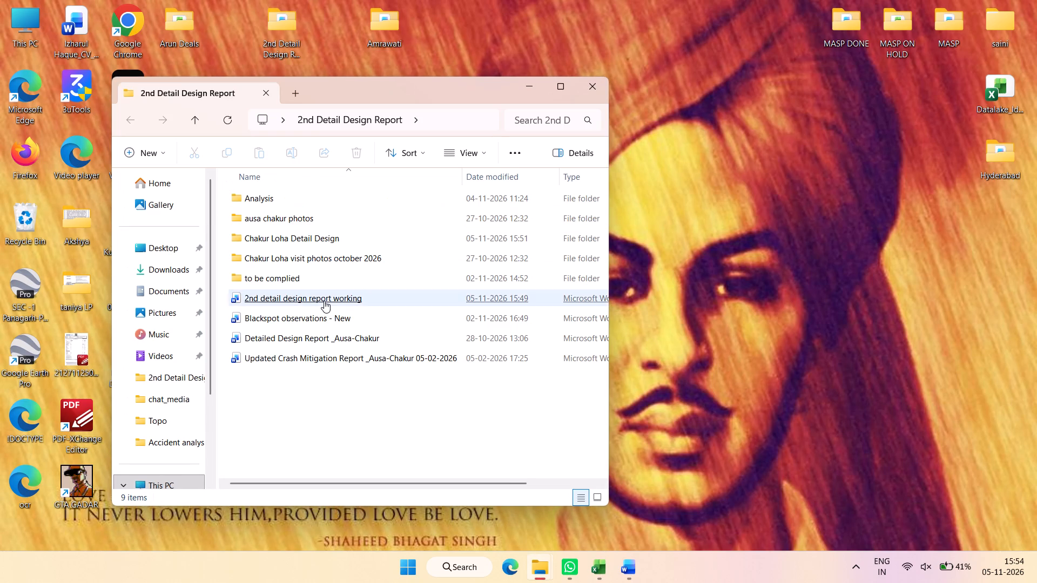
pyautogui.click(324, 301)
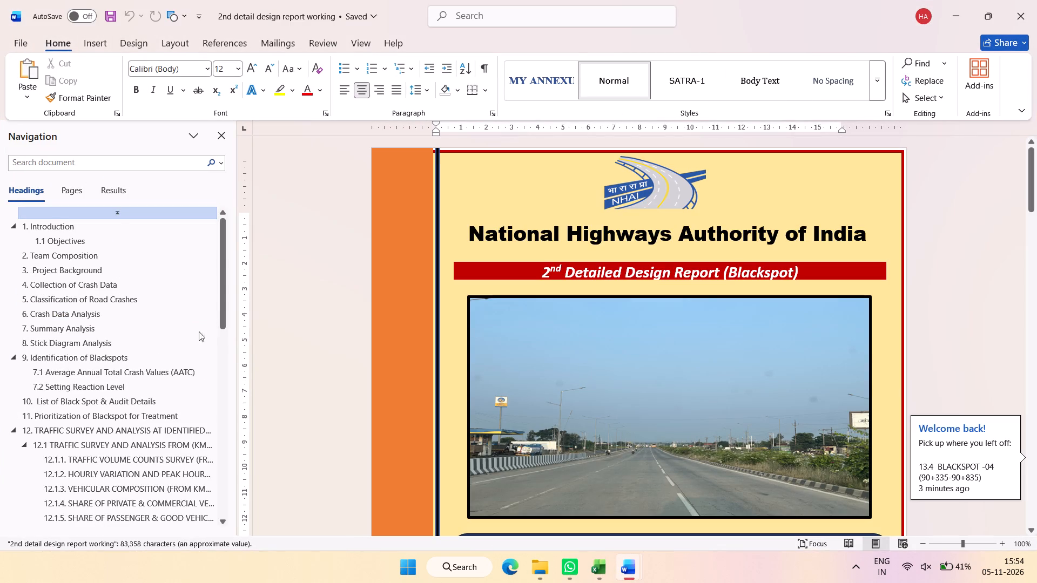
# In its Crash Data Analysis section, copy the whole of Table 6-2, the 2023 monthly accident table.
pyautogui.click(133, 316)
pyautogui.scroll(-4, 663, 316)
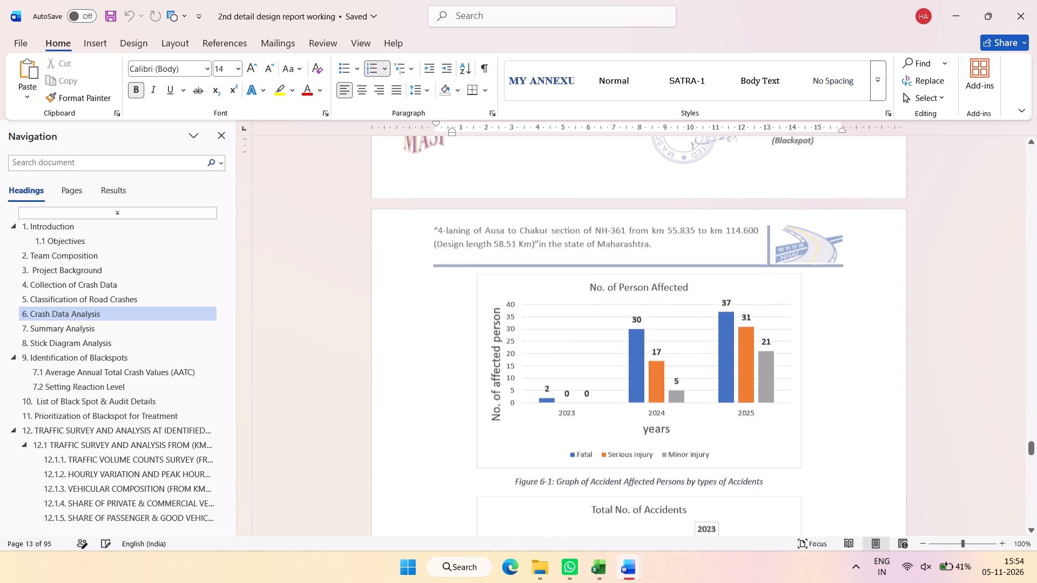
pyautogui.scroll(-13, 663, 316)
pyautogui.scroll(-2, 570, 302)
pyautogui.click(510, 273)
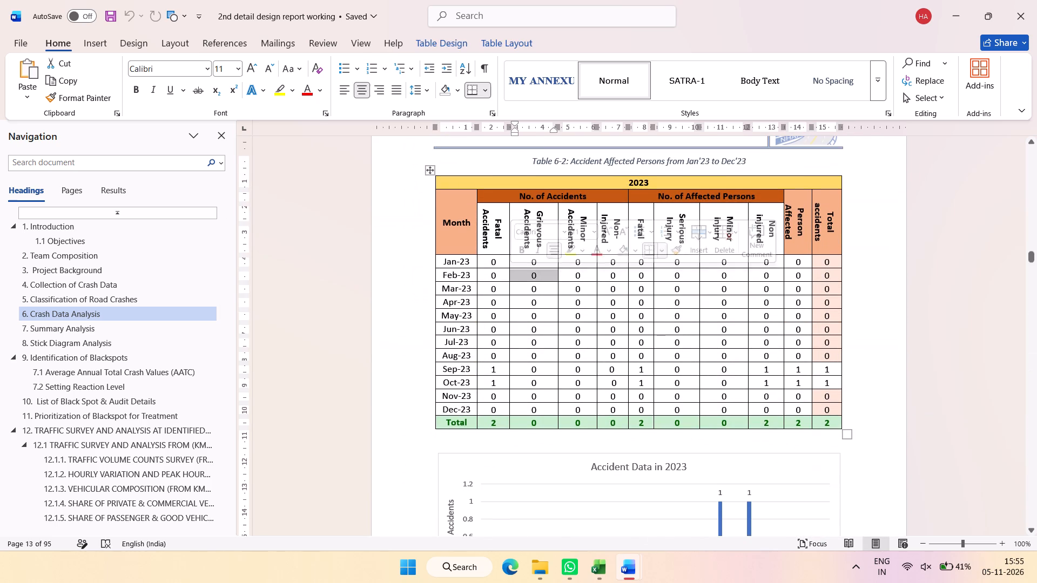
pyautogui.click(428, 170)
pyautogui.hotkey('ctrl', 'c')
pyautogui.hotkey('ctrl', 'c')
# Back in the Chakur to Loha report, delete the 2023 table under the Table 6-2 caption and paste the copied table there.
pyautogui.hotkey('alt', 'Tab')
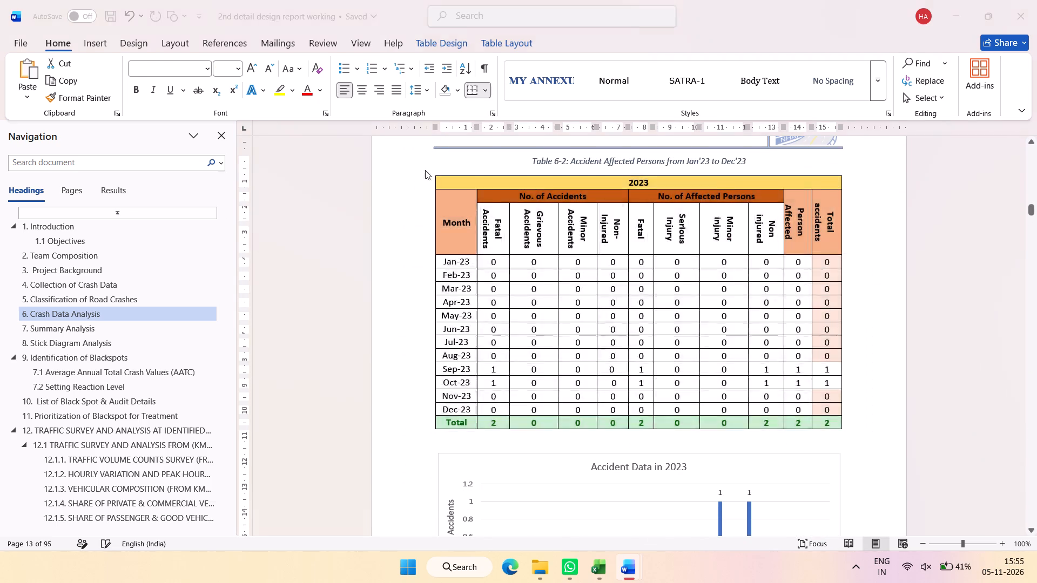
pyautogui.click(432, 229)
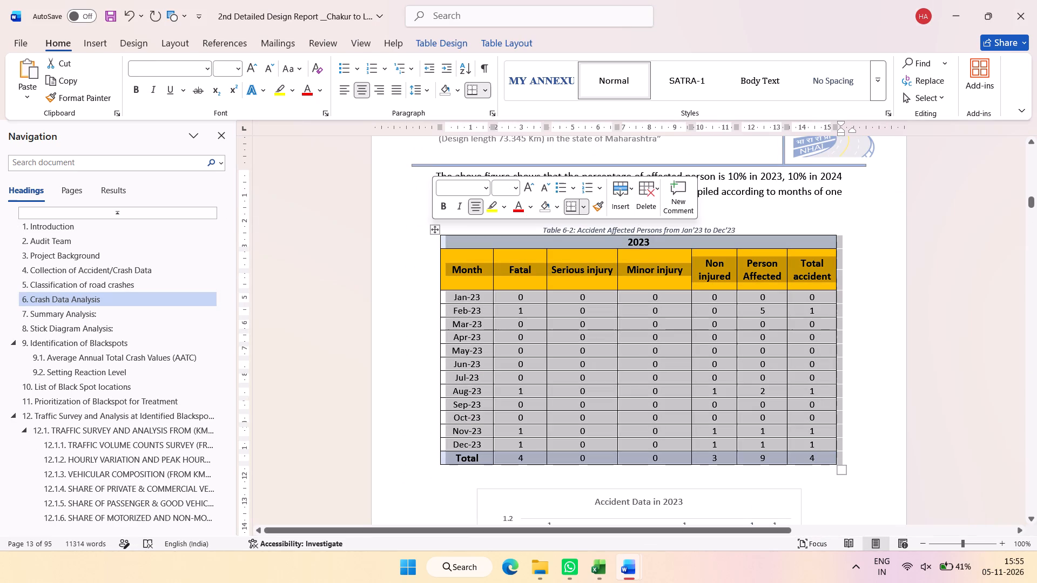
pyautogui.rightClick(568, 333)
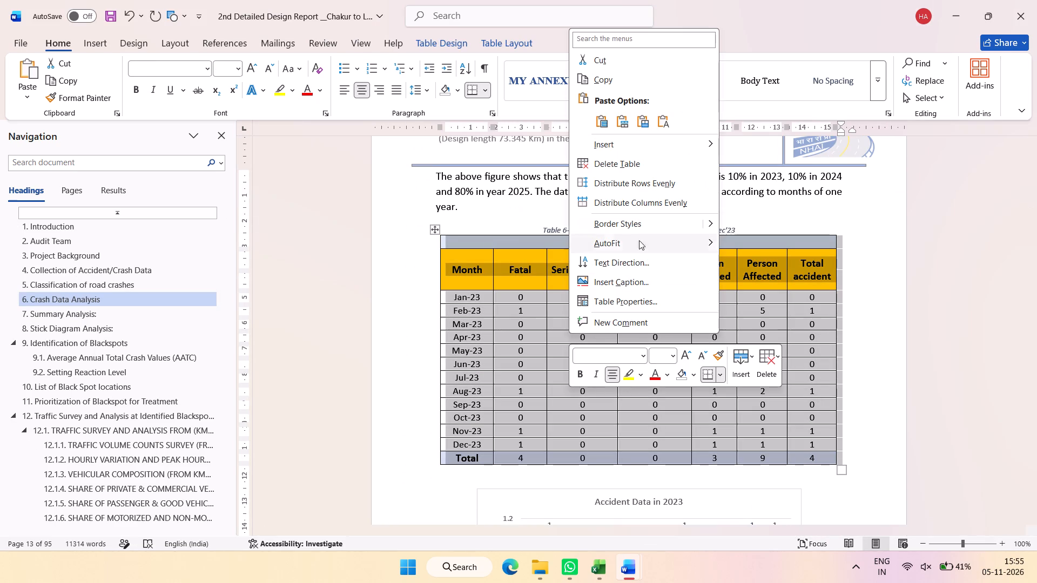
pyautogui.click(629, 163)
pyautogui.hotkey('ctrl', 'v')
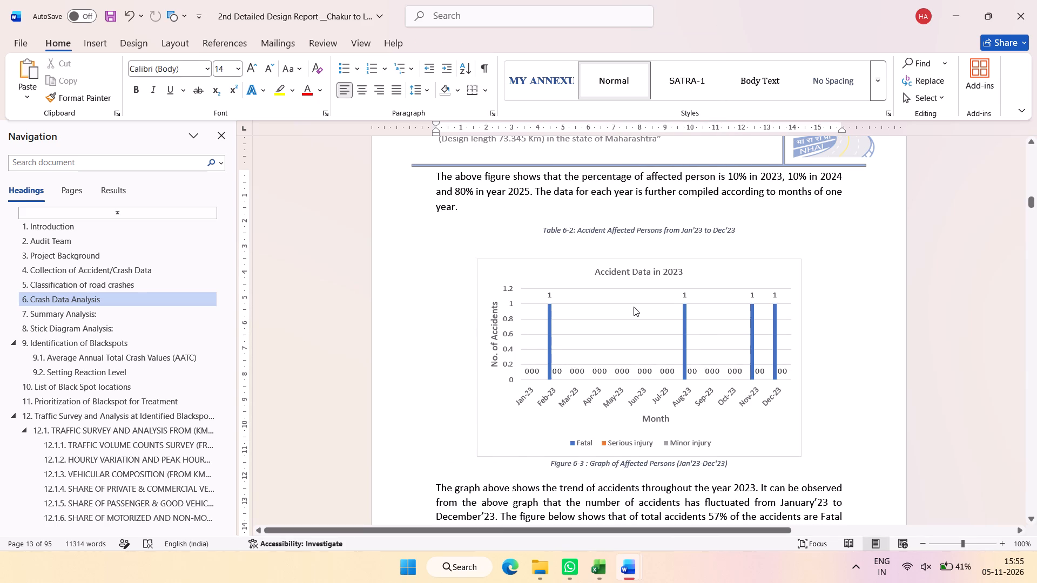
# Clear all figures in the pasted 2023 table from Jan-23 through the Total row, keeping the headings and month names.
pyautogui.scroll(-1, 707, 290)
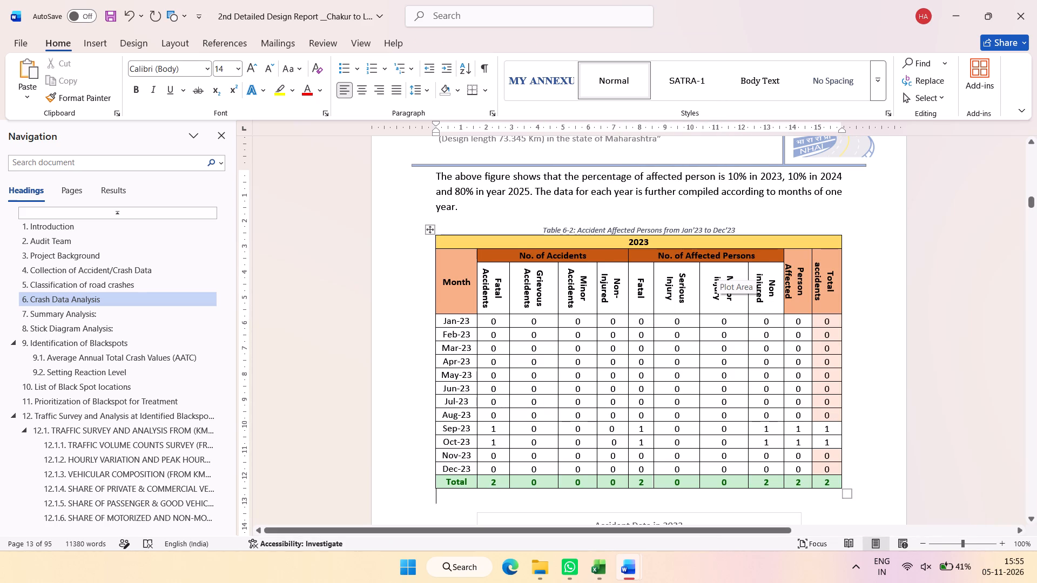
pyautogui.scroll(-10, 707, 290)
pyautogui.scroll(10, 706, 291)
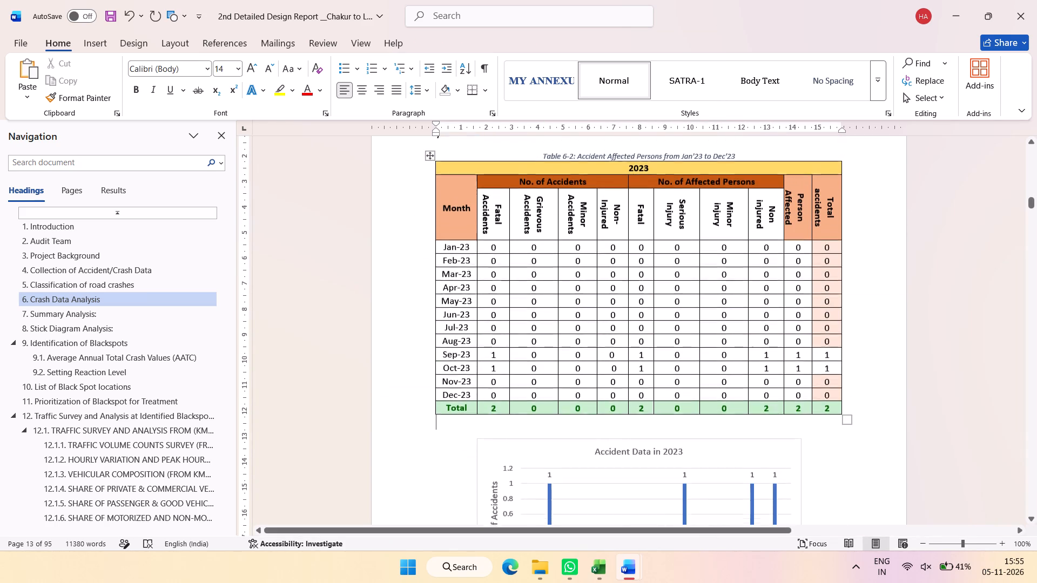
pyautogui.moveTo(499, 257); pyautogui.dragTo(785, 418)
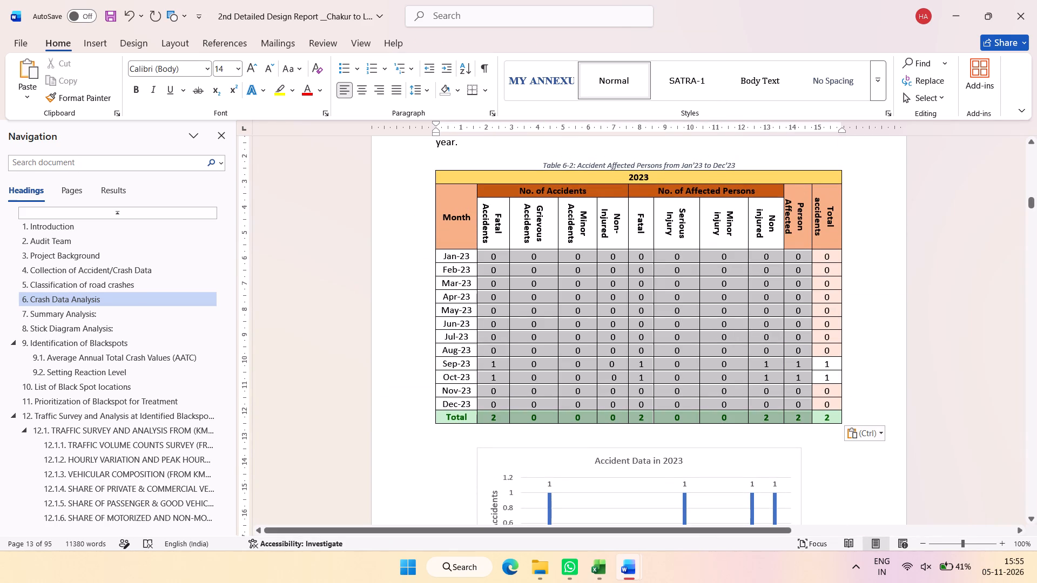
pyautogui.moveTo(785, 418); pyautogui.dragTo(813, 418)
pyautogui.press('Delete')
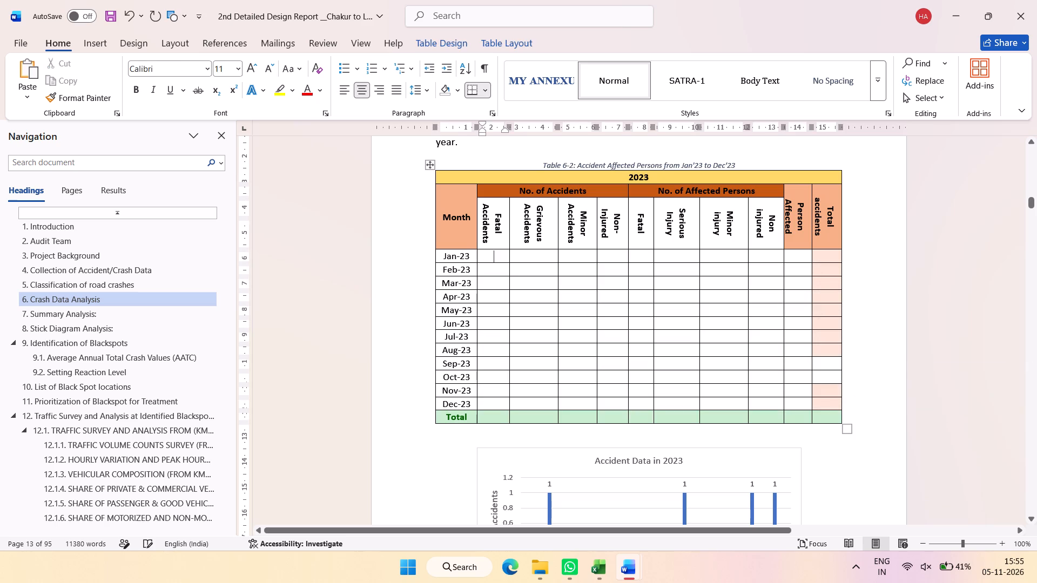
# Copy the cleared 2023 table, delete the 2024 table under the Table 6-3 caption and paste the blank table there.
pyautogui.click(430, 165)
pyautogui.hotkey('ctrl', 'c')
pyautogui.hotkey('ctrl', 'c')
pyautogui.hotkey('ctrl', 'c')
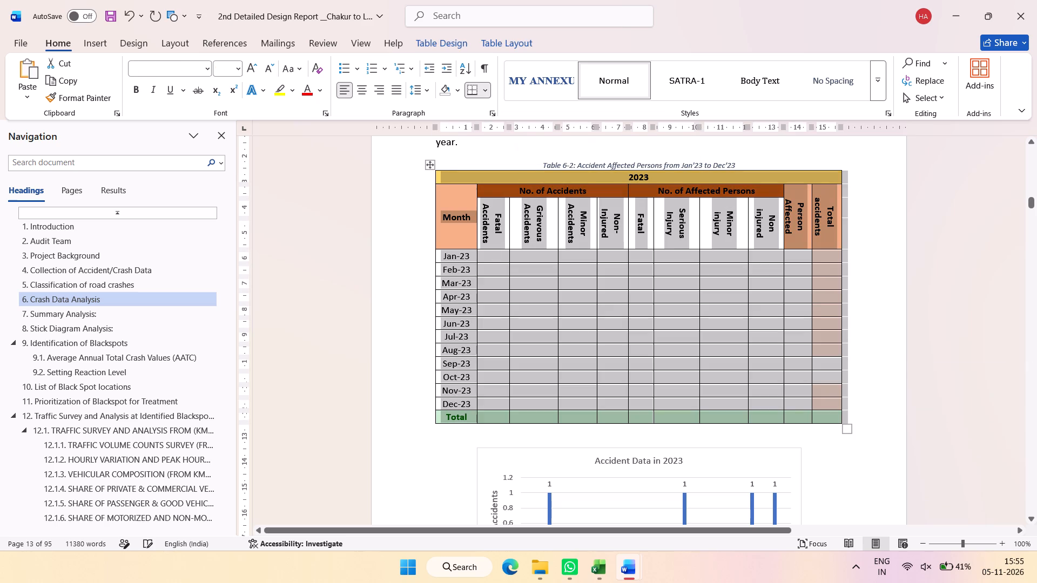
pyautogui.scroll(-15, 640, 428)
pyautogui.scroll(-13, 683, 429)
pyautogui.scroll(5, 680, 413)
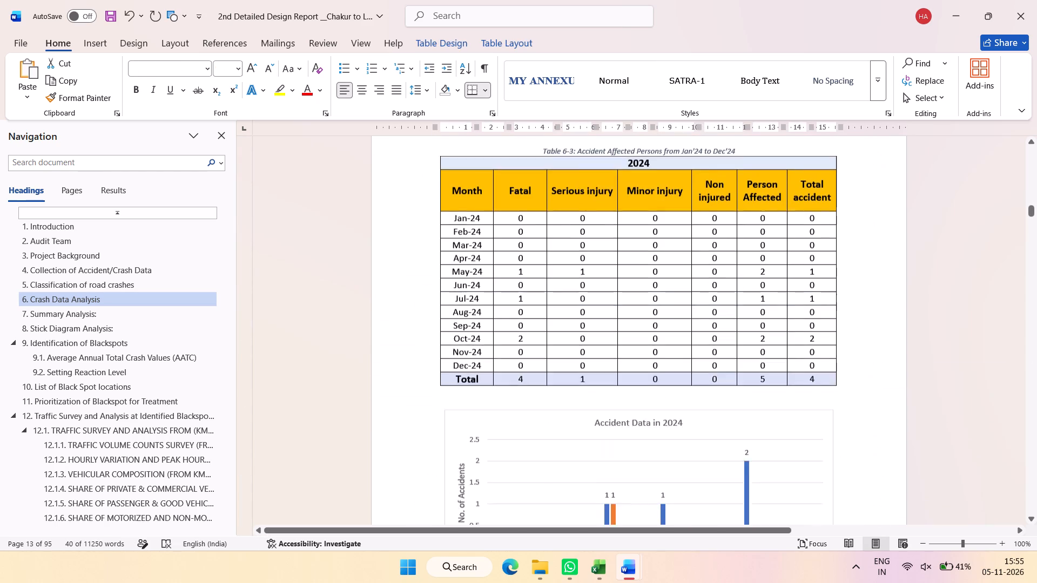
pyautogui.click(550, 309)
pyautogui.click(453, 212)
pyautogui.click(433, 192)
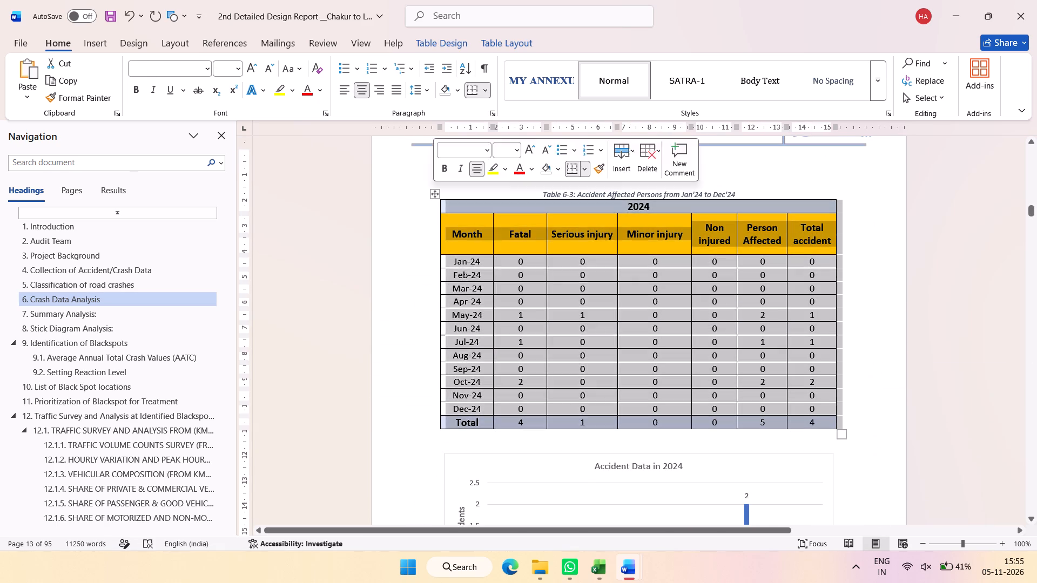
pyautogui.rightClick(433, 194)
pyautogui.click(516, 334)
pyautogui.hotkey('ctrl', 'v')
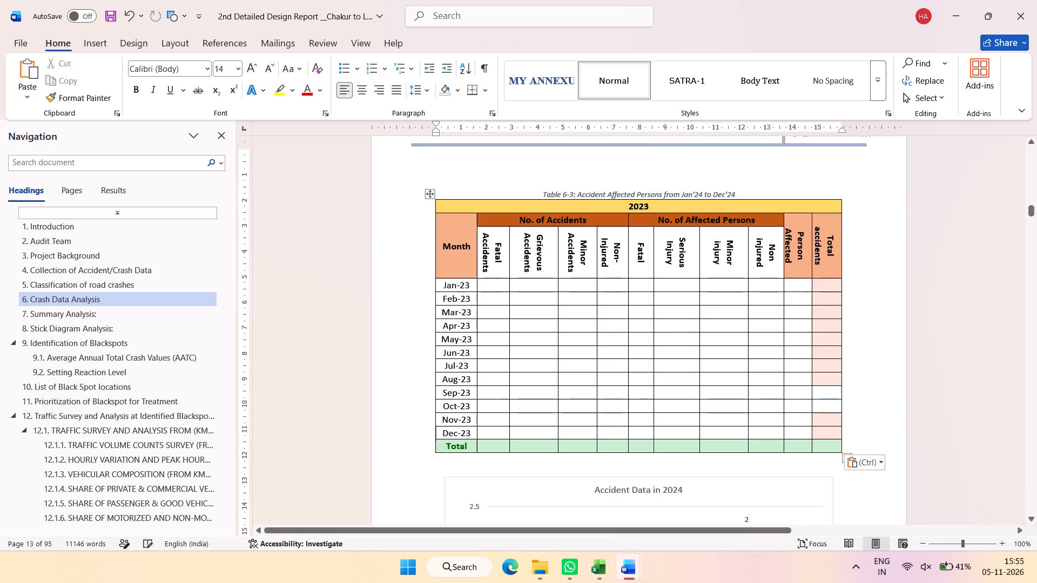
# Delete the 2025 table under the Table 6-4 caption and paste the same blank monthly table in its place.
pyautogui.scroll(-20, 546, 325)
pyautogui.scroll(-8, 546, 325)
pyautogui.scroll(6, 542, 345)
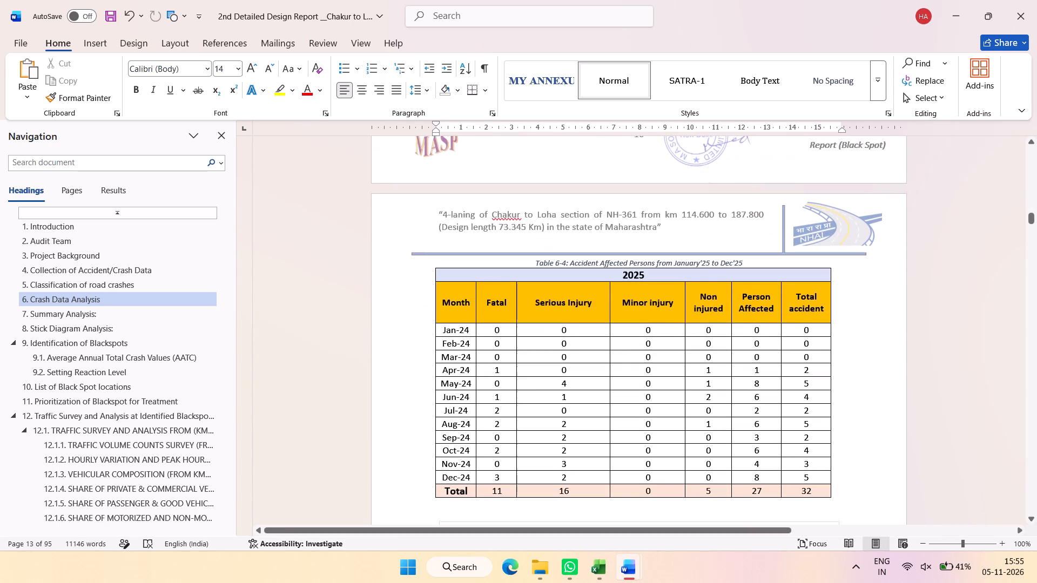
pyautogui.click(519, 310)
pyautogui.click(433, 264)
pyautogui.rightClick(433, 264)
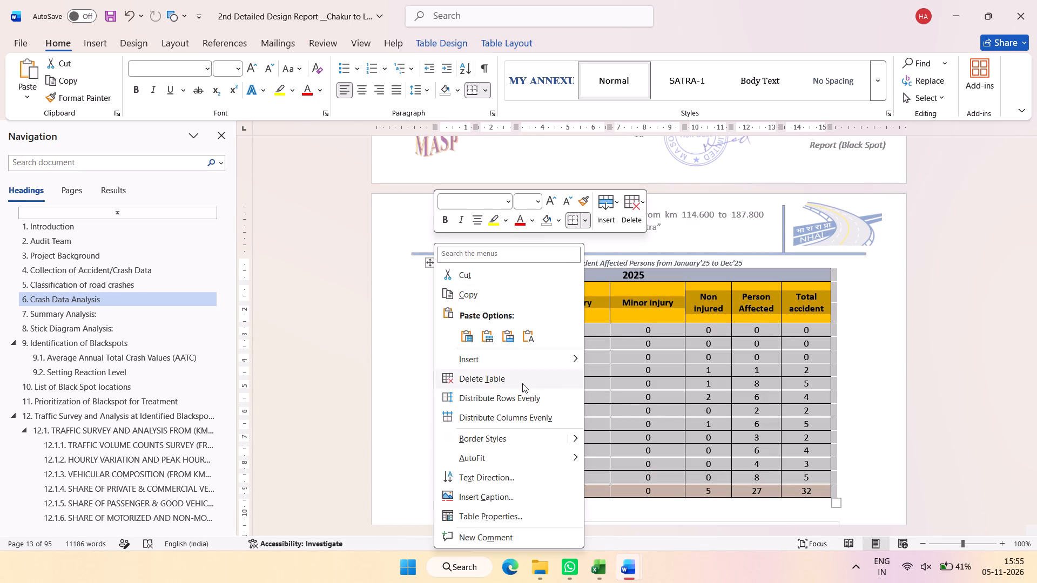
pyautogui.click(522, 384)
pyautogui.hotkey('ctrl', 'v')
# Correct the year headings of the pasted tables: 2025 in Table 6-4 and 2024 in Table 6-3.
pyautogui.click(671, 243)
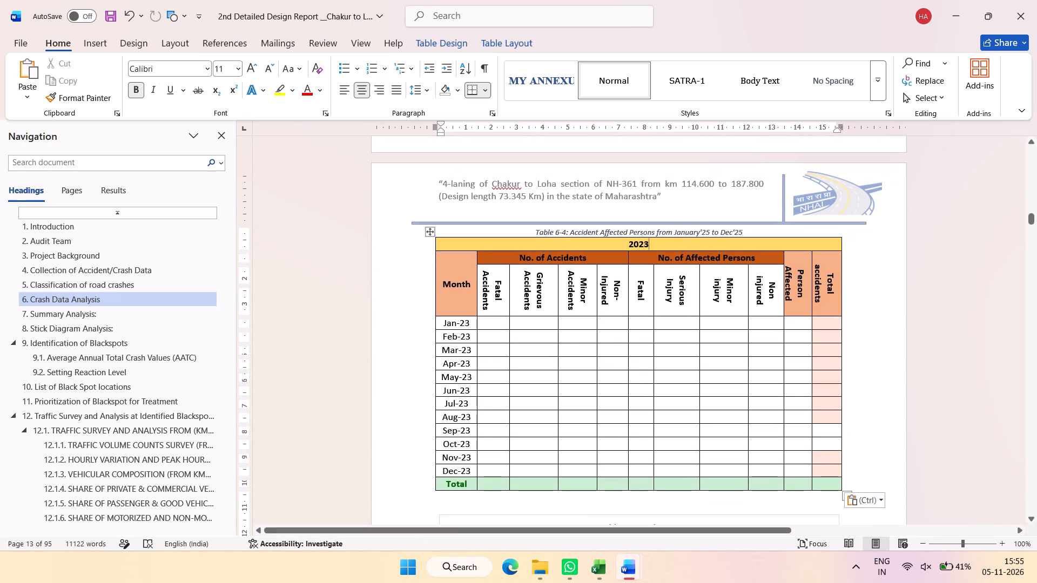
pyautogui.press('BackSpace')
pyautogui.press('5')
pyautogui.scroll(20, 667, 343)
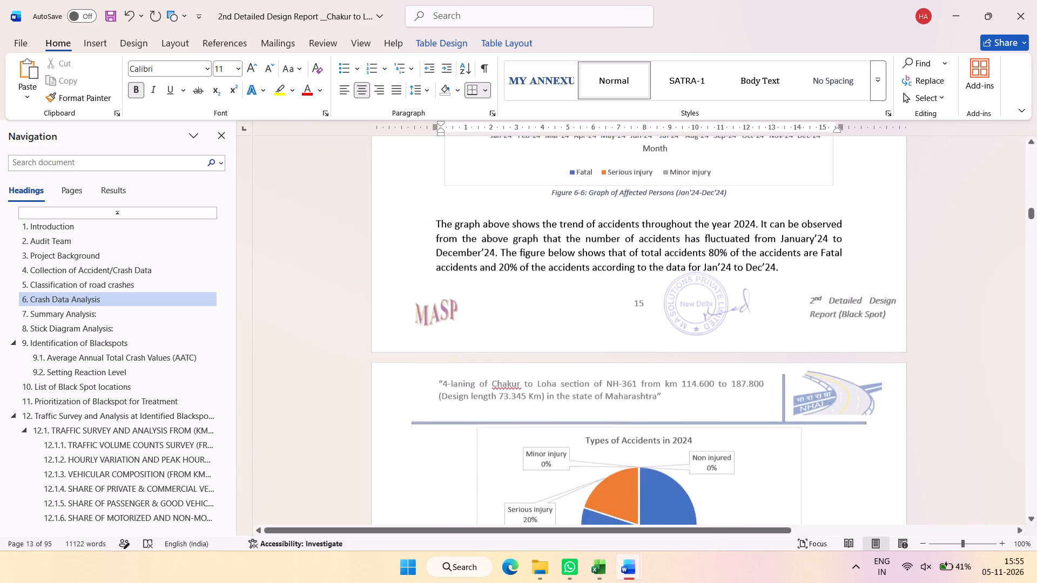
pyautogui.scroll(3, 667, 344)
pyautogui.click(671, 244)
pyautogui.press('BackSpace')
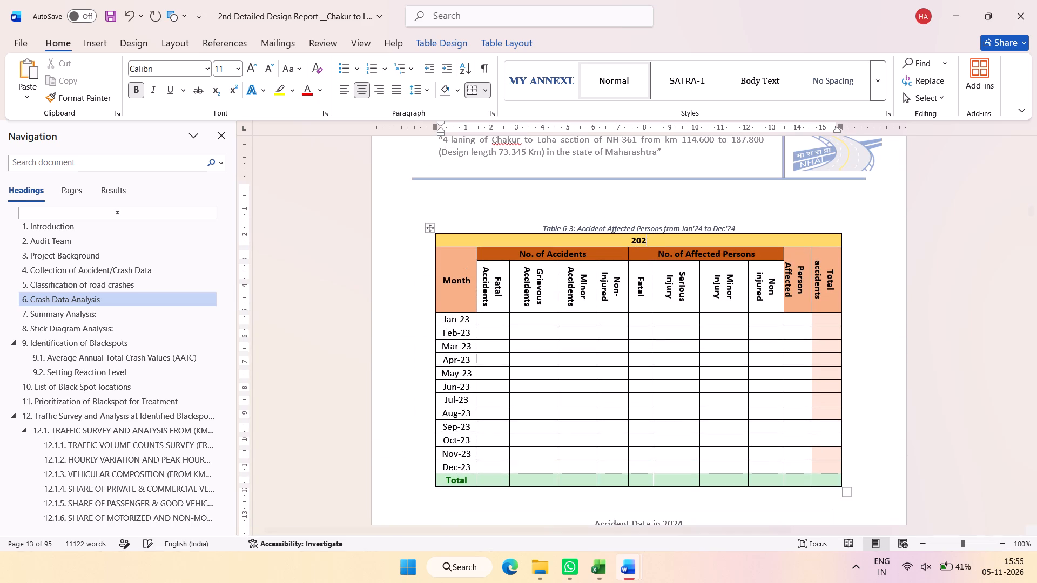
pyautogui.press('4')
# Look back through the Crash Data Analysis section up to the Figure 6-2 pie chart.
pyautogui.scroll(18, 670, 282)
pyautogui.scroll(4, 661, 293)
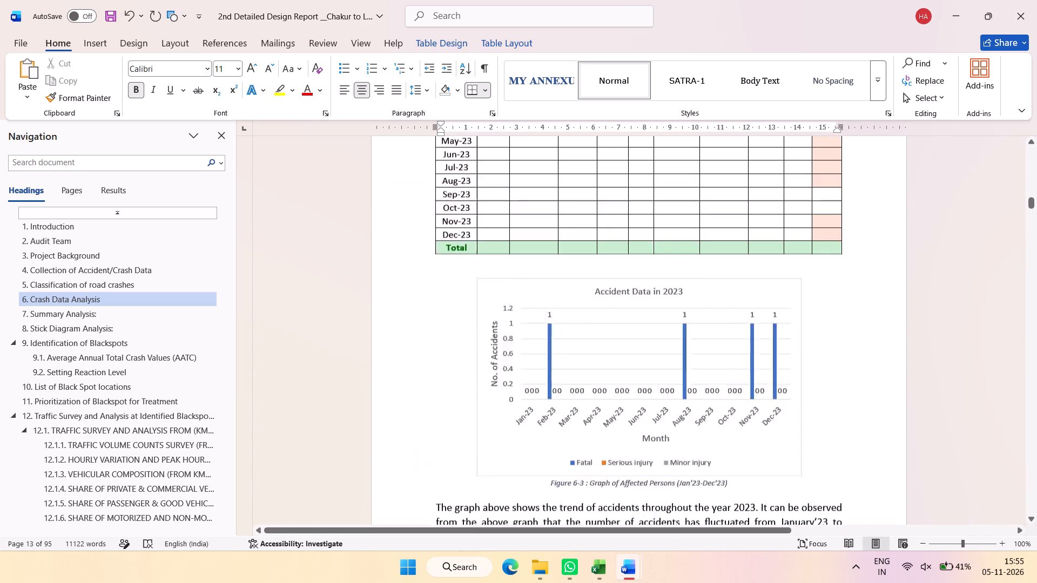
pyautogui.scroll(7, 663, 290)
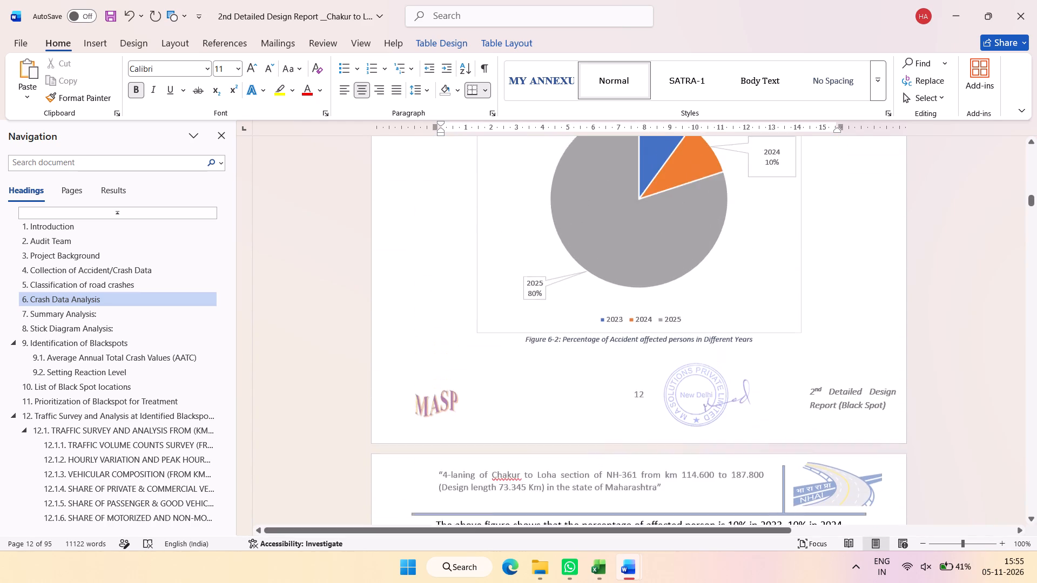
pyautogui.scroll(1, 663, 290)
pyautogui.click(756, 338)
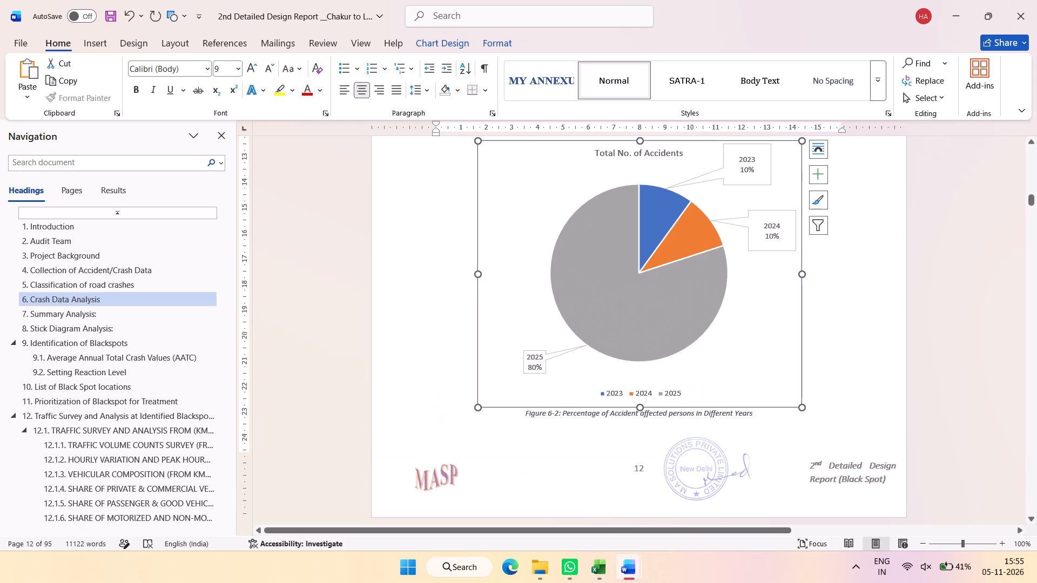
# Switch to the document "2nd detail design report working", save it and close it.
pyautogui.hotkey('alt', 'Tab')
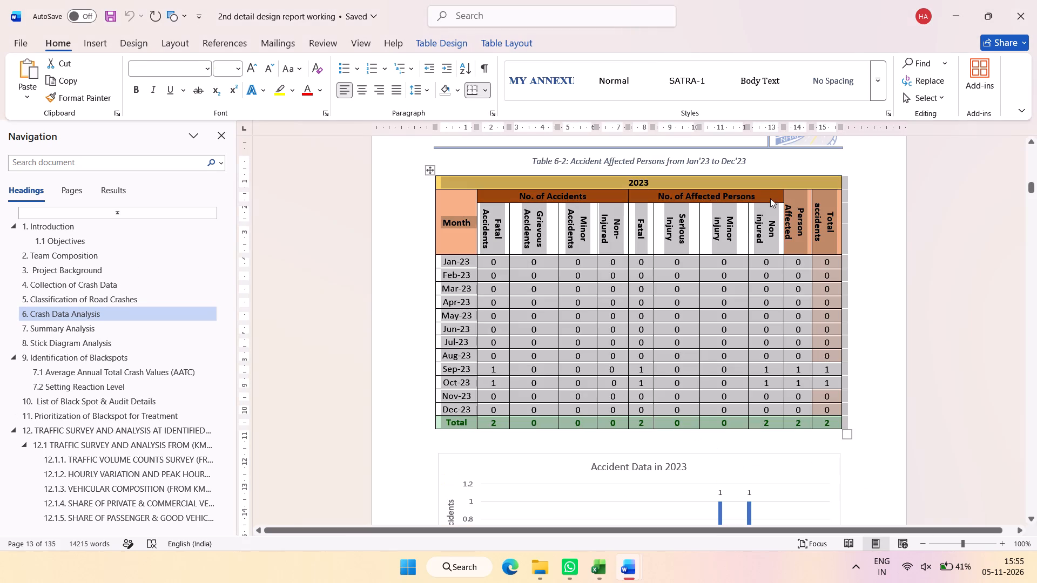
pyautogui.hotkey('alt', 'Tab')
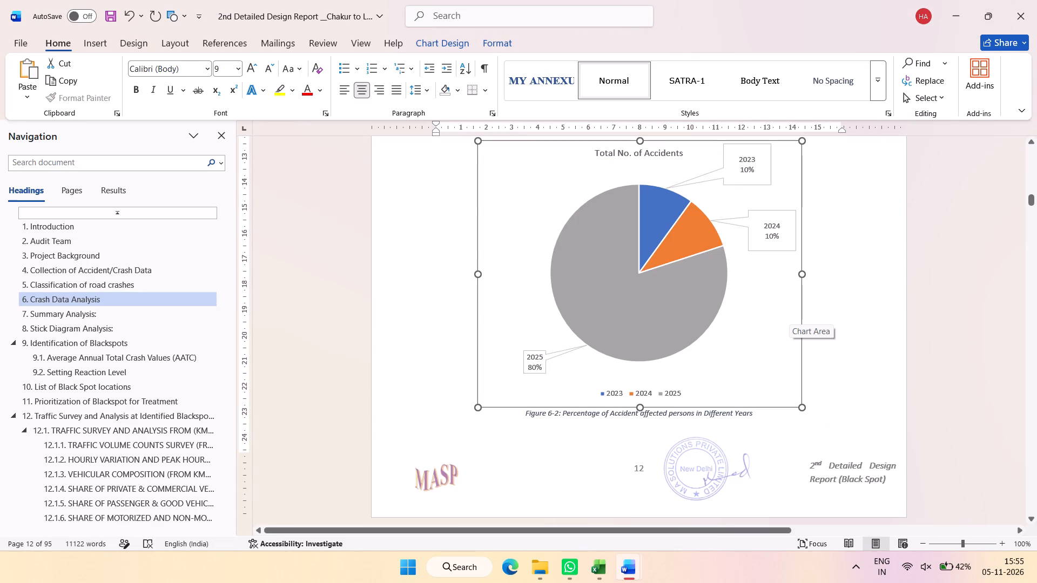
pyautogui.hotkey('alt', 'Tab')
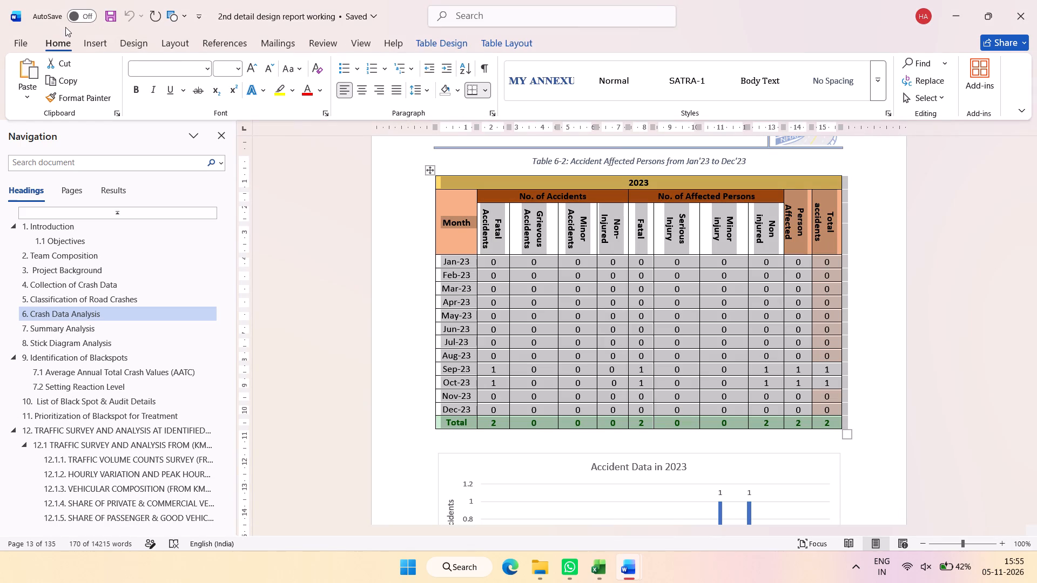
pyautogui.click(107, 15)
pyautogui.click(1036, 0)
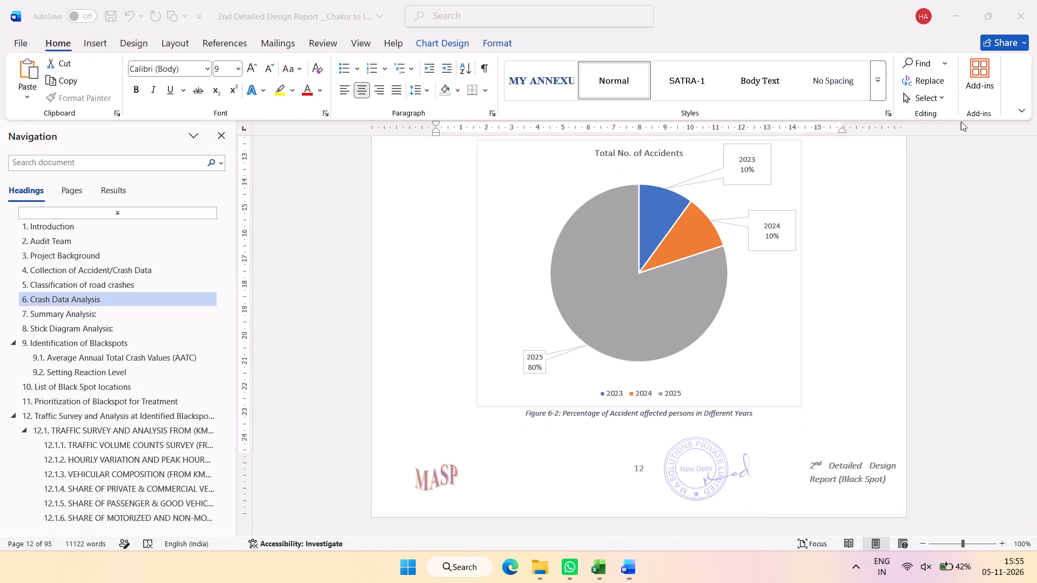
# Close the protected-view workbook "graphs chakur loha" and switch to the Excel workbook "new graphs chakur loha".
pyautogui.click(829, 329)
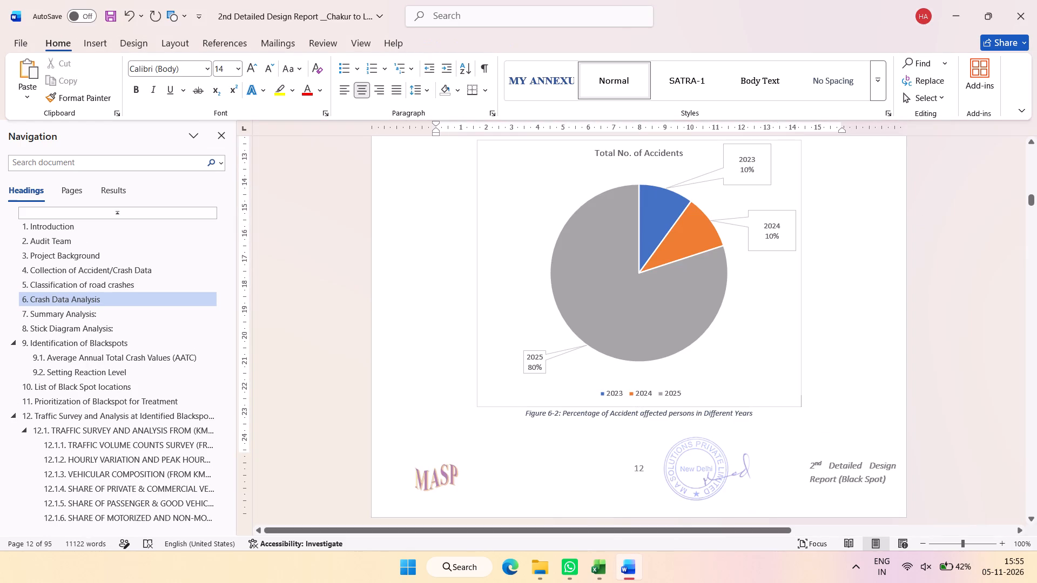
pyautogui.scroll(-6, 839, 408)
pyautogui.scroll(-1, 726, 370)
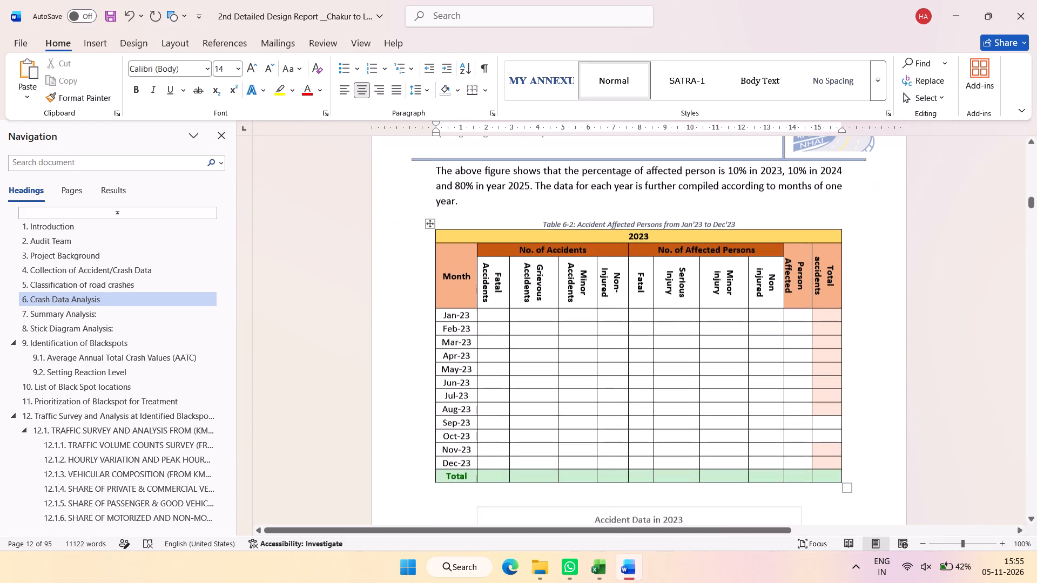
pyautogui.scroll(-9, 719, 347)
pyautogui.scroll(8, 717, 349)
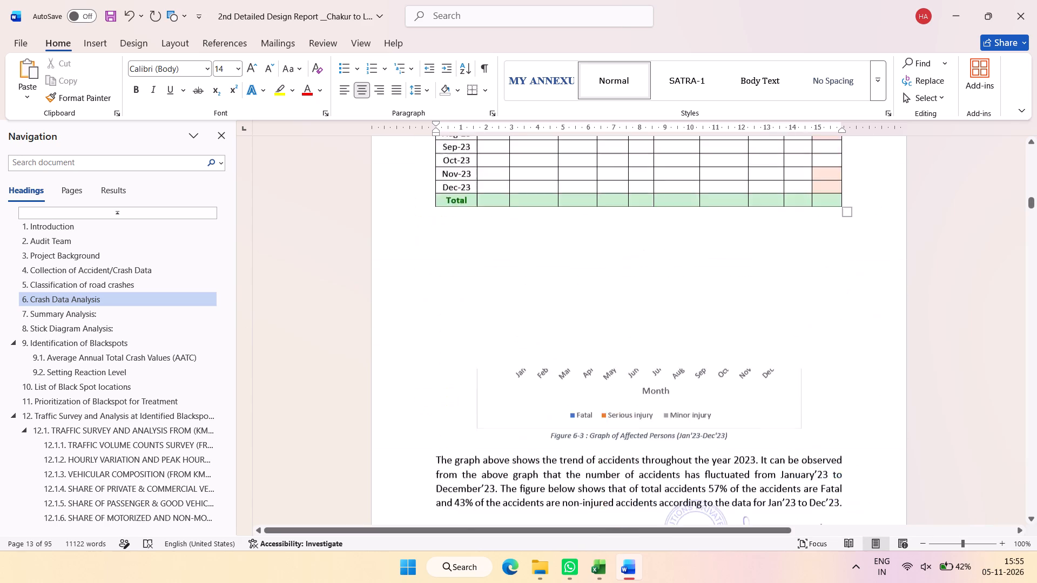
pyautogui.click(596, 562)
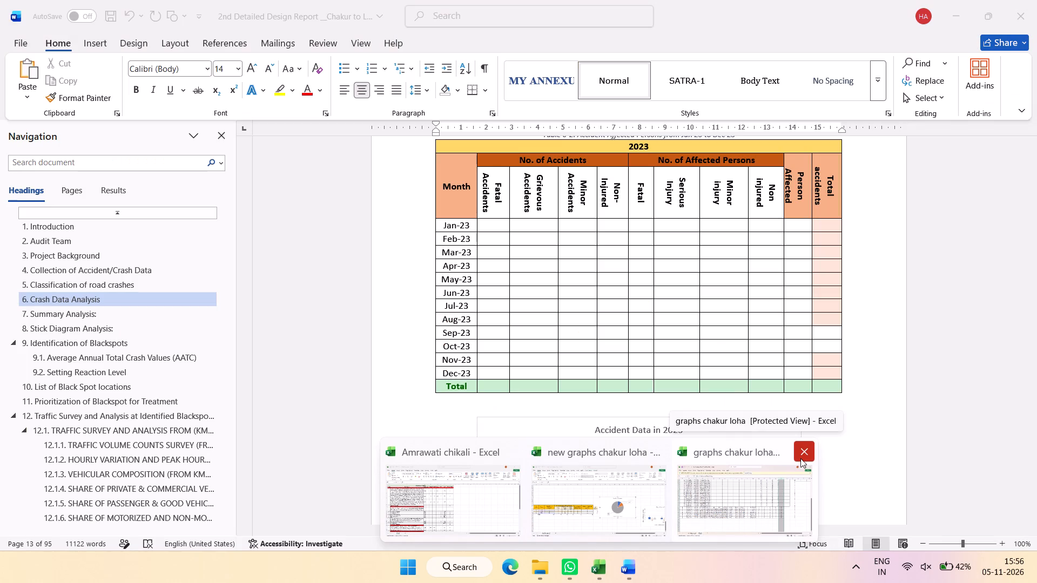
pyautogui.click(800, 458)
pyautogui.click(681, 510)
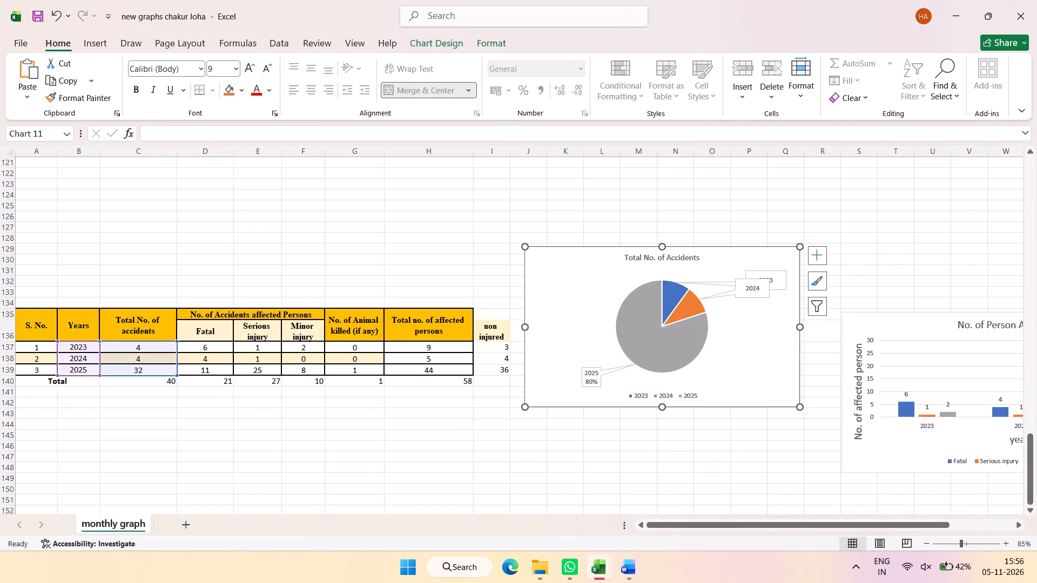
# Retitle the accident data chart beside the 2023 table as "Accident Data in 2023".
pyautogui.scroll(16, 719, 446)
pyautogui.scroll(9, 723, 449)
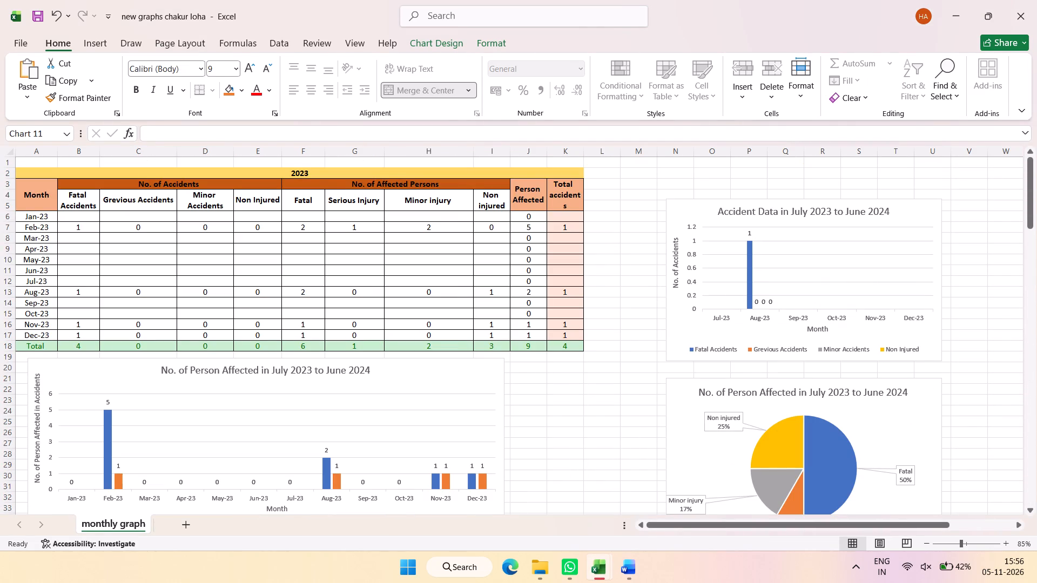
pyautogui.click(851, 212)
pyautogui.moveTo(793, 213); pyautogui.dragTo(824, 213)
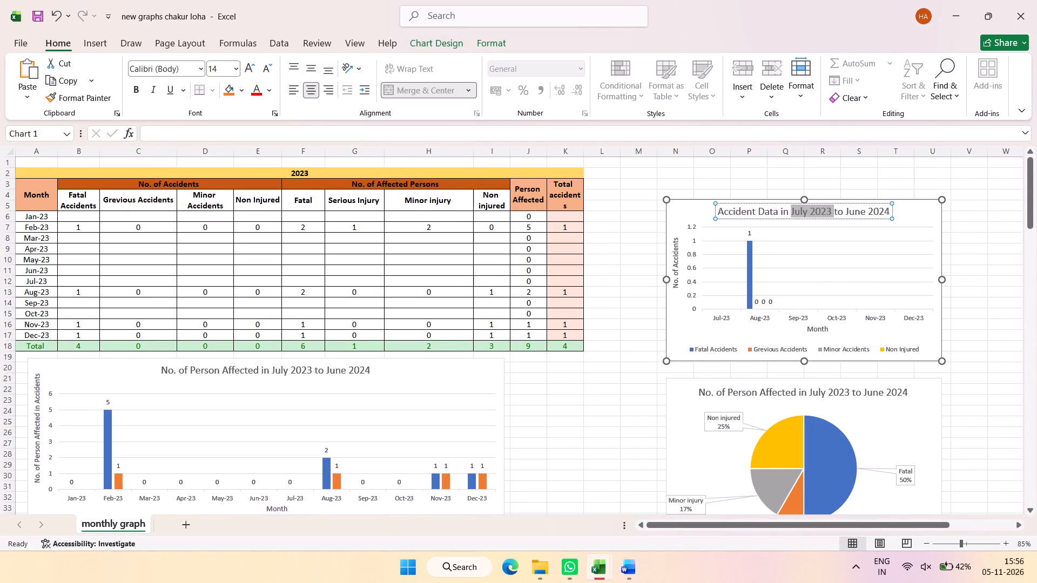
pyautogui.moveTo(824, 213); pyautogui.dragTo(873, 211)
pyautogui.press('2')
pyautogui.press('0')
pyautogui.write('23')
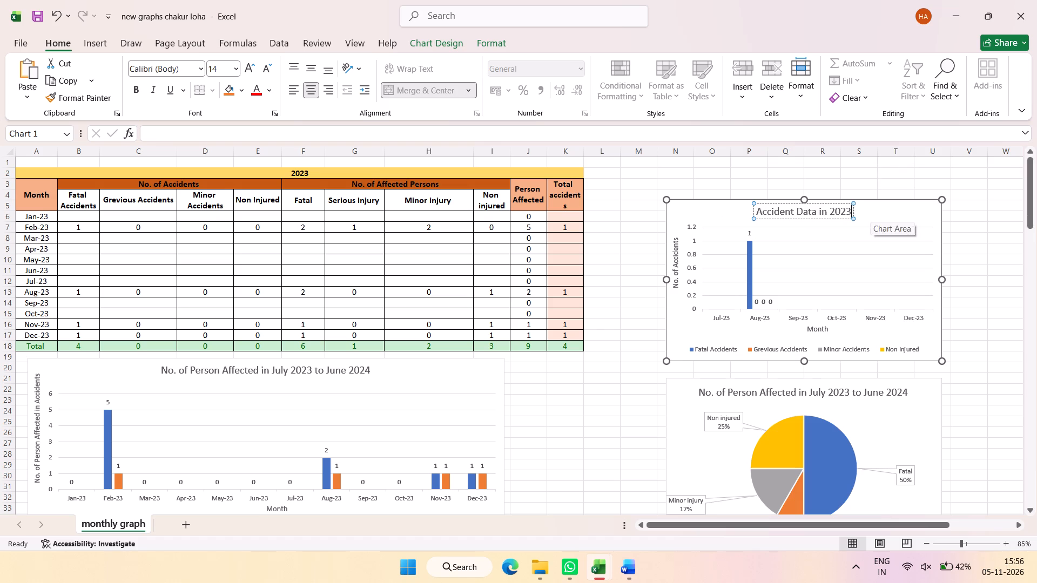
# Retitle the pie chart for the 2023 table as "No. of Person Affected in 2023".
pyautogui.scroll(-2, 871, 301)
pyautogui.click(849, 272)
pyautogui.click(840, 265)
pyautogui.click(816, 261)
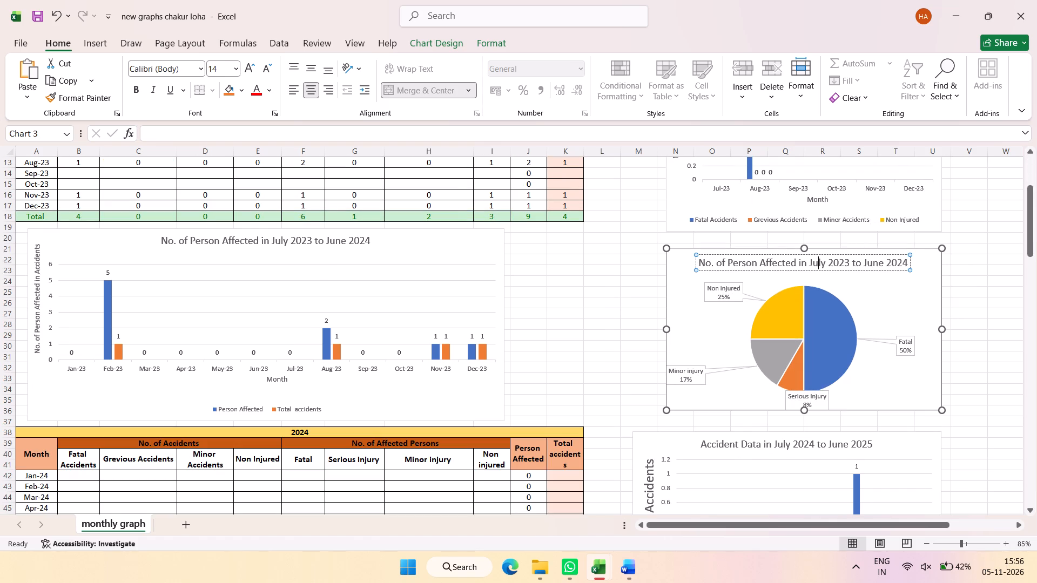
pyautogui.moveTo(810, 264); pyautogui.dragTo(898, 260)
pyautogui.write('2023')
# Retitle the column chart below the 2023 table as "No. of Person Affected in 2023".
pyautogui.click(351, 242)
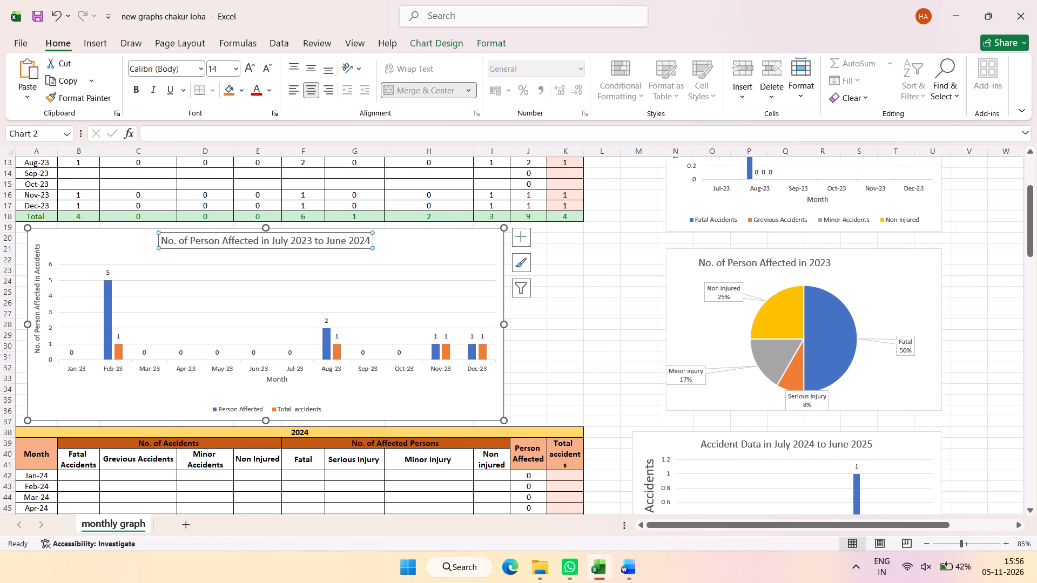
pyautogui.moveTo(275, 243); pyautogui.dragTo(363, 240)
pyautogui.write('20')
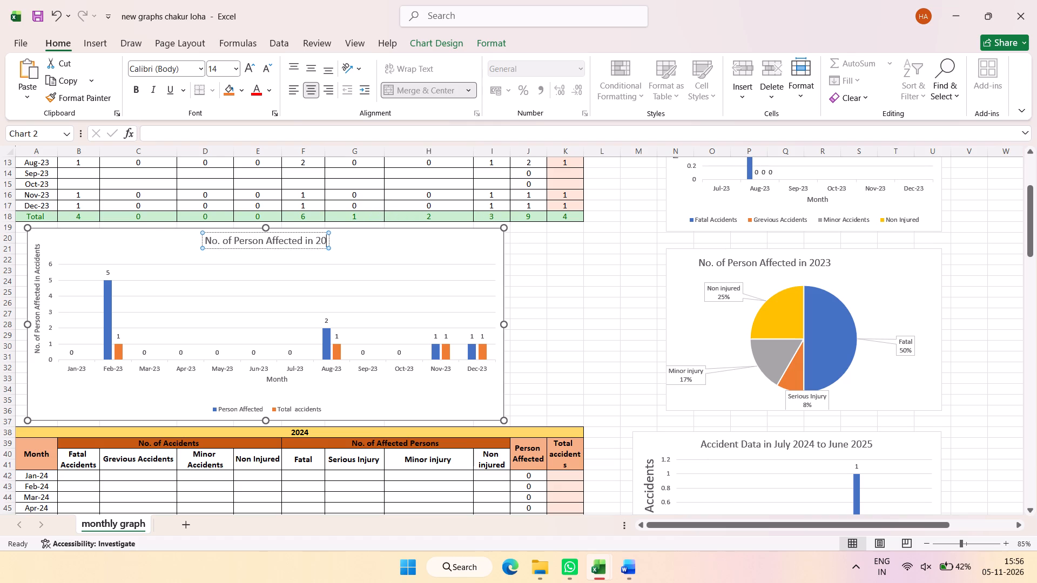
pyautogui.write('23')
# Retitle the accident data chart beside the 2024 table as "Accident Data in 2023".
pyautogui.scroll(-2, 810, 285)
pyautogui.click(841, 316)
pyautogui.click(778, 317)
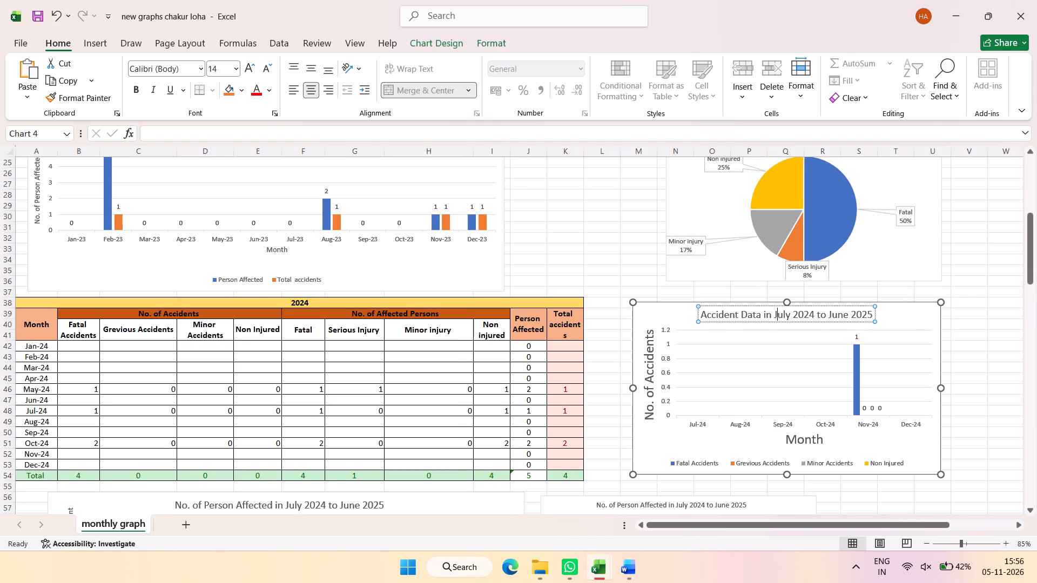
pyautogui.moveTo(778, 316); pyautogui.dragTo(863, 315)
pyautogui.press('2')
pyautogui.press('0')
pyautogui.write('23')
# Retitle the pie chart for the 2024 table as "No. of Person Affected in 2023".
pyautogui.scroll(-4, 856, 312)
pyautogui.click(741, 273)
pyautogui.click(716, 250)
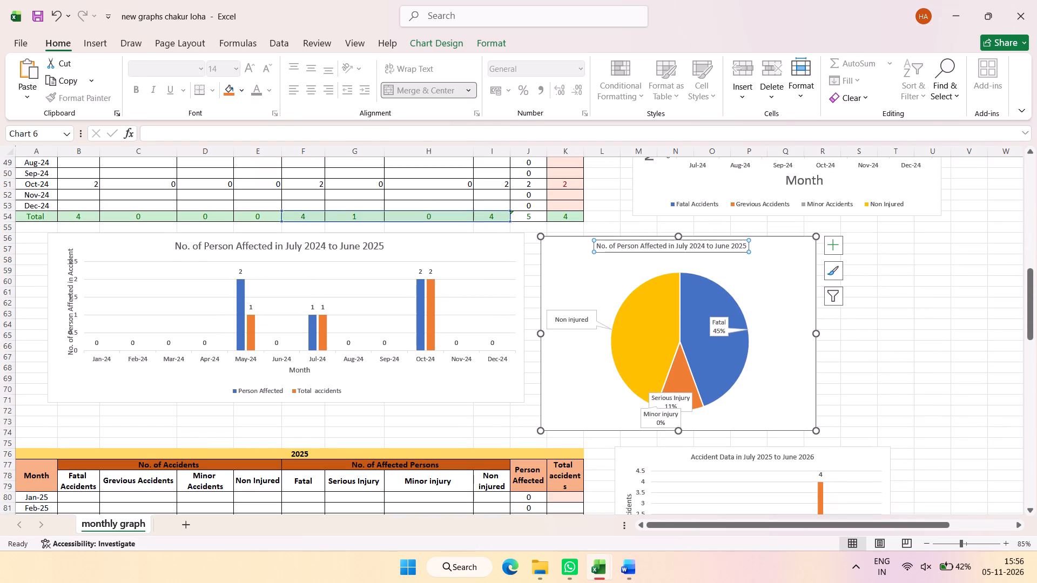
pyautogui.doubleClick(693, 249)
pyautogui.moveTo(677, 247); pyautogui.dragTo(732, 247)
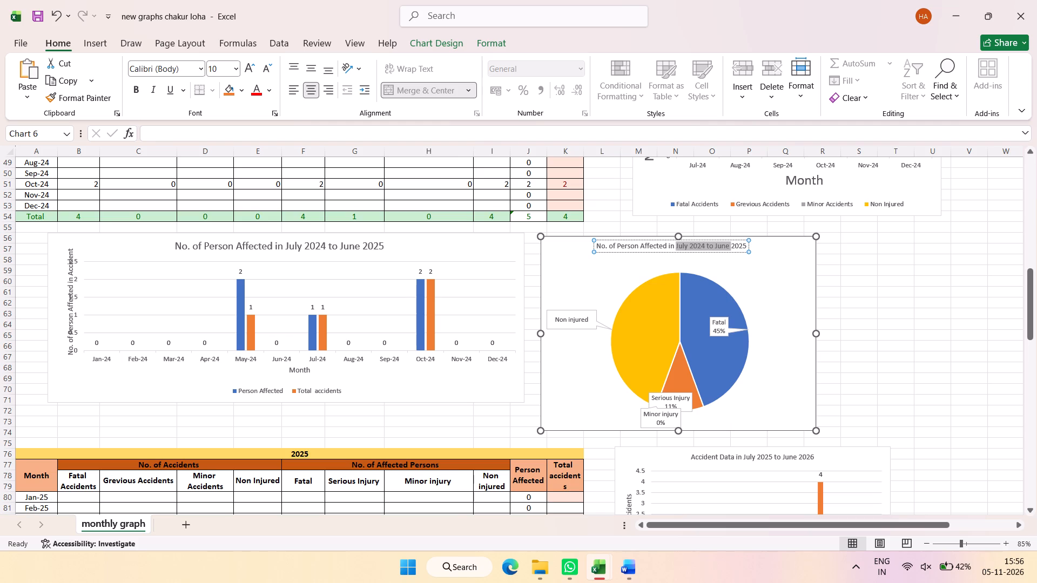
pyautogui.moveTo(732, 247); pyautogui.dragTo(742, 247)
pyautogui.press('2')
pyautogui.write('023')
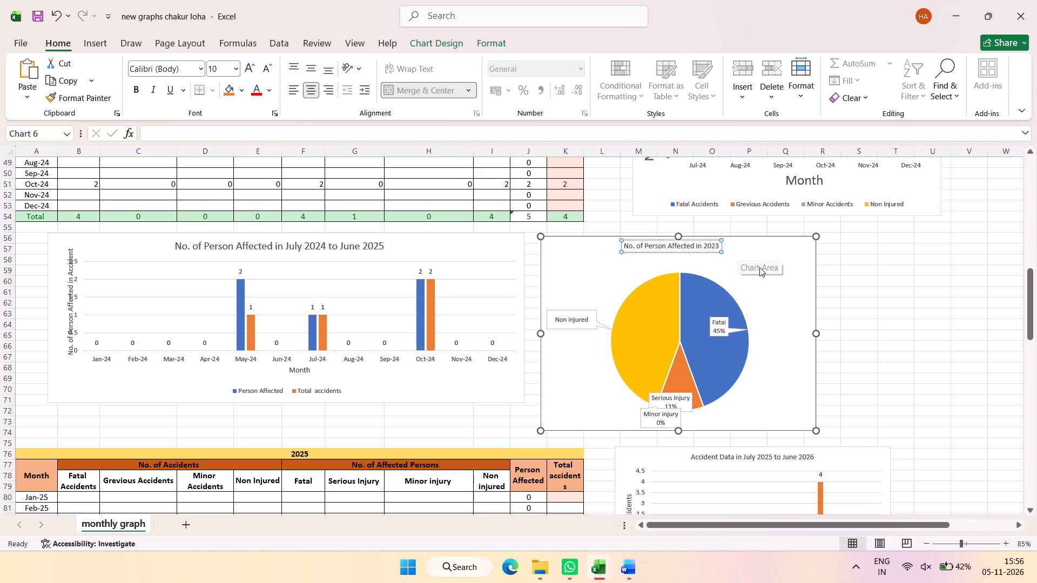
pyautogui.click(759, 267)
pyautogui.click(839, 256)
# Retitle the column chart below the 2024 table as "No. of Person Affected in 2024".
pyautogui.click(331, 255)
pyautogui.click(297, 252)
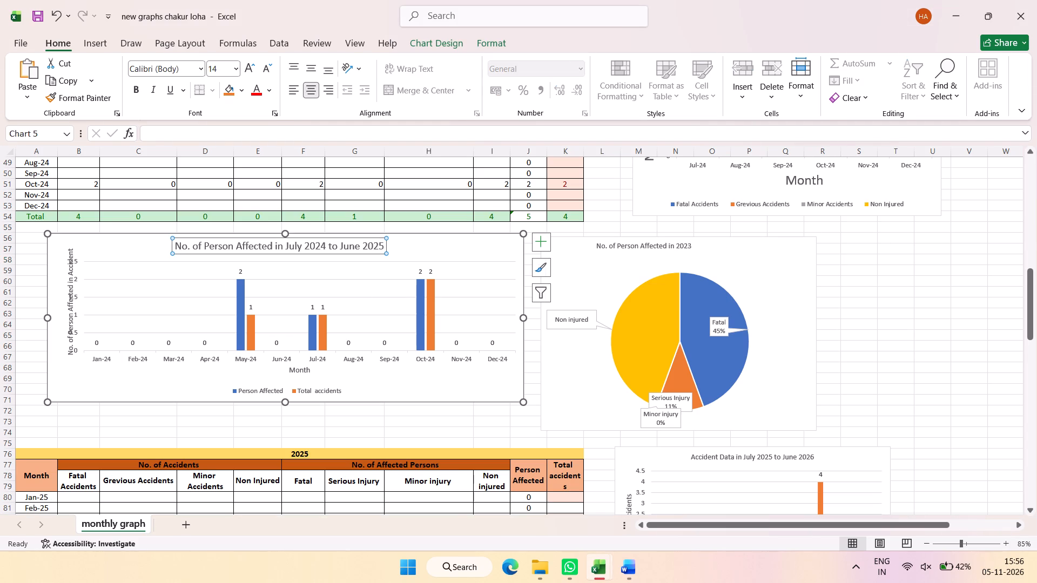
pyautogui.click(288, 247)
pyautogui.moveTo(286, 247); pyautogui.dragTo(383, 247)
pyautogui.write('2023')
pyautogui.scroll(3, 704, 263)
pyautogui.scroll(-3, 736, 284)
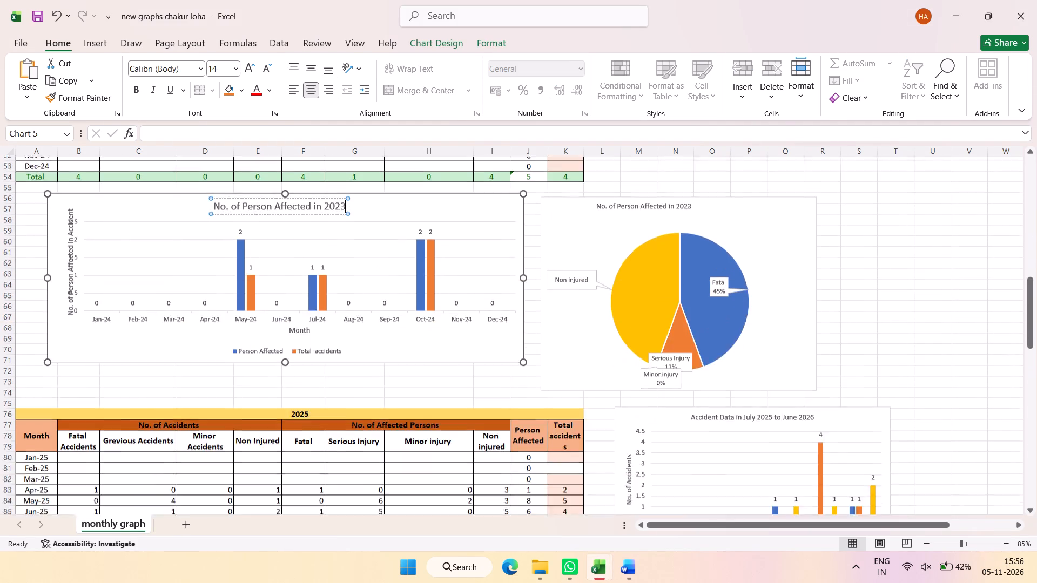
pyautogui.scroll(-2, 738, 286)
pyautogui.scroll(3, 738, 286)
pyautogui.press('BackSpace')
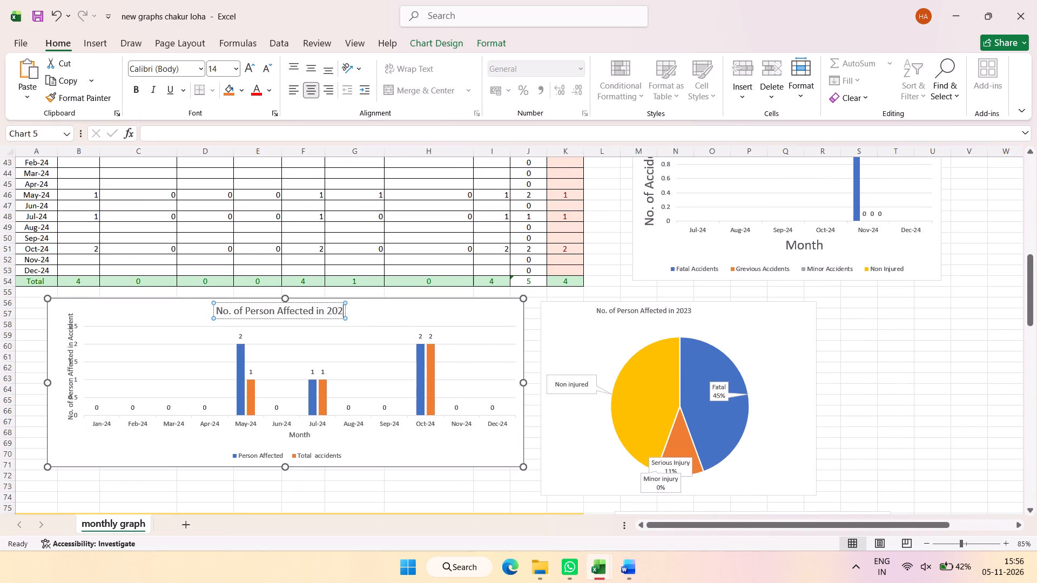
pyautogui.press('4')
# Retitle the pie chart below the 2024 table as "No. of Person Affected in 2024".
pyautogui.click(692, 310)
pyautogui.click(689, 311)
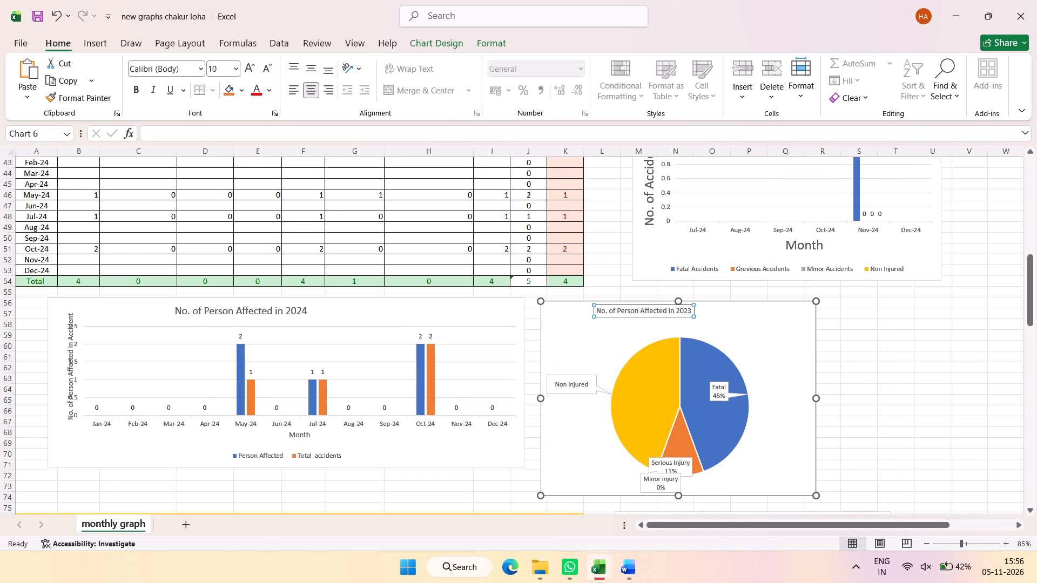
pyautogui.press('Delete')
pyautogui.press('4')
# Retitle the accident data chart beside the 2024 table as "Accident Data in 2024".
pyautogui.scroll(1, 850, 268)
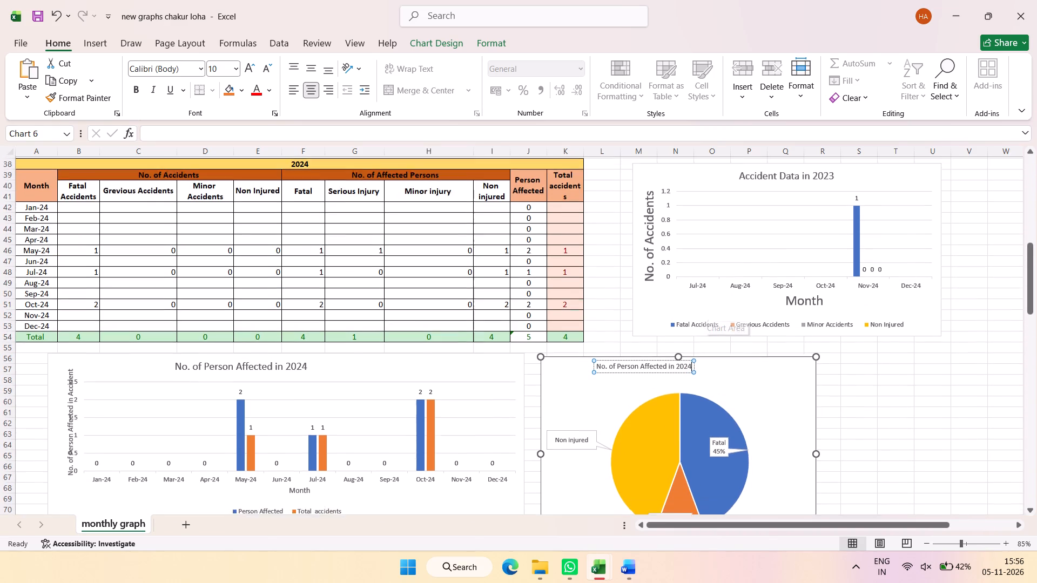
pyautogui.click(833, 188)
pyautogui.click(828, 186)
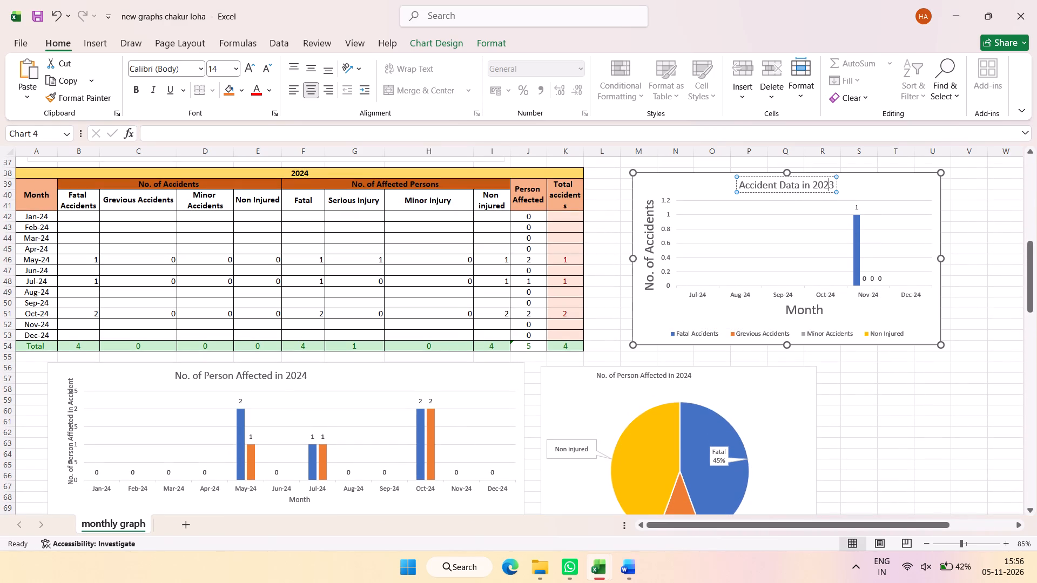
pyautogui.press('Delete')
pyautogui.press('4')
# Retitle the accident data chart beside the 2025 table as "Accident Data in 2025".
pyautogui.scroll(-6, 813, 275)
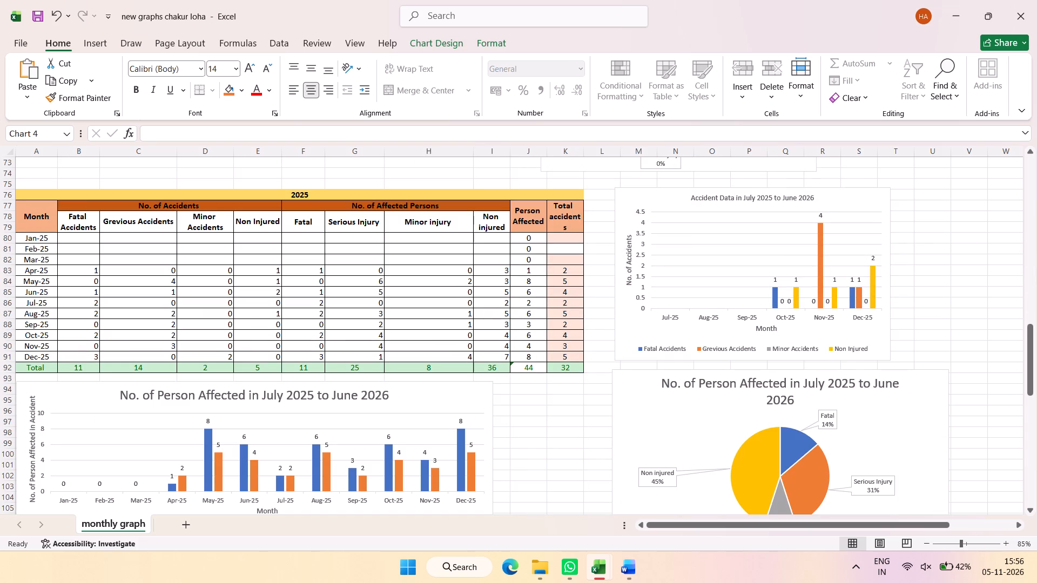
pyautogui.click(798, 196)
pyautogui.click(772, 201)
pyautogui.moveTo(746, 199); pyautogui.dragTo(800, 196)
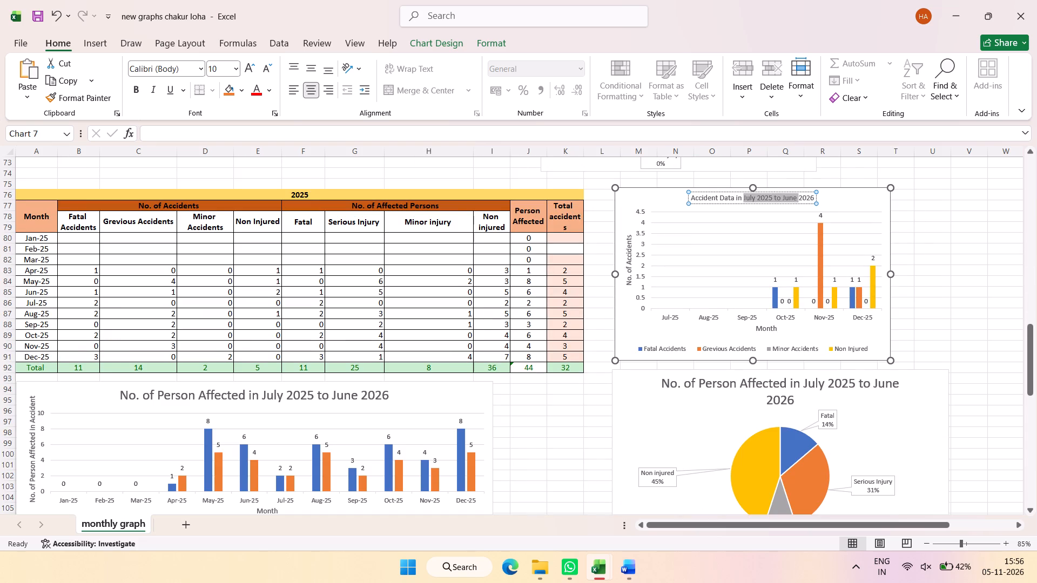
pyautogui.moveTo(800, 196); pyautogui.dragTo(807, 196)
pyautogui.write('2025')
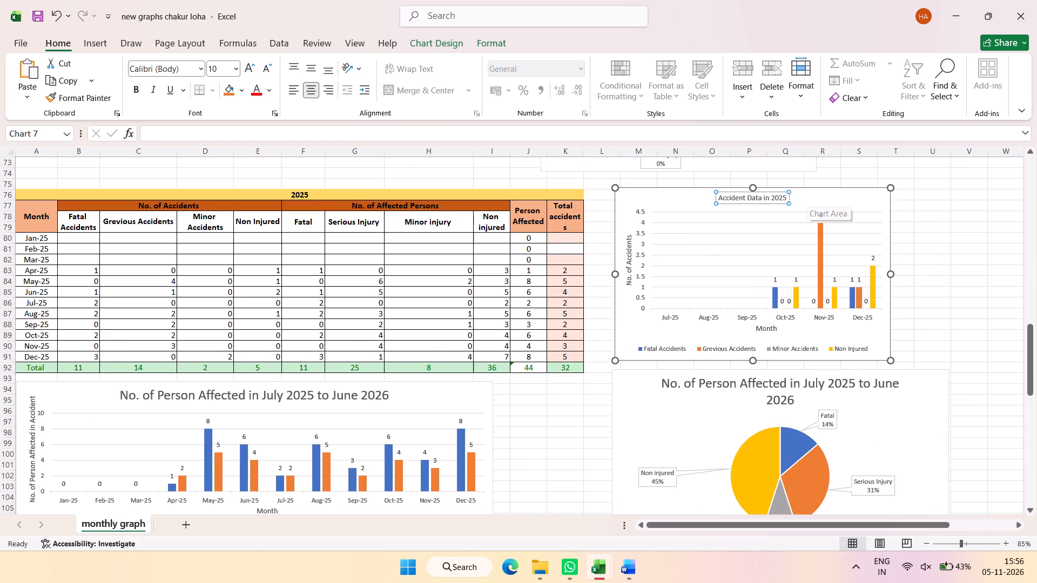
# Retitle the pie chart for the 2025 table as "No. of Person Affected in 2025".
pyautogui.click(812, 380)
pyautogui.moveTo(804, 382); pyautogui.dragTo(812, 397)
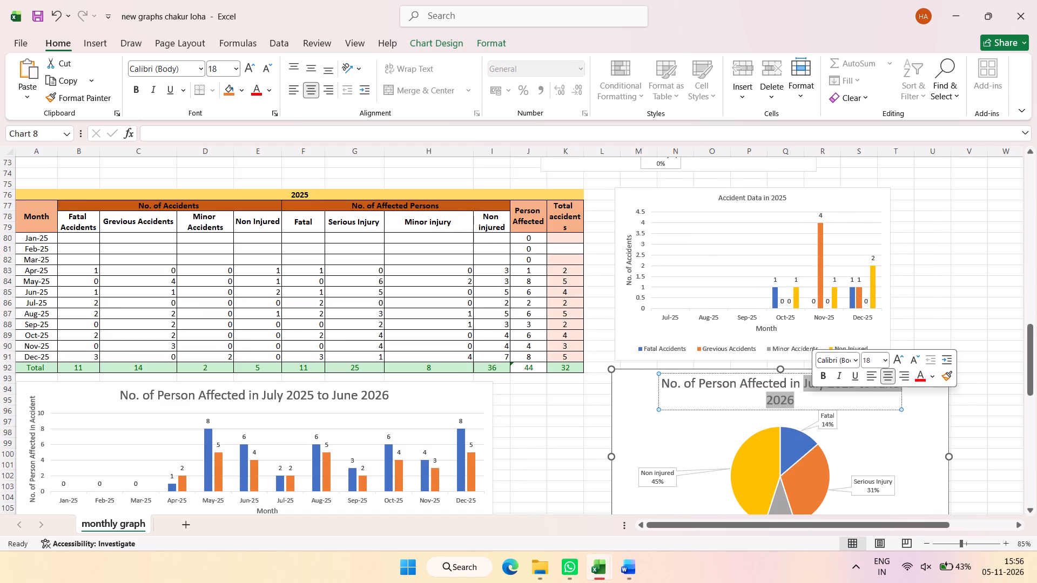
pyautogui.write('2025')
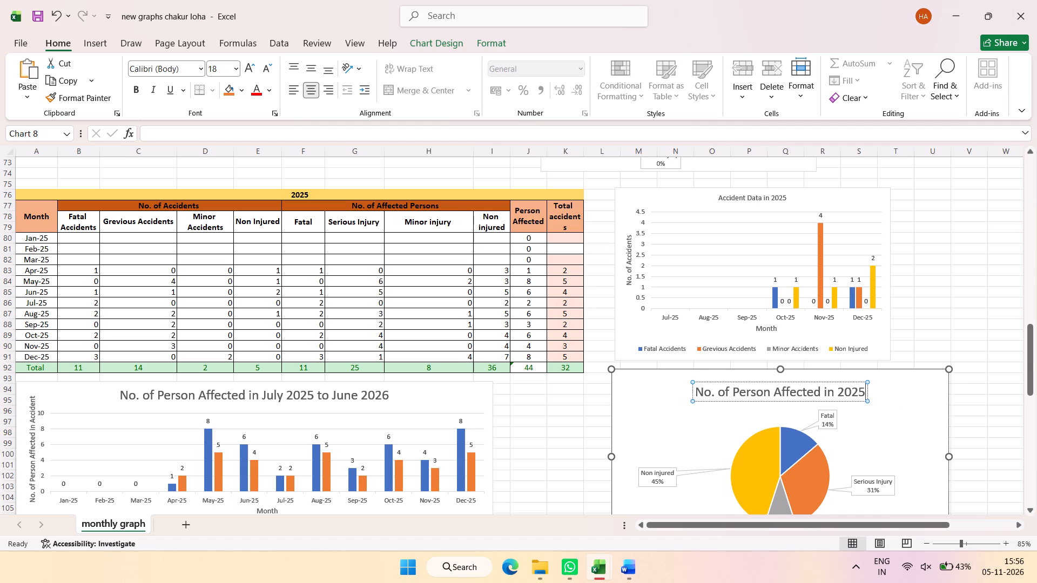
# Retitle the column chart below the 2025 table as "No. of Person Affected in 2025".
pyautogui.click(303, 398)
pyautogui.moveTo(267, 396); pyautogui.dragTo(402, 391)
pyautogui.press('2')
pyautogui.write('02')
pyautogui.press('5')
pyautogui.click(600, 402)
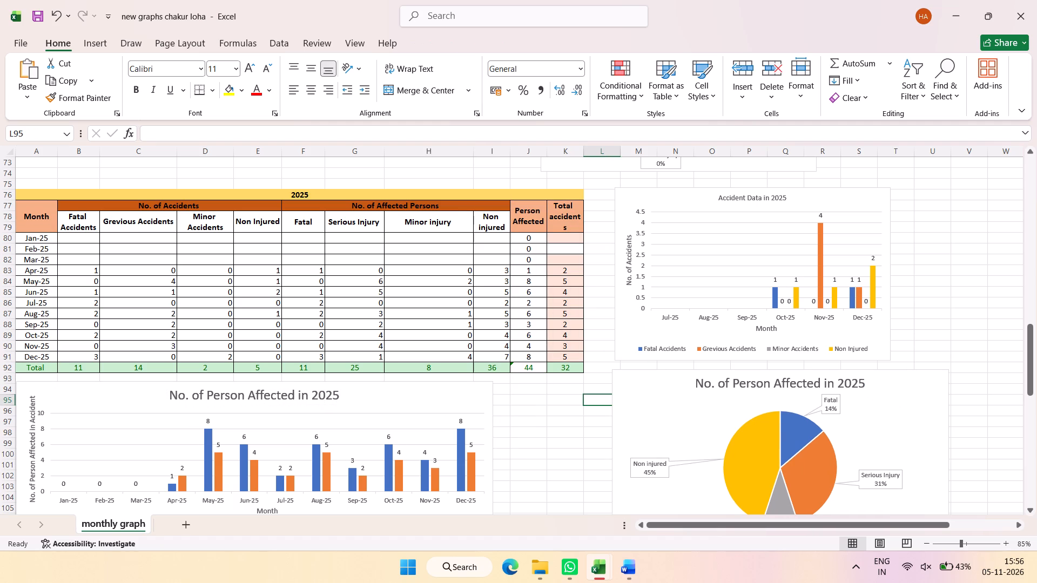
# Select only the blank cells in the 2023 table's monthly data using Go To Special and fill them all with 0.
pyautogui.keyDown('ctrl'); pyautogui.scroll(-1, 641, 388); pyautogui.keyUp('ctrl')
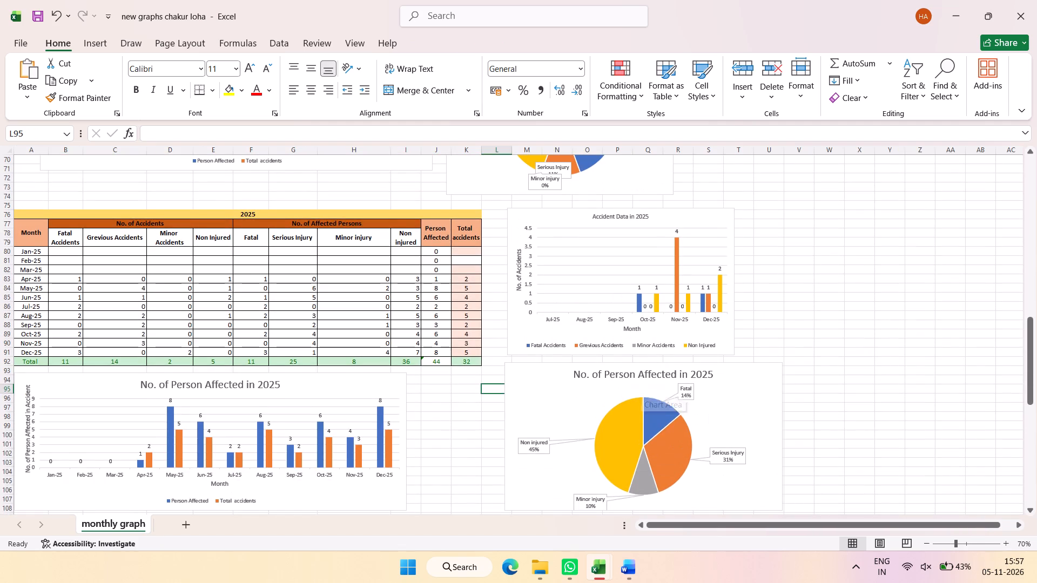
pyautogui.scroll(20, 756, 347)
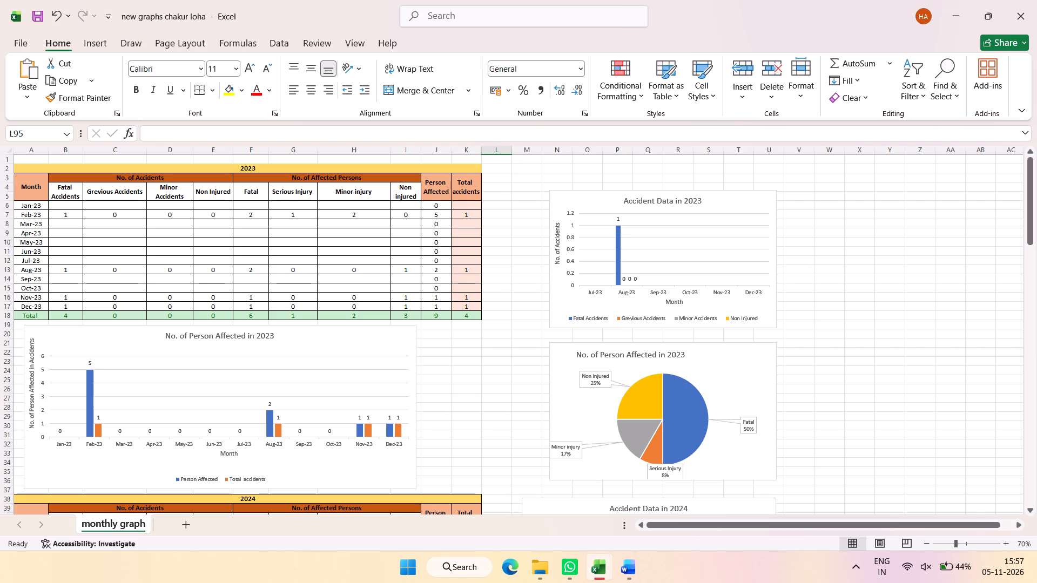
pyautogui.scroll(4, 452, 349)
pyautogui.moveTo(64, 205); pyautogui.dragTo(468, 311)
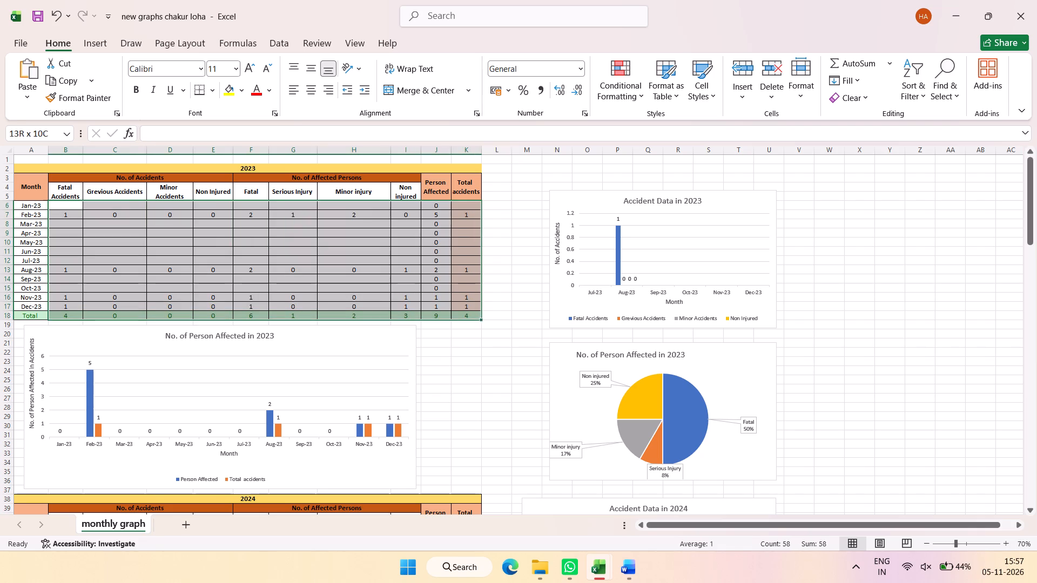
pyautogui.moveTo(468, 311); pyautogui.dragTo(466, 307)
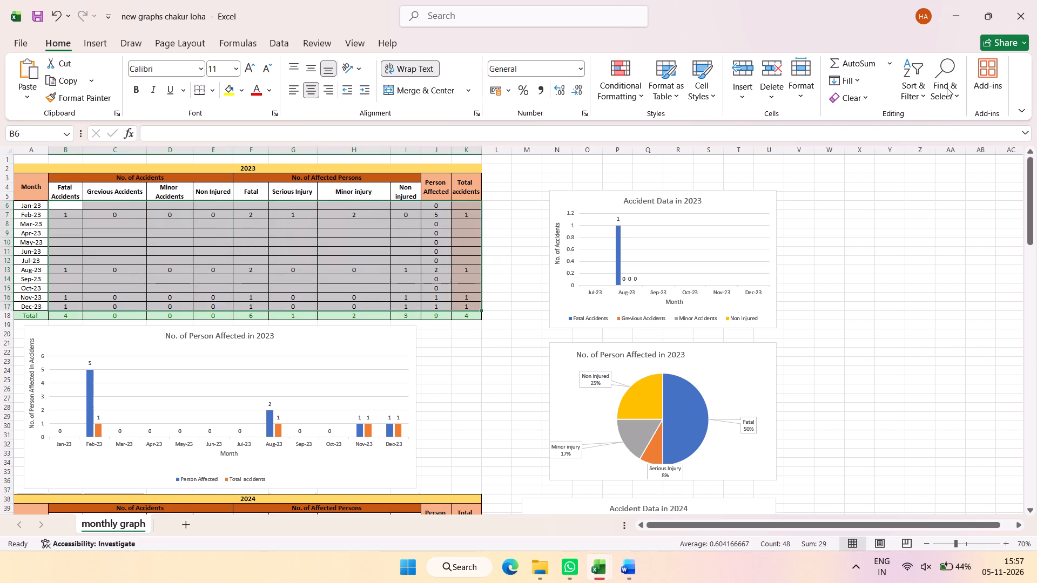
pyautogui.click(947, 88)
pyautogui.click(970, 175)
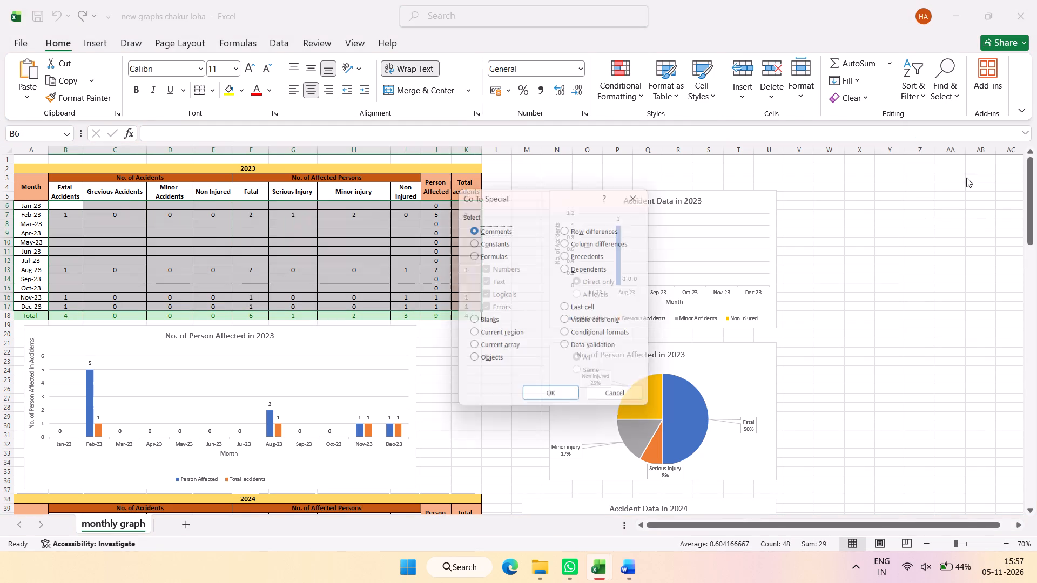
pyautogui.click(484, 324)
pyautogui.click(554, 398)
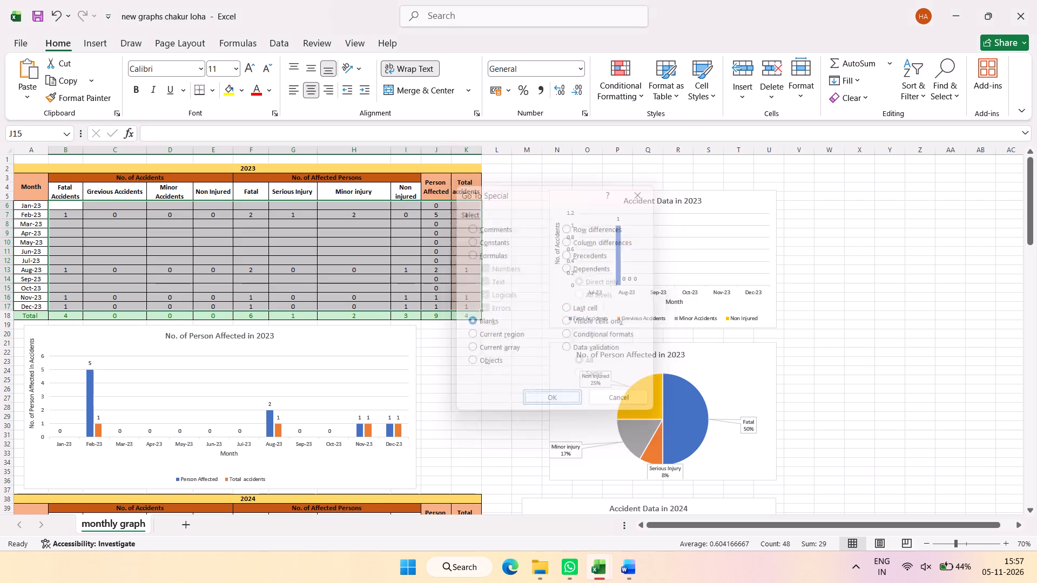
pyautogui.click(265, 138)
pyautogui.press('0')
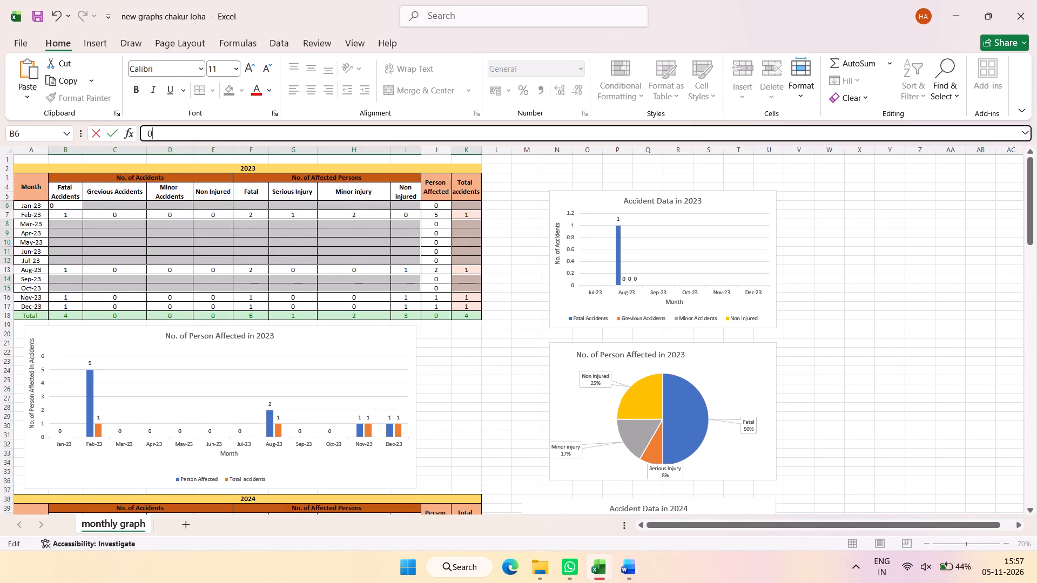
pyautogui.hotkey('ctrl', 'Return')
# Select only the blank cells in the 2024 table's data using Go To Special and fill them all with 0.
pyautogui.scroll(-3, 330, 236)
pyautogui.scroll(-1, 275, 278)
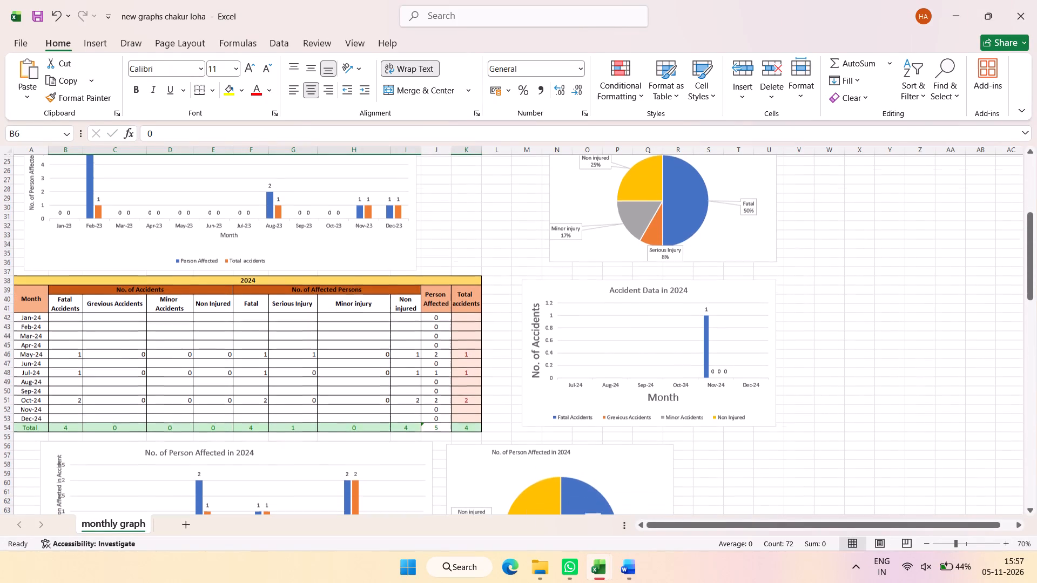
pyautogui.moveTo(73, 315); pyautogui.dragTo(460, 423)
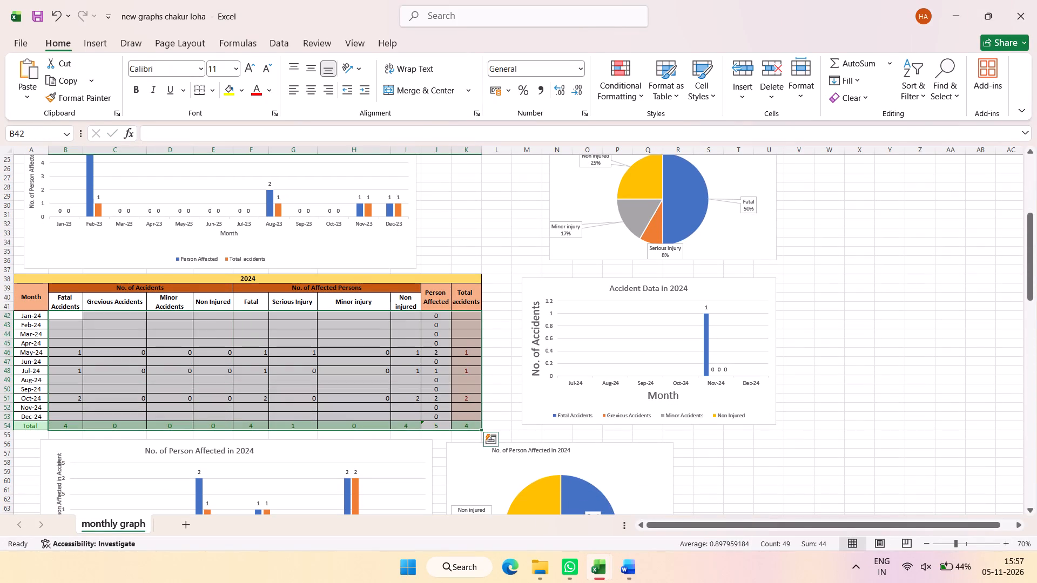
pyautogui.click(936, 83)
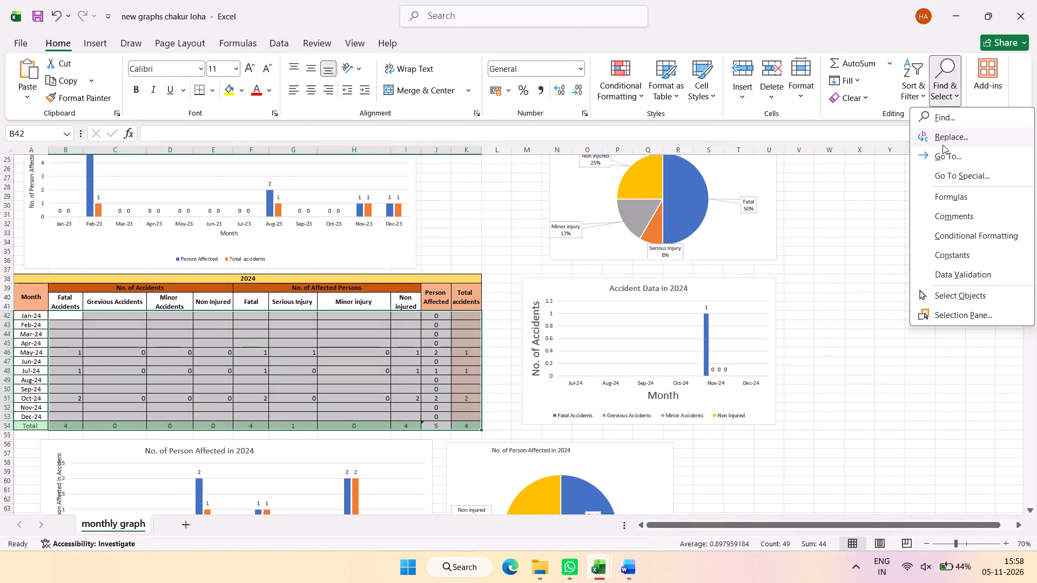
pyautogui.click(945, 180)
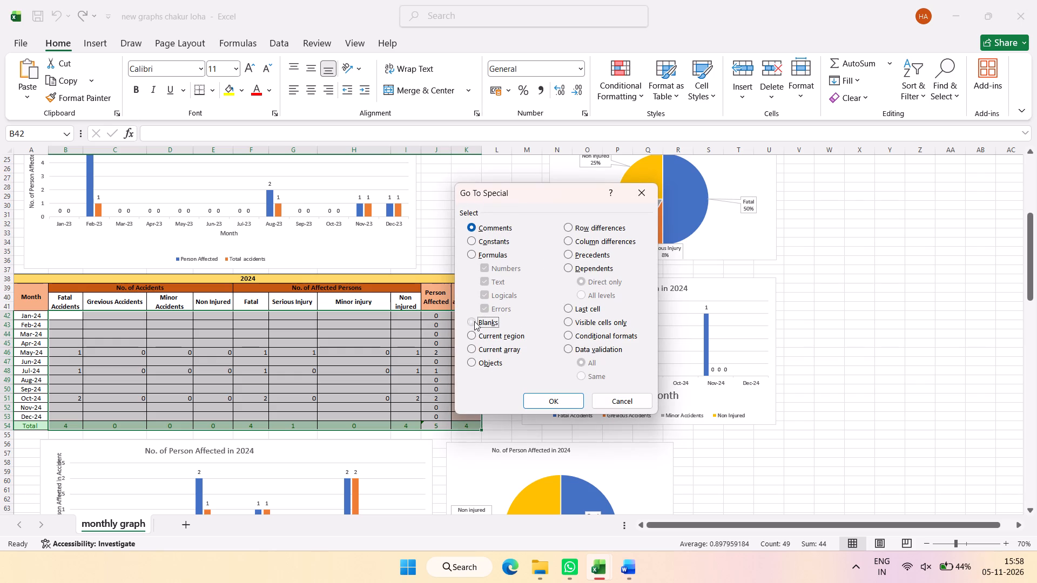
pyautogui.click(474, 321)
pyautogui.click(561, 400)
pyautogui.click(272, 133)
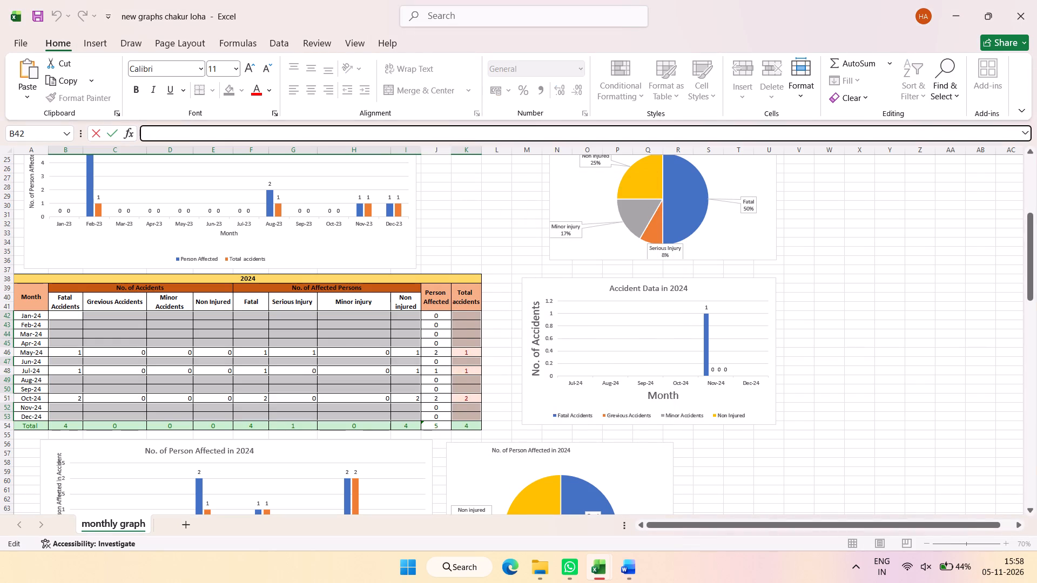
pyautogui.press('0')
pyautogui.hotkey('ctrl', 'Return')
# Select only the blank cells in the 2025 table's monthly data using Go To Special and fill them all with 0.
pyautogui.scroll(-2, 199, 160)
pyautogui.scroll(-4, 212, 272)
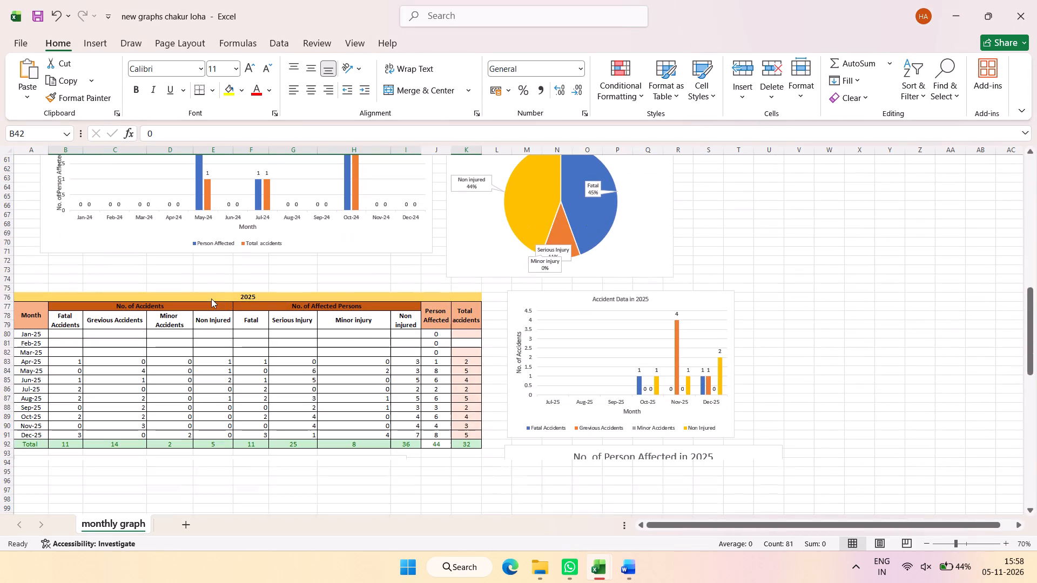
pyautogui.moveTo(66, 333); pyautogui.dragTo(454, 435)
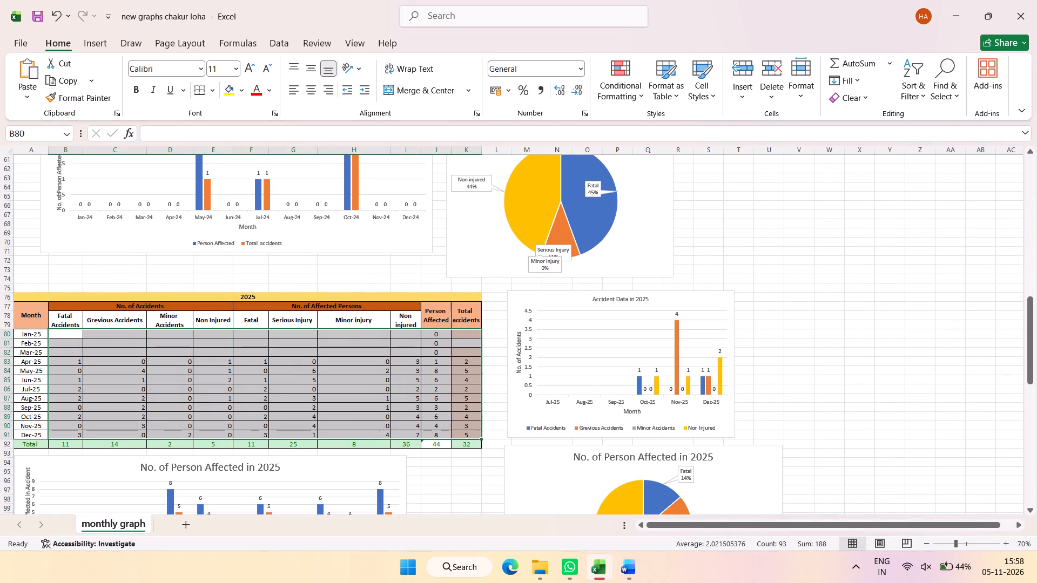
pyautogui.click(911, 96)
pyautogui.click(935, 82)
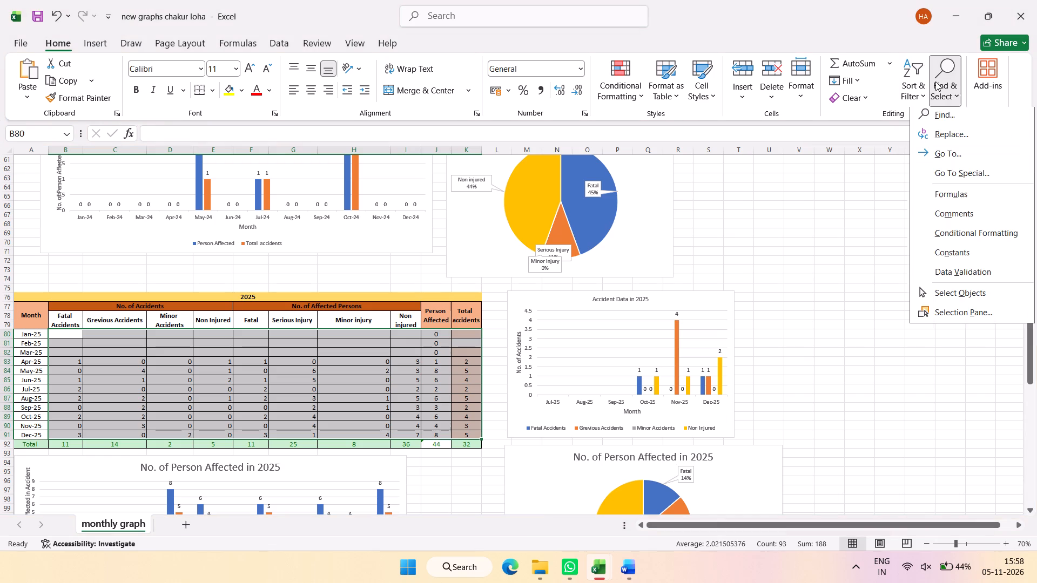
pyautogui.click(951, 171)
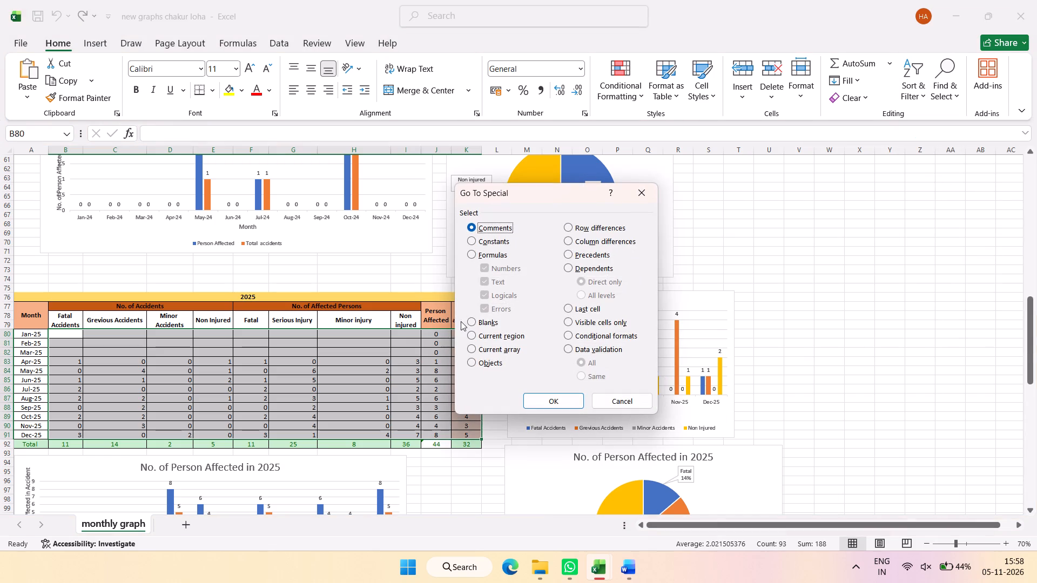
pyautogui.click(488, 323)
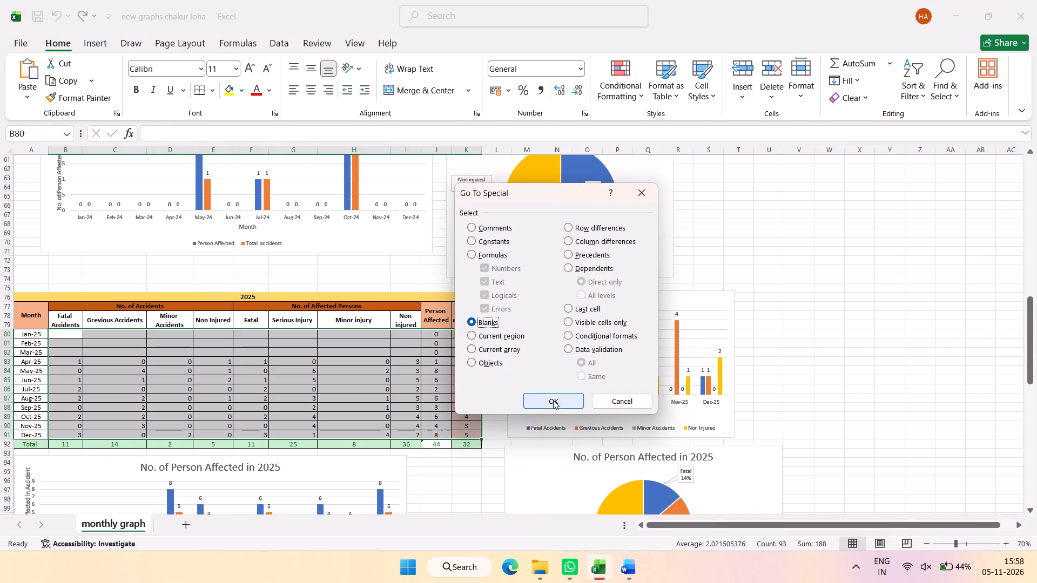
pyautogui.click(553, 400)
pyautogui.click(288, 130)
pyautogui.press('0')
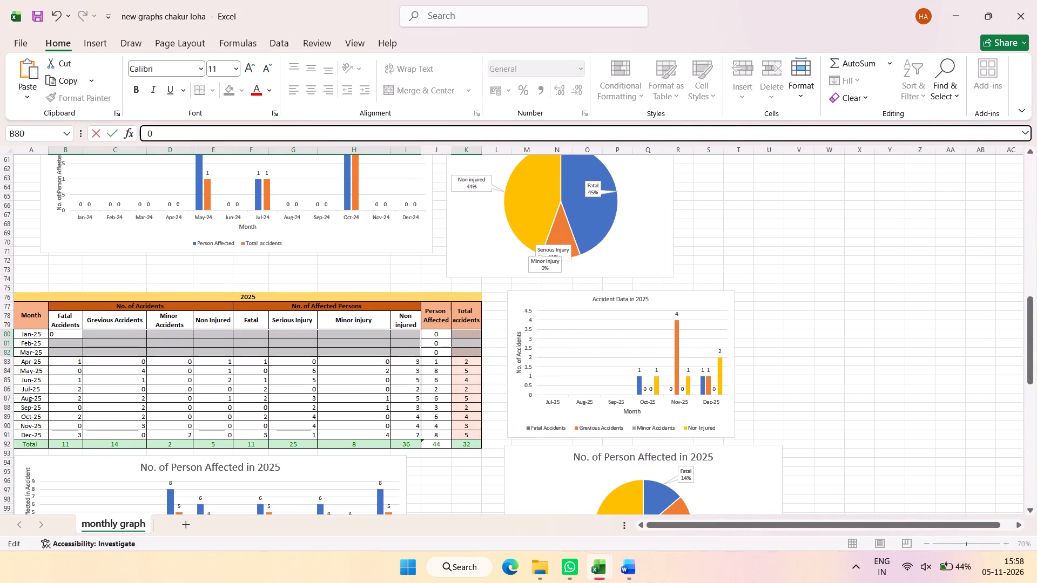
pyautogui.hotkey('ctrl', 'Return')
pyautogui.click(820, 307)
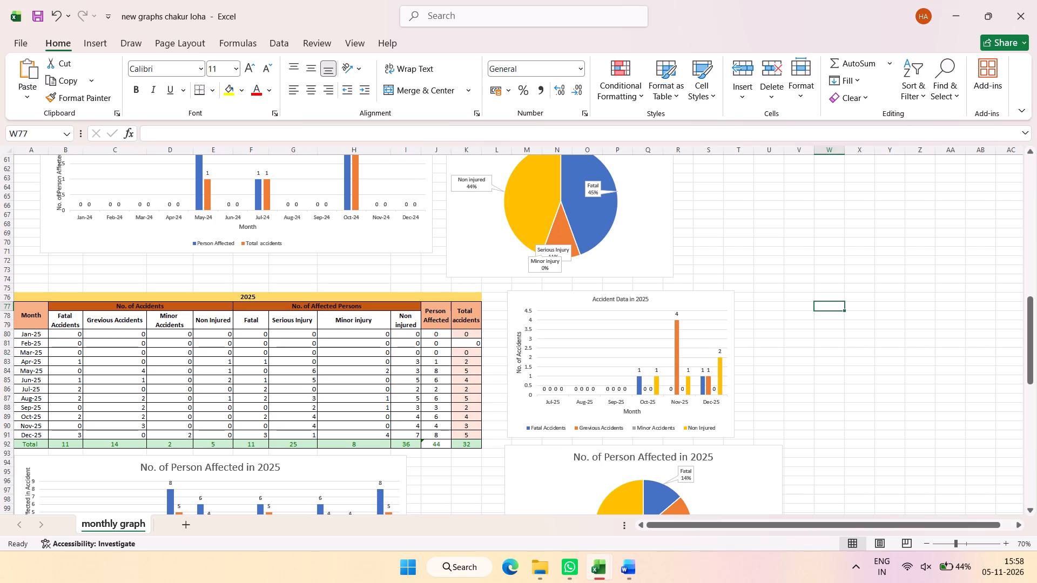
# Copy the formatting of the Mar-25 Total accidents cell onto the Feb-25 Total accidents cell.
pyautogui.moveTo(466, 335); pyautogui.dragTo(470, 403)
pyautogui.click(467, 354)
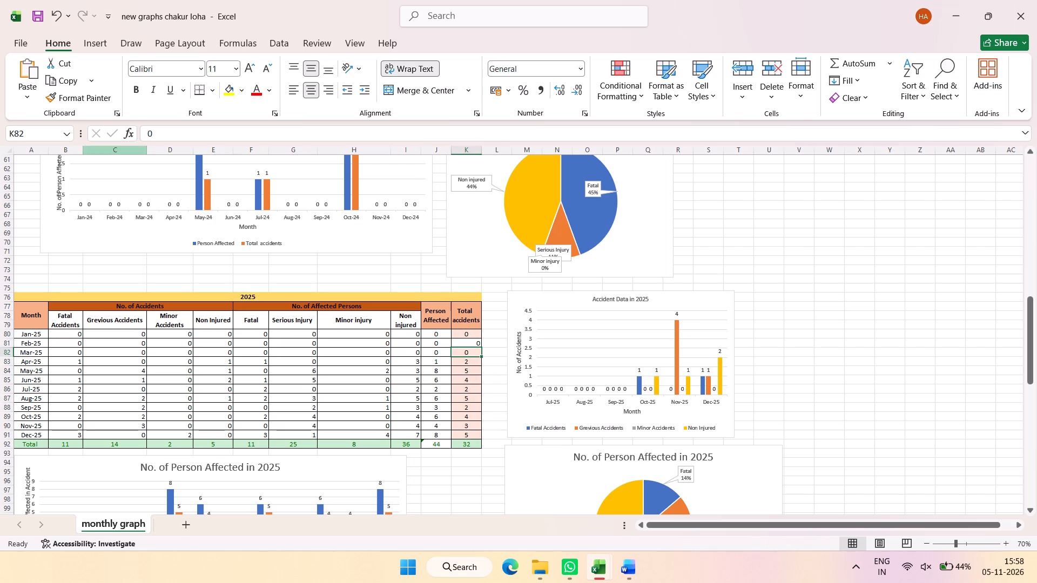
pyautogui.click(53, 93)
pyautogui.click(457, 342)
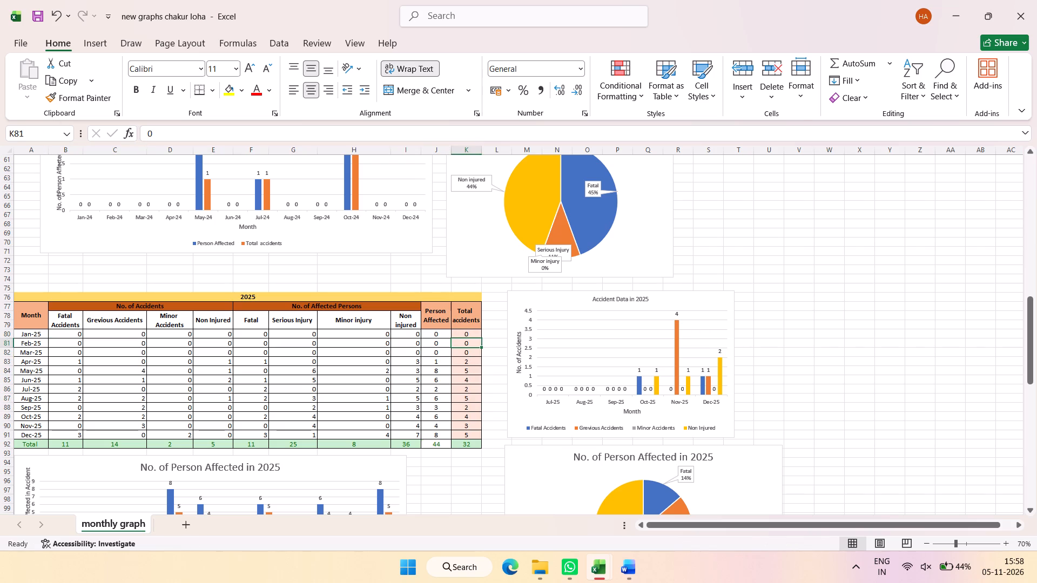
pyautogui.click(464, 282)
# Switch to the Word report and shade the Sep-23 and Oct-23 Total accidents cells in the 2023 table light orange.
pyautogui.scroll(14, 430, 372)
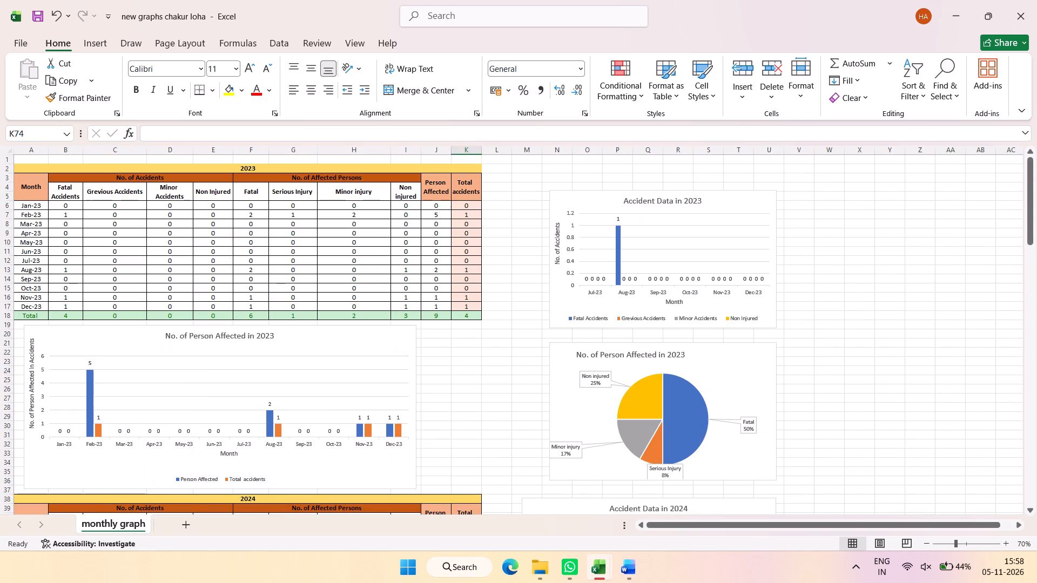
pyautogui.hotkey('alt', 'Tab')
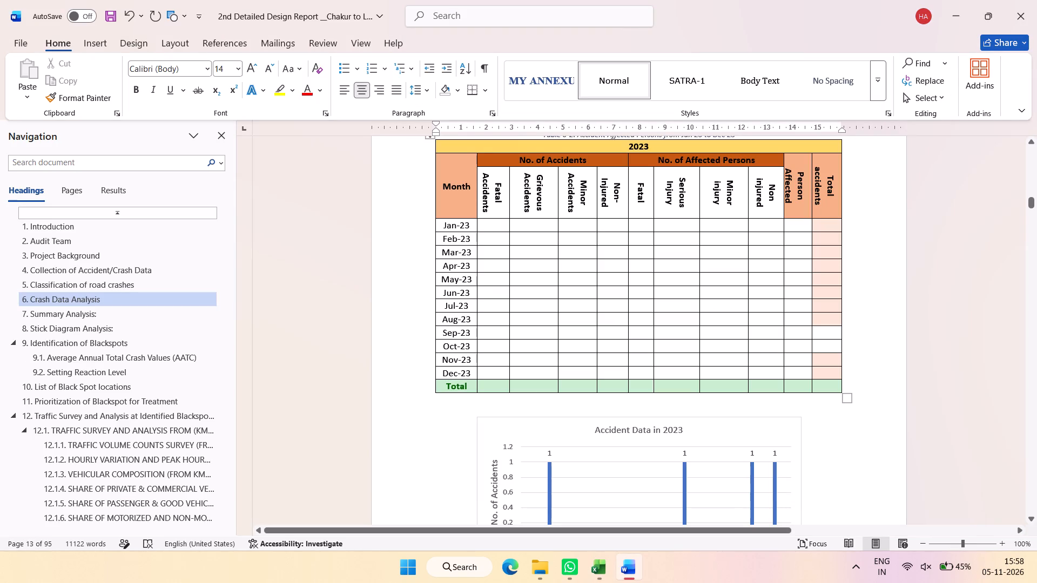
pyautogui.click(821, 322)
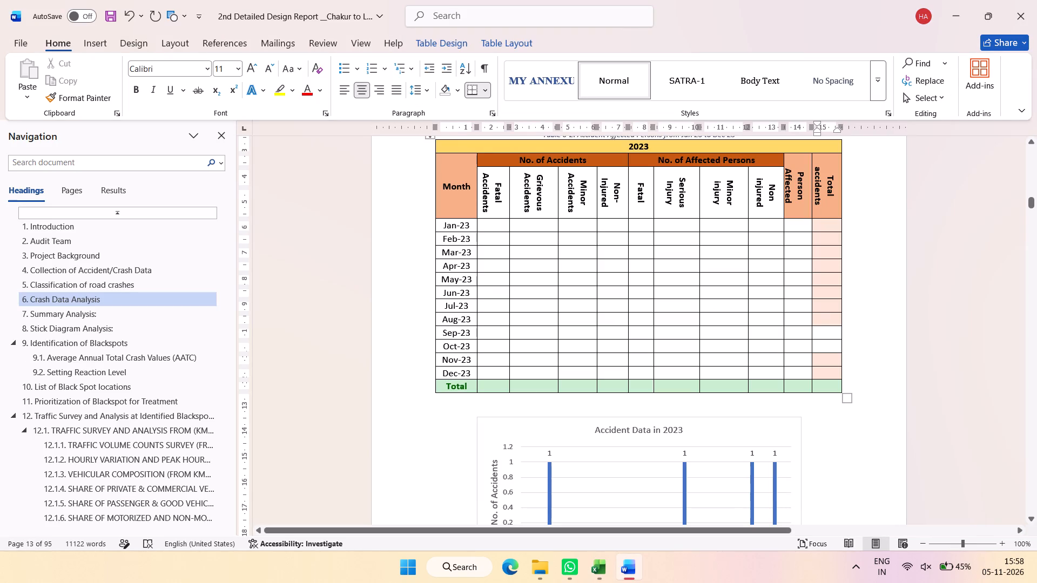
pyautogui.click(837, 322)
pyautogui.moveTo(837, 318); pyautogui.dragTo(833, 313)
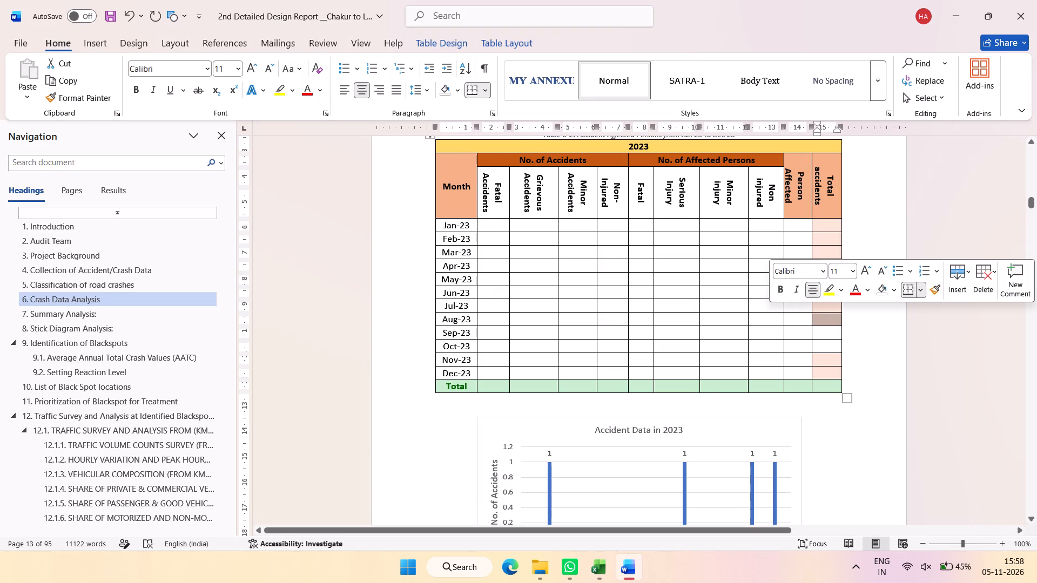
pyautogui.click(830, 306)
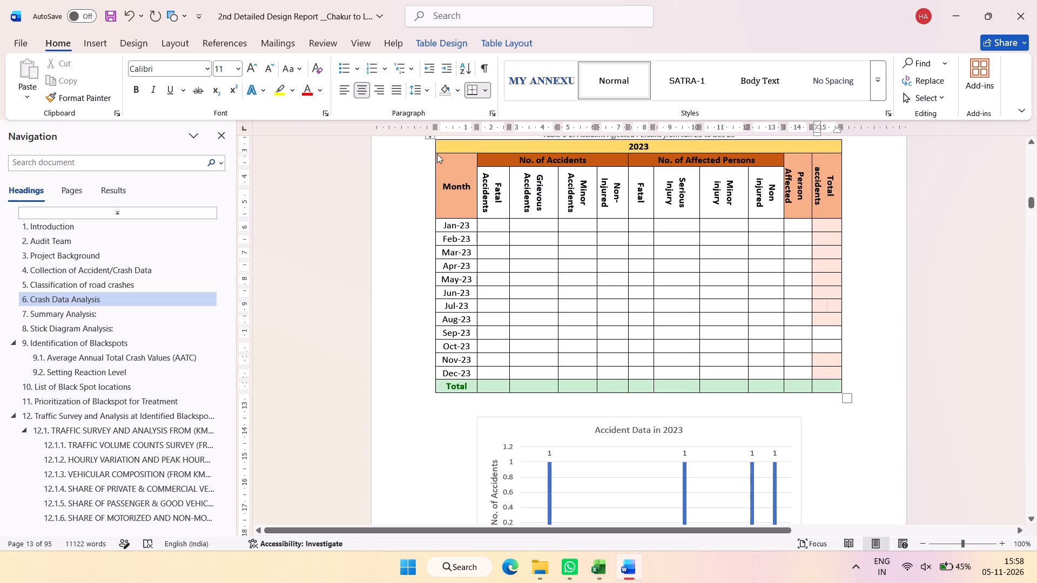
pyautogui.click(831, 333)
pyautogui.click(457, 92)
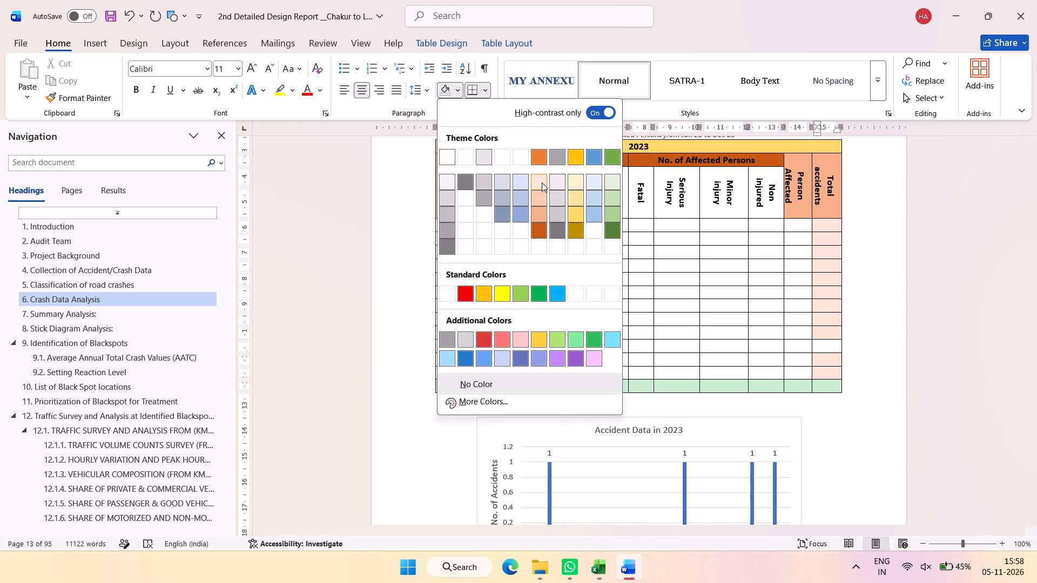
pyautogui.click(542, 182)
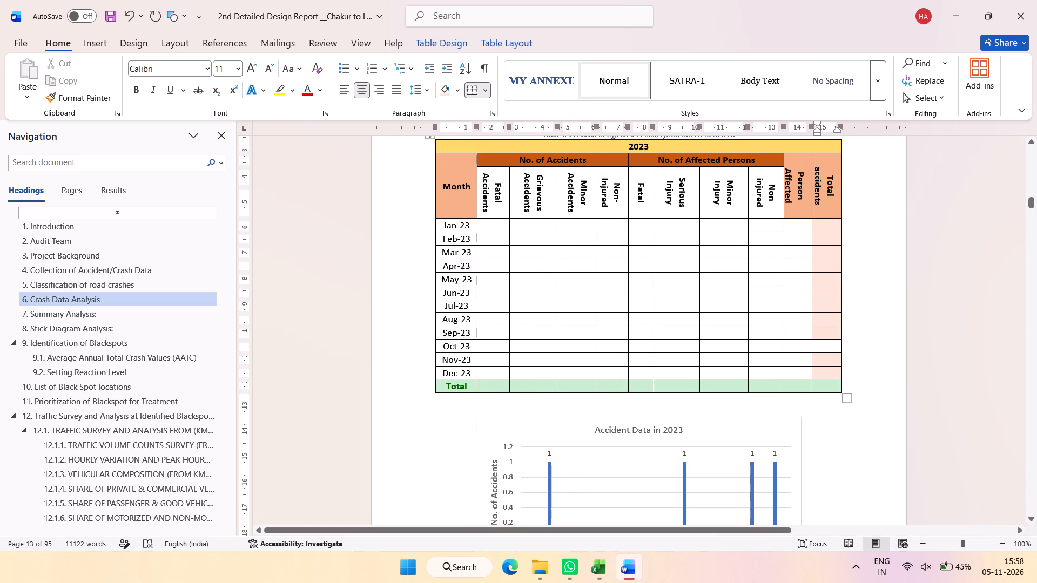
pyautogui.click(837, 344)
pyautogui.click(447, 87)
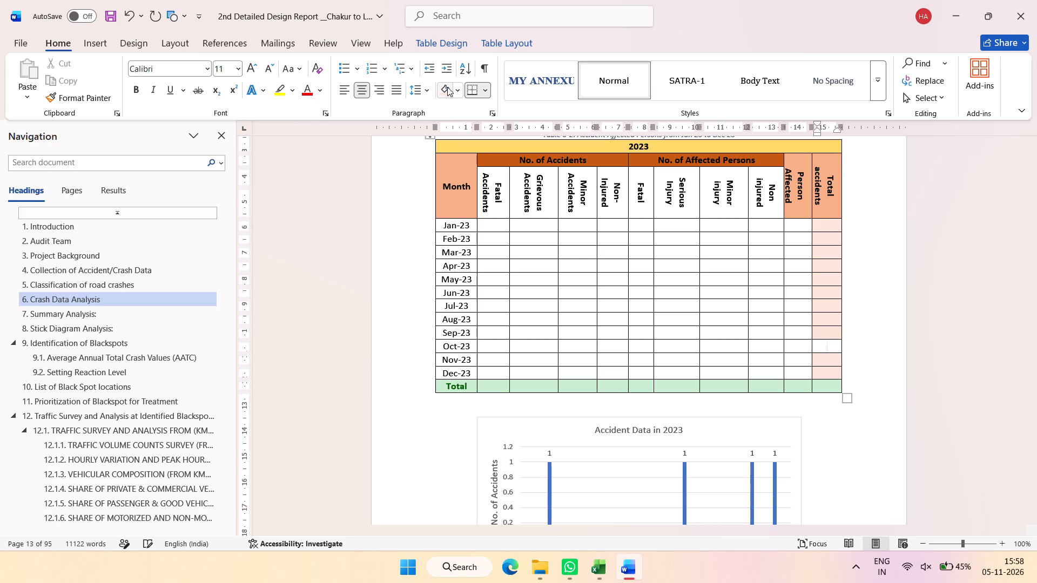
# Shade the Sep-23 Total accidents cell in the table above the Accident Data in 2024 chart to match its column.
pyautogui.scroll(-16, 570, 318)
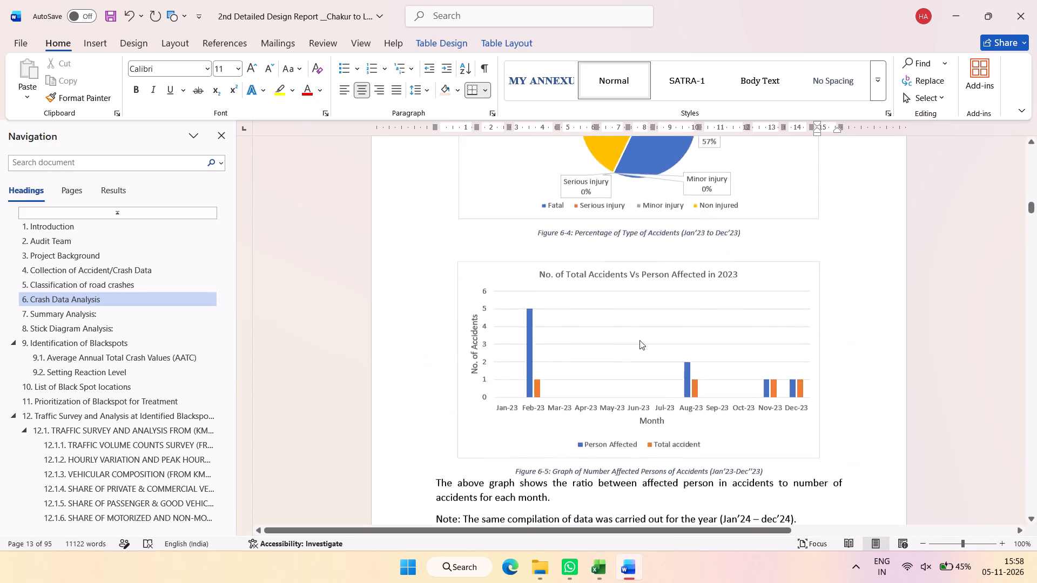
pyautogui.scroll(-13, 639, 340)
pyautogui.scroll(5, 655, 338)
pyautogui.click(823, 292)
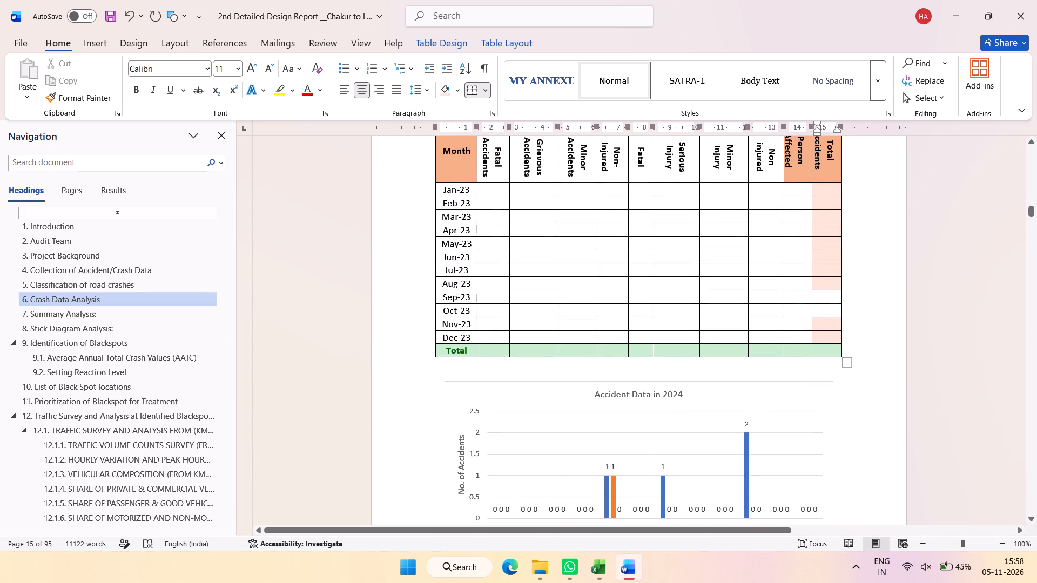
# Shade the Sep-23 and Oct-23 Total accidents cells light orange in the table above the Accident Data in 2024 chart.
pyautogui.click(445, 89)
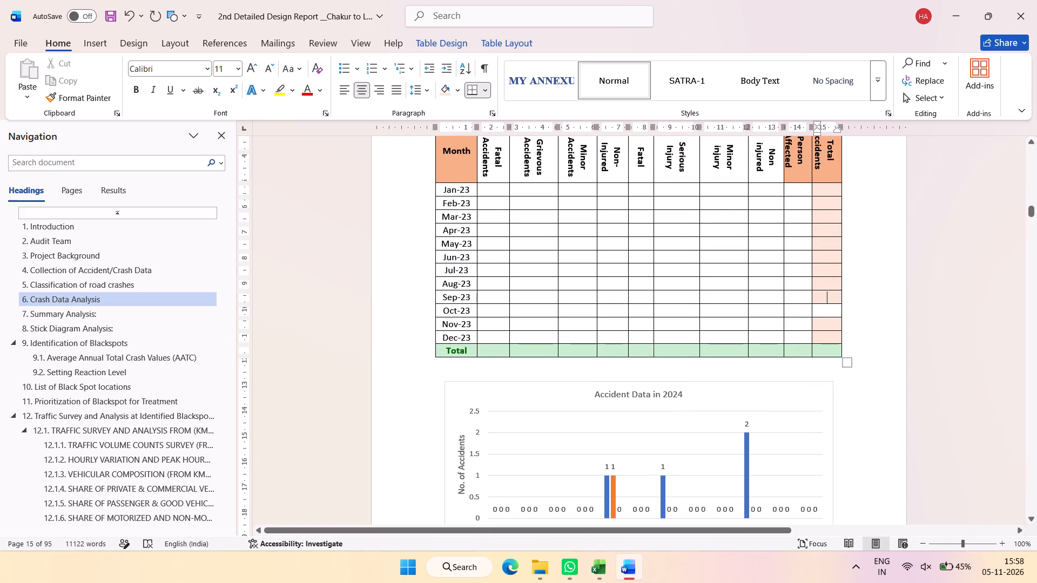
pyautogui.click(829, 306)
pyautogui.click(444, 90)
# Shade the Sep-23 and Oct-23 Total accidents cells light orange in the table above the Accident Data in 2025 chart.
pyautogui.scroll(-10, 772, 335)
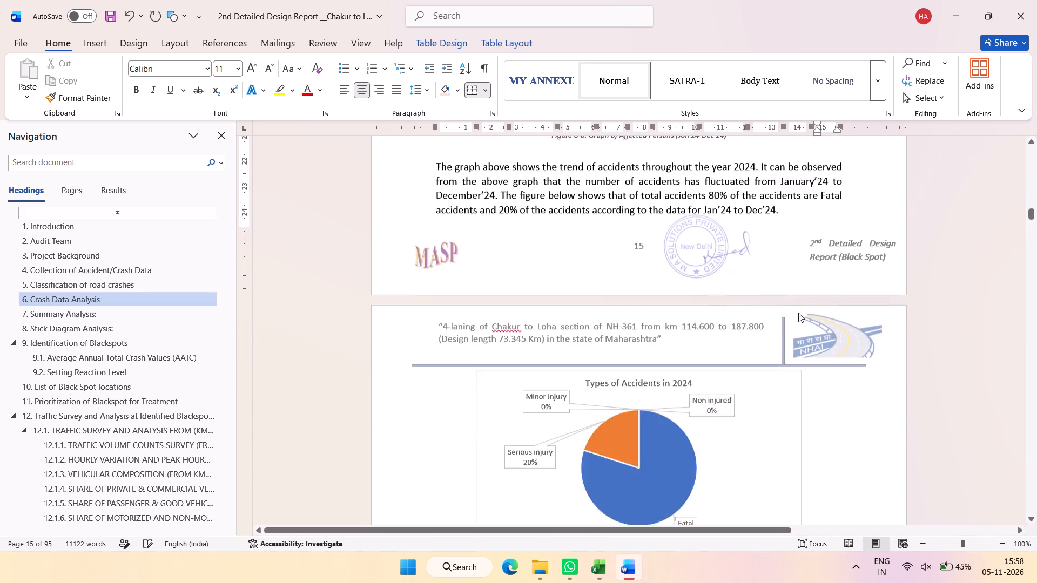
pyautogui.scroll(-14, 798, 313)
pyautogui.click(833, 242)
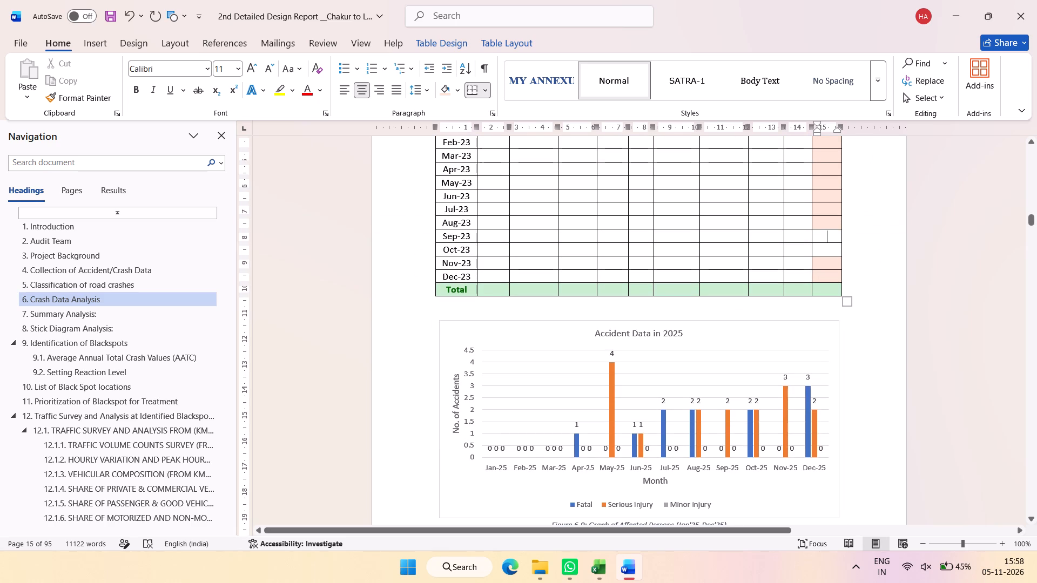
pyautogui.click(446, 92)
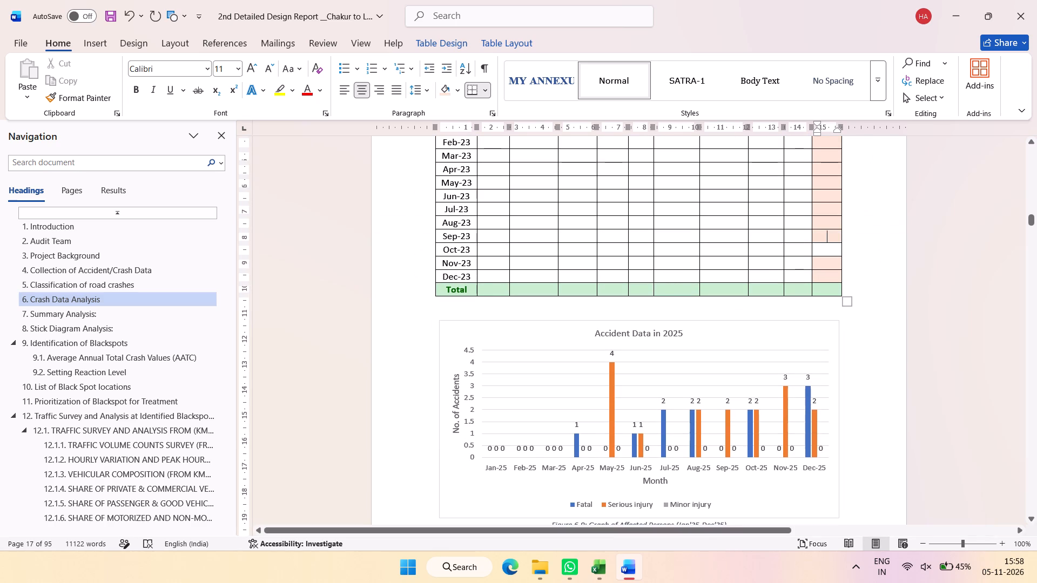
pyautogui.click(831, 246)
pyautogui.click(442, 89)
pyautogui.click(838, 265)
# Go back to the empty 2023 accident table (Table 6-2) and switch to the new graphs chakur loha Excel workbook.
pyautogui.scroll(3, 825, 333)
pyautogui.scroll(20, 825, 333)
pyautogui.scroll(19, 825, 333)
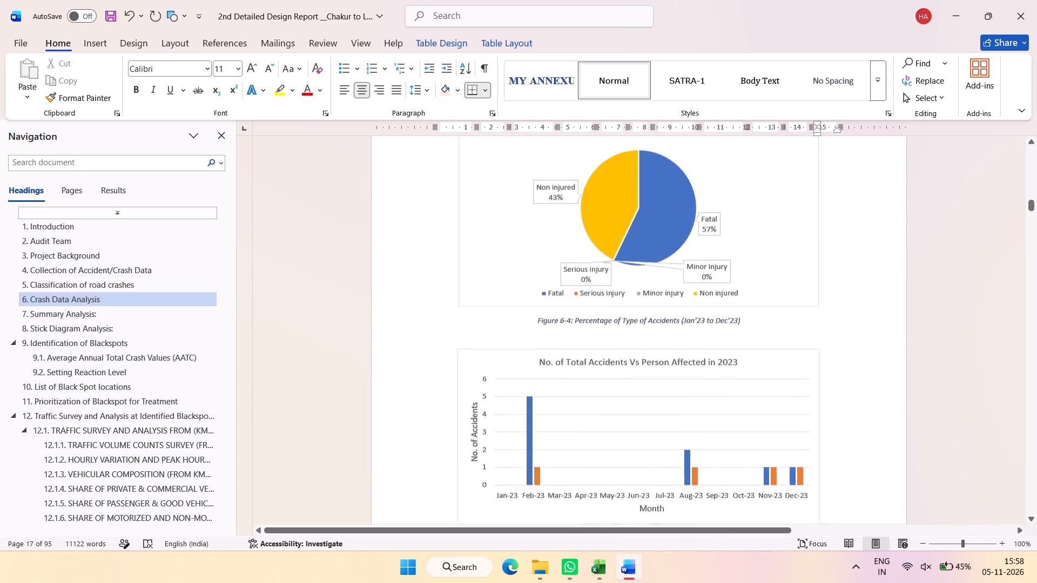
pyautogui.scroll(2, 825, 333)
pyautogui.scroll(-3, 825, 331)
pyautogui.scroll(15, 814, 327)
pyautogui.scroll(-2, 814, 327)
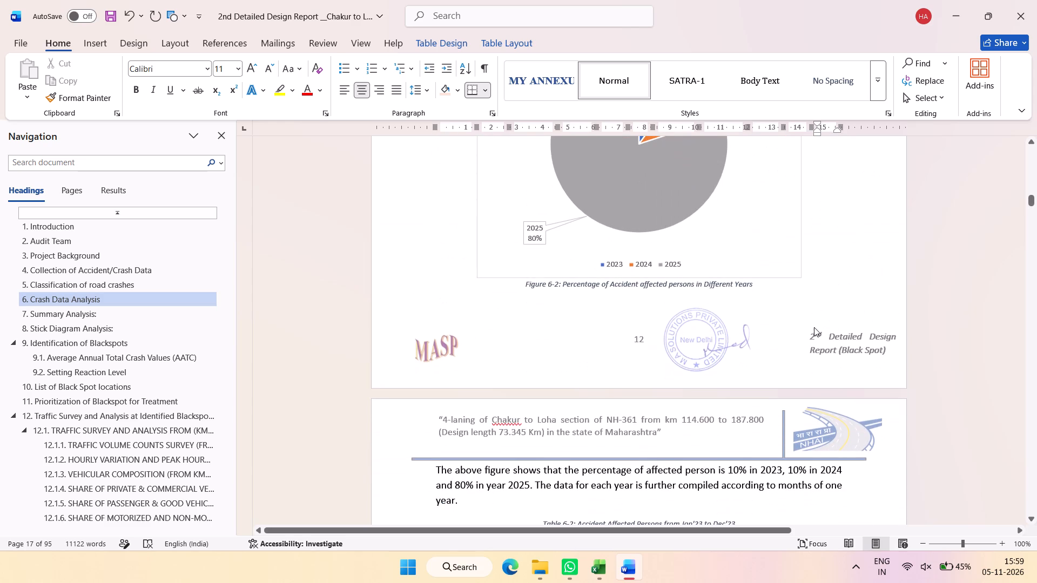
pyautogui.scroll(-2, 813, 327)
pyautogui.scroll(-5, 805, 276)
pyautogui.scroll(2, 710, 267)
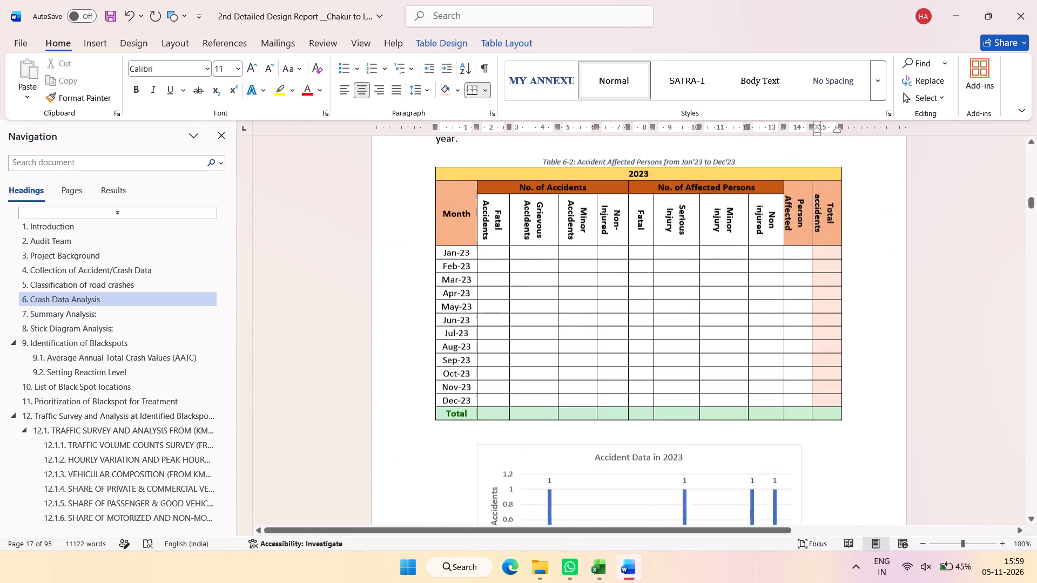
pyautogui.hotkey('alt', 'Tab')
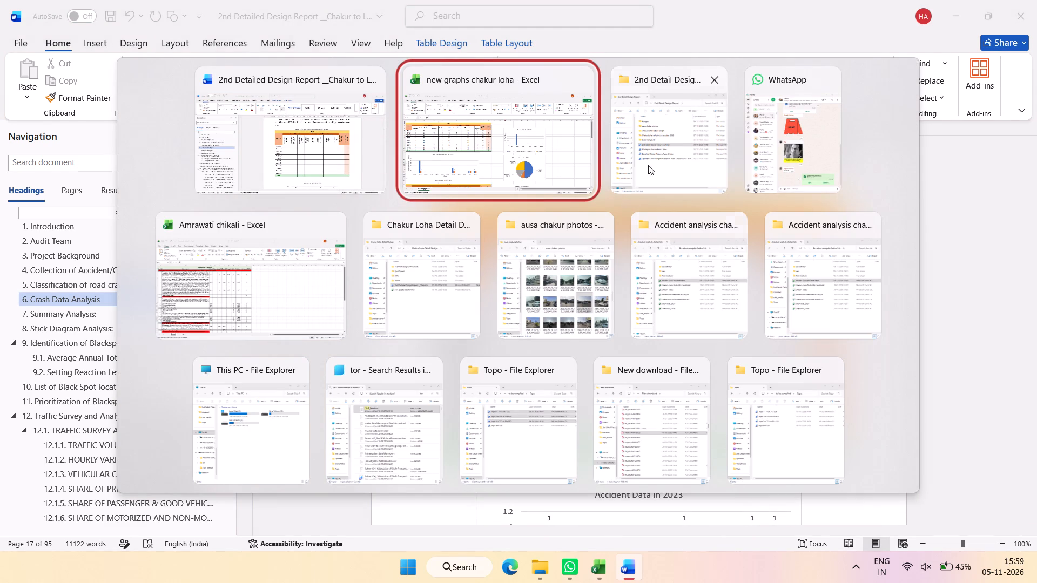
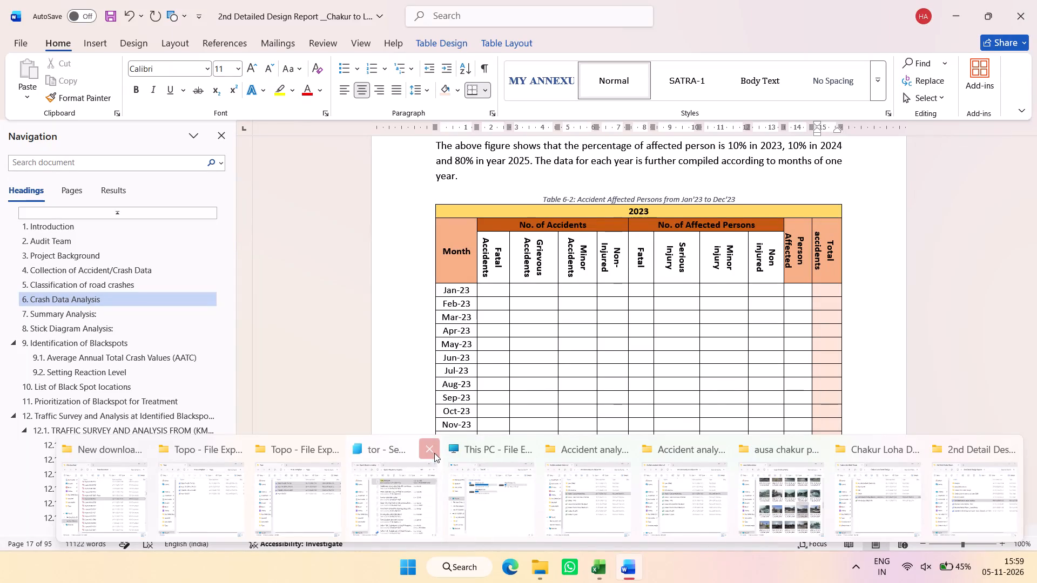
# Close the surplus File Explorer windows, including tor, This PC, New downloads, both Topo windows and one of the two accident analysis windows.
pyautogui.keyDown('alt'); pyautogui.click(431, 451); pyautogui.keyUp('alt')
pyautogui.keyDown('alt'); pyautogui.click(475, 451); pyautogui.keyUp('alt')
pyautogui.keyDown('alt'); pyautogui.click(423, 448); pyautogui.keyUp('alt')
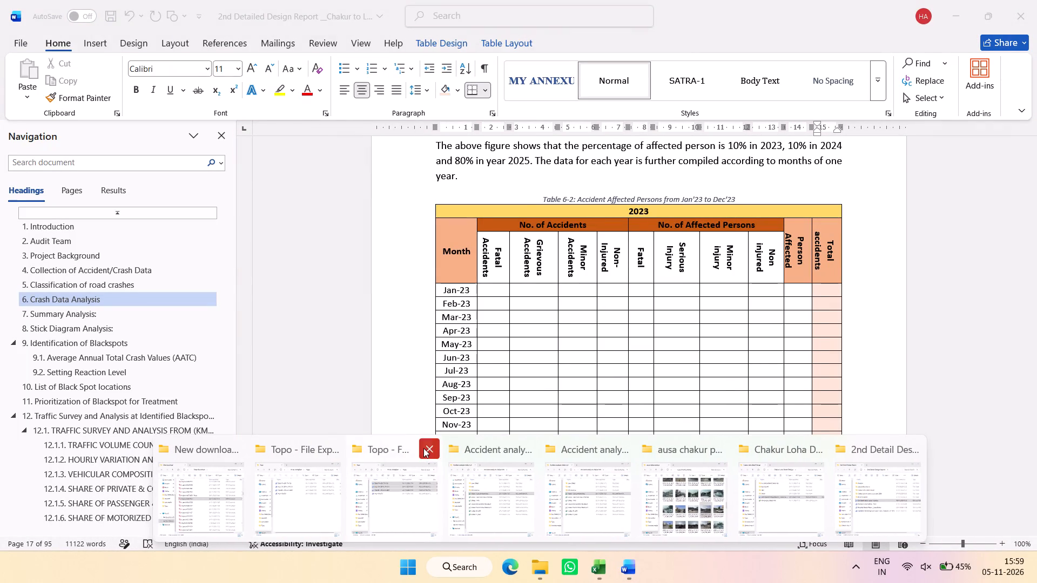
pyautogui.keyDown('alt'); pyautogui.click(386, 446); pyautogui.keyUp('alt')
pyautogui.keyDown('alt'); pyautogui.click(330, 445); pyautogui.keyUp('alt')
pyautogui.keyDown('alt'); pyautogui.click(389, 447); pyautogui.keyUp('alt')
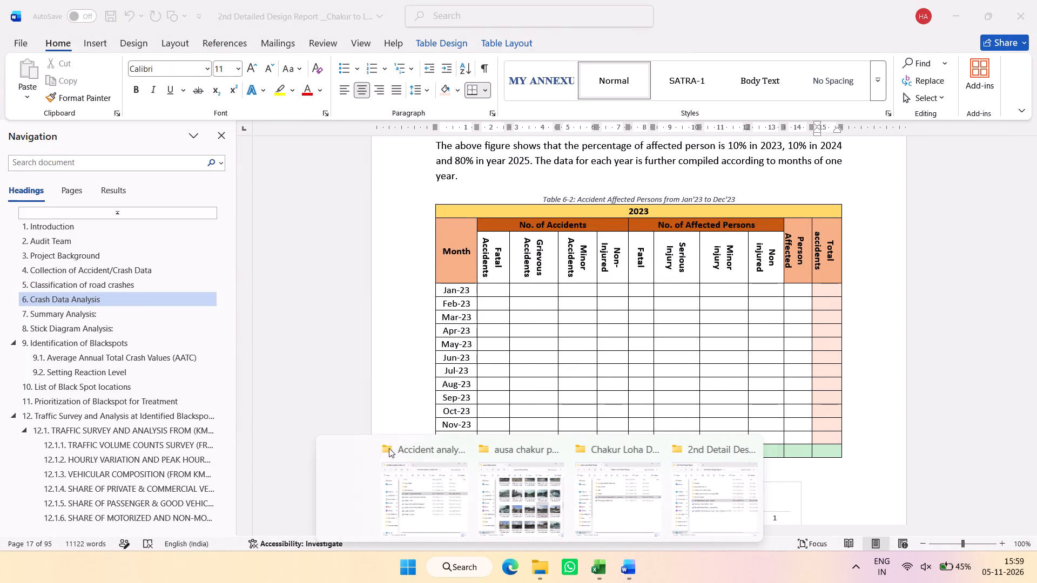
pyautogui.keyDown('alt'); pyautogui.click(523, 455); pyautogui.keyUp('alt')
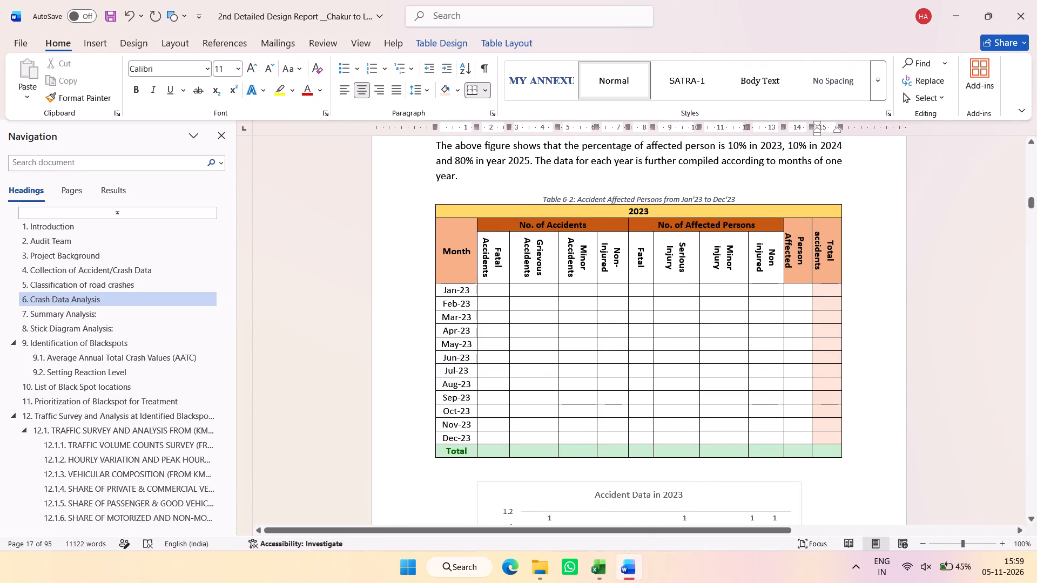
# Copy the 2023 monthly data and totals from the Excel table into the empty cells of the Word report's 2023 table.
pyautogui.hotkey('alt', 'Tab')
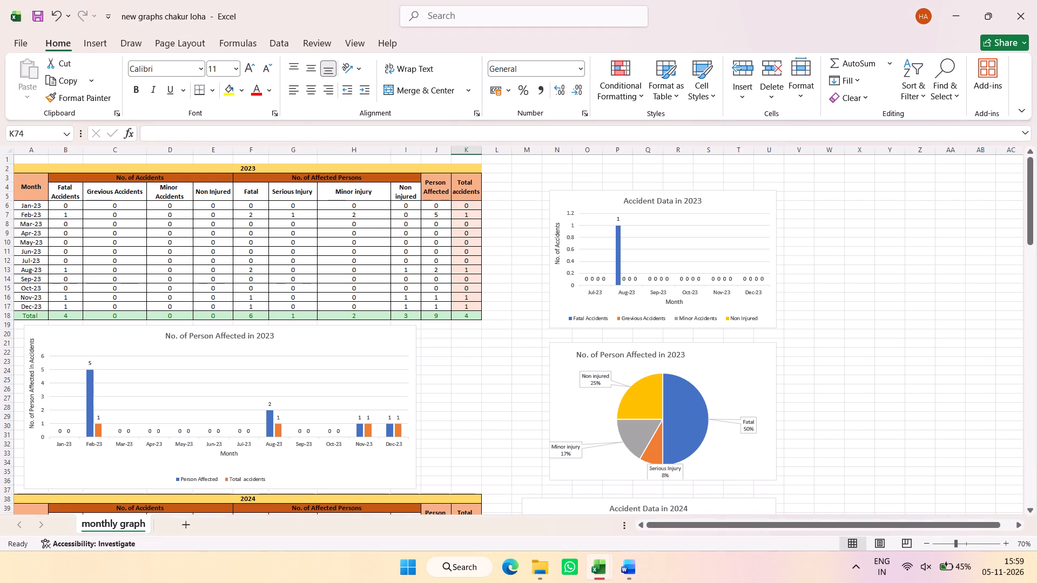
pyautogui.moveTo(68, 207); pyautogui.dragTo(473, 311)
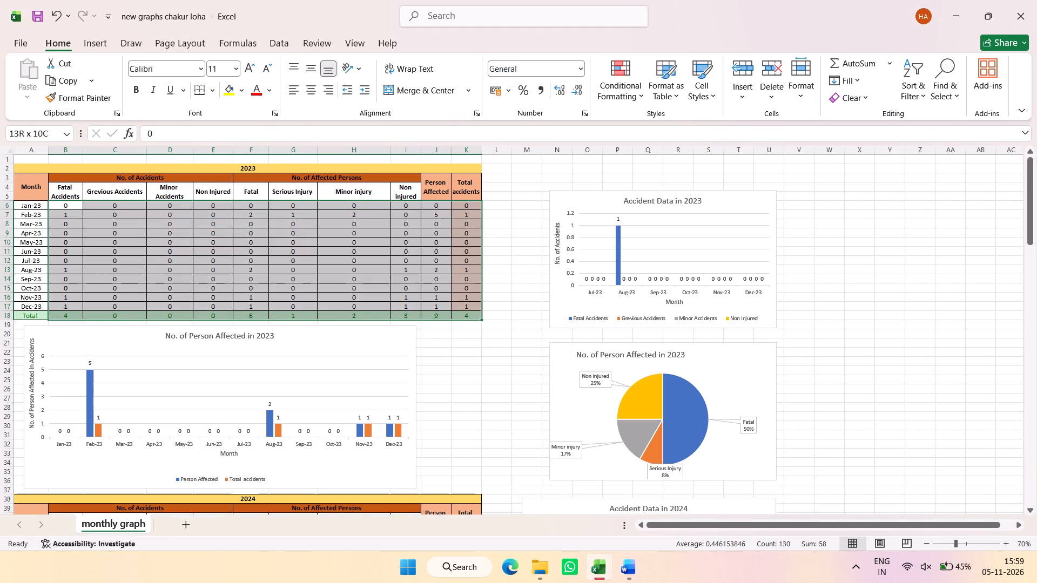
pyautogui.moveTo(473, 311); pyautogui.dragTo(467, 313)
pyautogui.hotkey('ctrl', 'c')
pyautogui.hotkey('ctrl', 'c')
pyautogui.hotkey('alt', 'Tab')
pyautogui.click(488, 290)
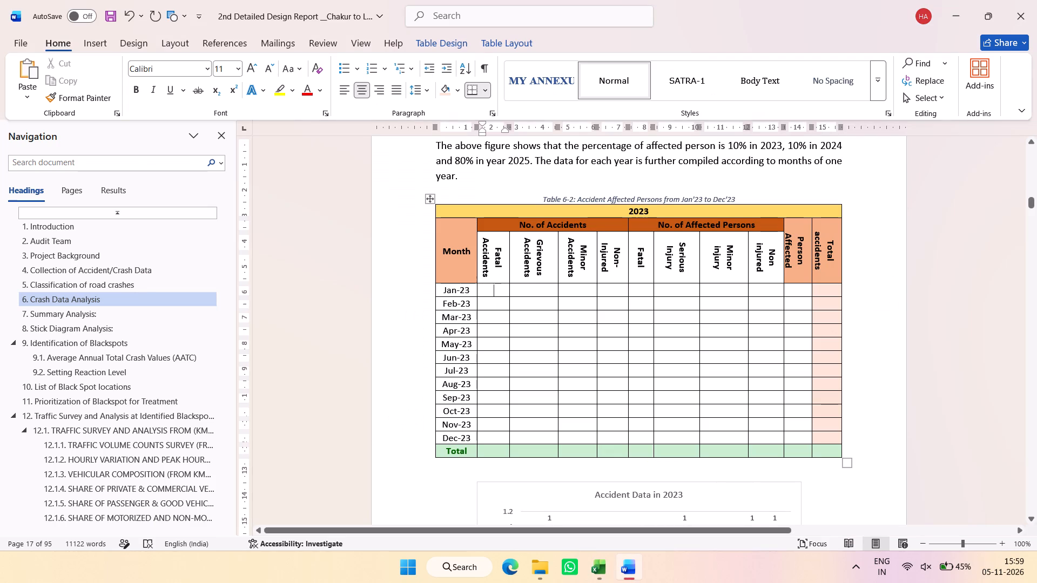
pyautogui.moveTo(488, 290); pyautogui.dragTo(824, 448)
pyautogui.rightClick(823, 448)
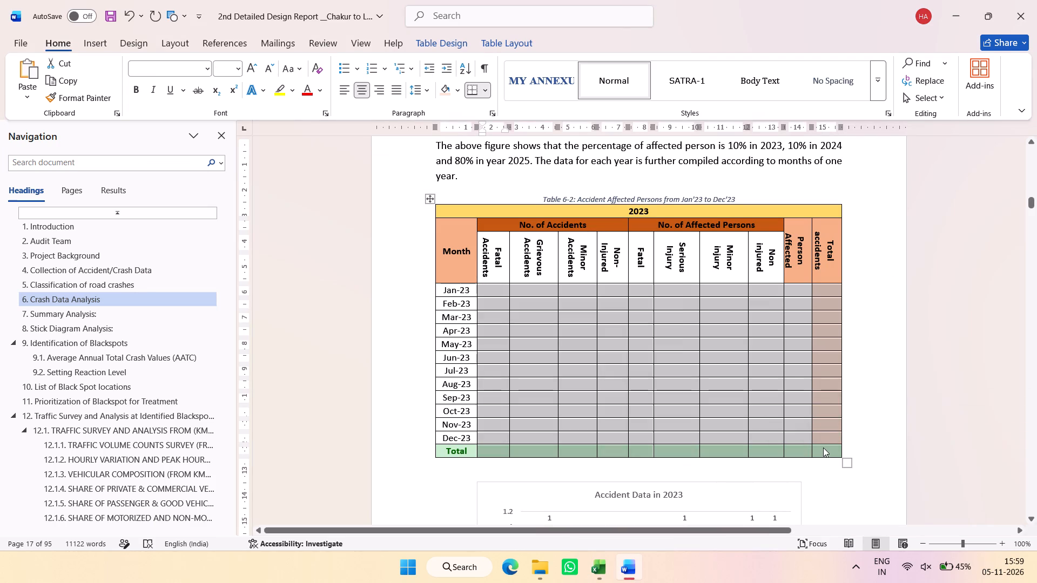
pyautogui.click(925, 292)
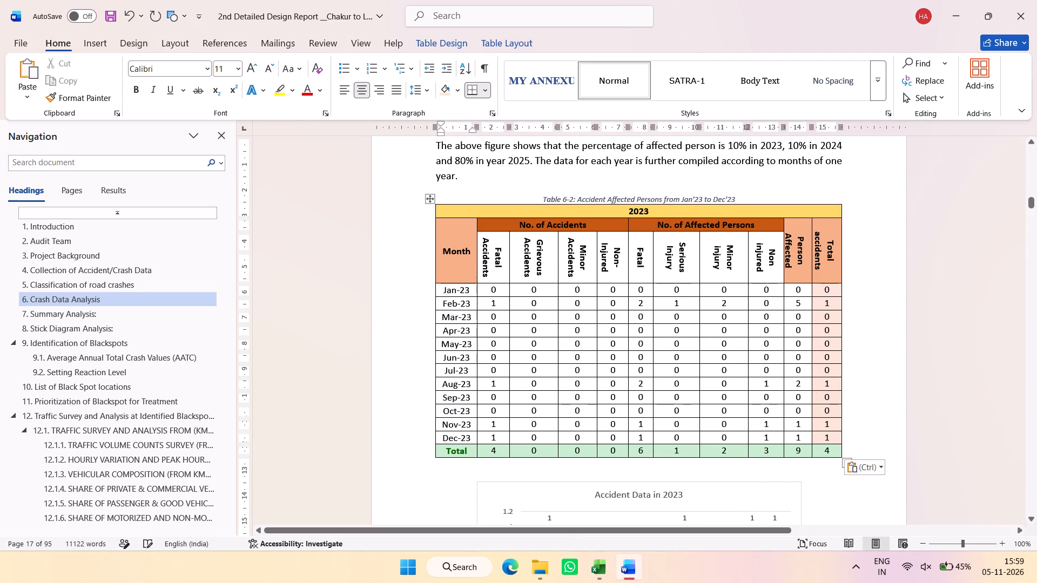
# Bold the 2023 table's Total row values and its monthly Person Affected and Total accidents values.
pyautogui.moveTo(484, 451); pyautogui.dragTo(818, 449)
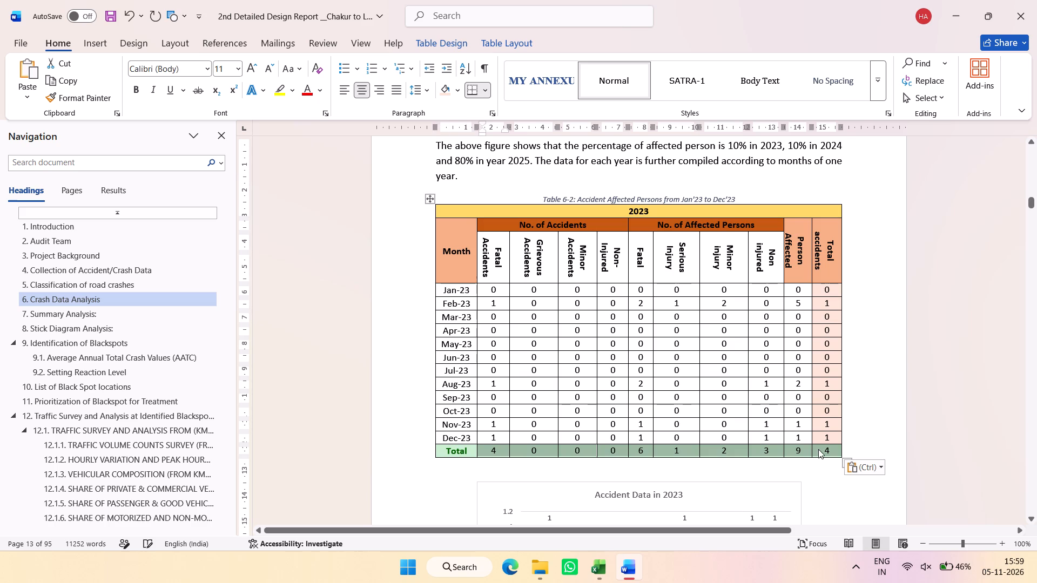
pyautogui.hotkey('ctrl', 'b')
pyautogui.moveTo(797, 290); pyautogui.dragTo(816, 417)
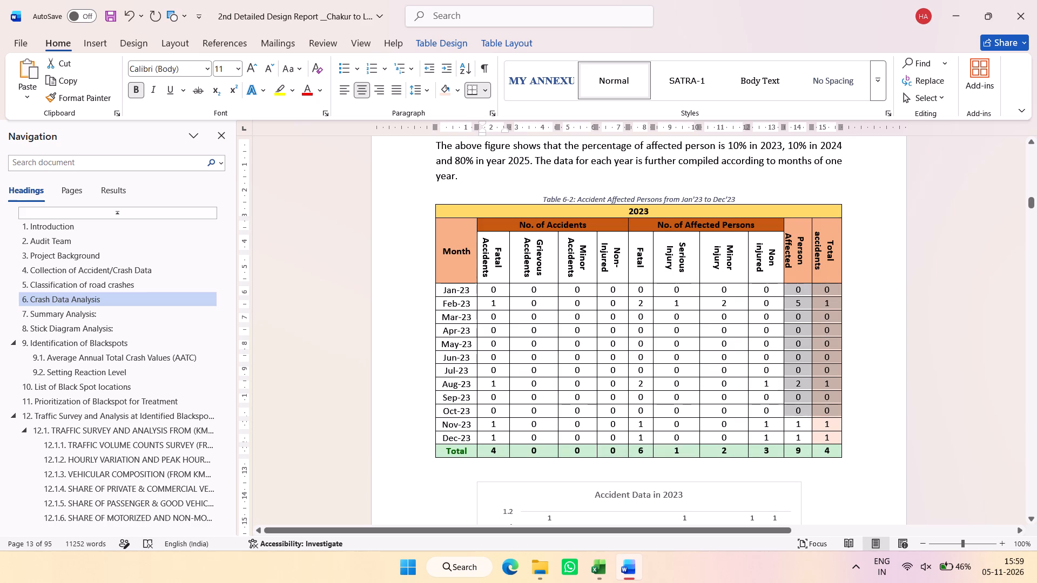
pyautogui.moveTo(816, 417); pyautogui.dragTo(824, 436)
pyautogui.hotkey('ctrl', 'b')
pyautogui.click(864, 398)
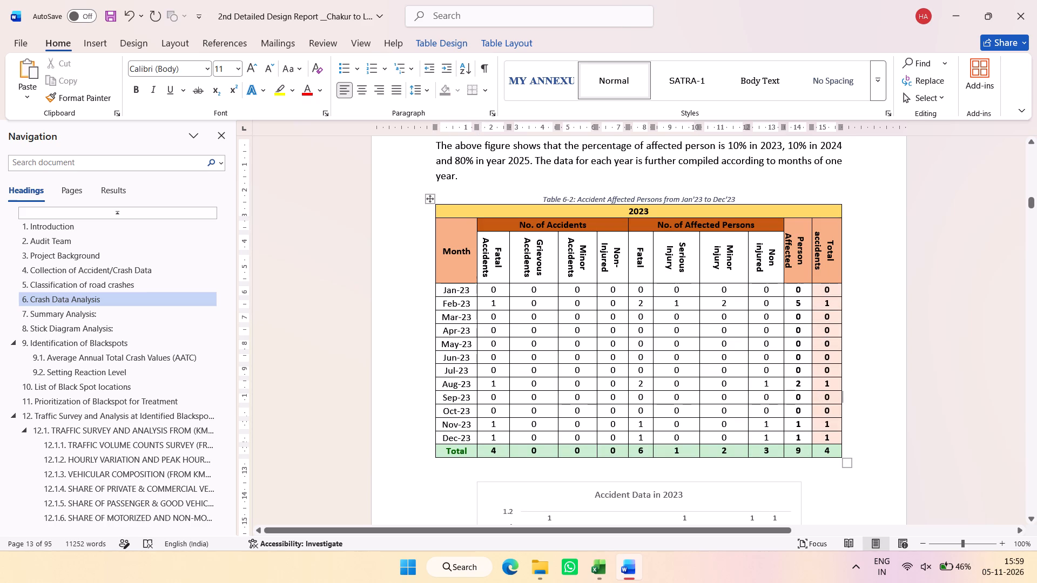
# Switch to the Excel workbook and extend the Accident Data in 2023 chart's month labels to cover Jan-23 through Dec-23.
pyautogui.click(681, 370)
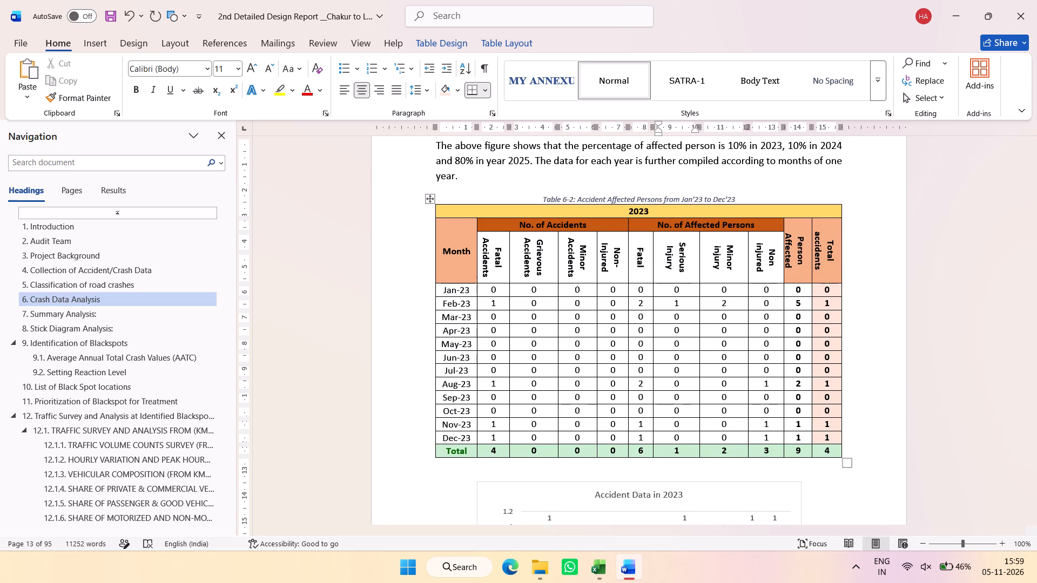
pyautogui.scroll(-2, 663, 347)
pyautogui.hotkey('alt', 'Tab')
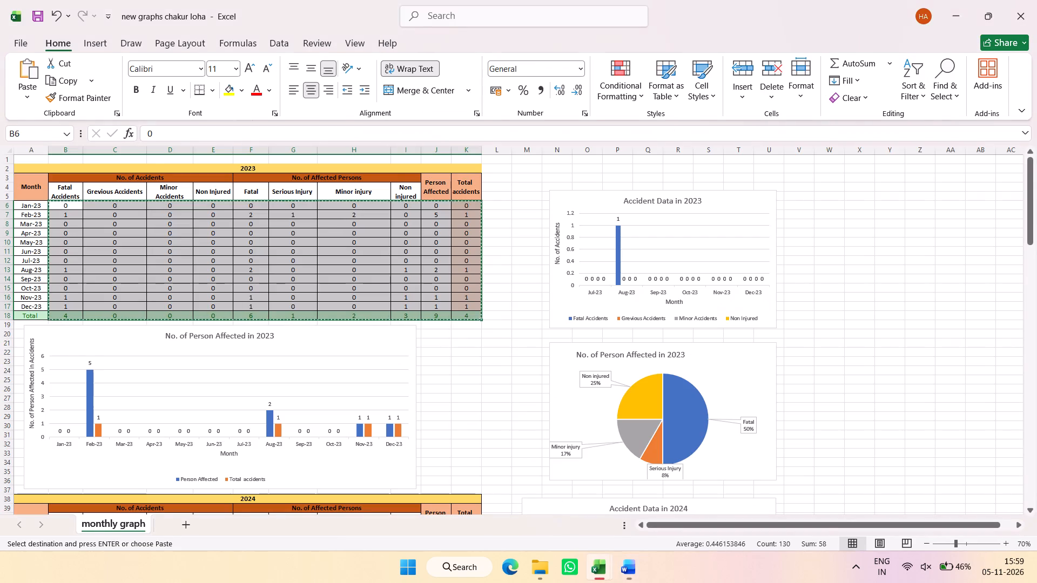
pyautogui.click(755, 306)
pyautogui.hotkey('ctrl', 'c')
pyautogui.hotkey('ctrl', 'c')
pyautogui.hotkey('ctrl', 'c')
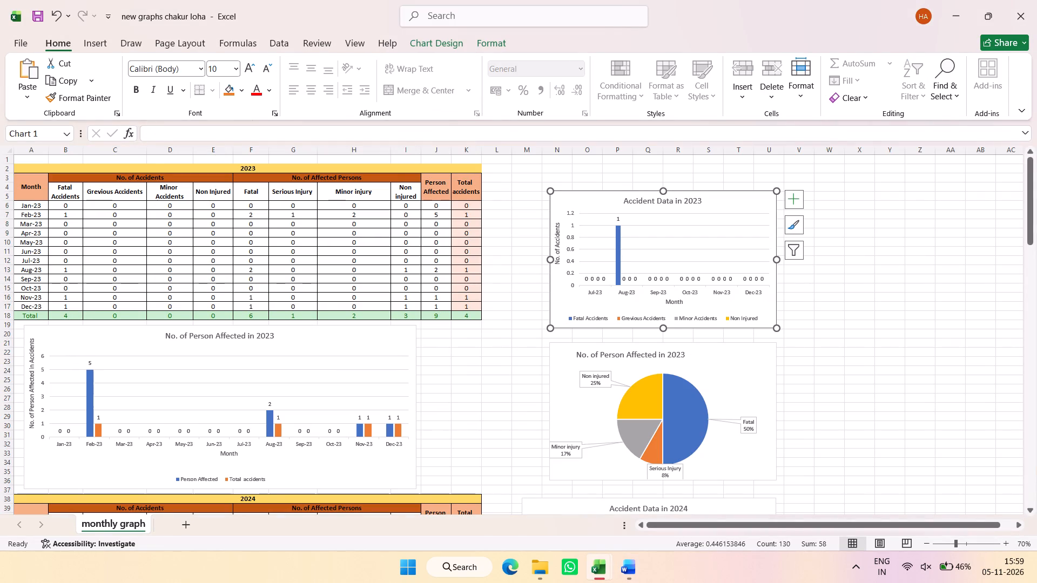
pyautogui.hotkey('ctrl', 'c')
pyautogui.click(615, 256)
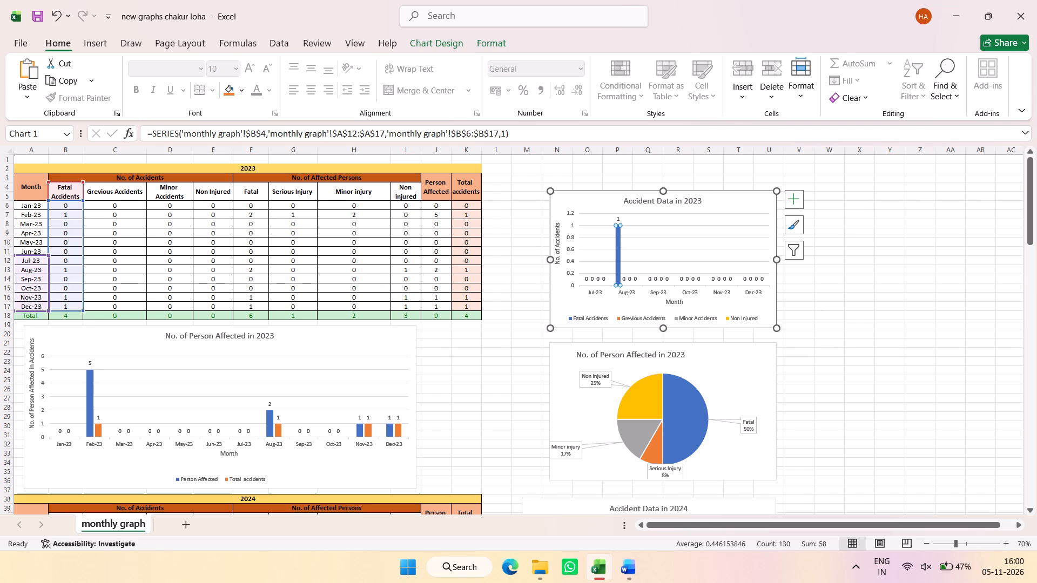
pyautogui.moveTo(46, 255); pyautogui.dragTo(45, 240)
pyautogui.moveTo(45, 240); pyautogui.dragTo(38, 202)
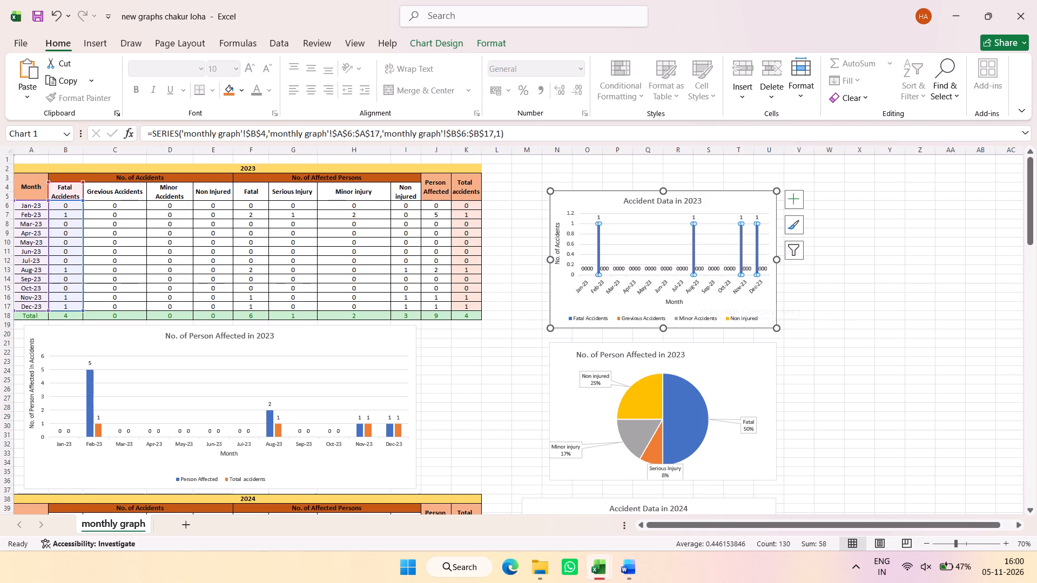
pyautogui.click(818, 283)
# Extend the Accident Data in 2024 chart's month labels to cover Jan-24 through Dec-24.
pyautogui.scroll(-3, 819, 283)
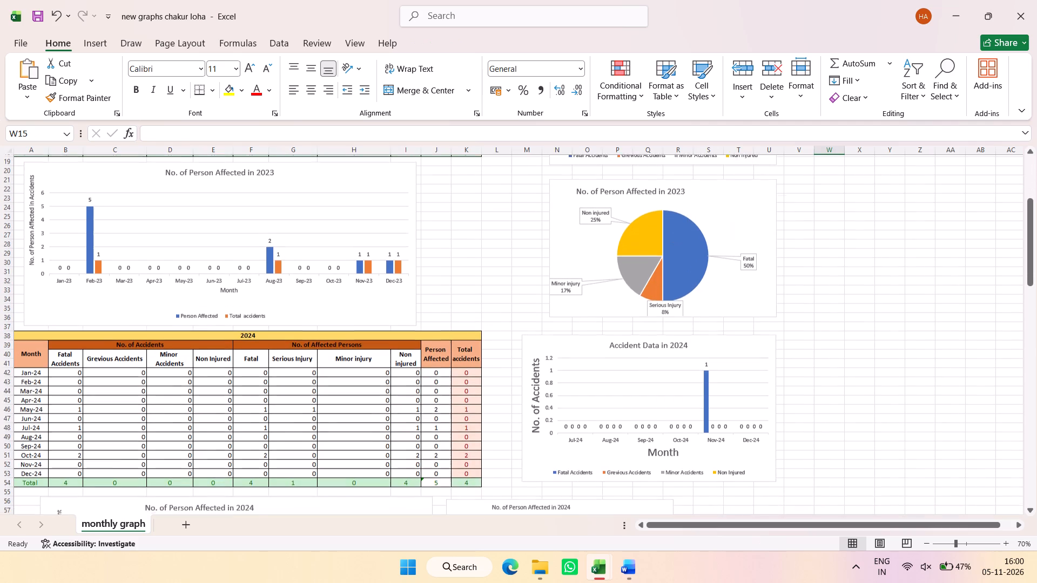
pyautogui.click(569, 370)
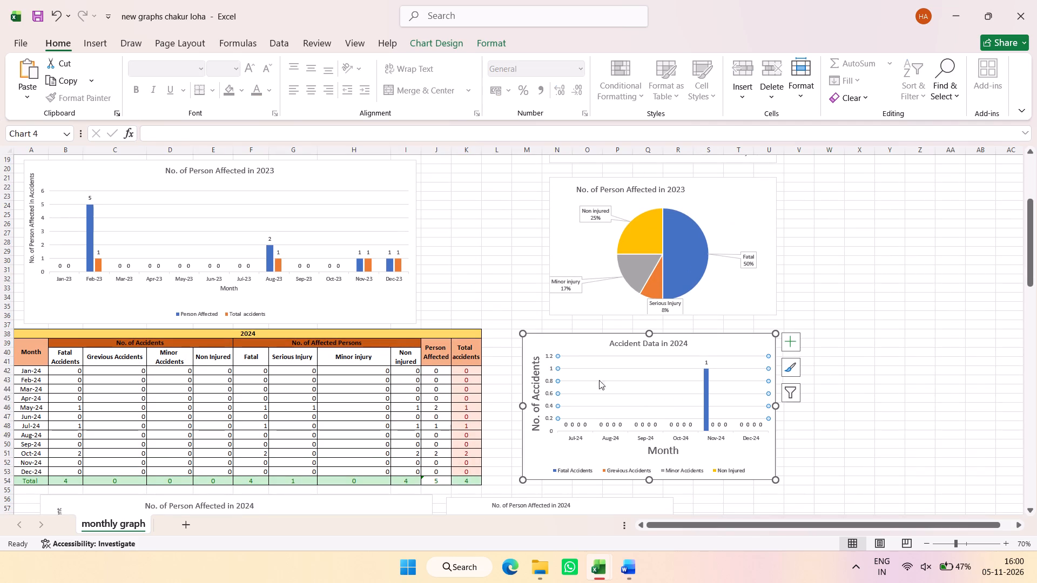
pyautogui.click(709, 381)
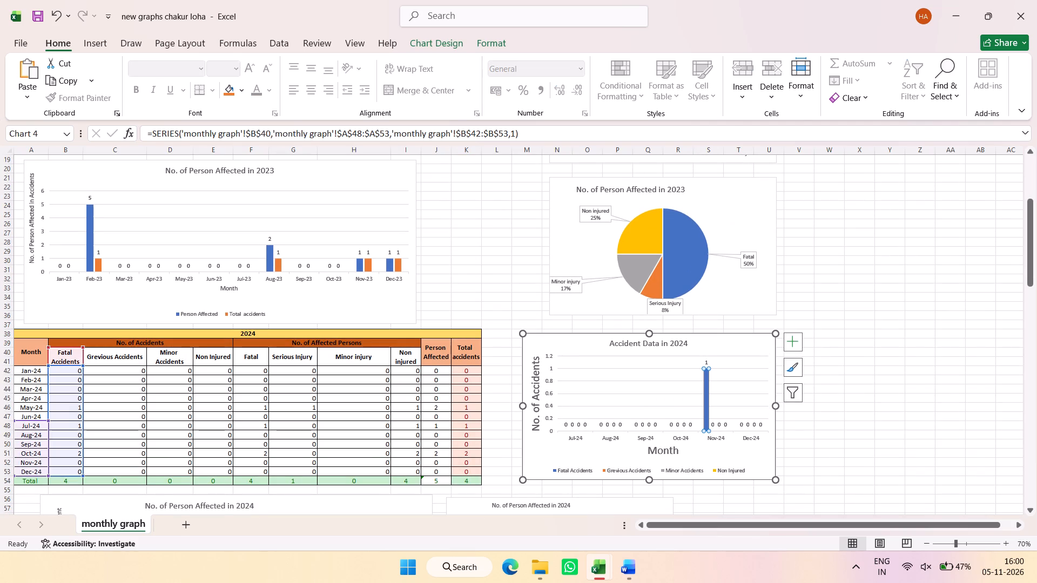
pyautogui.moveTo(47, 421); pyautogui.dragTo(35, 366)
pyautogui.click(888, 405)
# Extend the Accident Data in 2025 chart's month labels to cover Jan-25 through Dec-25.
pyautogui.scroll(-3, 832, 354)
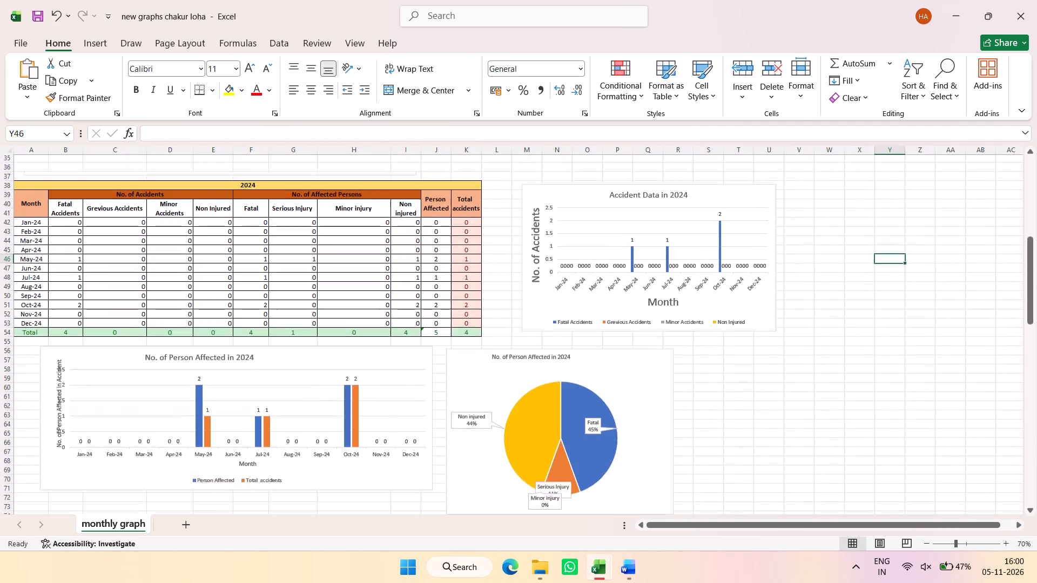
pyautogui.scroll(-4, 832, 354)
pyautogui.click(669, 374)
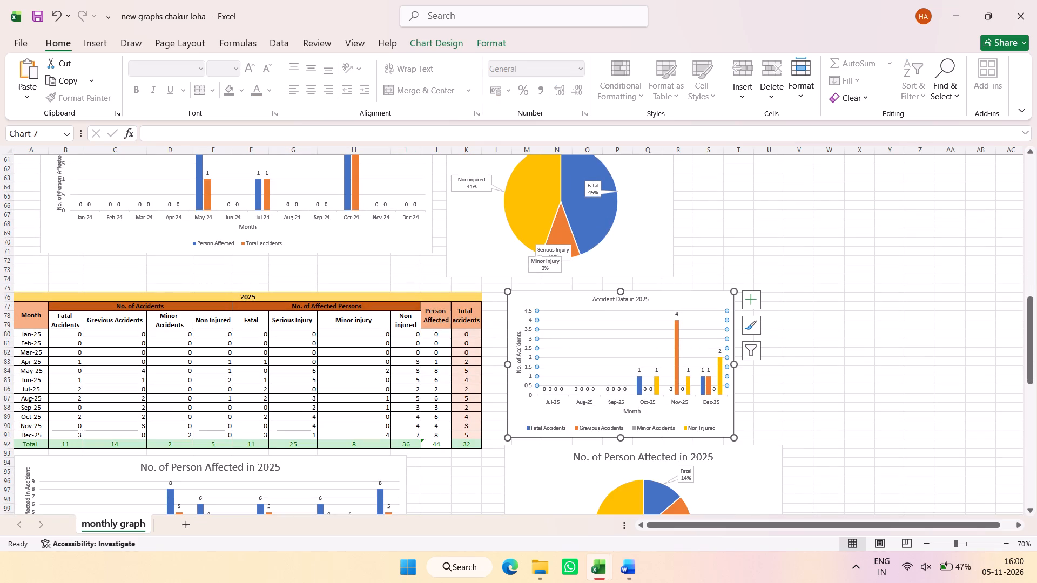
pyautogui.click(690, 352)
pyautogui.click(677, 352)
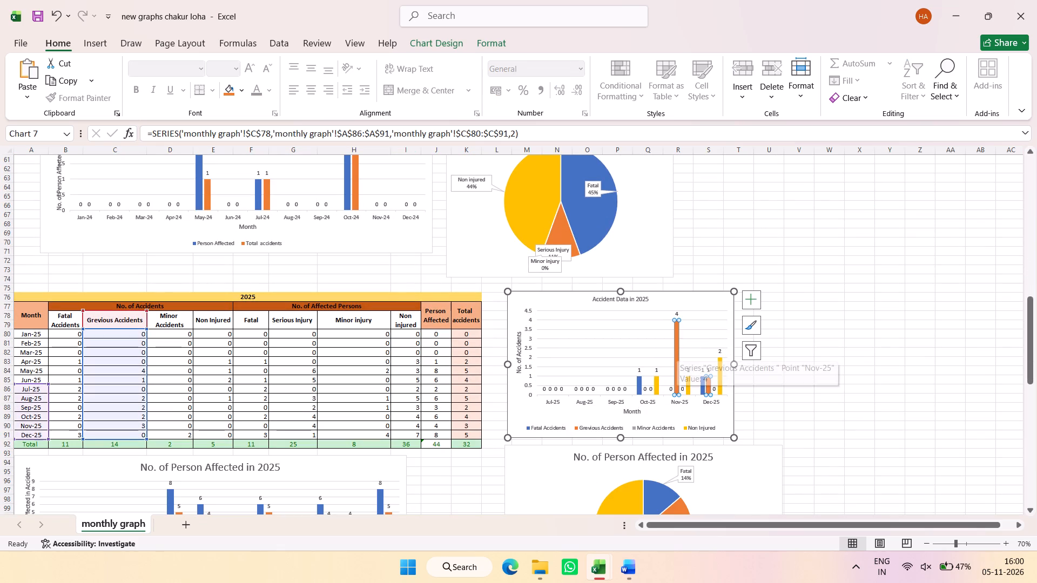
pyautogui.moveTo(45, 384); pyautogui.dragTo(38, 331)
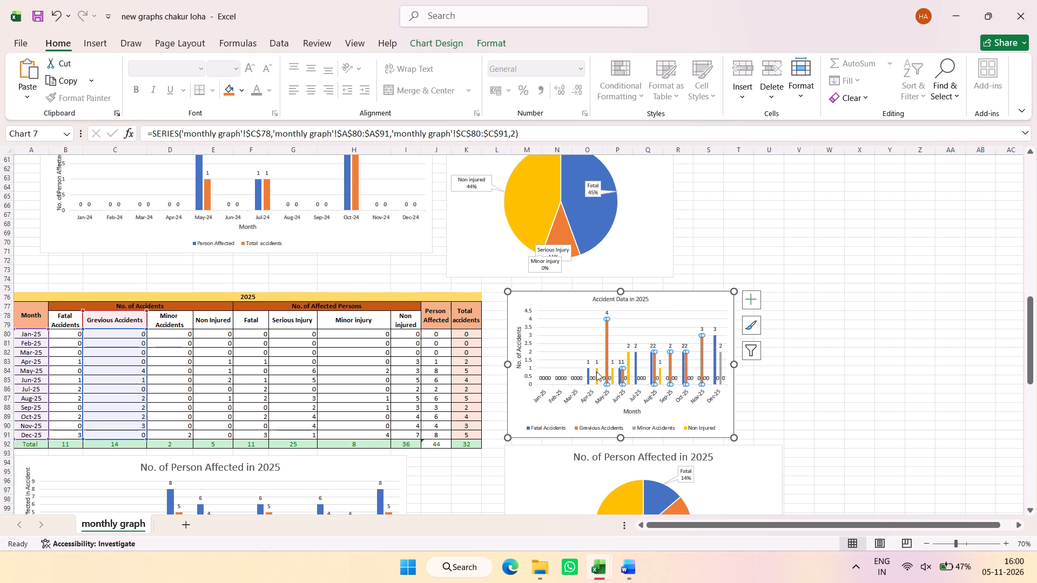
# Check the source ranges of the Non Injured and Fatal Accidents series in the 2025 chart and the Fatal Accidents series in the 2024 chart.
pyautogui.click(596, 371)
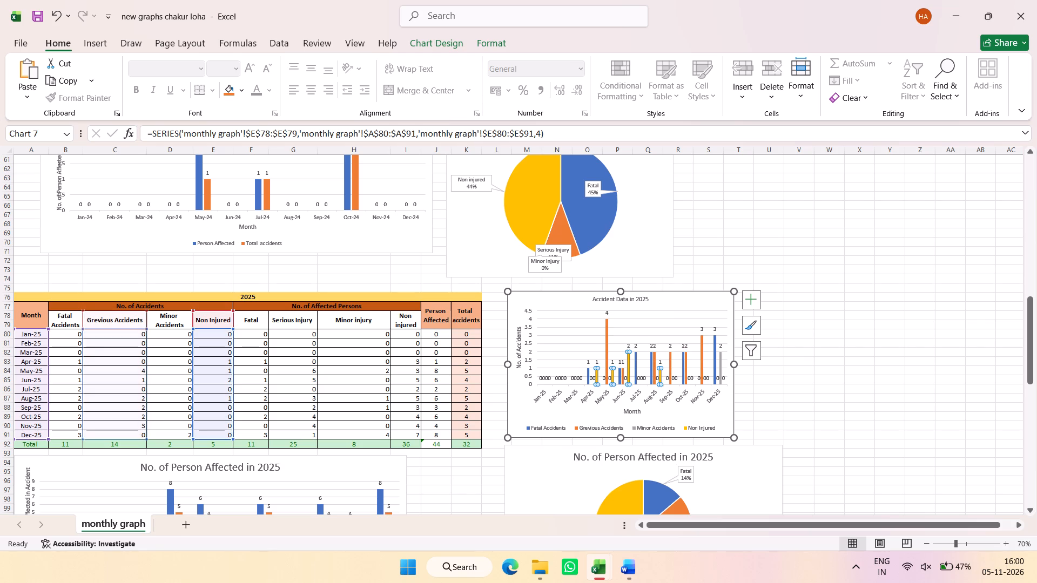
pyautogui.click(588, 375)
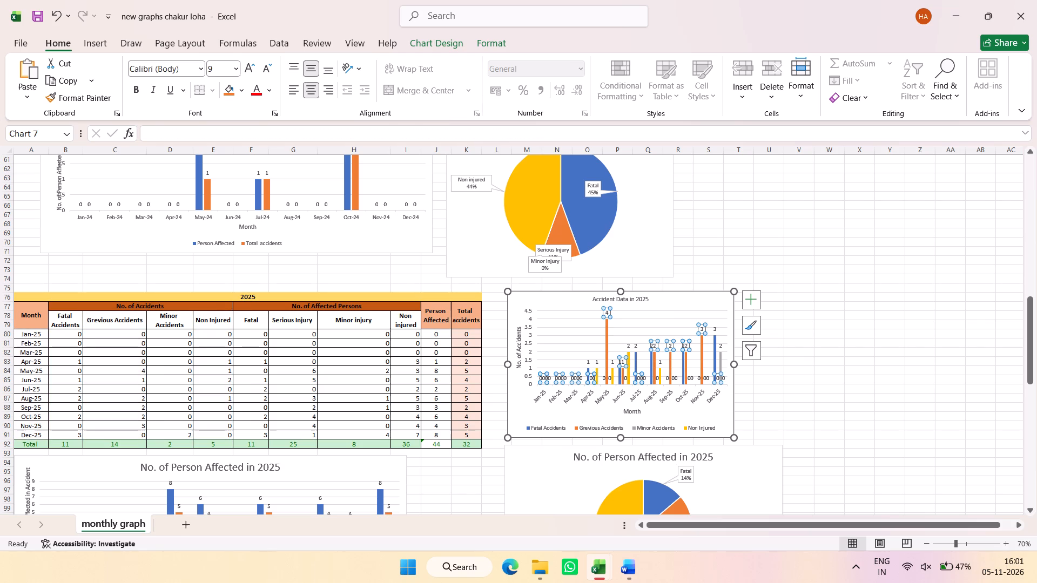
pyautogui.click(586, 369)
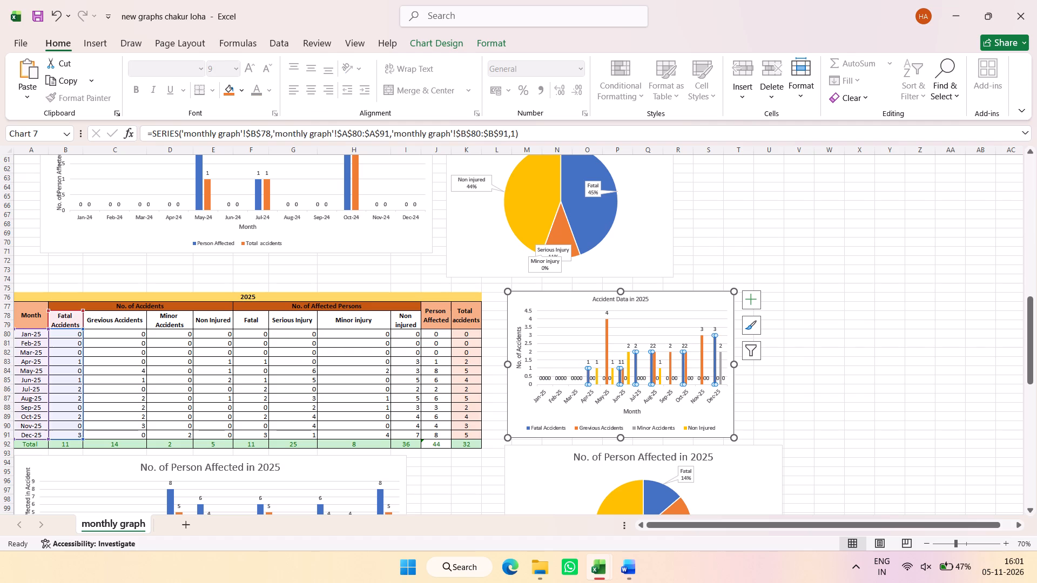
pyautogui.scroll(-4, 617, 376)
pyautogui.scroll(10, 622, 382)
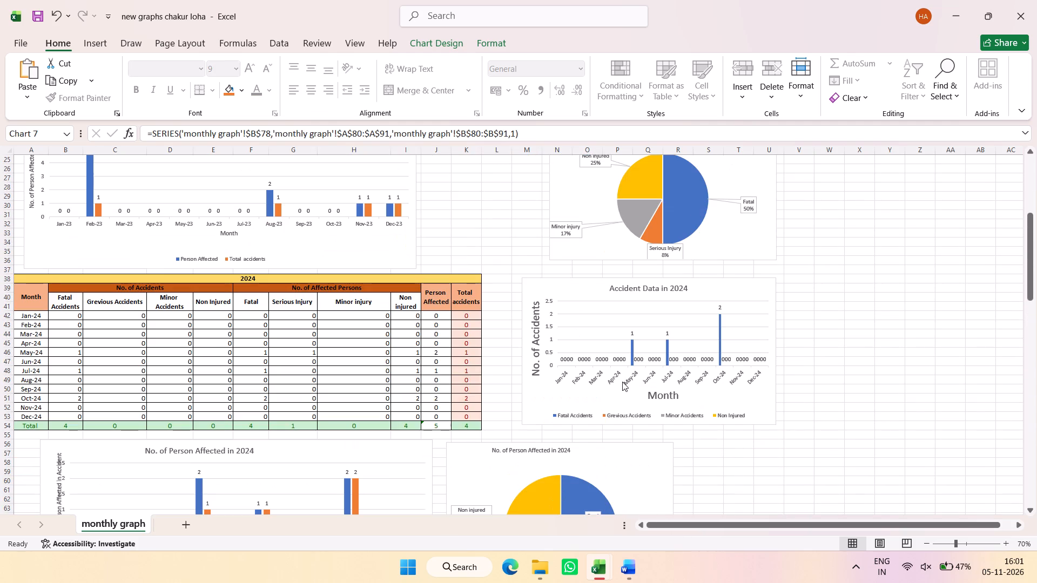
pyautogui.click(631, 350)
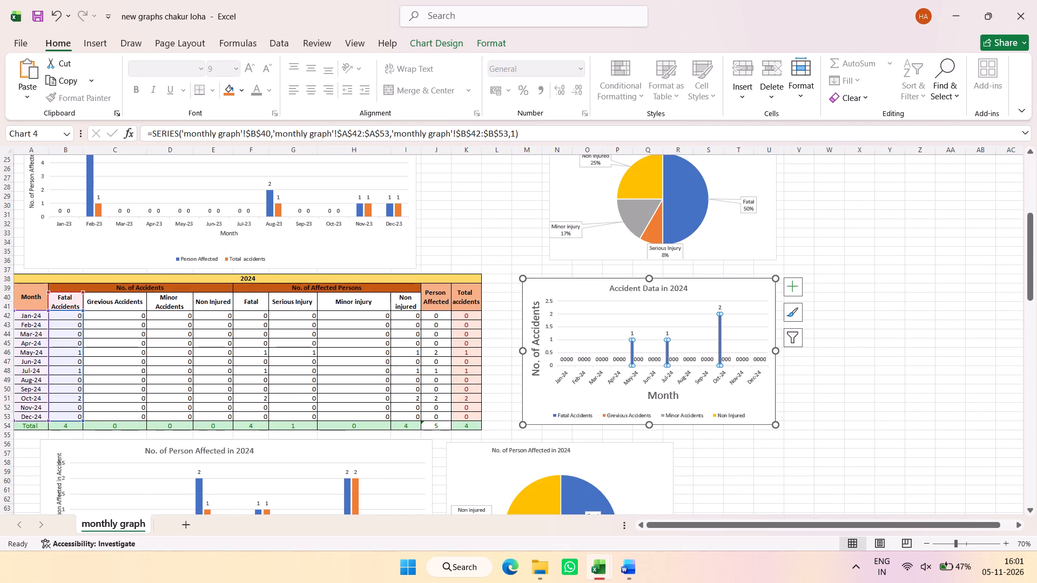
# Replace the Word report's Accident Data in 2023 chart with the updated chart copied from Excel.
pyautogui.scroll(5, 642, 371)
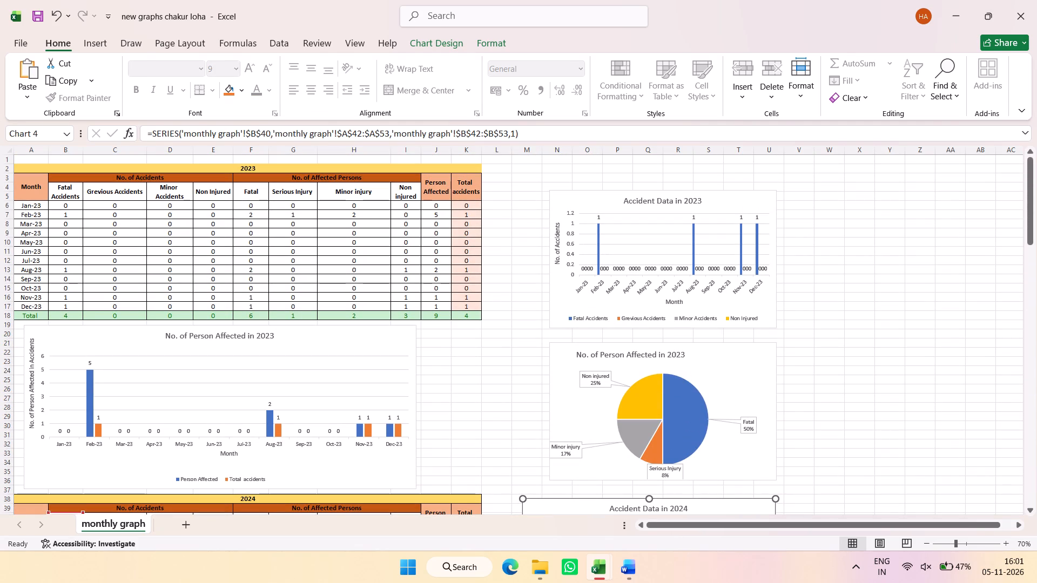
pyautogui.click(574, 200)
pyautogui.hotkey('ctrl', 'c')
pyautogui.hotkey('ctrl', 'c')
pyautogui.hotkey('alt', 'Tab')
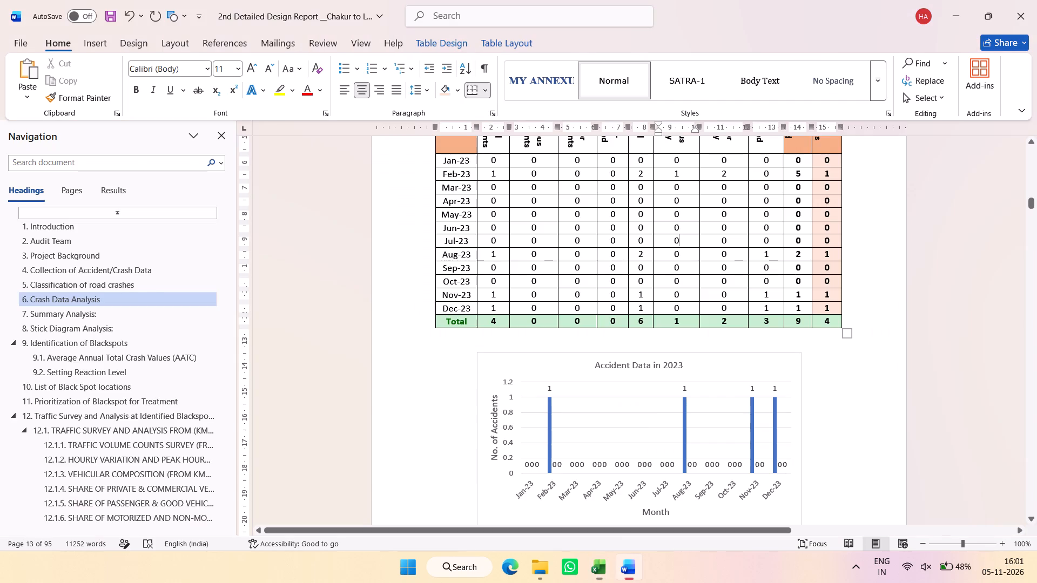
pyautogui.scroll(-2, 789, 351)
pyautogui.click(778, 401)
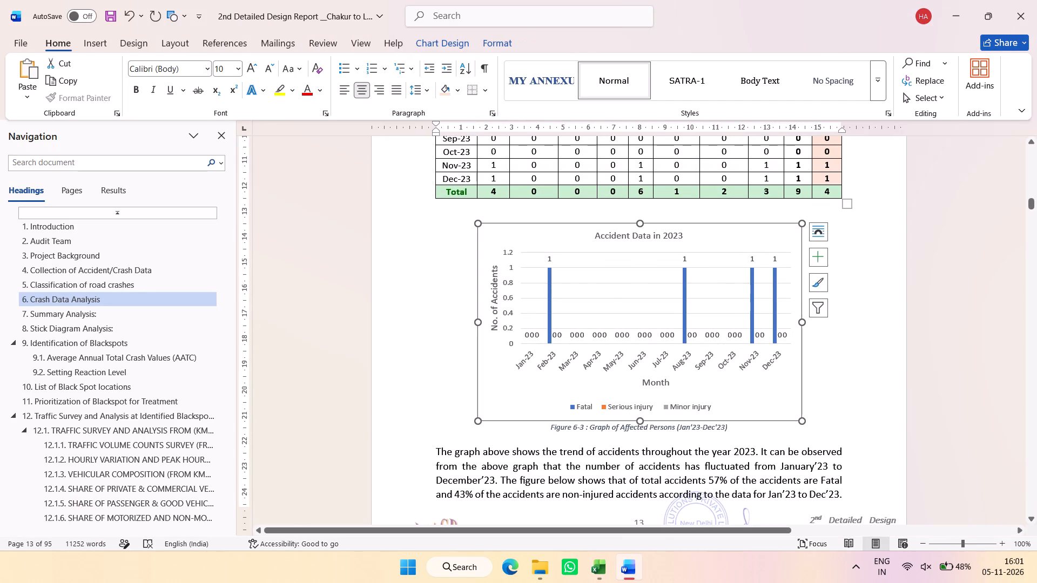
pyautogui.press('Delete')
pyautogui.hotkey('ctrl', 'v')
# Set the title of the Figure 6-1 chart, No. of Person Affected, to font size 12.
pyautogui.scroll(9, 621, 367)
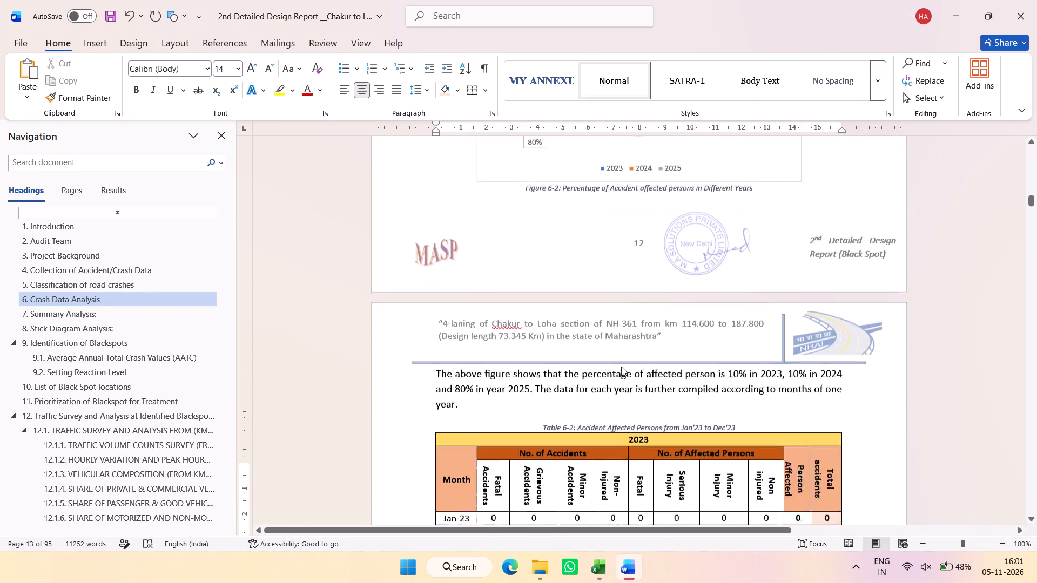
pyautogui.scroll(13, 621, 367)
pyautogui.scroll(9, 623, 367)
pyautogui.scroll(-2, 623, 367)
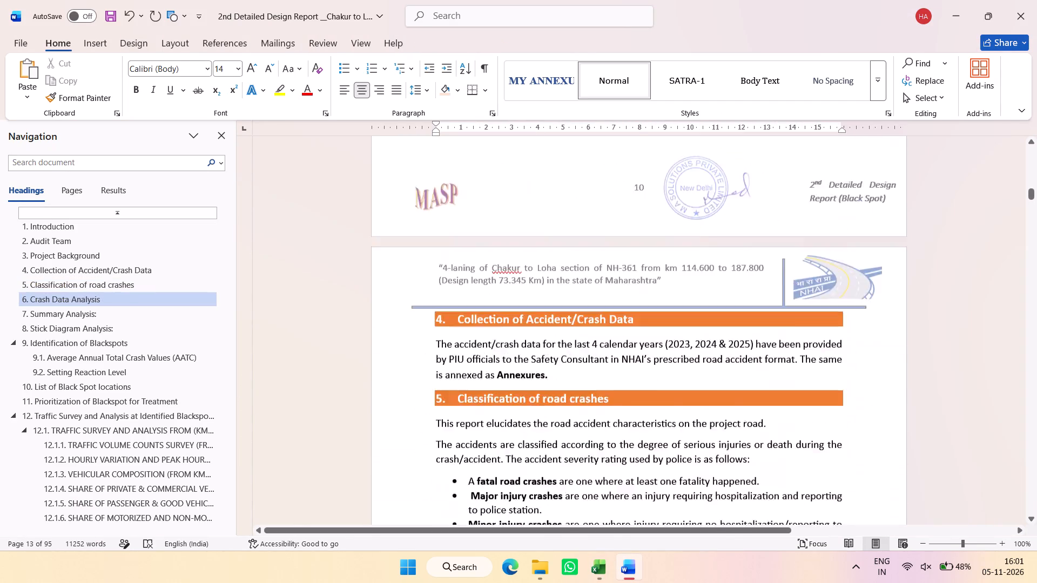
pyautogui.scroll(-13, 623, 367)
pyautogui.click(625, 174)
pyautogui.tripleClick(626, 182)
pyautogui.click(626, 182)
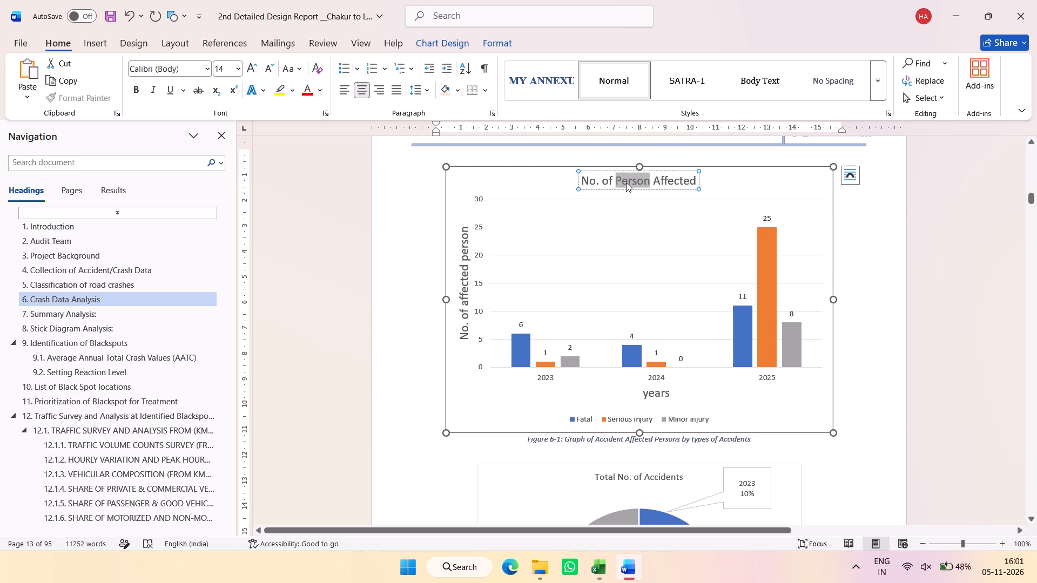
pyautogui.tripleClick(661, 180)
pyautogui.click(661, 180)
pyautogui.click(662, 180)
pyautogui.click(677, 180)
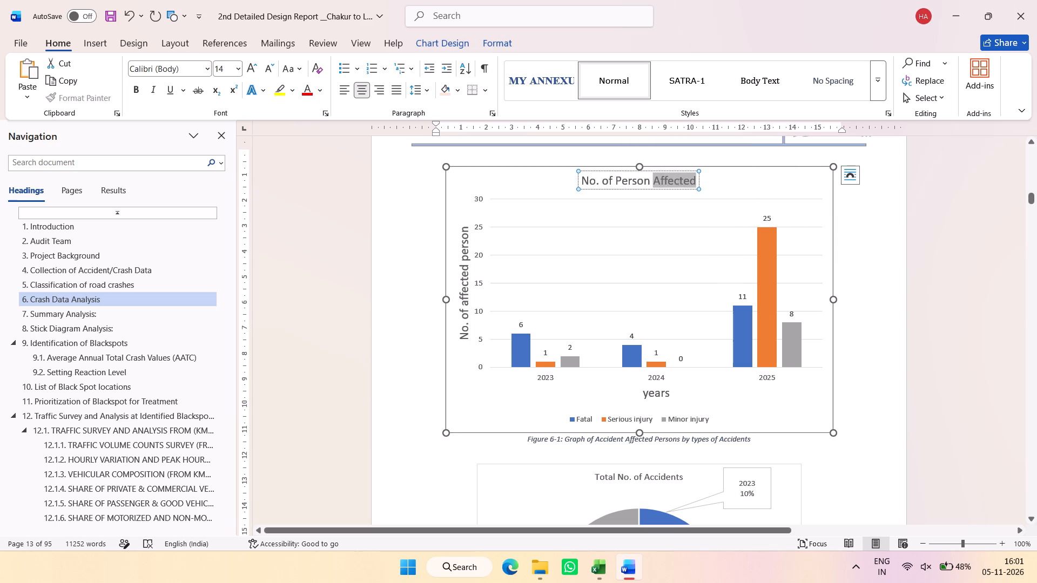
pyautogui.moveTo(684, 180); pyautogui.dragTo(590, 180)
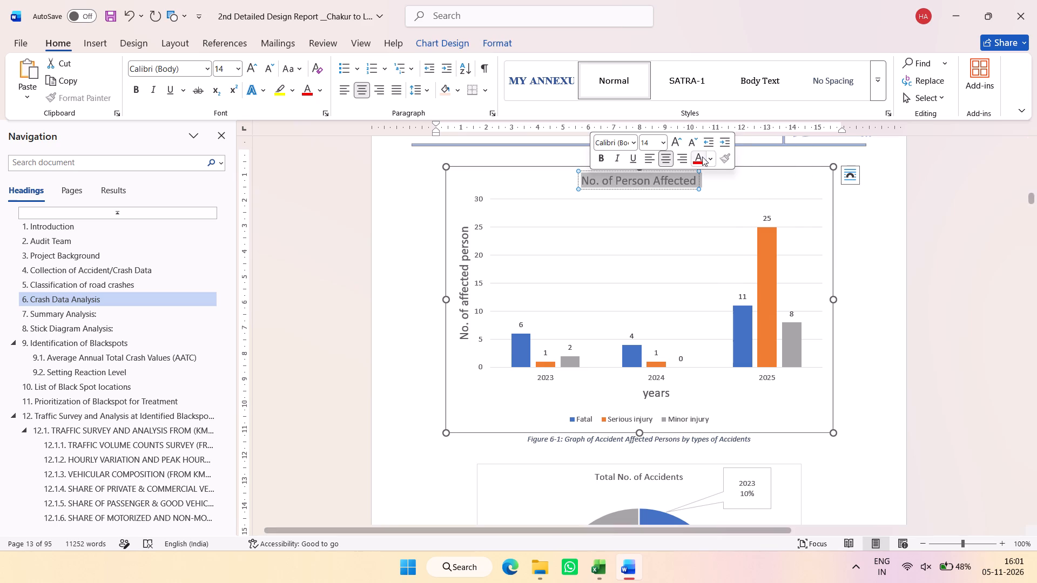
pyautogui.click(671, 143)
pyautogui.doubleClick(687, 143)
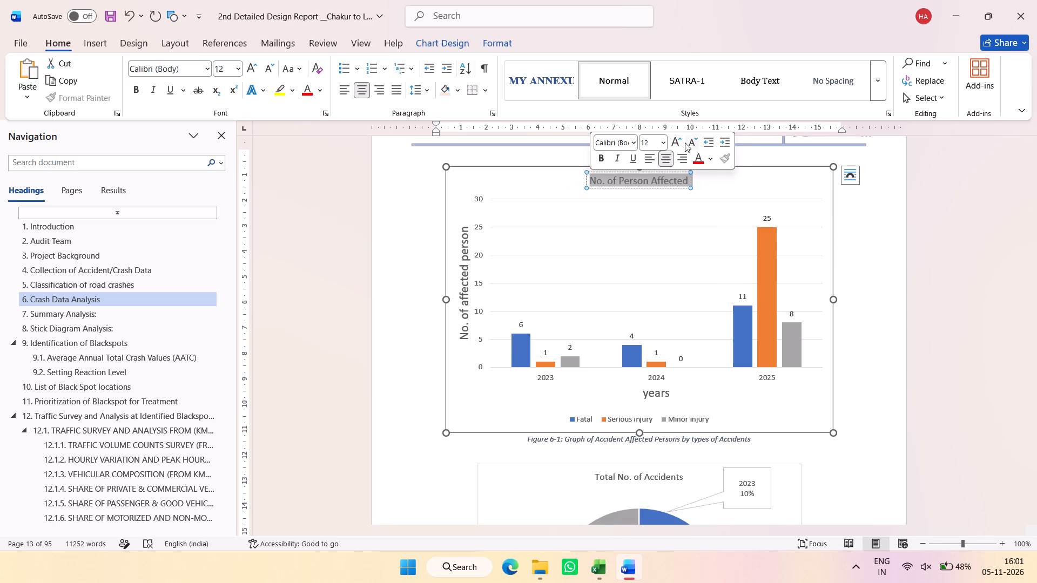
# Set the title of the Total No. of Accidents pie chart to font size 12.
pyautogui.scroll(-3, 698, 370)
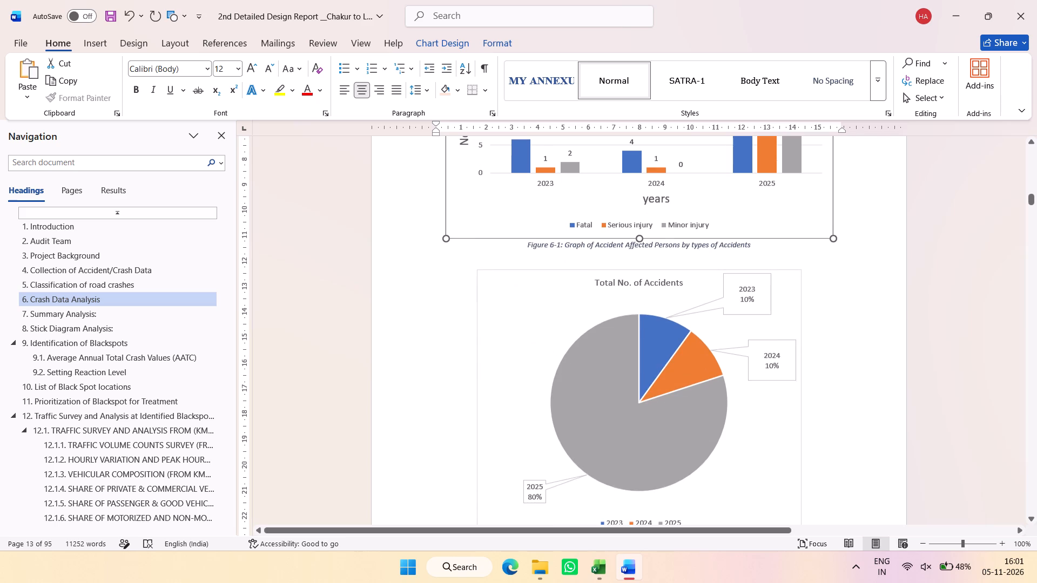
pyautogui.click(638, 277)
pyautogui.click(627, 284)
pyautogui.moveTo(602, 282); pyautogui.dragTo(672, 281)
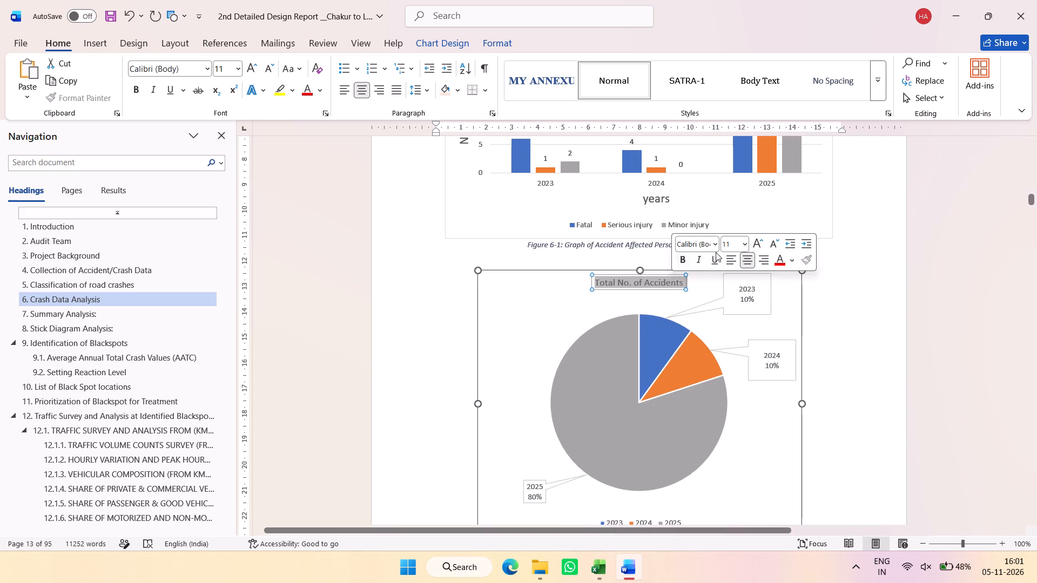
pyautogui.click(761, 242)
# Reduce the font size of the Accident Data in 2023 chart title by one step.
pyautogui.scroll(-9, 746, 274)
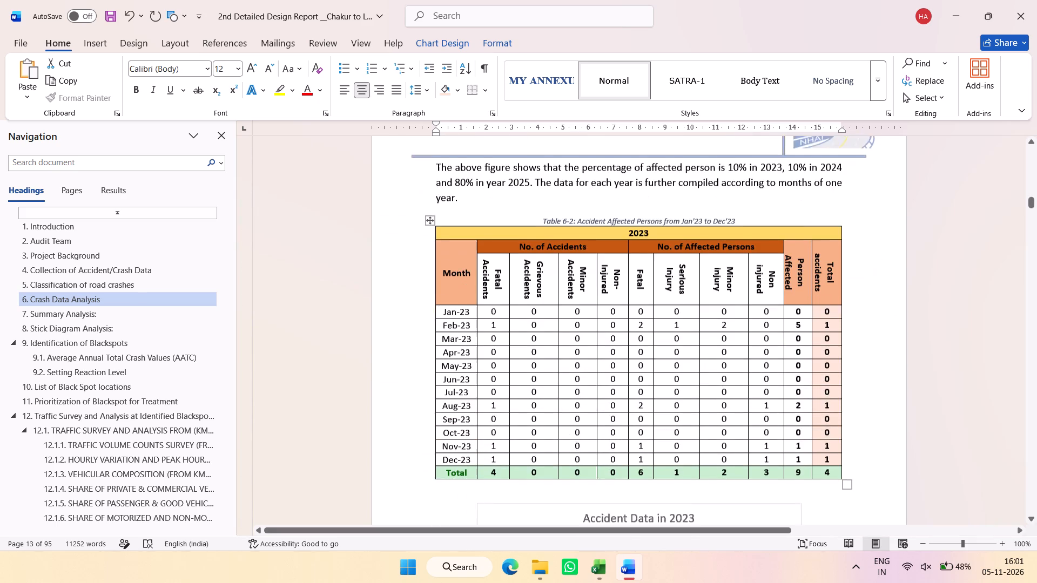
pyautogui.scroll(-5, 639, 273)
pyautogui.click(625, 176)
pyautogui.click(597, 174)
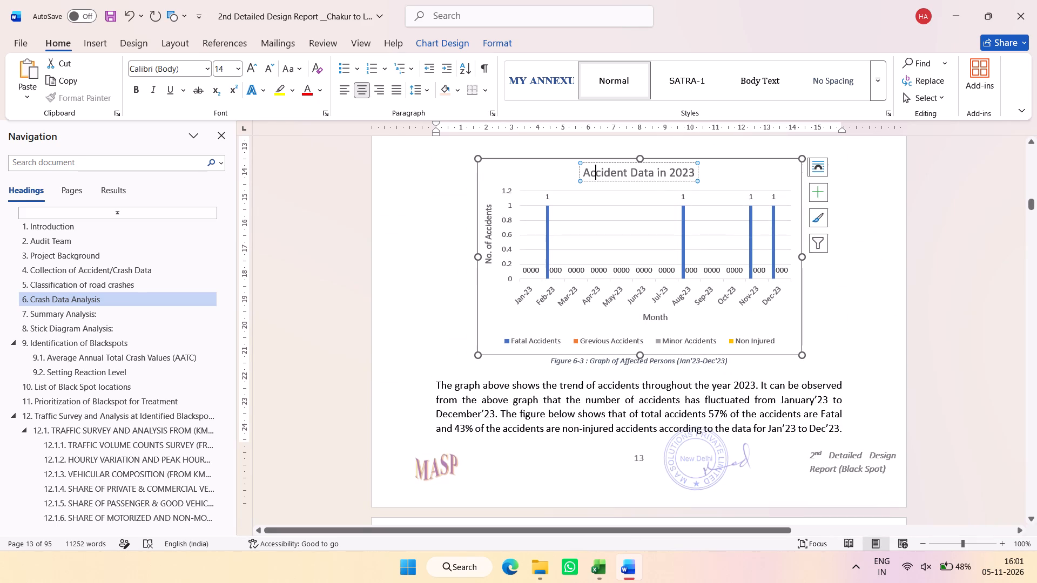
pyautogui.moveTo(591, 173); pyautogui.dragTo(692, 174)
pyautogui.click(792, 134)
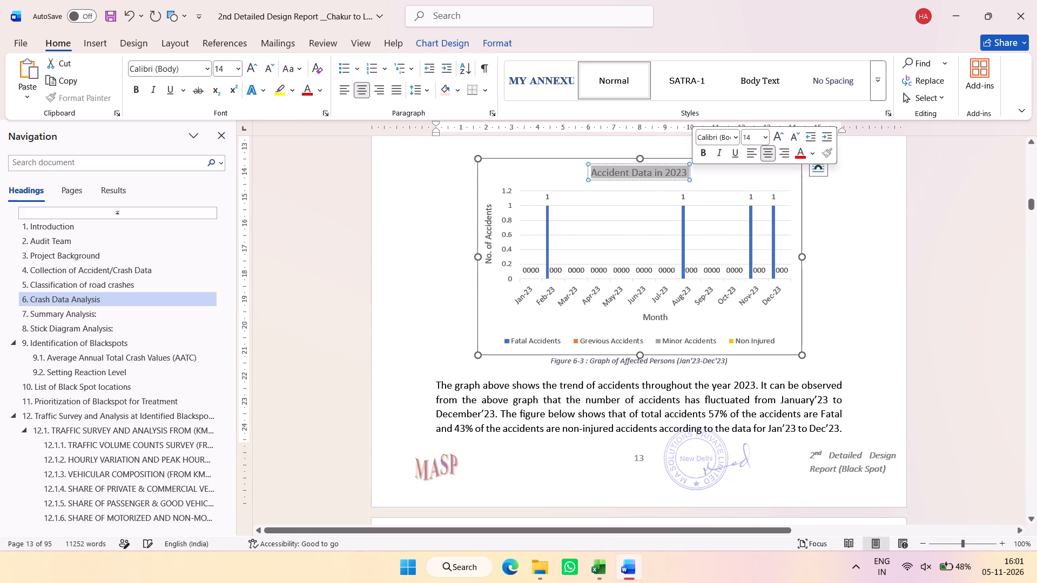
pyautogui.click(828, 323)
# Replace the report's Types of Accidents in 2023 pie chart with the No. of Person Affected in 2023 pie chart copied from Excel.
pyautogui.scroll(-5, 794, 350)
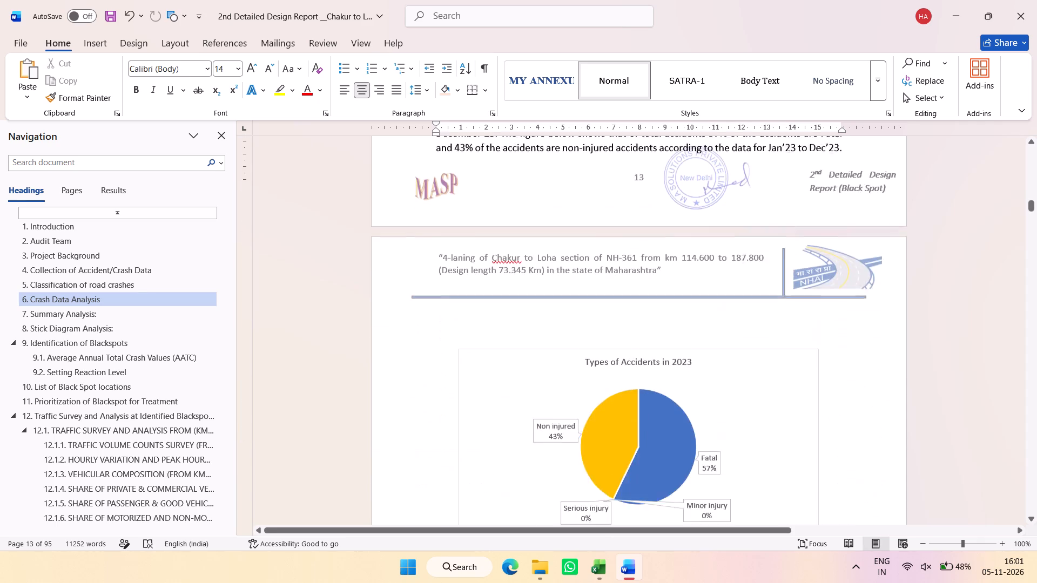
pyautogui.scroll(-1, 622, 404)
pyautogui.hotkey('alt', 'Tab')
pyautogui.click(561, 357)
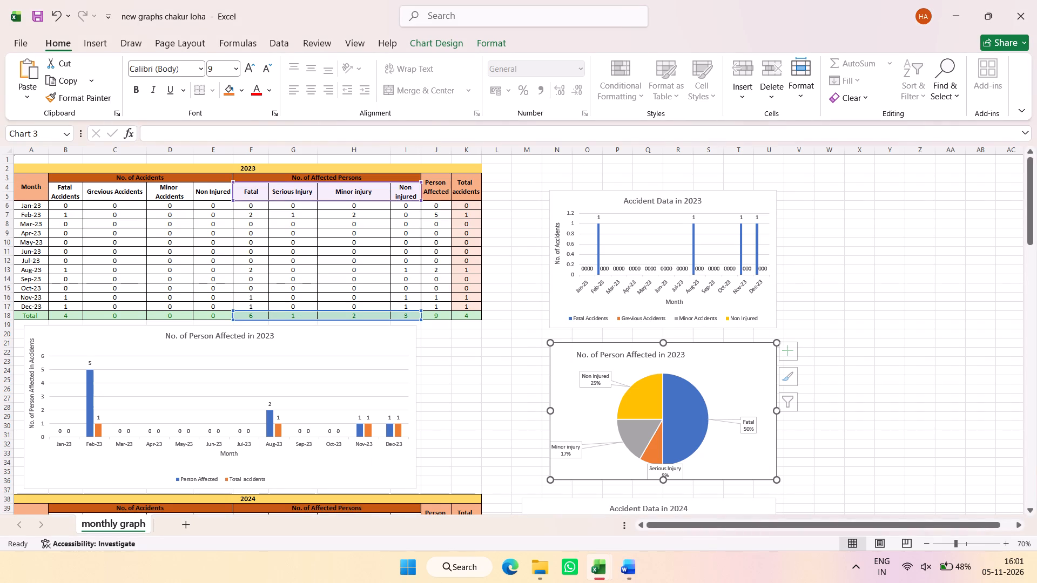
pyautogui.hotkey('ctrl', 'c')
pyautogui.hotkey('ctrl', 'c')
pyautogui.hotkey('alt', 'Tab')
pyautogui.click(767, 280)
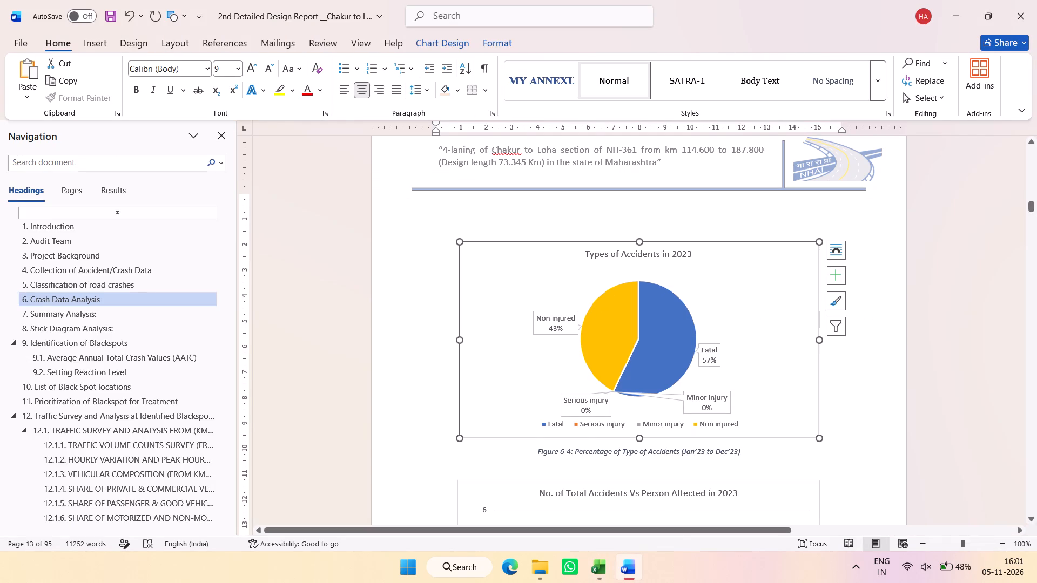
pyautogui.press('Delete')
pyautogui.hotkey('ctrl', 'v')
# Remove the blank space above the No. of Person Affected in 2023 pie chart.
pyautogui.click(682, 204)
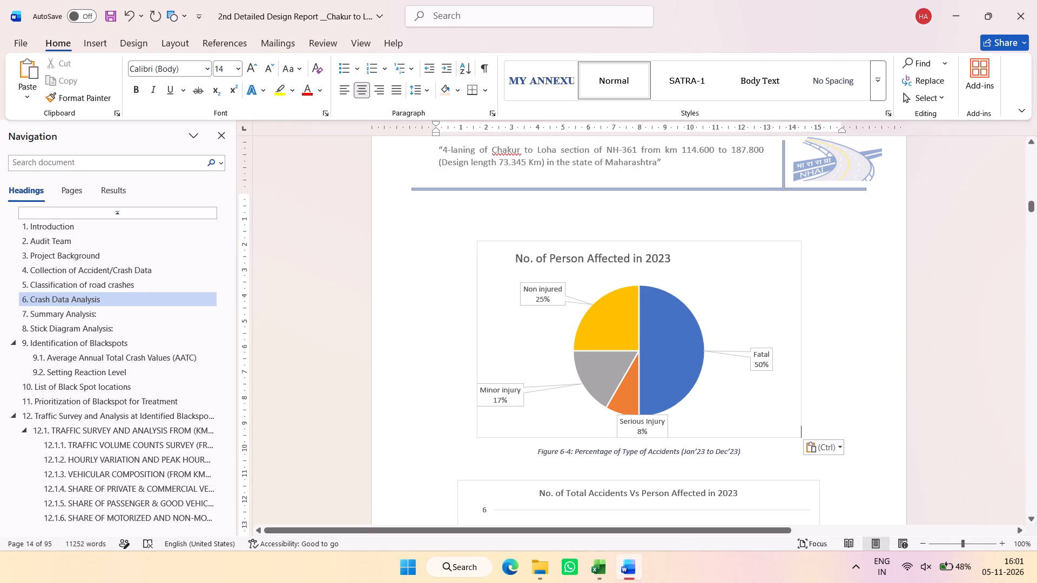
pyautogui.press('Delete')
pyautogui.press('Delete')
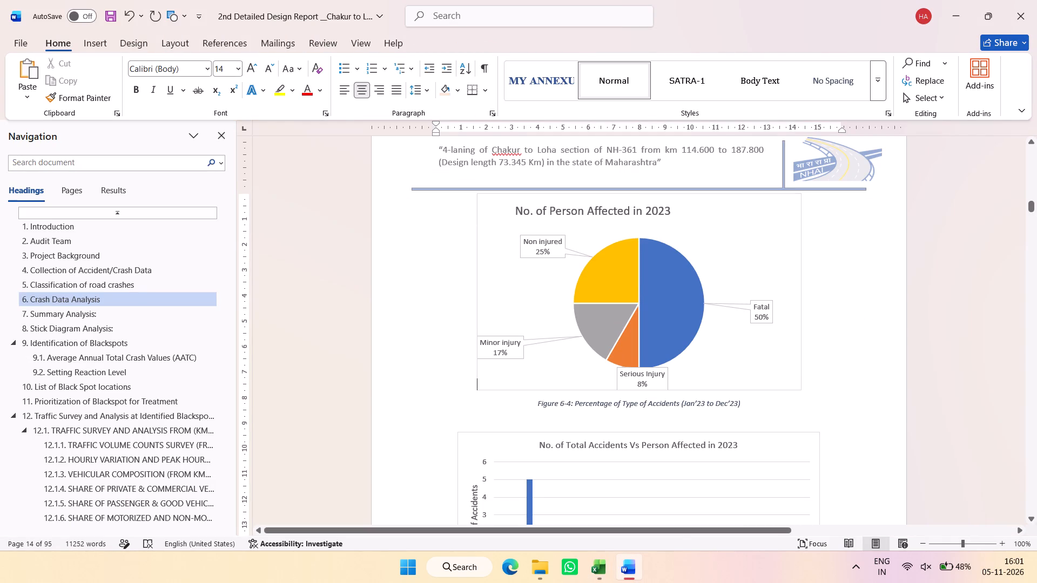
# Centre the title above the No. of Person Affected in 2023 pie and set it to font size 12.
pyautogui.click(585, 217)
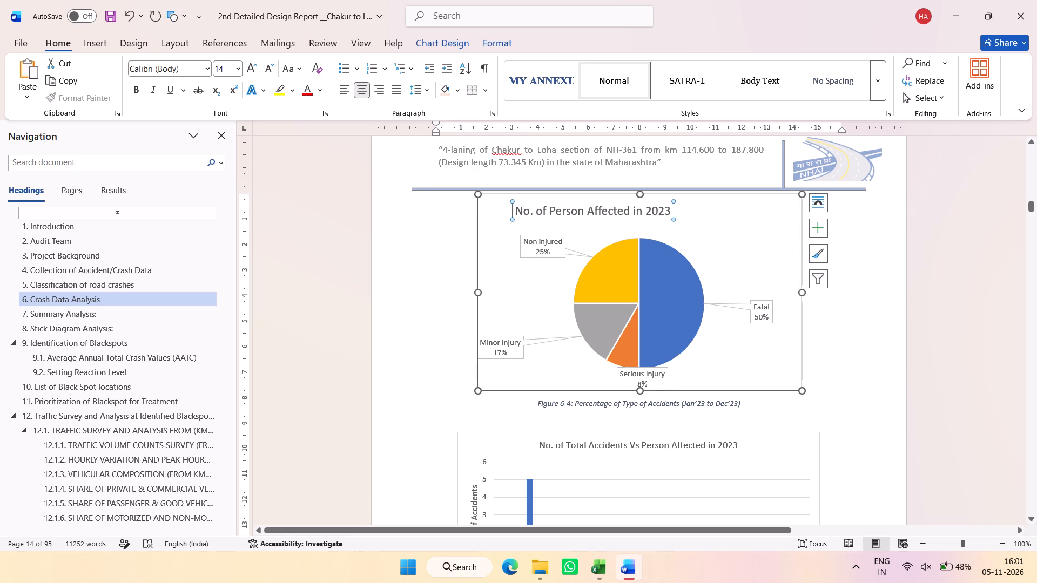
pyautogui.moveTo(586, 220); pyautogui.dragTo(635, 219)
pyautogui.click(621, 208)
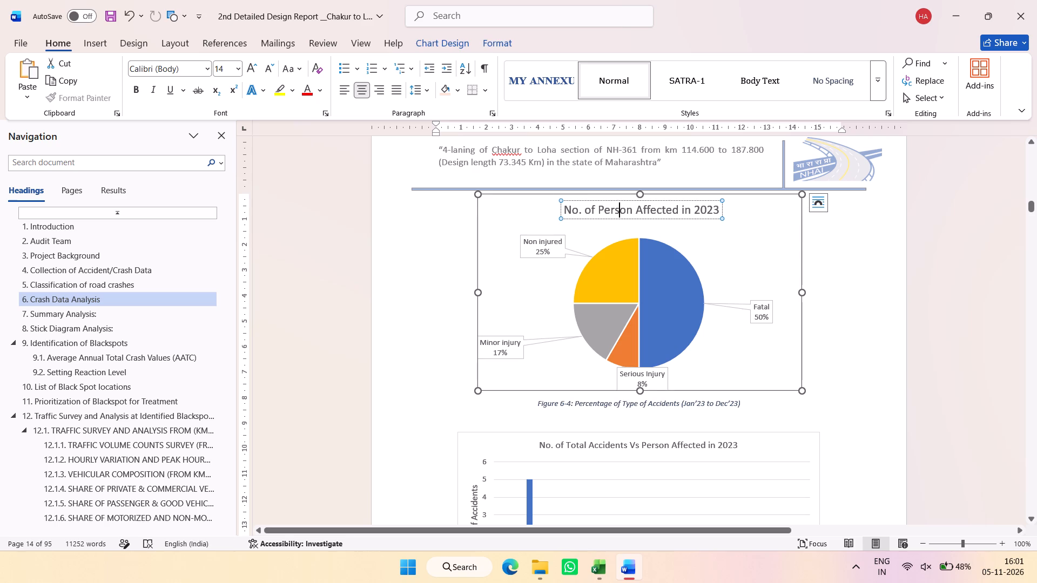
pyautogui.moveTo(565, 211); pyautogui.dragTo(703, 212)
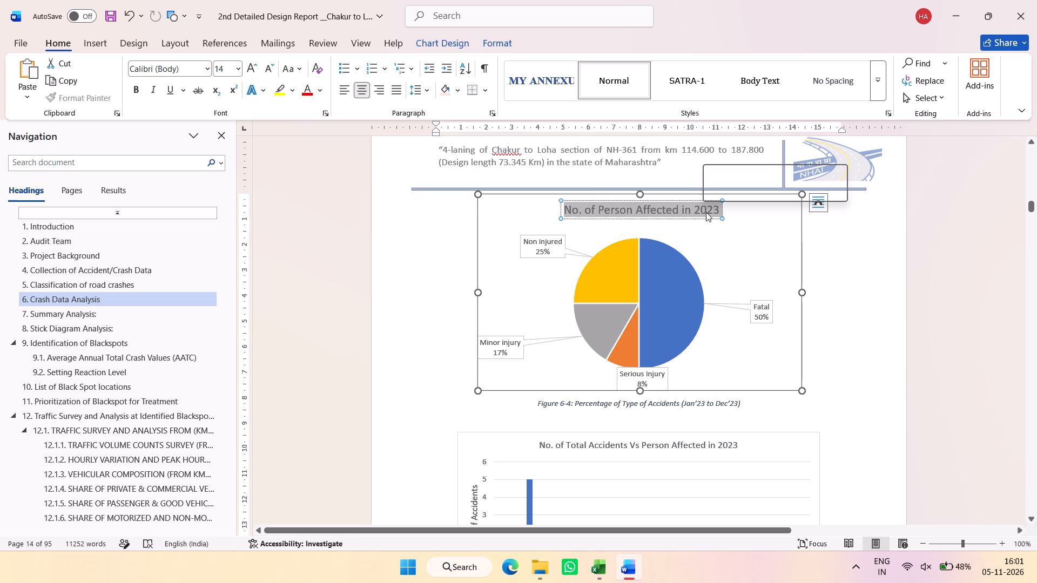
pyautogui.click(804, 174)
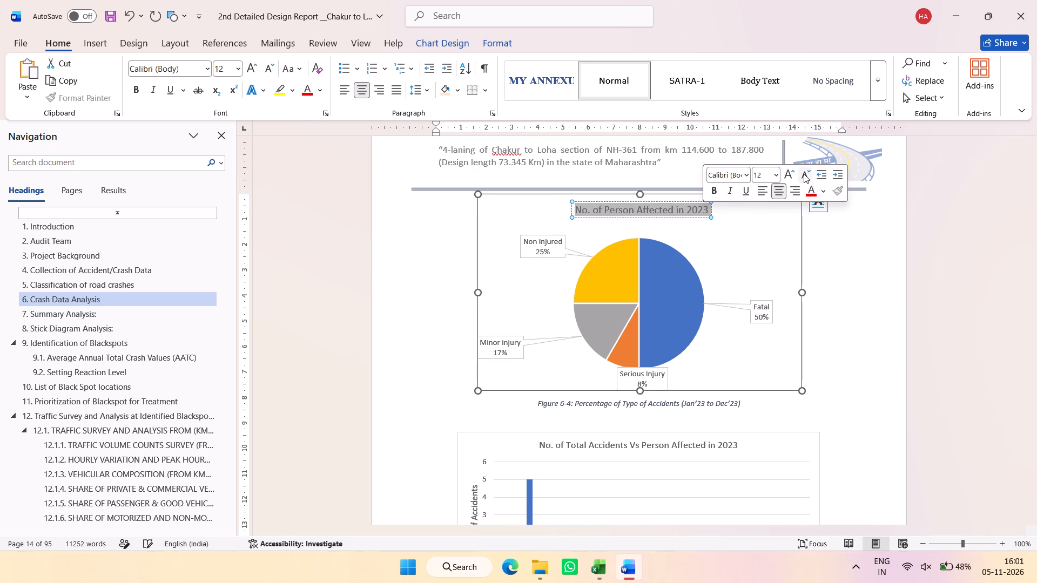
pyautogui.click(706, 247)
pyautogui.click(743, 245)
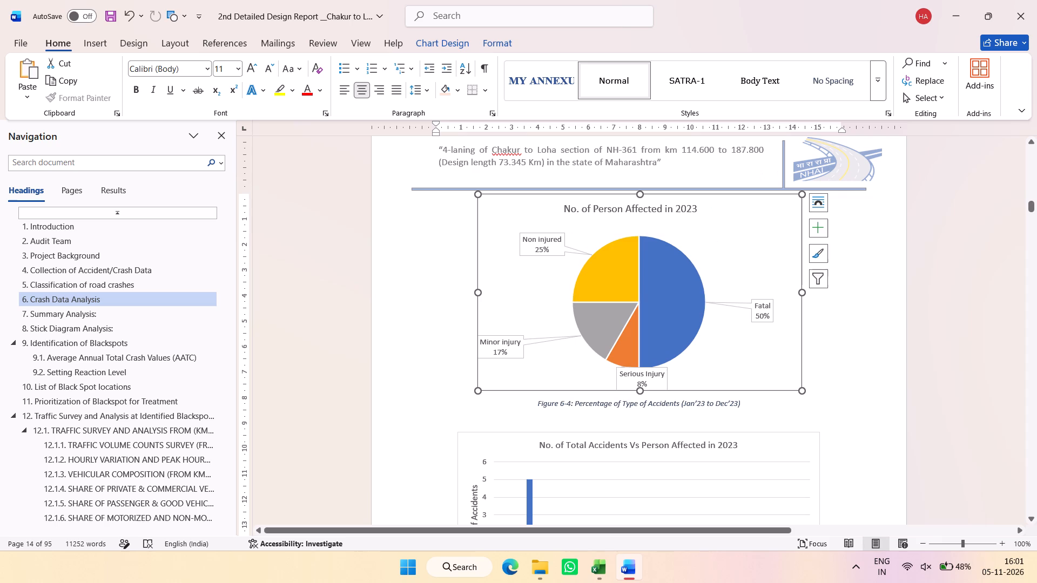
# Replace the No. of Total Accidents Vs Person Affected in 2023 chart with Excel's No. of Person Affected in 2023 column chart.
pyautogui.hotkey('alt', 'Tab')
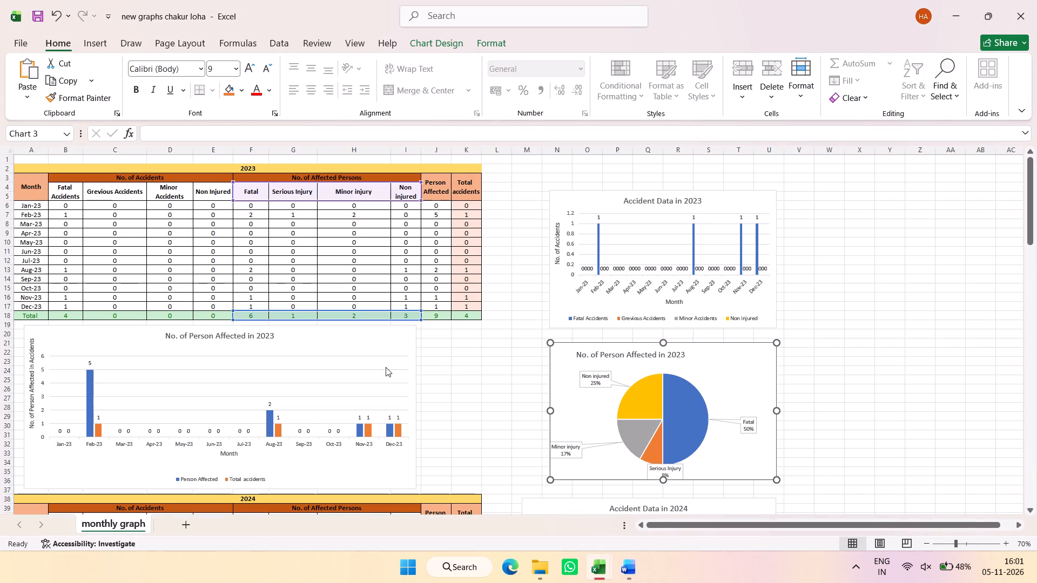
pyautogui.click(374, 337)
pyautogui.hotkey('ctrl', 'c')
pyautogui.hotkey('ctrl', 'c')
pyautogui.hotkey('alt', 'Tab')
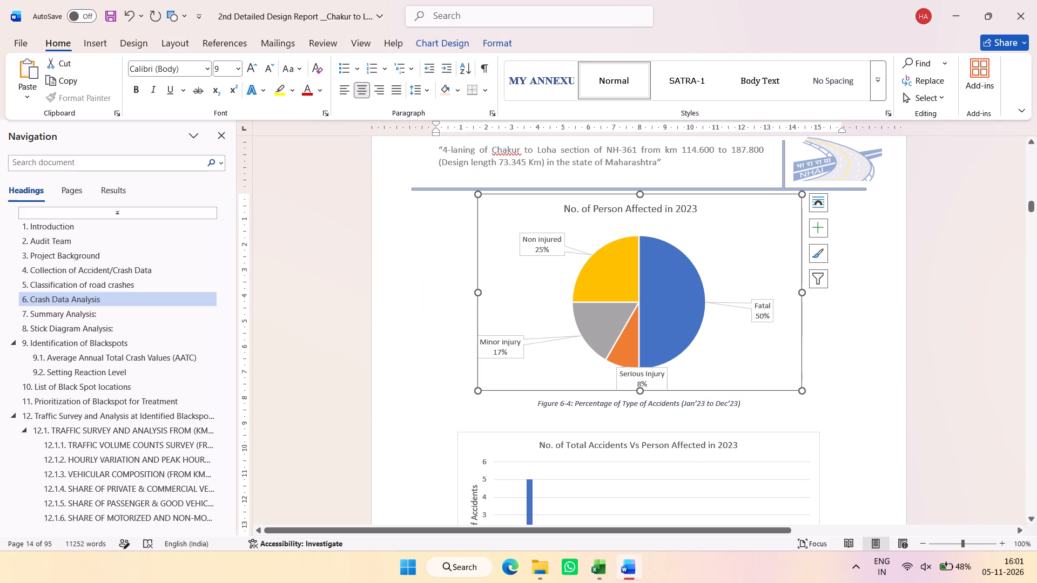
pyautogui.click(792, 437)
pyautogui.press('Delete')
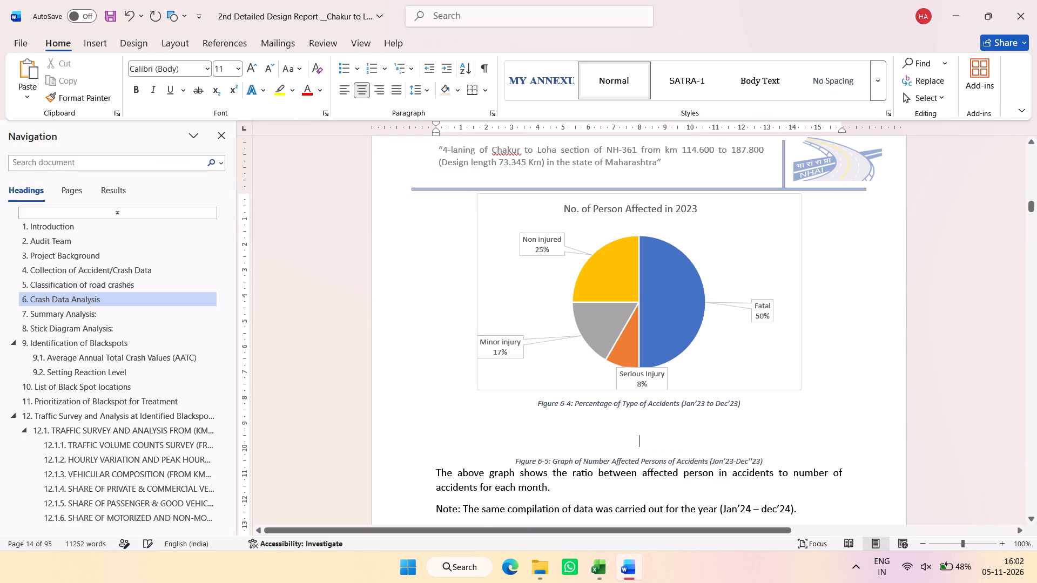
pyautogui.hotkey('ctrl', 'v')
# Reduce the font size of the No. of Person Affected in 2023 column chart's title by one step.
pyautogui.scroll(-1, 778, 422)
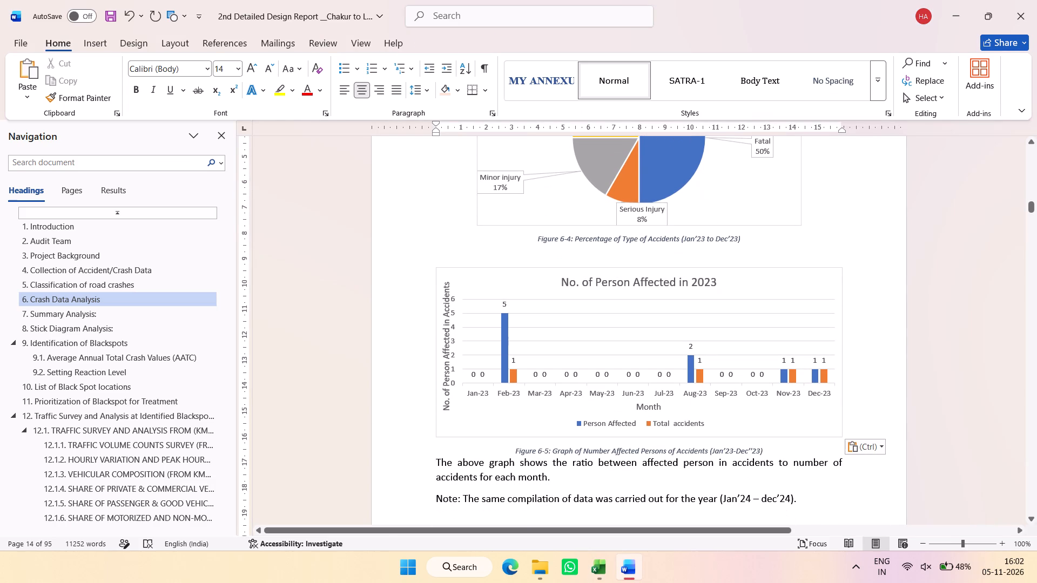
pyautogui.click(711, 445)
pyautogui.click(631, 283)
pyautogui.click(601, 282)
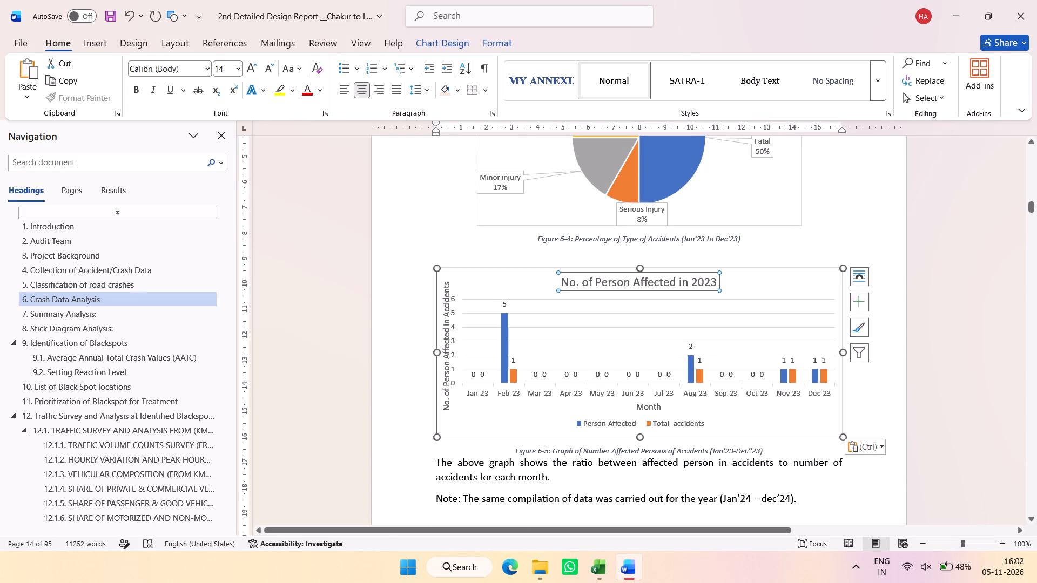
pyautogui.moveTo(569, 281); pyautogui.dragTo(706, 284)
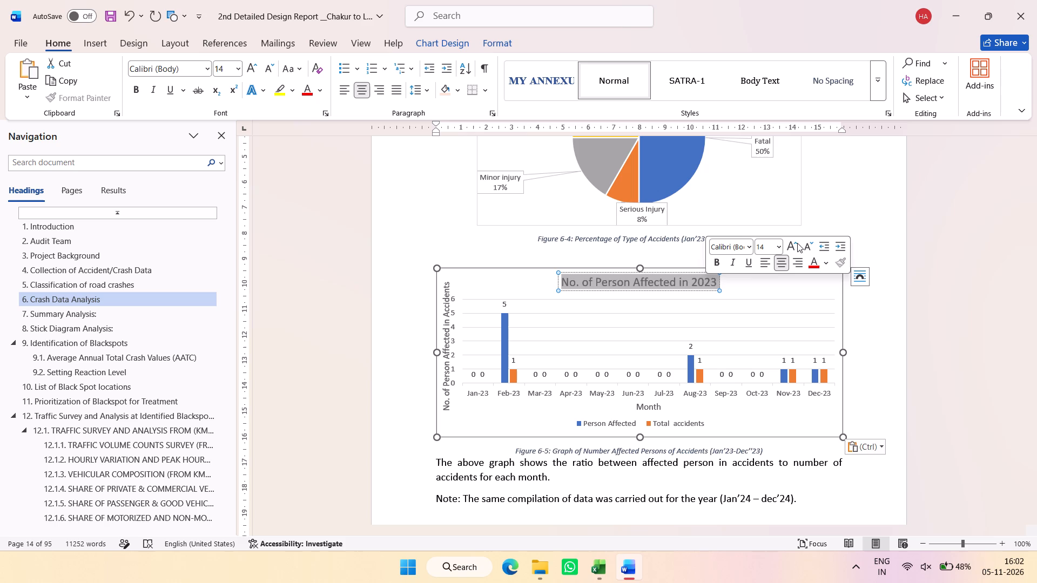
pyautogui.click(807, 244)
pyautogui.click(753, 314)
# Reposition the 2023 pie chart's data labels, moving Serious Injury below and right of the pie and Minor injury inward from the chart edge.
pyautogui.scroll(2, 708, 370)
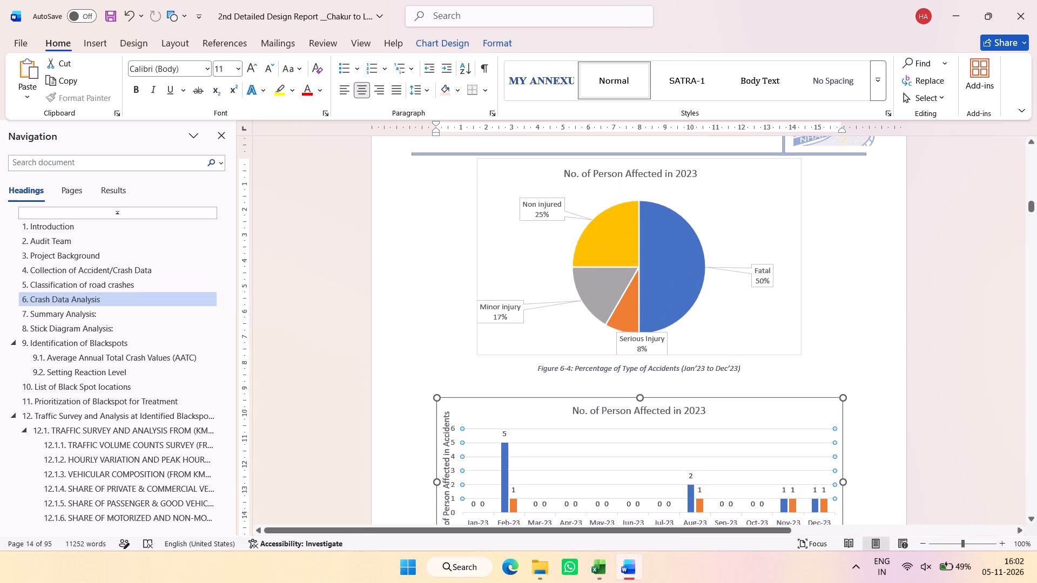
pyautogui.click(658, 332)
pyautogui.moveTo(658, 333); pyautogui.dragTo(737, 333)
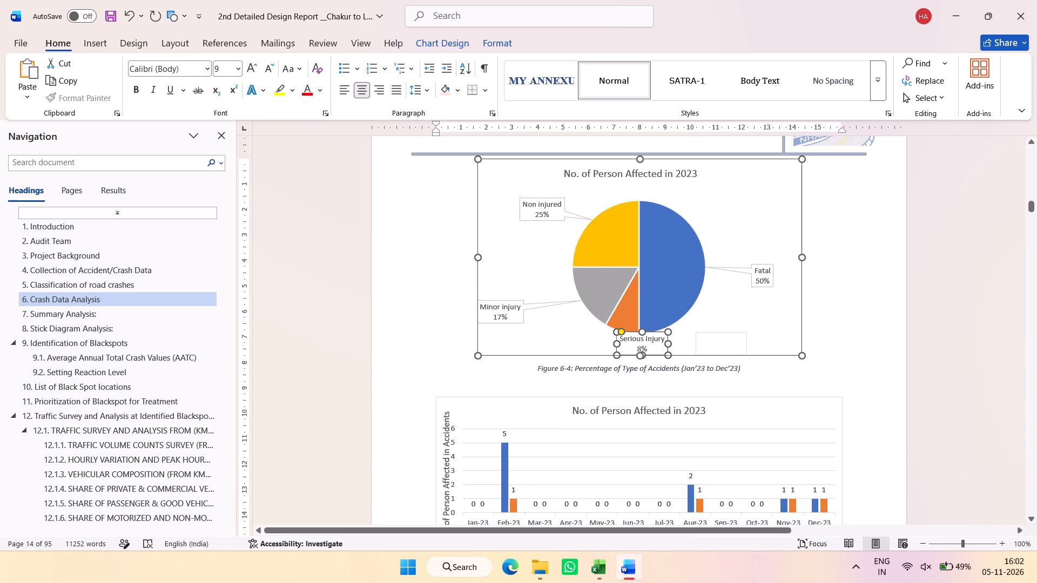
pyautogui.click(745, 313)
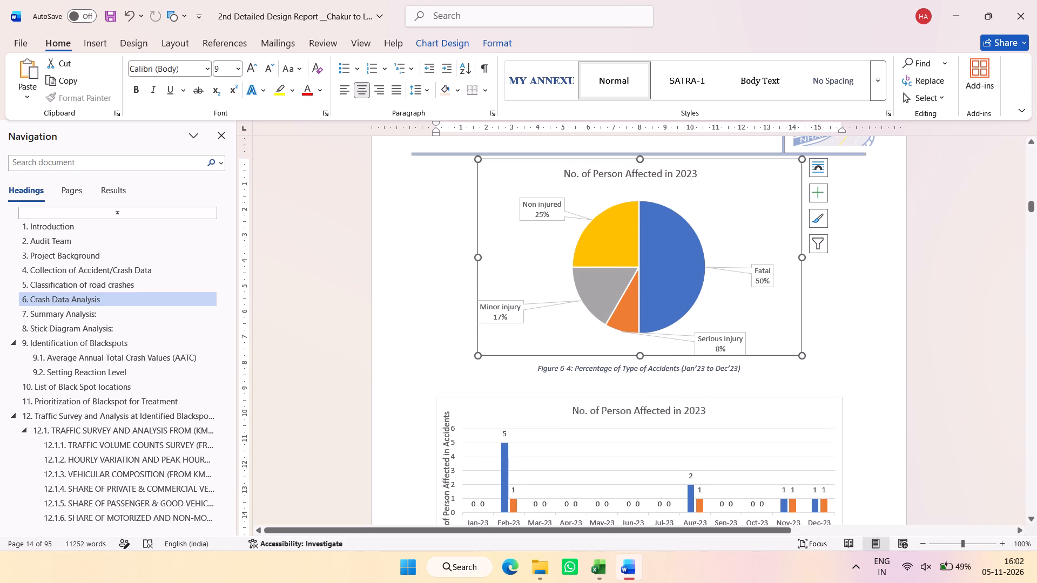
pyautogui.moveTo(505, 303); pyautogui.dragTo(525, 299)
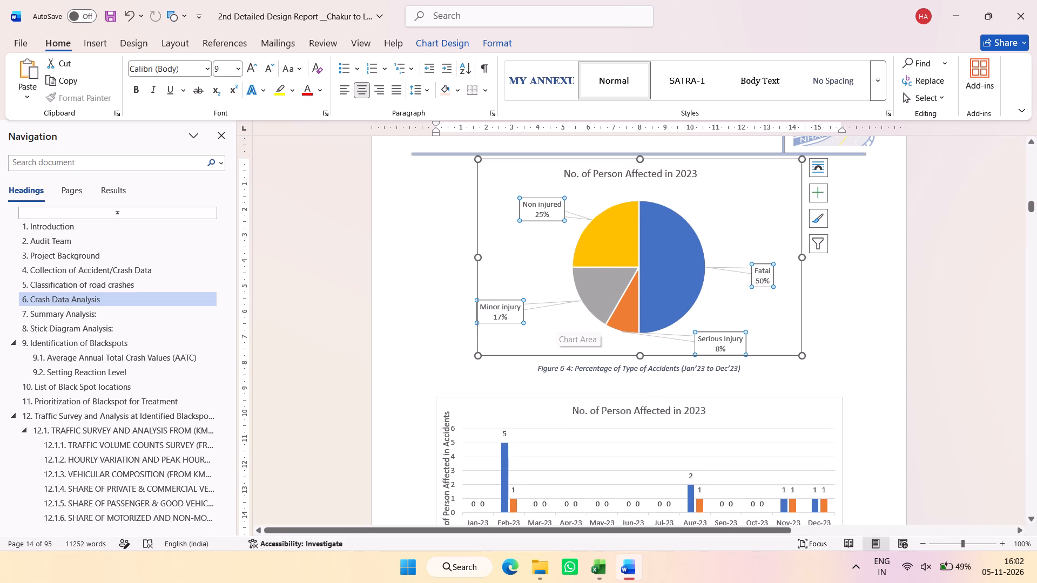
pyautogui.moveTo(510, 324); pyautogui.dragTo(529, 324)
pyautogui.click(573, 338)
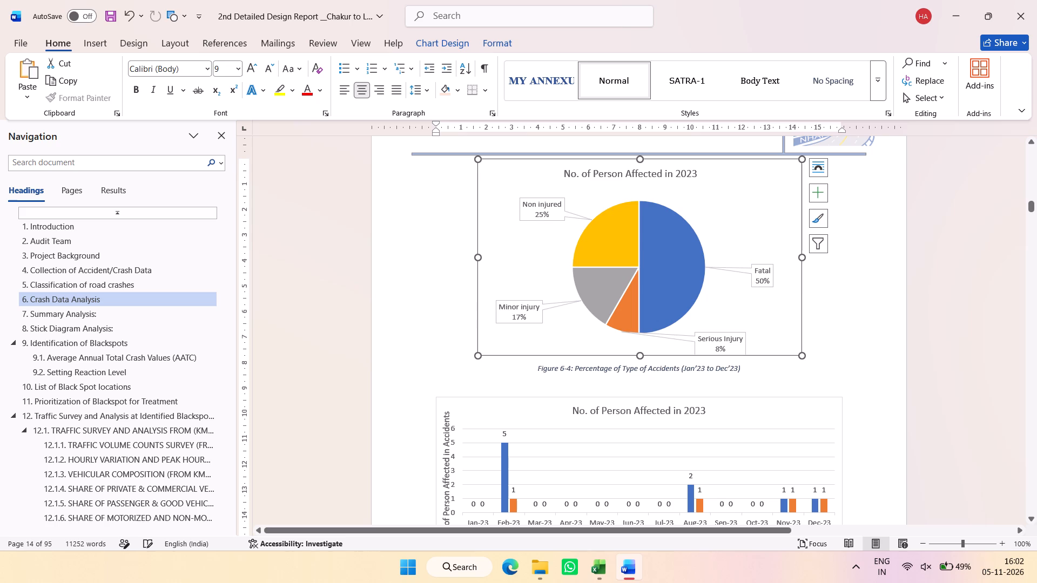
pyautogui.click(707, 334)
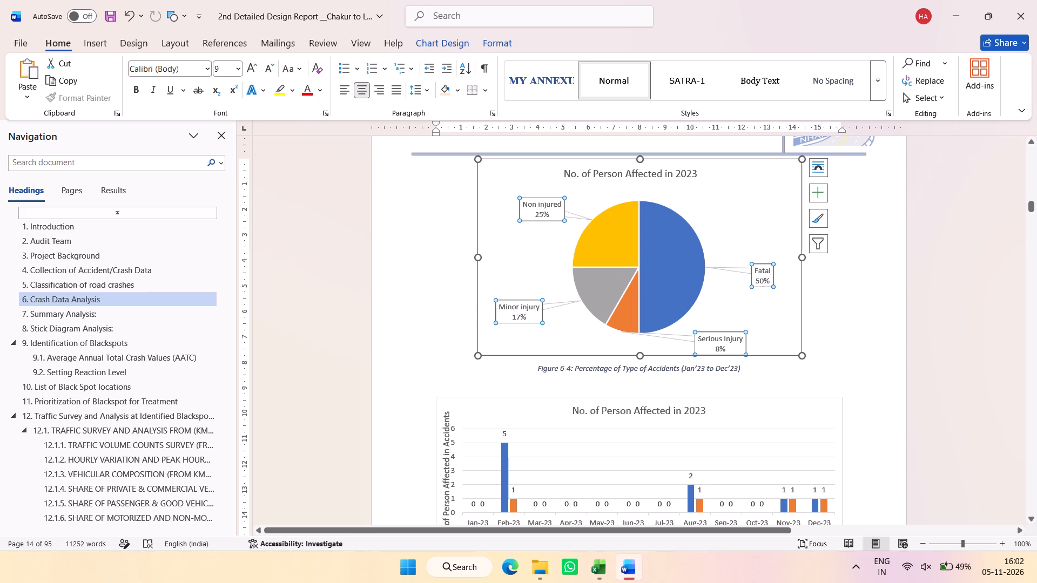
# Change the fatal accident percentage in the paragraph below the Accident Data in 2023 chart to 50%.
pyautogui.scroll(5, 685, 328)
pyautogui.scroll(-2, 685, 328)
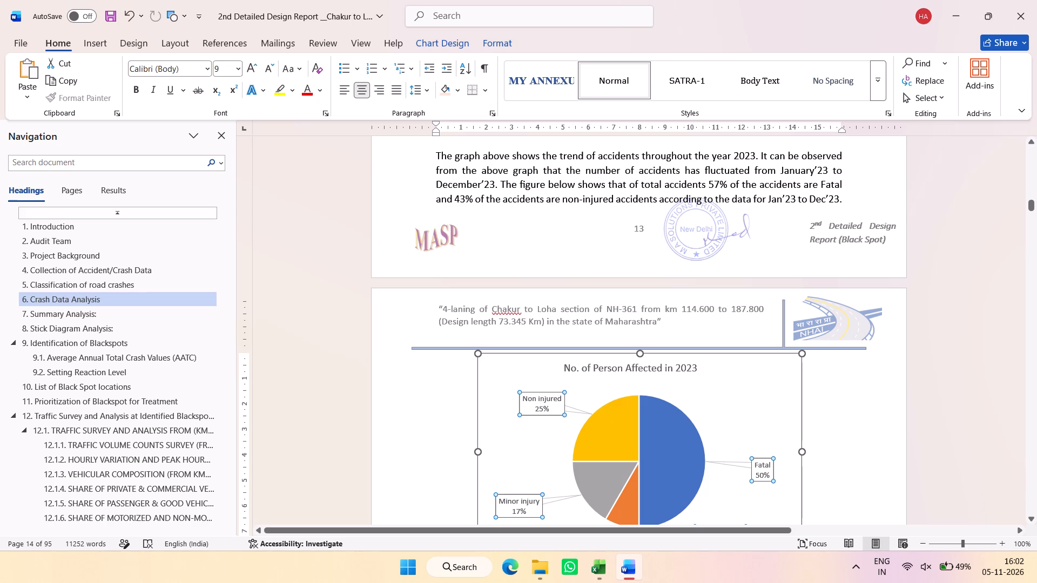
pyautogui.click(720, 185)
pyautogui.press('BackSpace')
pyautogui.press('0')
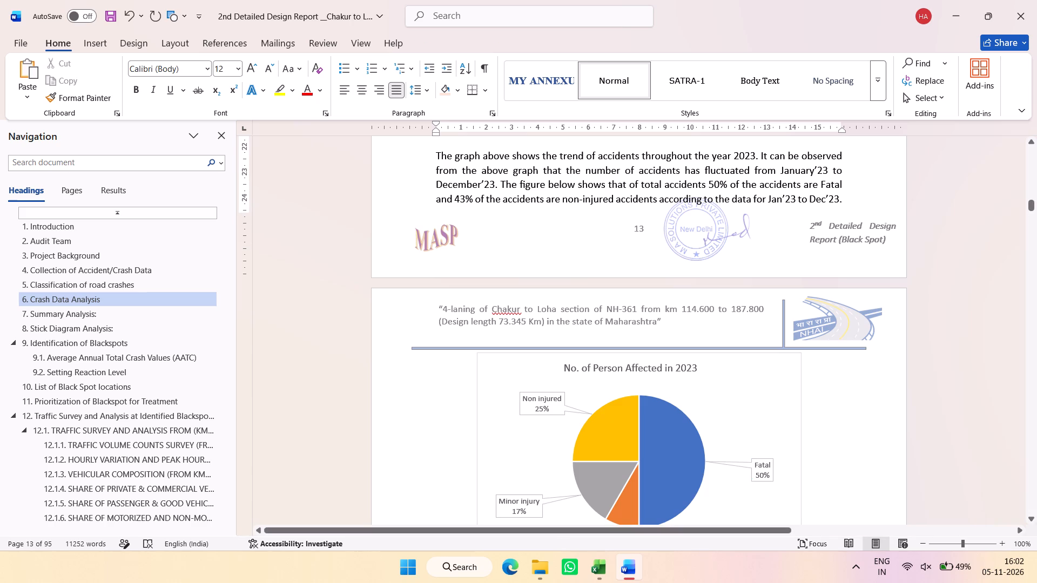
# Clear the non-injured accident percentage figure in the paragraph below the Accident Data in 2023 chart, keeping the percent sign.
pyautogui.click(466, 198)
pyautogui.press('BackSpace')
pyautogui.press('BackSpace')
pyautogui.press('5')
pyautogui.press('BackSpace')
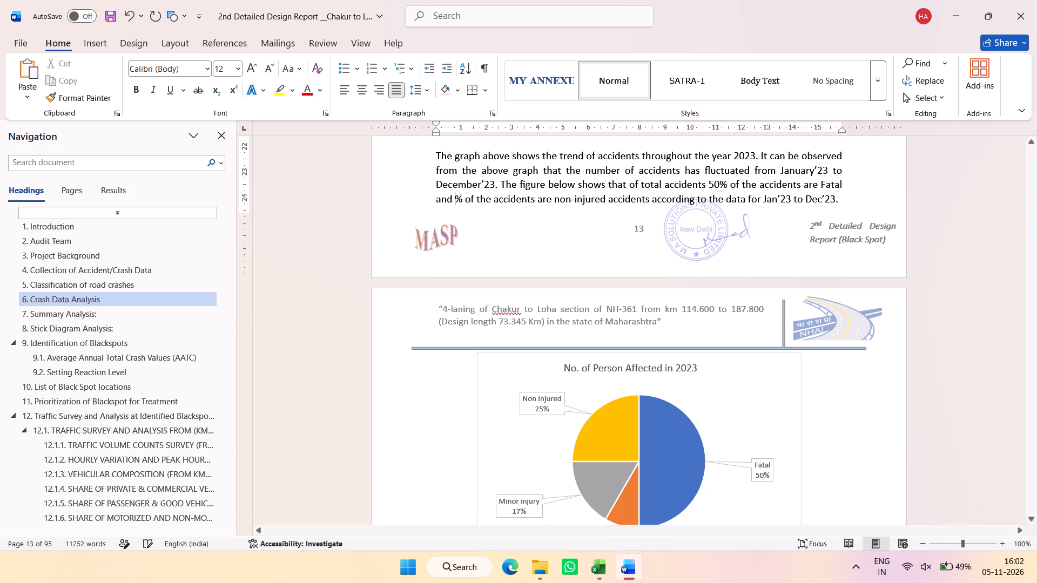
pyautogui.write('25')
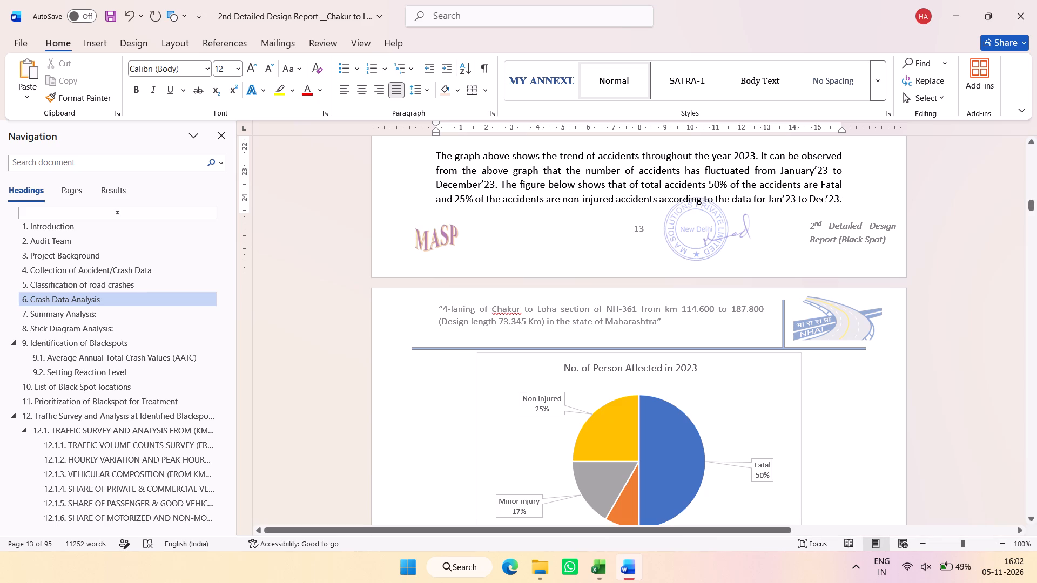
pyautogui.hotkey('ctrl', 'z')
pyautogui.hotkey('ctrl', 'z')
pyautogui.hotkey('ctrl', 'z')
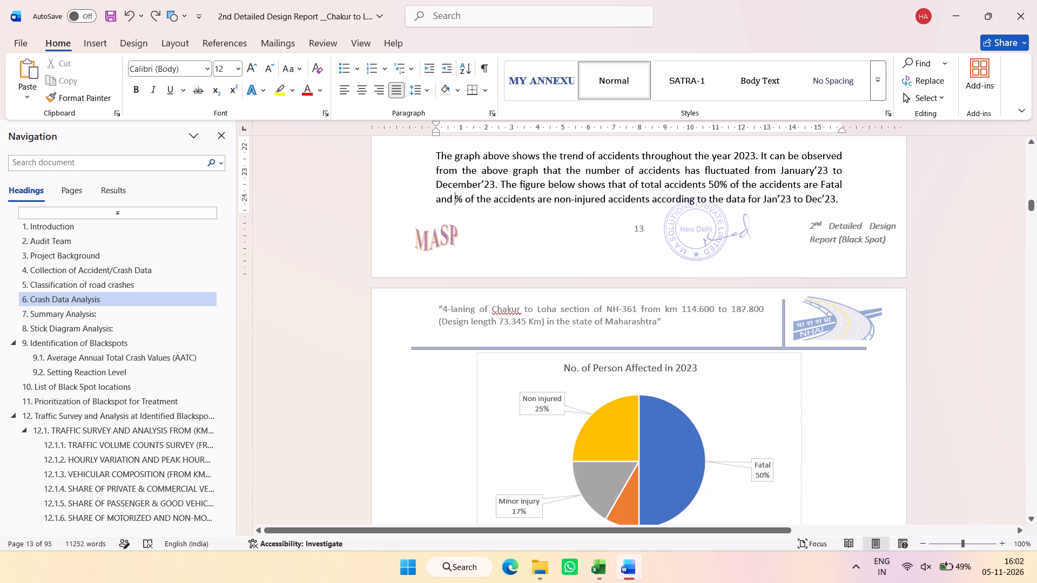
# Insert ", 8% of accidents are serious injury" after "Fatal" in the 2023 accident paragraph.
pyautogui.click(844, 186)
pyautogui.click(841, 182)
pyautogui.press(',')
pyautogui.scroll(-1, 846, 296)
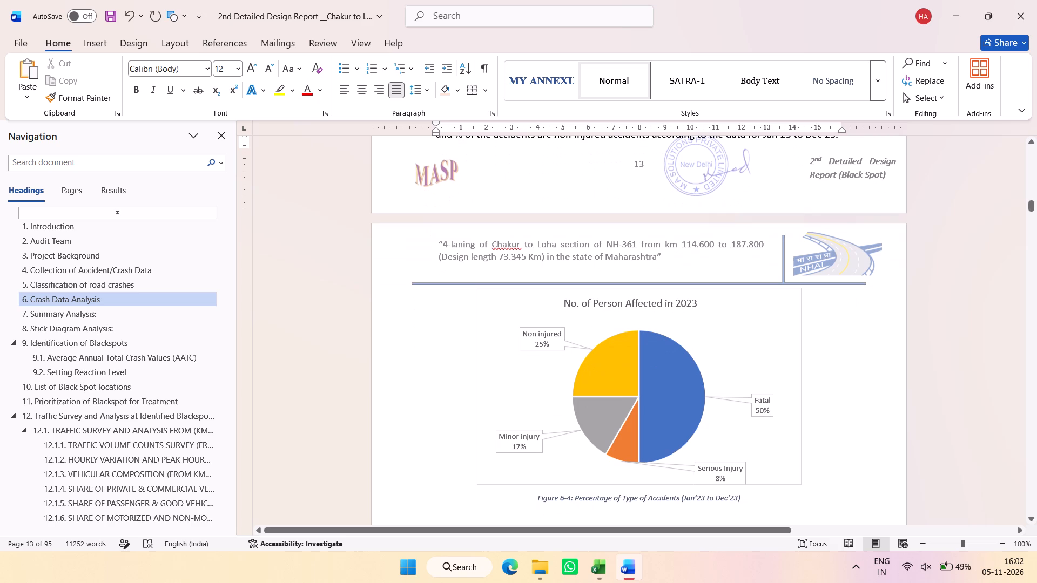
pyautogui.press('space')
pyautogui.write('8')
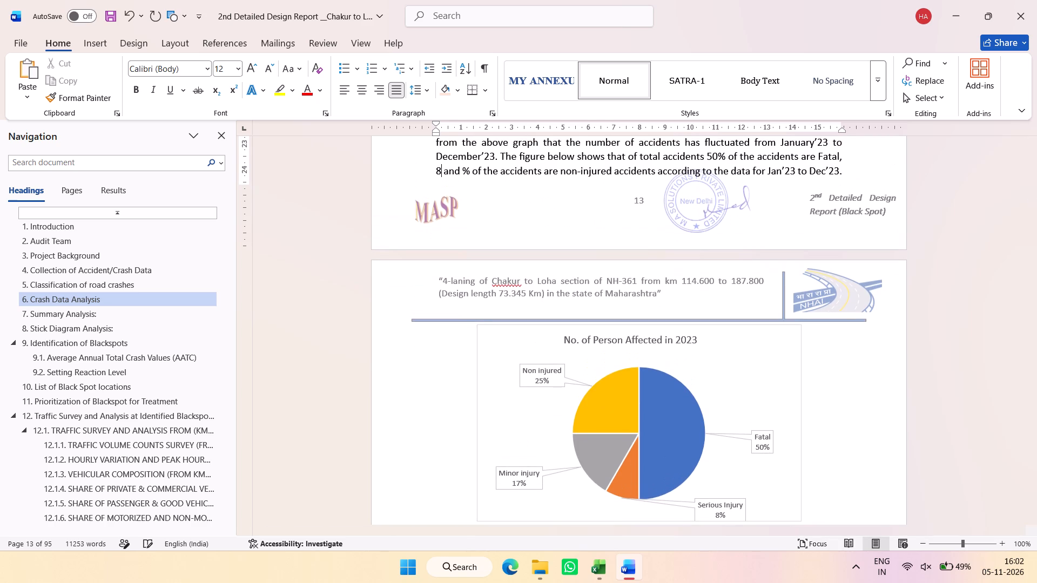
pyautogui.write('% of accidents are')
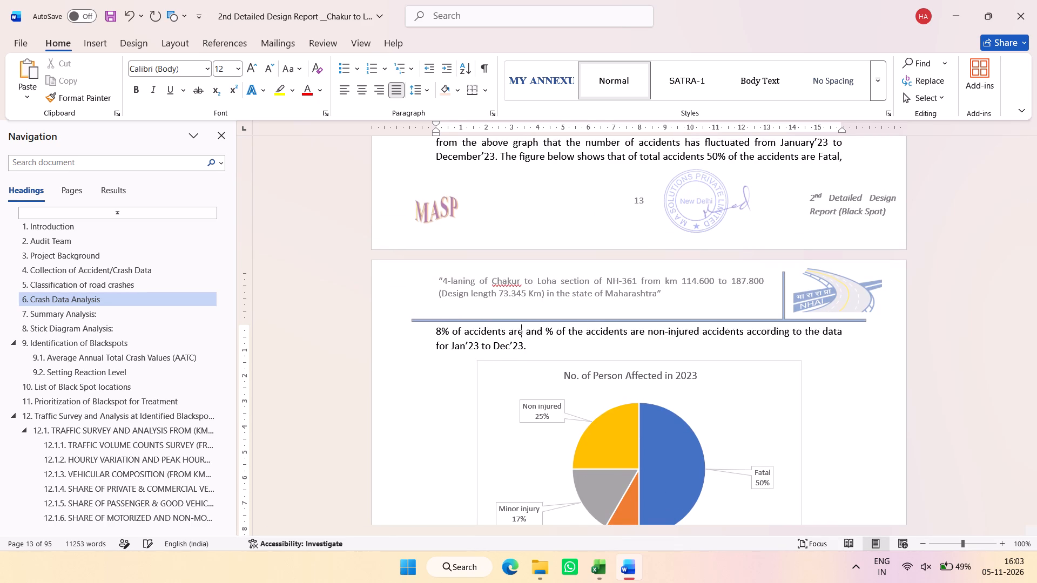
pyautogui.press('space')
pyautogui.write('202')
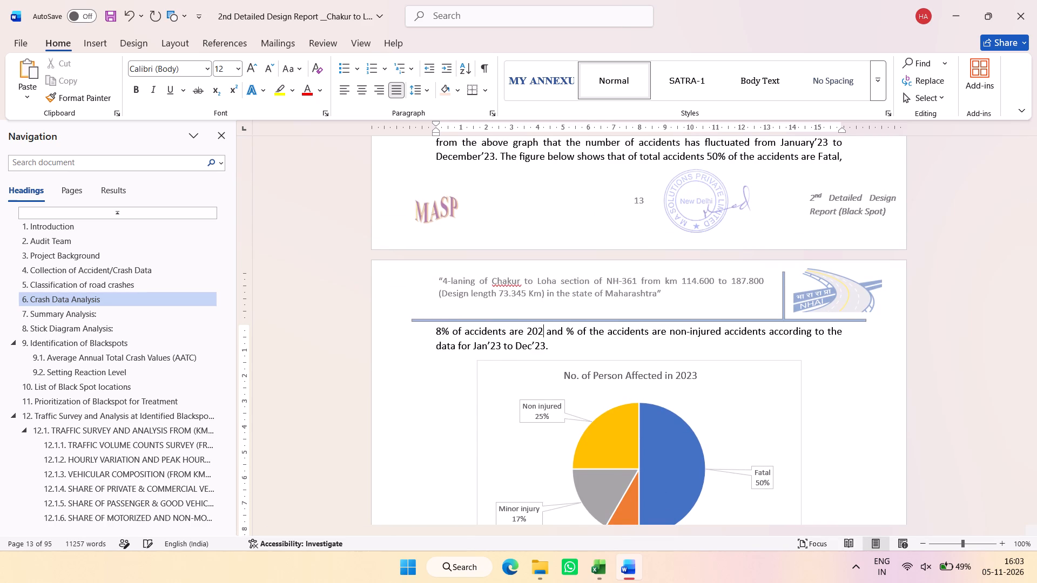
pyautogui.press('BackSpace')
pyautogui.press('BackSpace')
pyautogui.press('BackSpace')
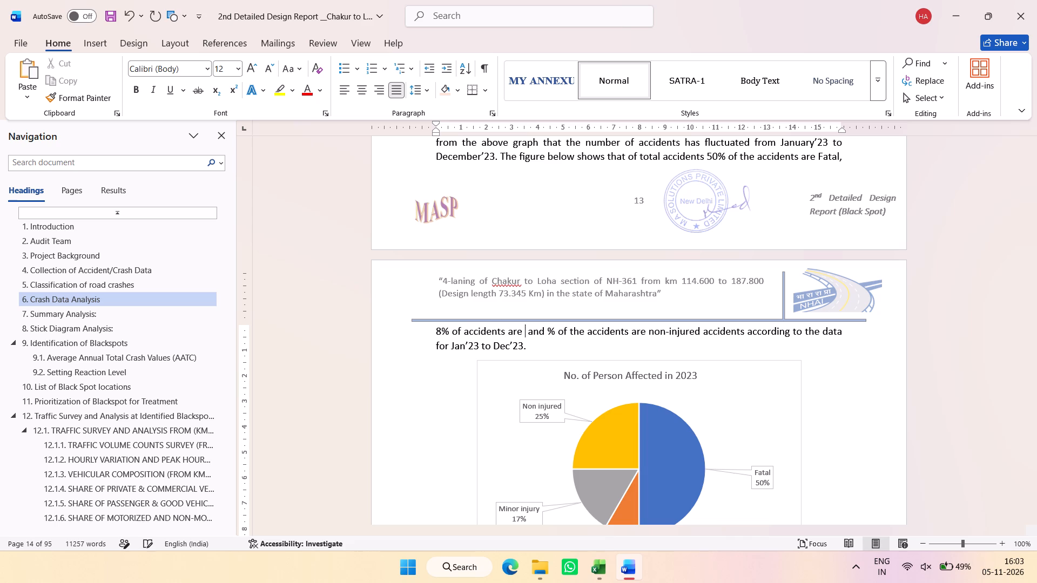
pyautogui.scroll(-1, 896, 301)
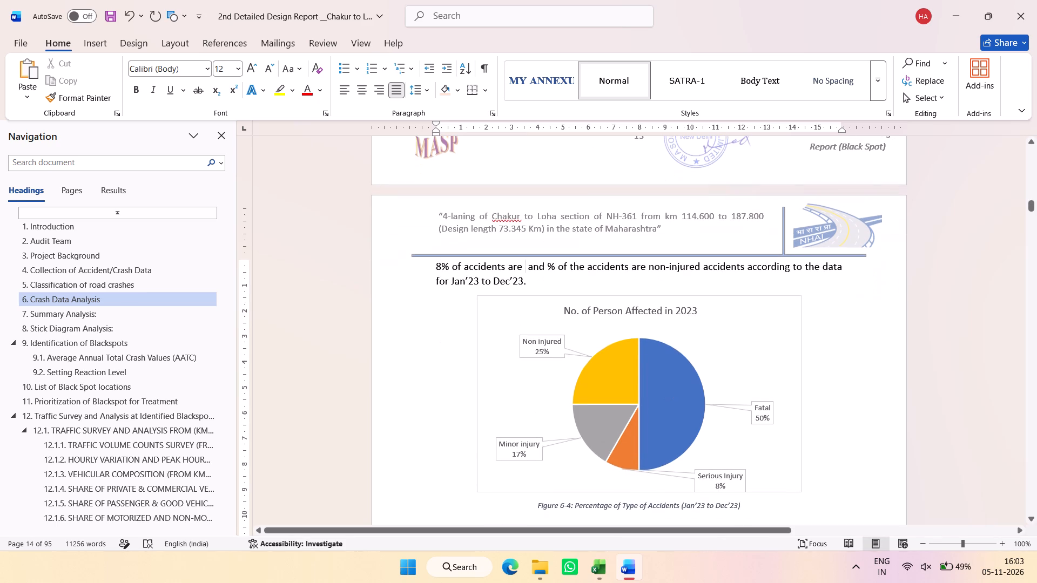
pyautogui.write('serious injr')
pyautogui.press('BackSpace')
pyautogui.write('ury')
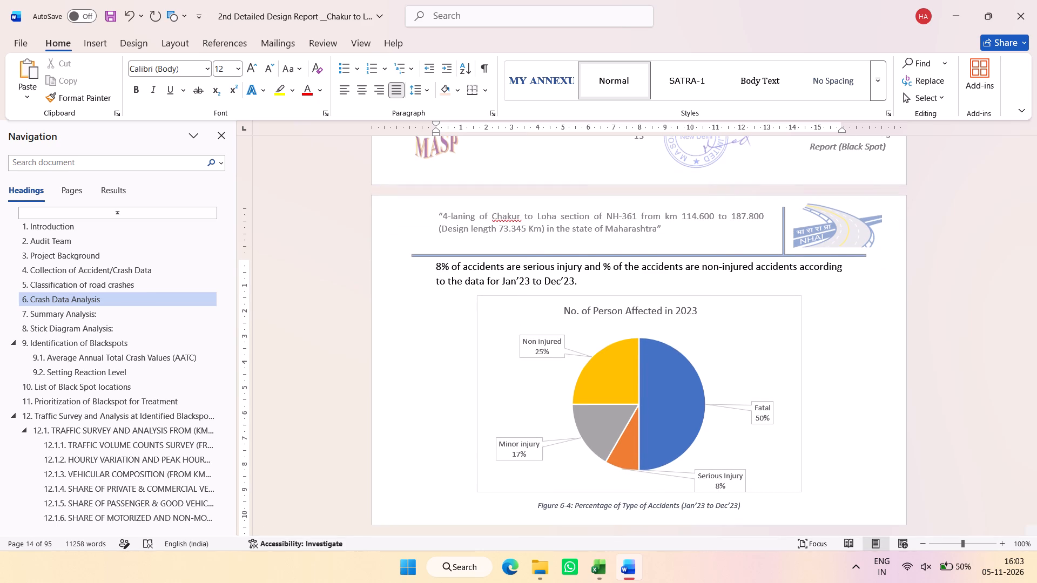
# Add ", 17% of accidents are minor injury" after the serious injury share in the 2023 accident paragraph.
pyautogui.write(',')
pyautogui.press('space')
pyautogui.write('17')
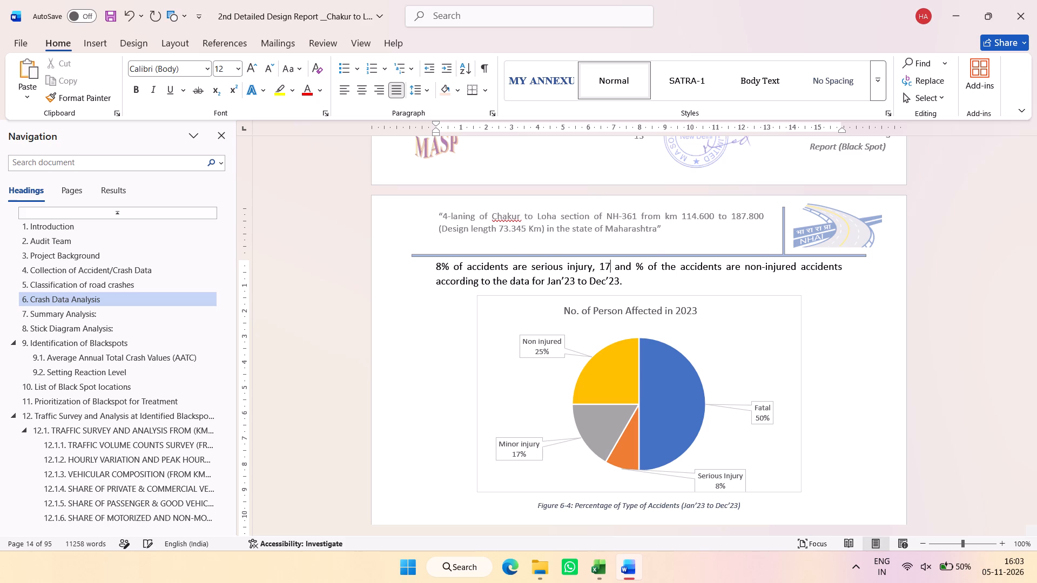
pyautogui.write('% of accidents are')
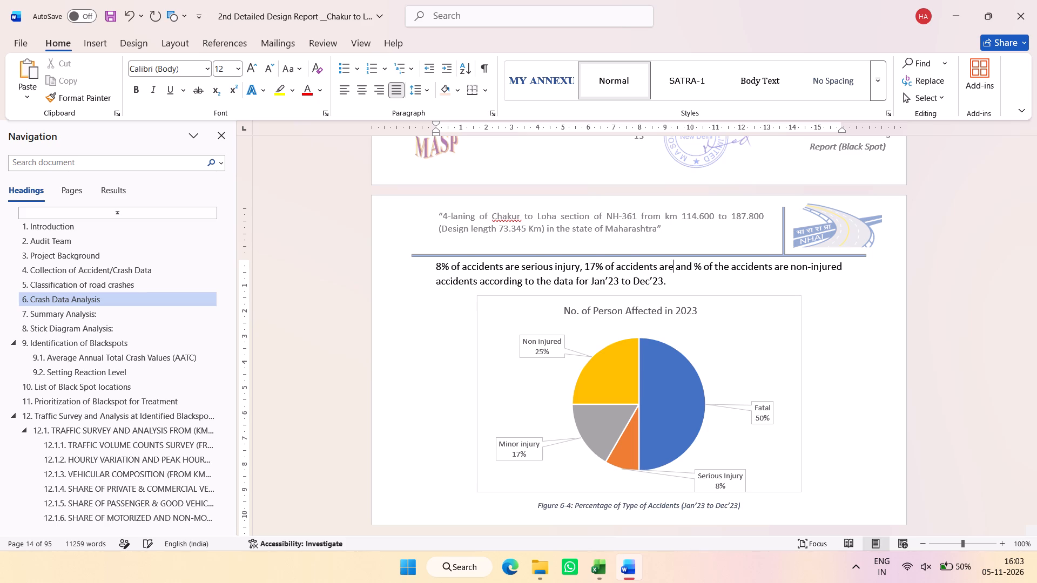
pyautogui.press('space')
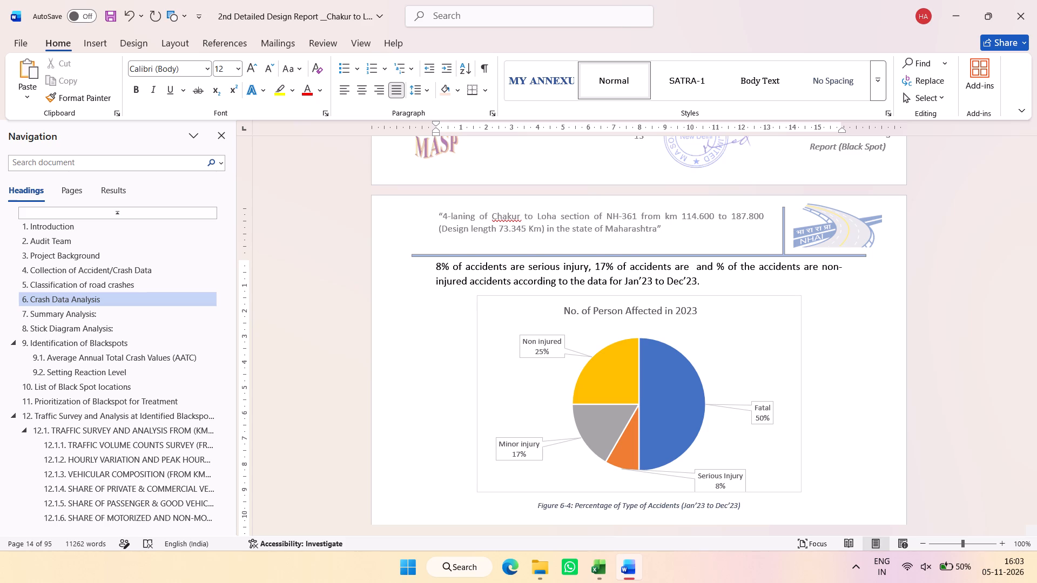
pyautogui.write('minor injueyt')
pyautogui.press('BackSpace')
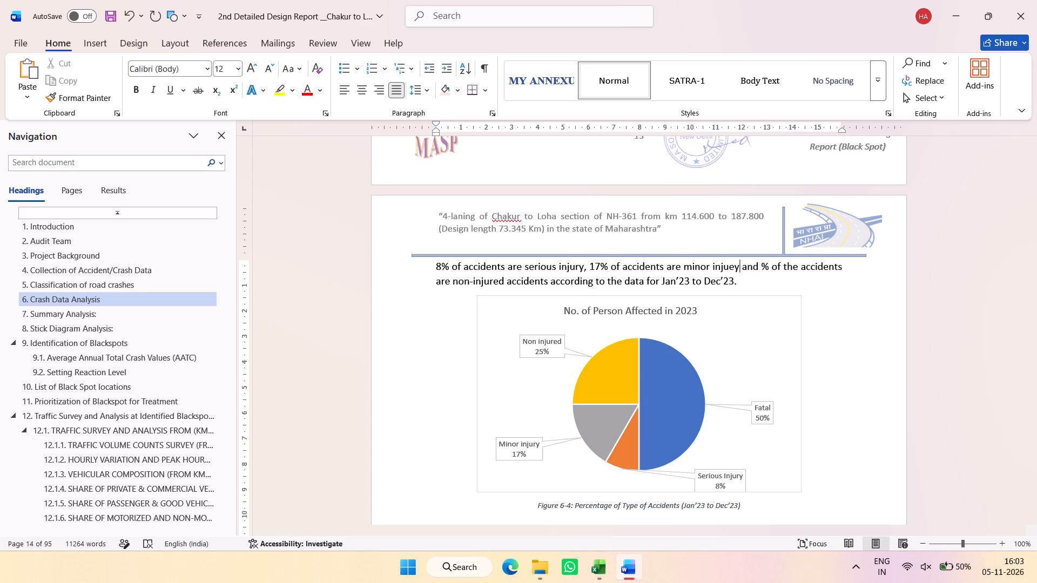
pyautogui.press('BackSpace')
pyautogui.press('BackSpace')
pyautogui.press('e')
pyautogui.press('BackSpace')
pyautogui.write('ry')
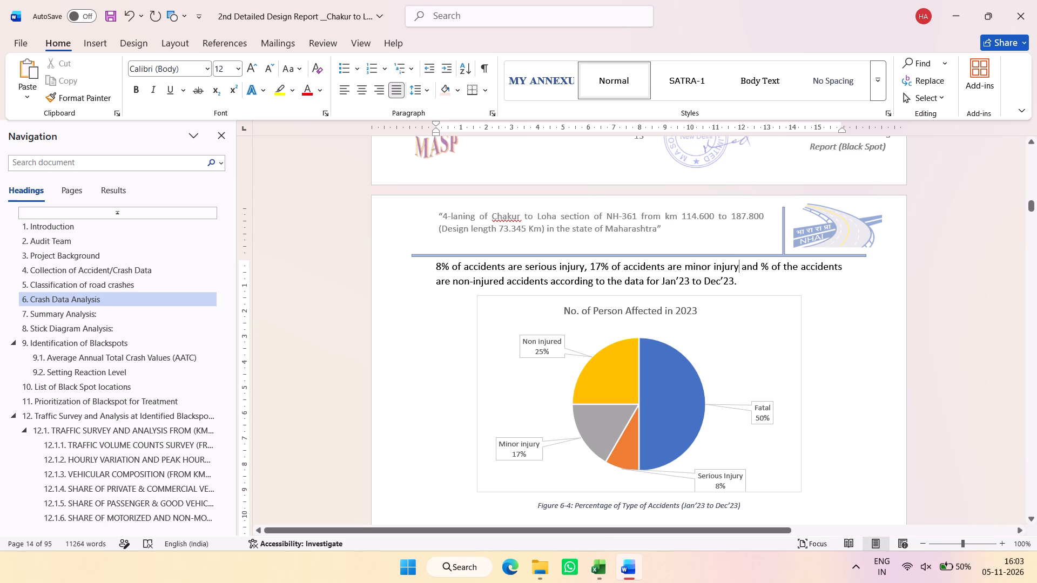
# Enter 25 as the non-injured accident percentage in the 2023 accident paragraph.
pyautogui.click(761, 270)
pyautogui.write('25')
pyautogui.click(756, 289)
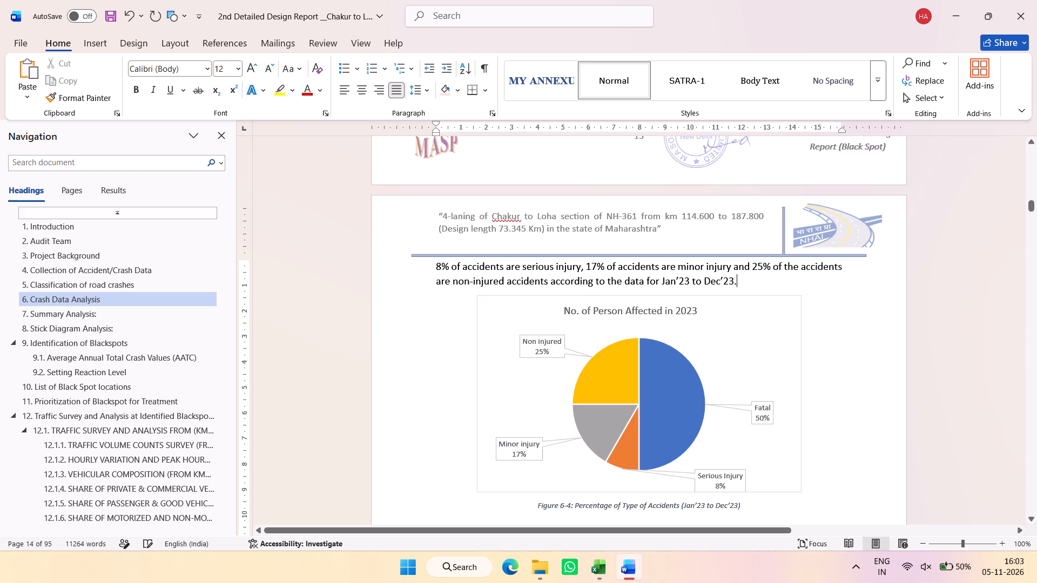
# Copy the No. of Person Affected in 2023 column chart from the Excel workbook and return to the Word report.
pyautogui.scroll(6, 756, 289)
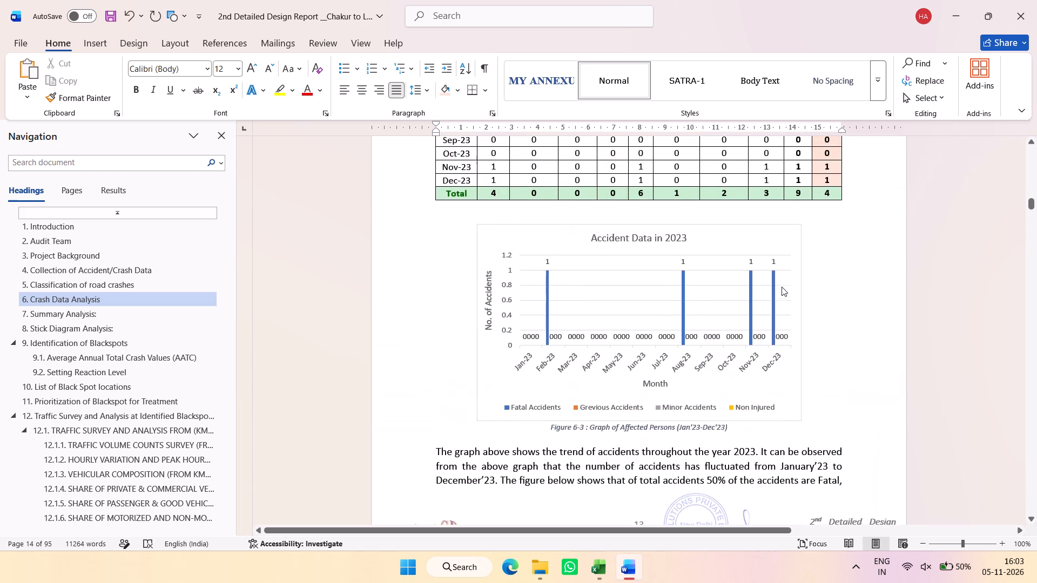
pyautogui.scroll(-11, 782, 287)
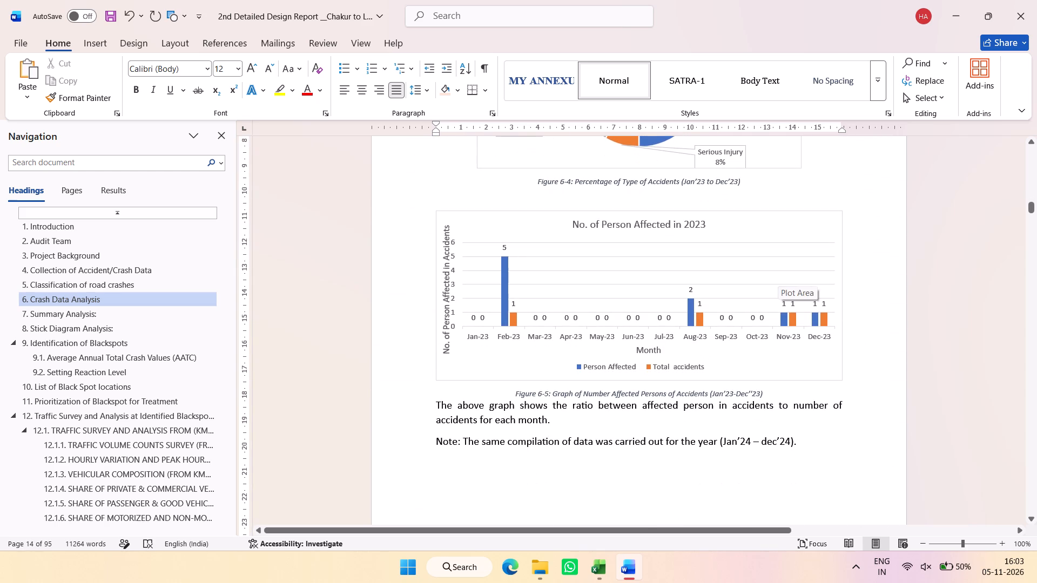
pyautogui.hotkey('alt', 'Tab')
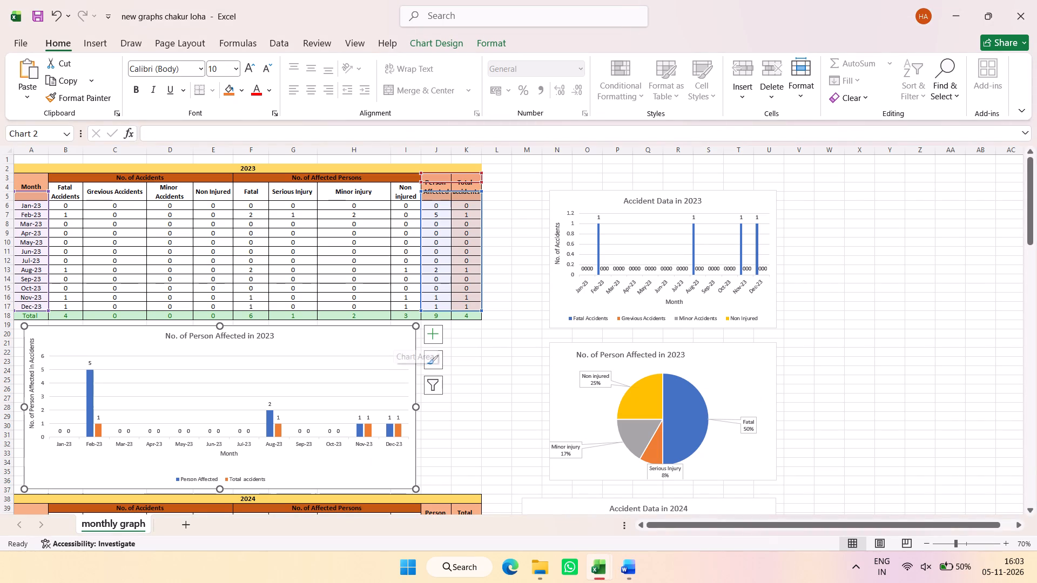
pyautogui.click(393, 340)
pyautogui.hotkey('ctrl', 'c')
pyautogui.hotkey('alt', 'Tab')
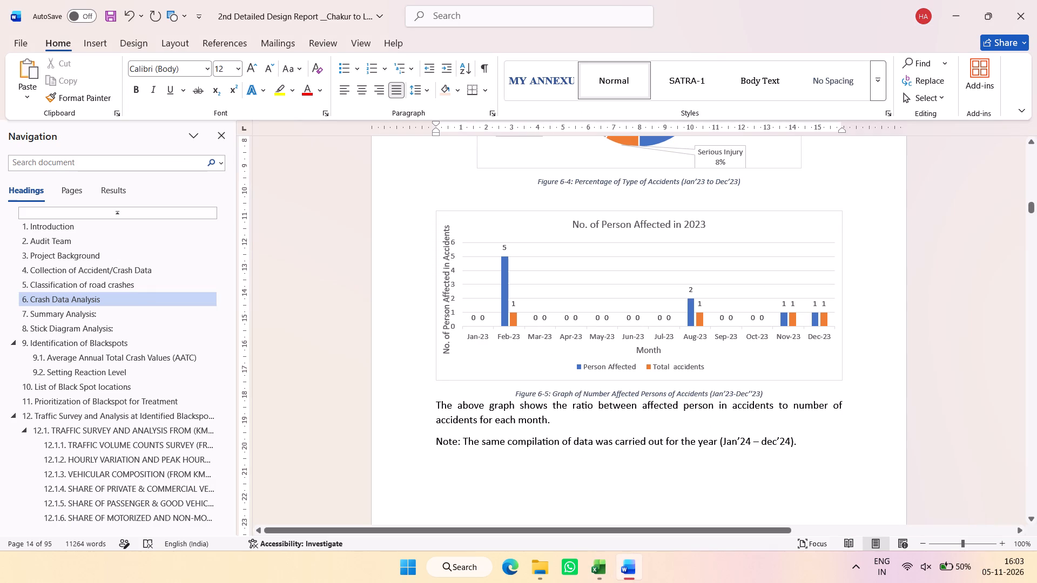
# Increase the height of the No. of Person Affected in 2023 column chart above the Figure 6-5 caption.
pyautogui.click(823, 218)
pyautogui.click(840, 213)
pyautogui.hotkey('alt', 'Tab')
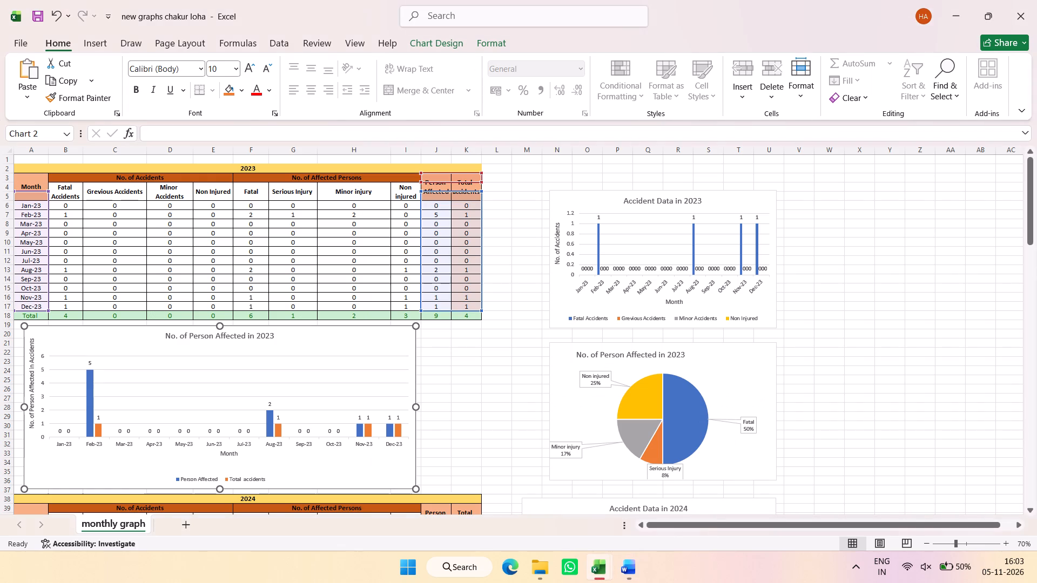
pyautogui.hotkey('alt', 'Tab')
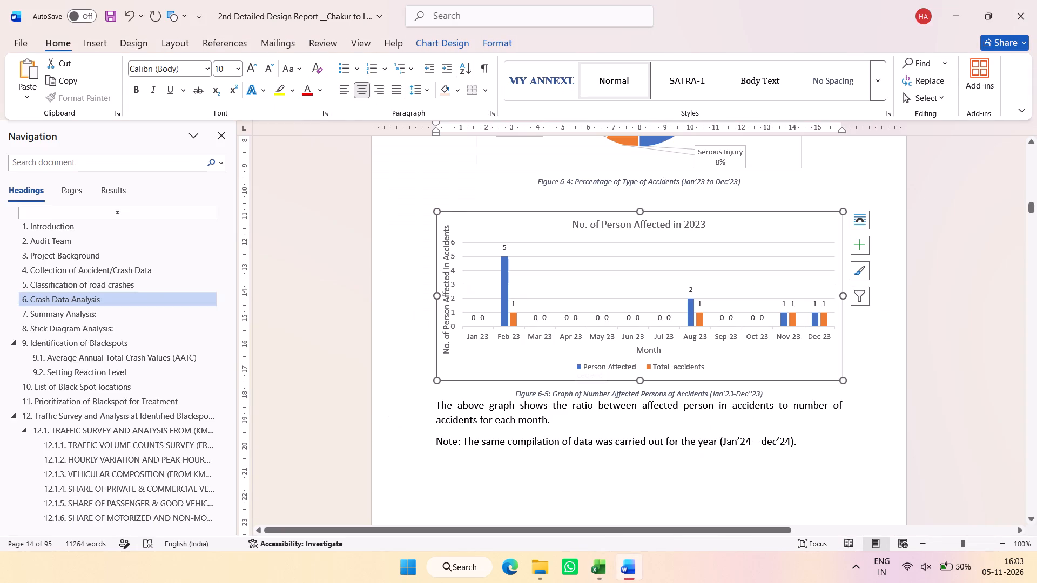
pyautogui.moveTo(641, 380); pyautogui.dragTo(638, 406)
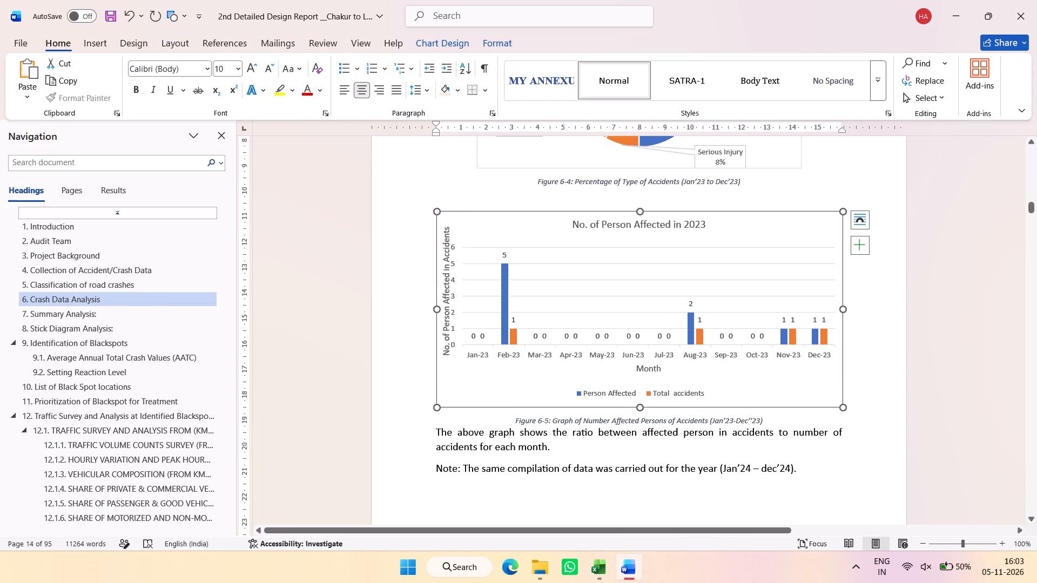
pyautogui.click(860, 383)
# Review the 2023 charts and their descriptive text, continuing to the 2024 accident table.
pyautogui.scroll(-1, 843, 384)
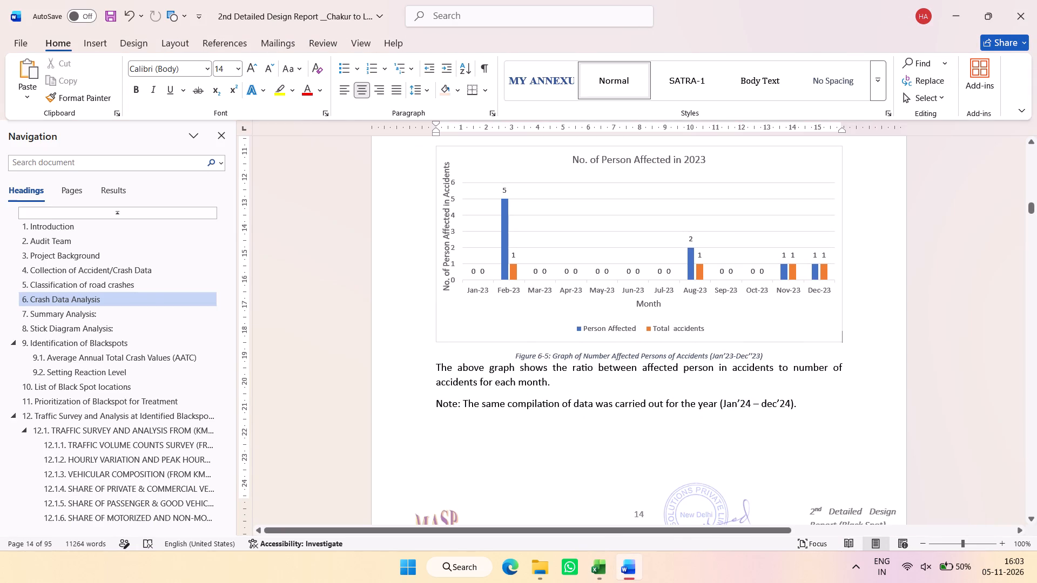
pyautogui.scroll(1, 790, 399)
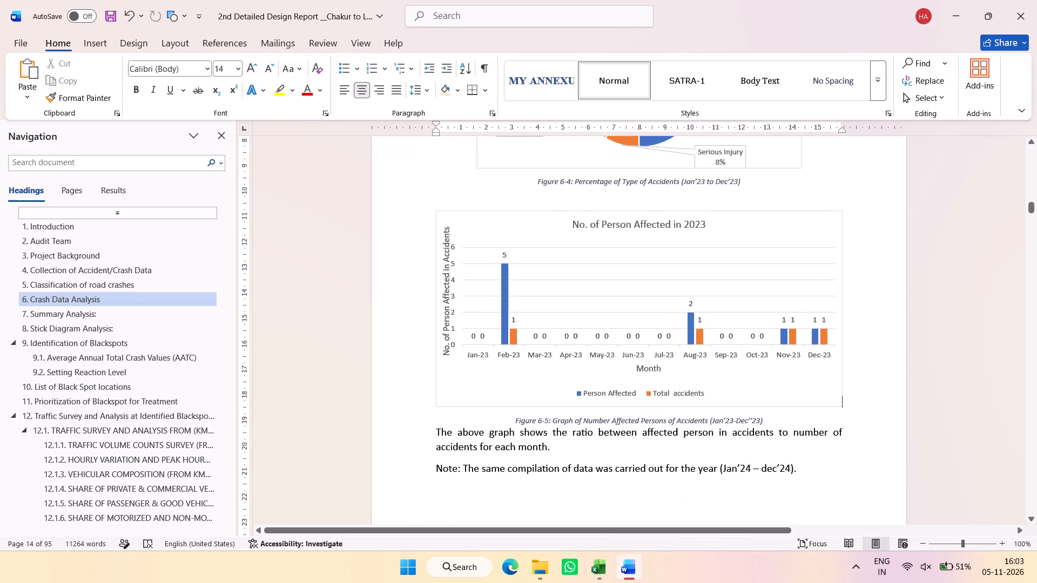
pyautogui.scroll(3, 791, 401)
pyautogui.scroll(-2, 791, 401)
pyautogui.scroll(10, 791, 401)
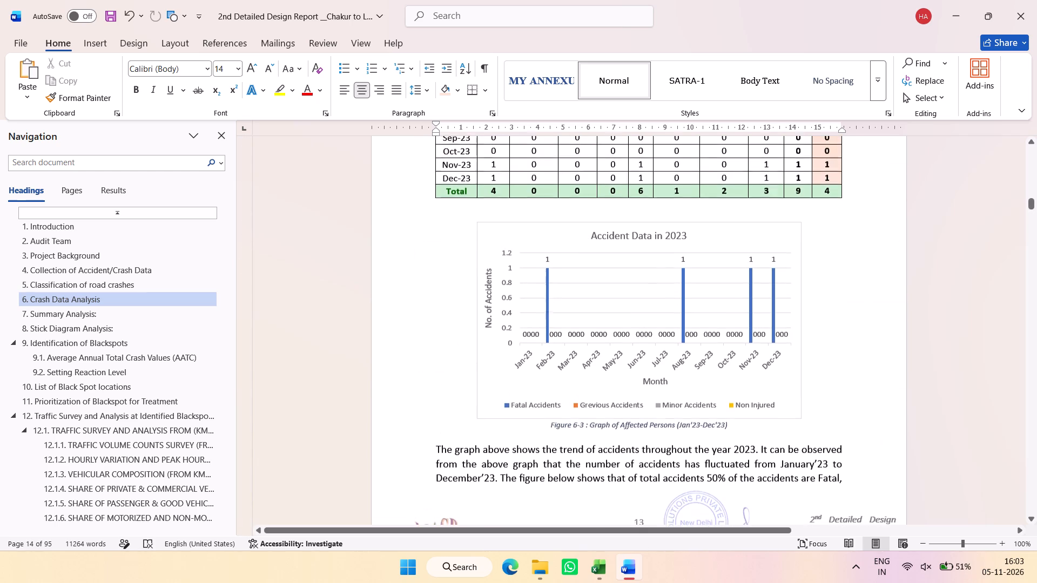
pyautogui.scroll(-18, 760, 358)
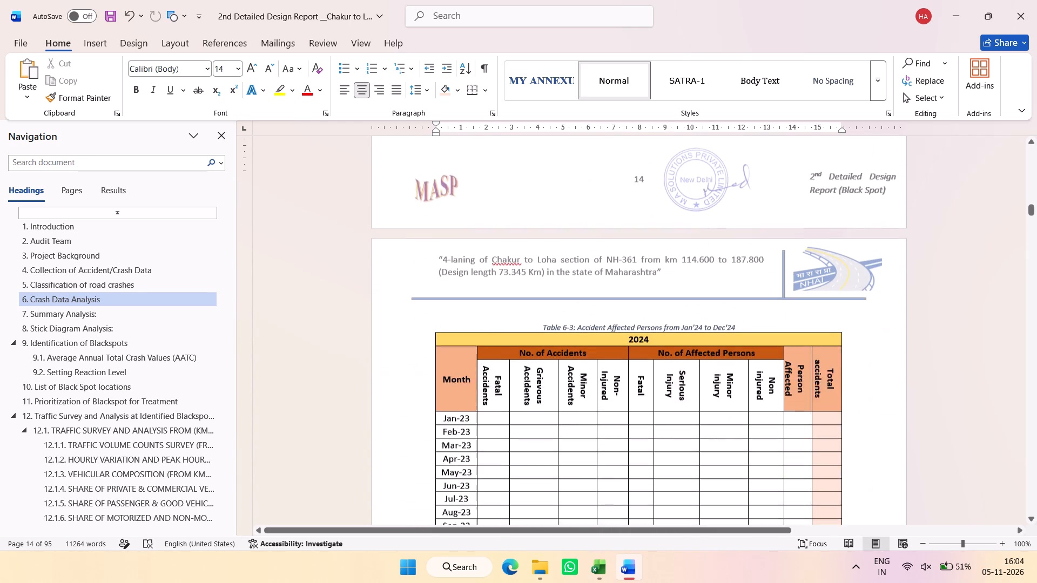